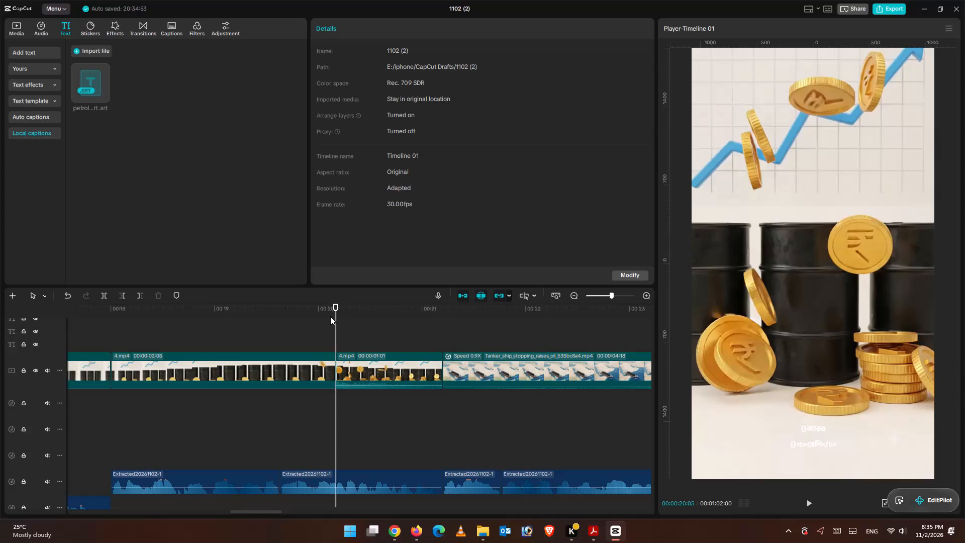
Play the timeline from about 00:00:18:16 through both barrel-and-coin clips into the tanker clip, checking footage against captions and audio.
key(ctrl+minus)
key(ctrl+minus)
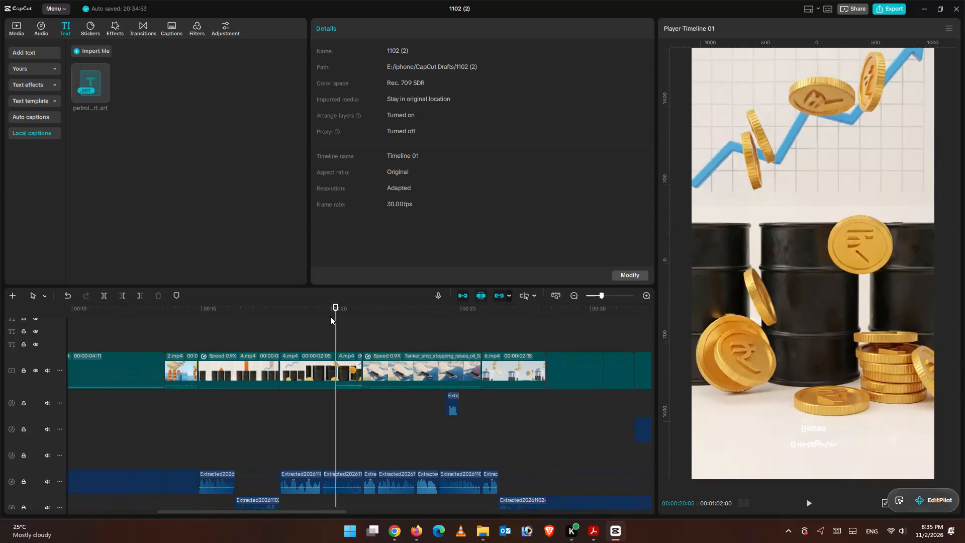
click(449, 342)
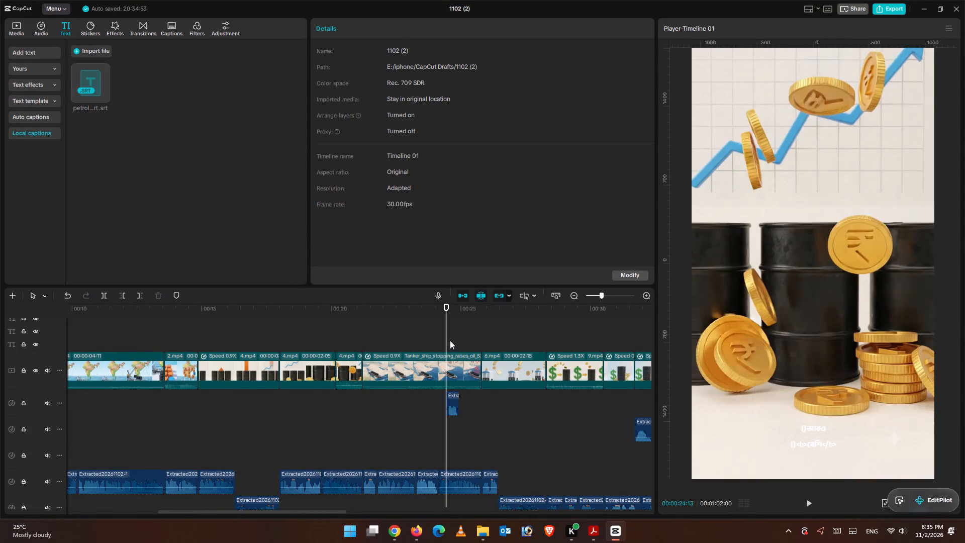
scroll(450, 340, up, 10)
drag(444, 319, 430, 318)
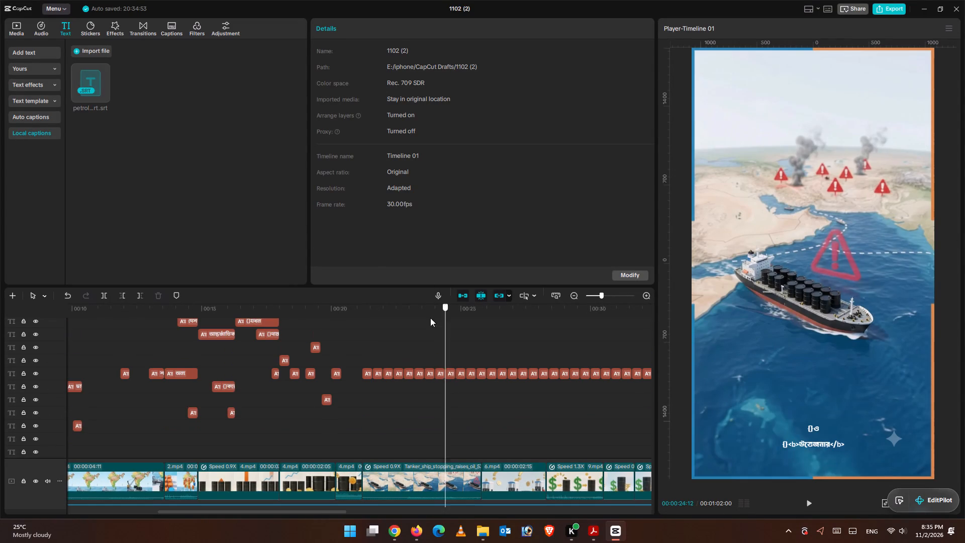
drag(430, 318, 294, 294)
key(ctrl+equal)
key(ctrl+equal)
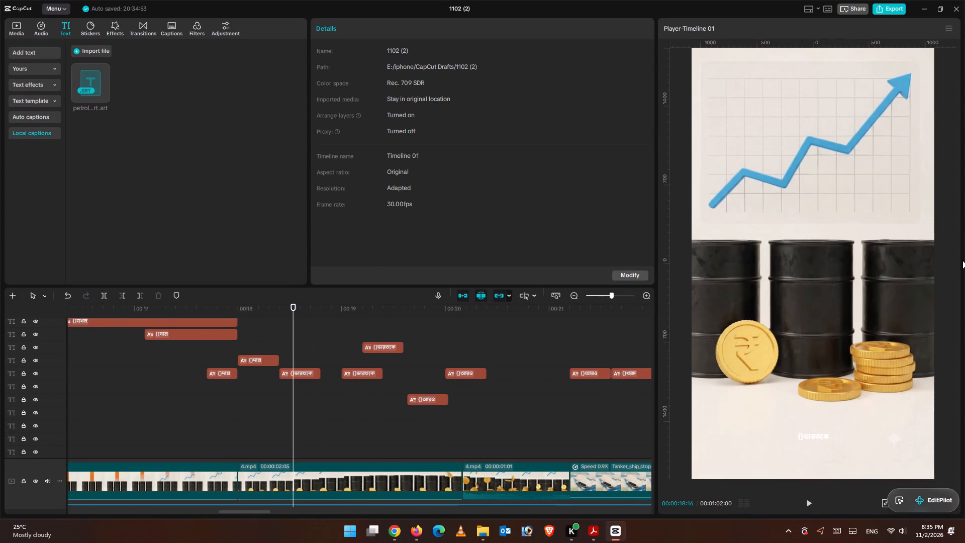
click(815, 508)
scroll(809, 509, down, 3)
scroll(578, 468, down, 3)
scroll(579, 468, up, 1)
scroll(581, 472, down, 8)
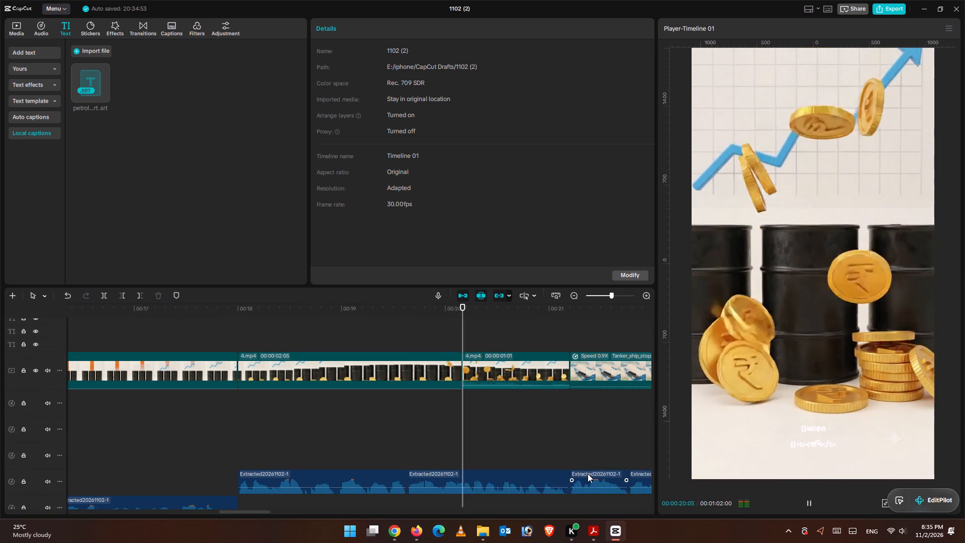
scroll(597, 467, up, 1)
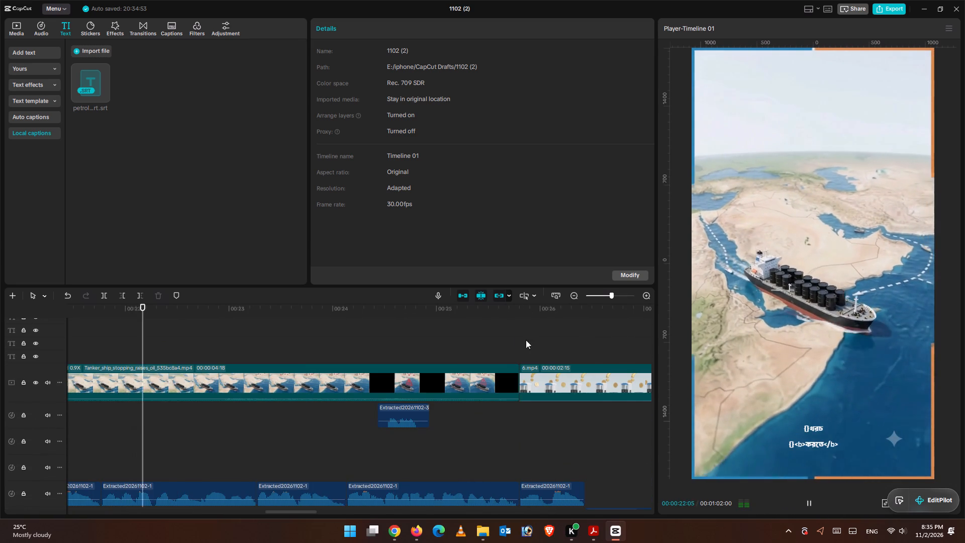
Go back to about 00:00:18:14 and replay the two 4.mp4 barrel clips to check how the captions follow the narration.
drag(269, 316, 49, 290)
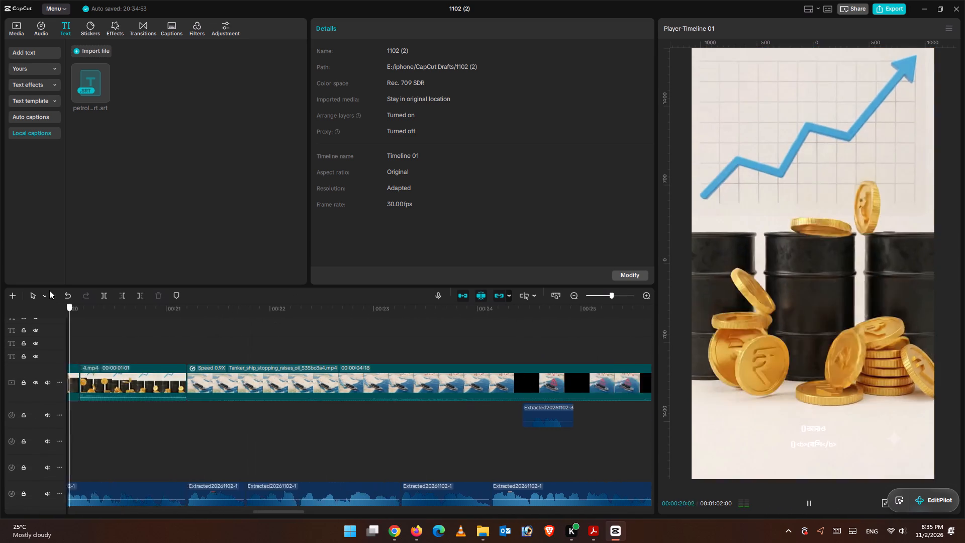
drag(49, 290, 237, 279)
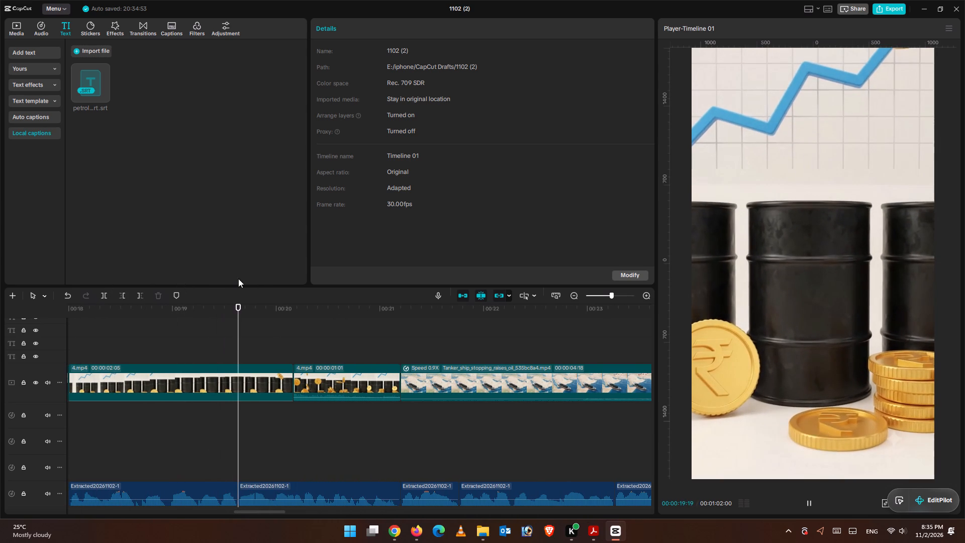
click(424, 324)
scroll(426, 370, up, 13)
click(211, 325)
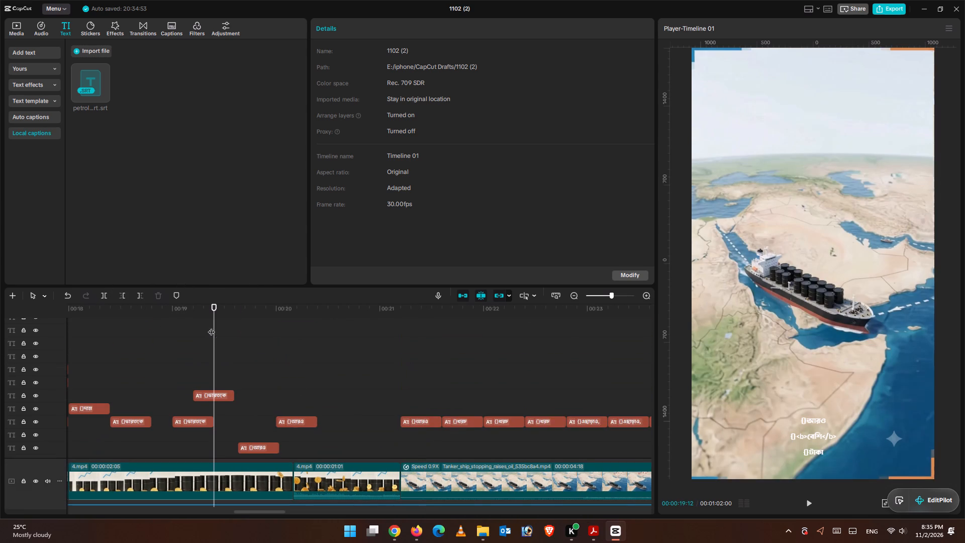
drag(205, 315, 122, 297)
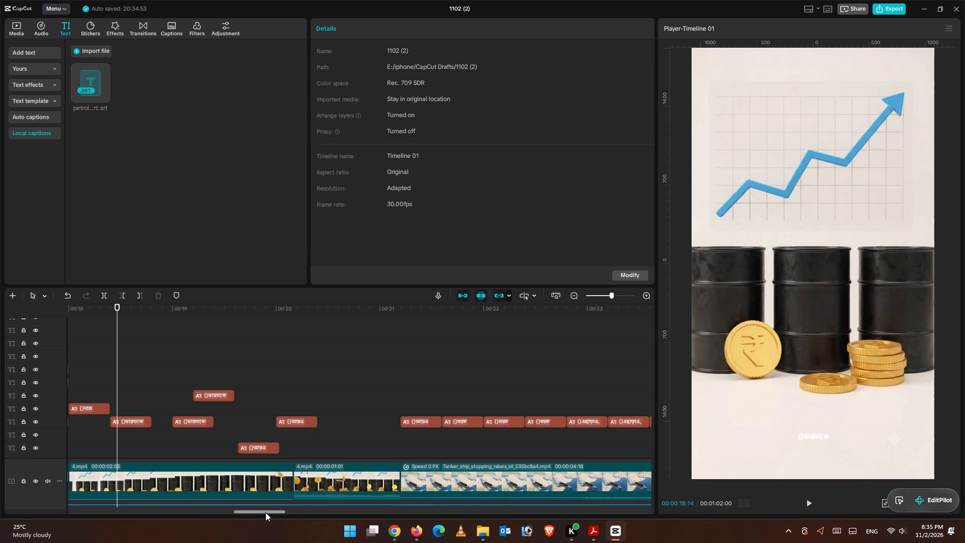
drag(265, 512, 247, 519)
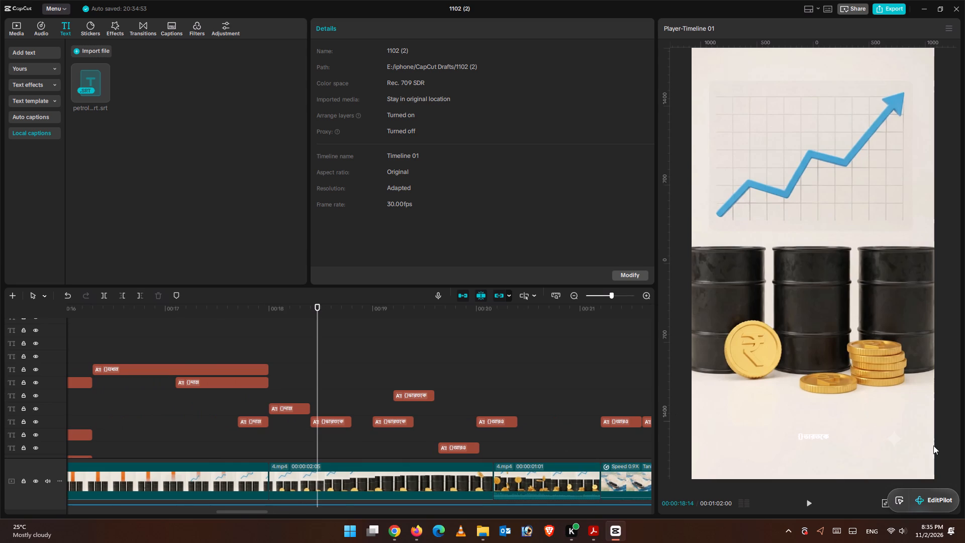
click(807, 501)
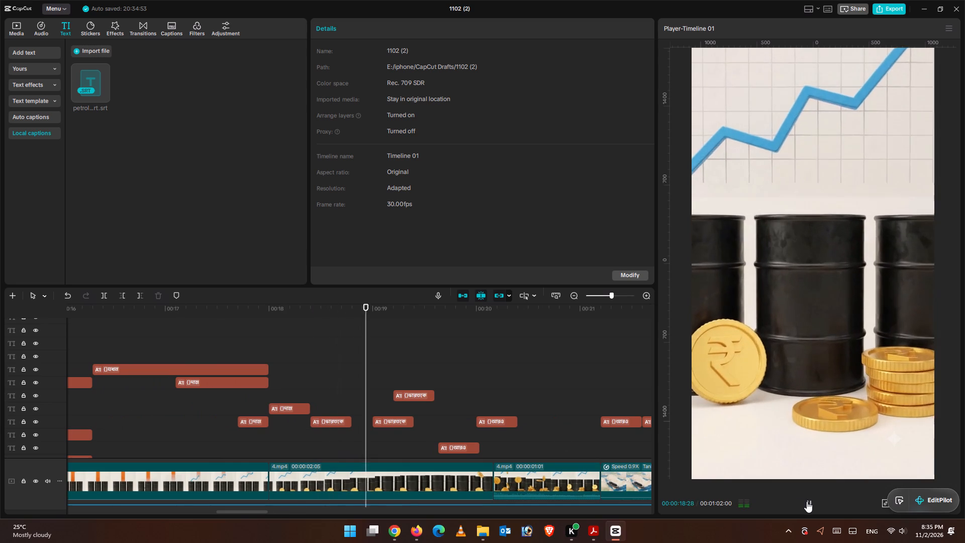
click(804, 501)
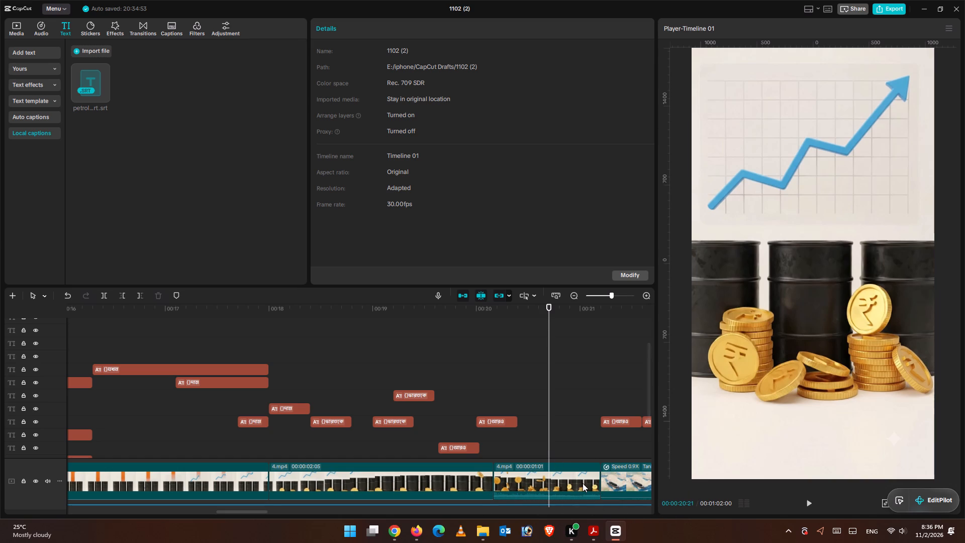
Replay the short falling-coins 4.mp4 clip several times from its start at 00:00:20:05 to examine its caption timing.
drag(549, 432, 525, 437)
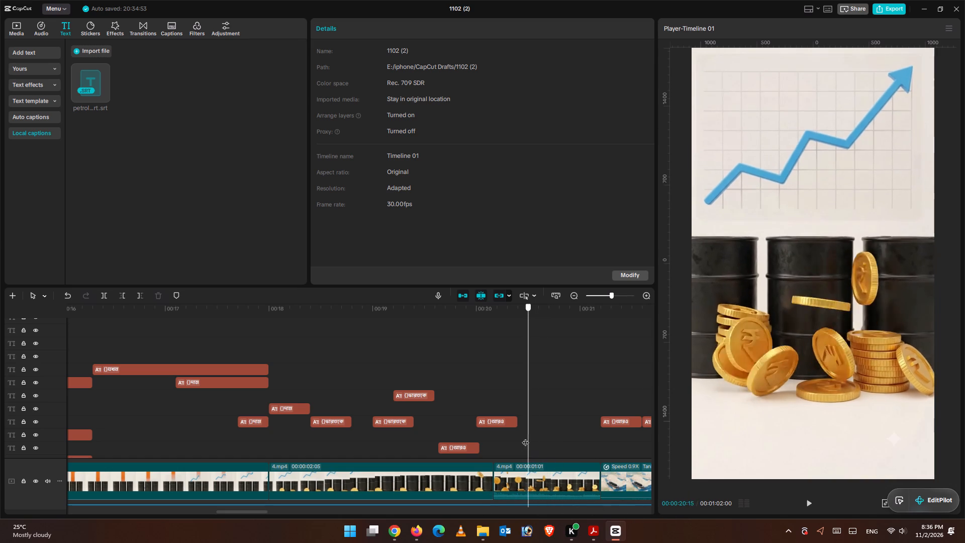
drag(525, 437, 497, 442)
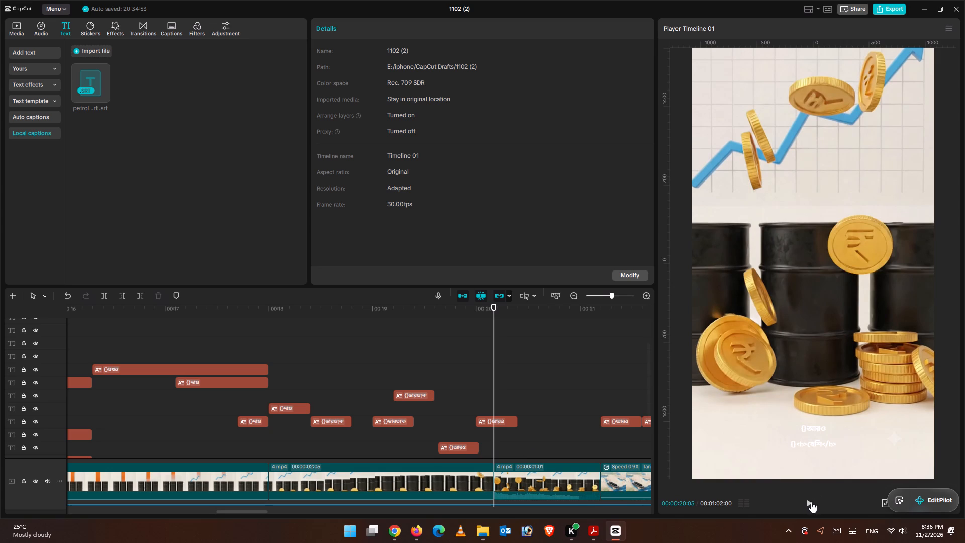
key(space)
key(space)
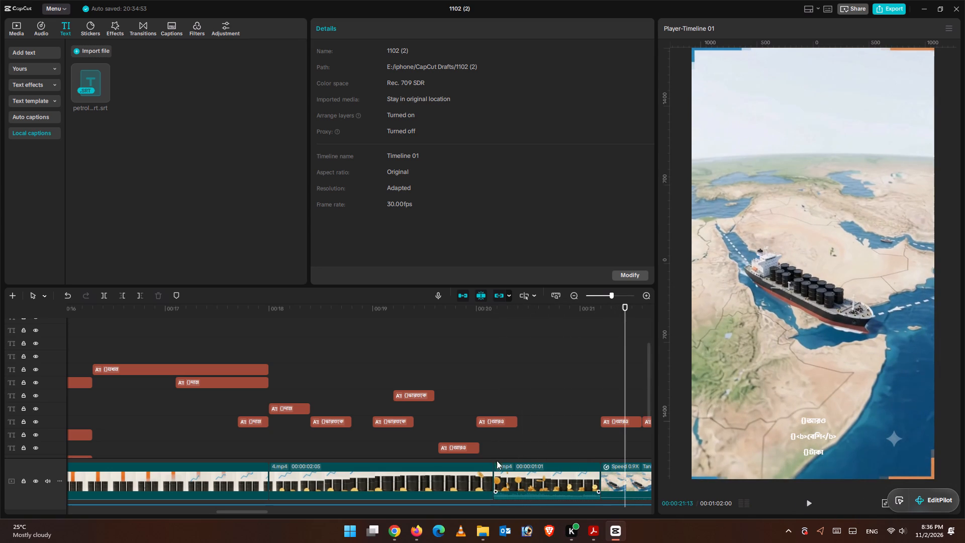
drag(624, 436, 519, 443)
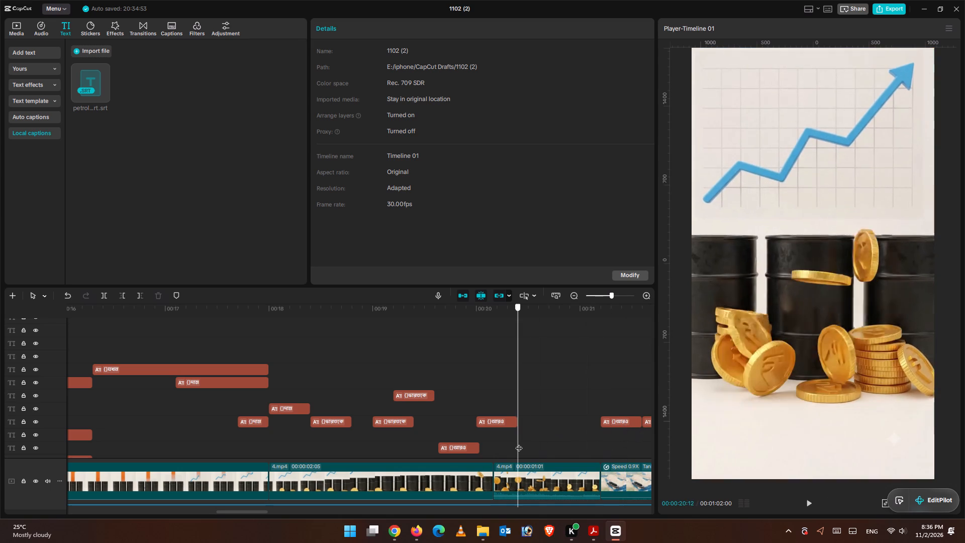
drag(519, 443, 508, 445)
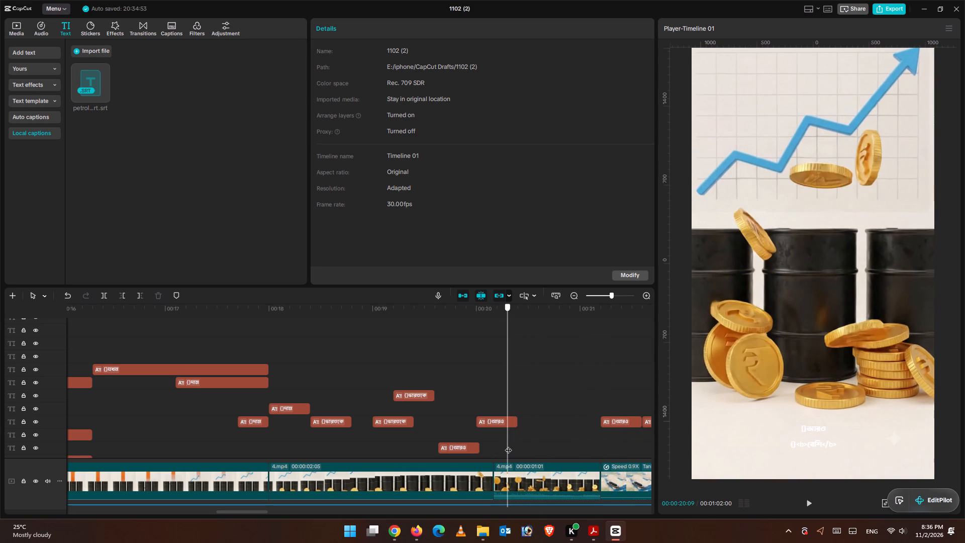
drag(508, 445, 498, 448)
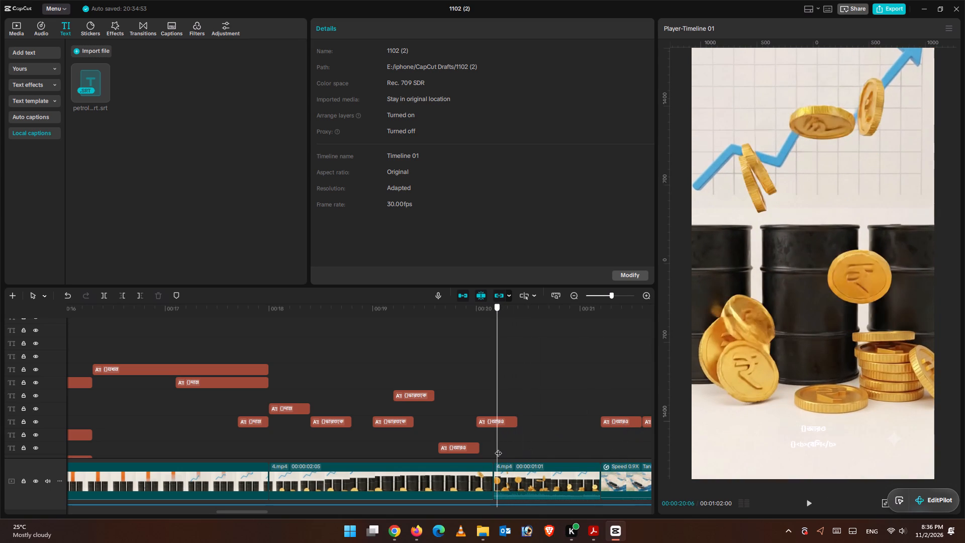
drag(498, 448, 494, 449)
key(space)
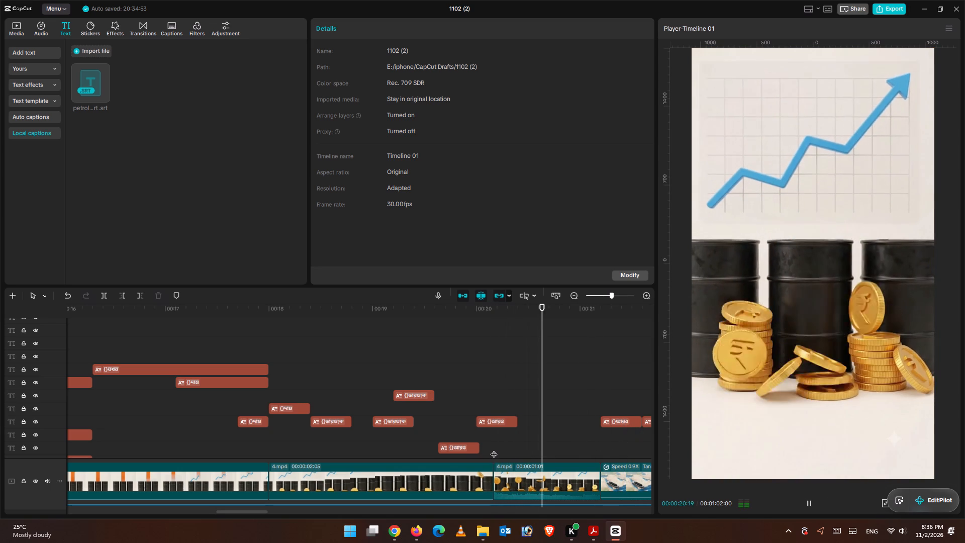
key(space)
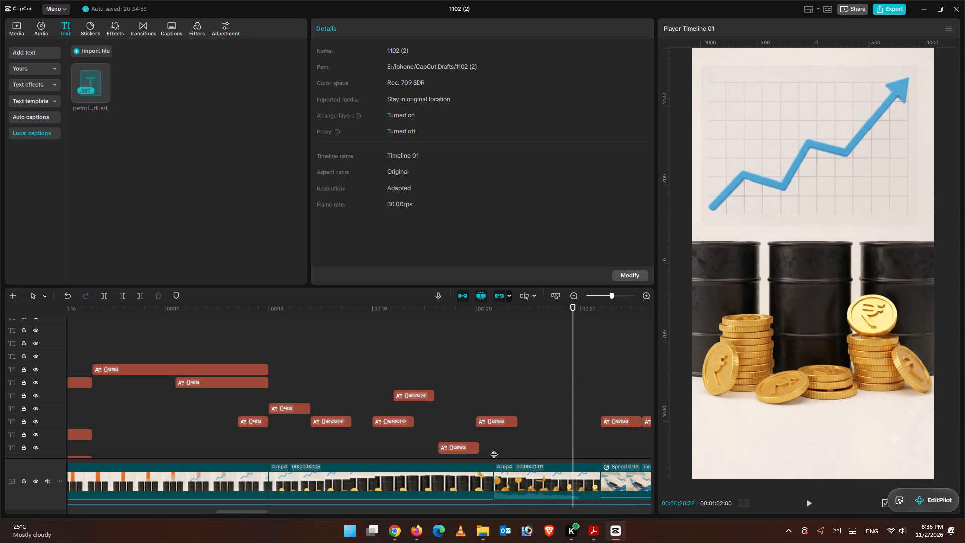
drag(572, 442, 573, 442)
drag(573, 442, 496, 448)
key(space)
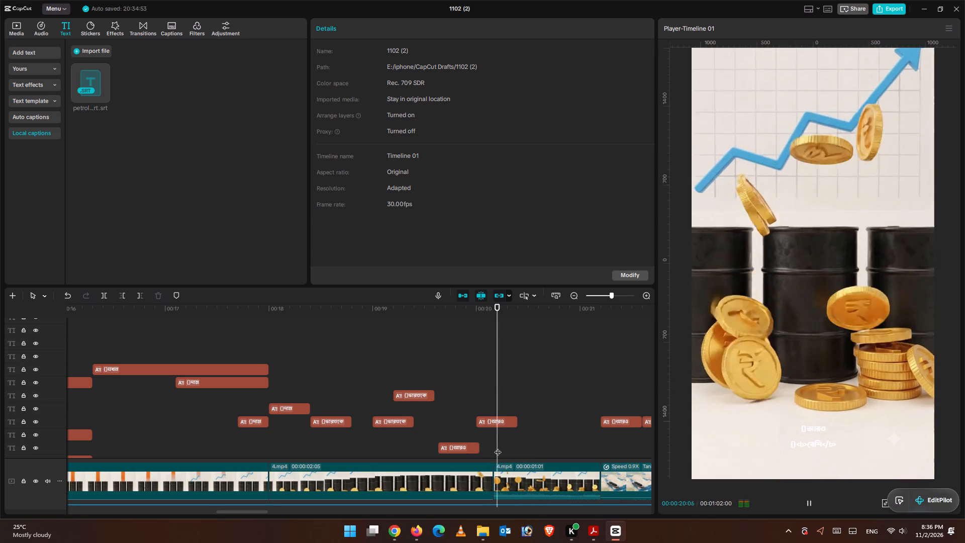
key(space)
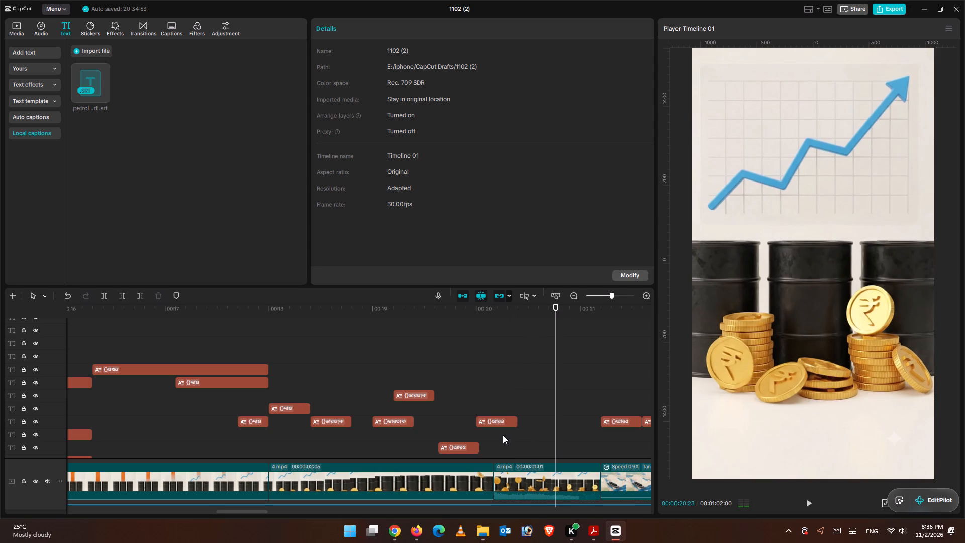
drag(556, 435, 505, 440)
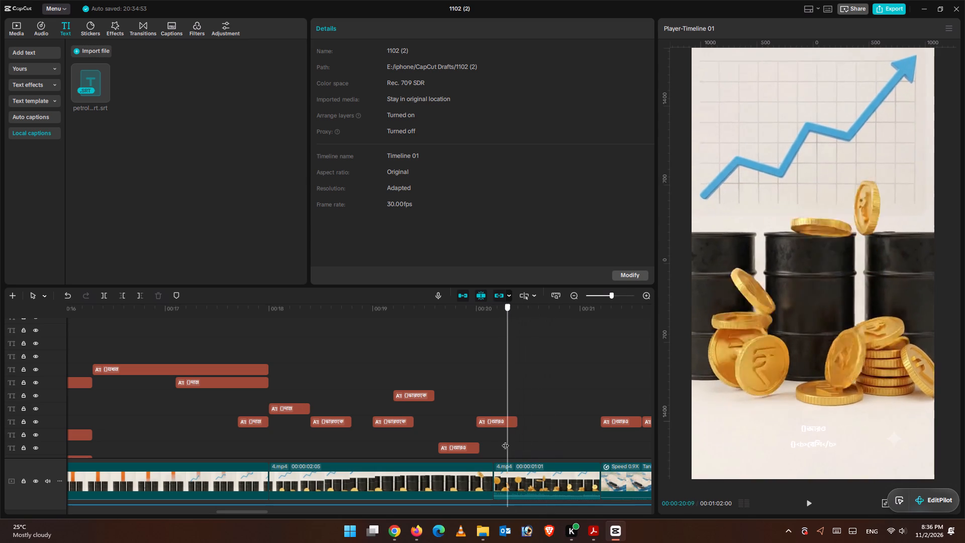
drag(505, 440, 492, 442)
Play from the falling-coins clip into the tanker clip with the extracted audio tracks in view, checking speech against the picture.
scroll(513, 447, down, 2)
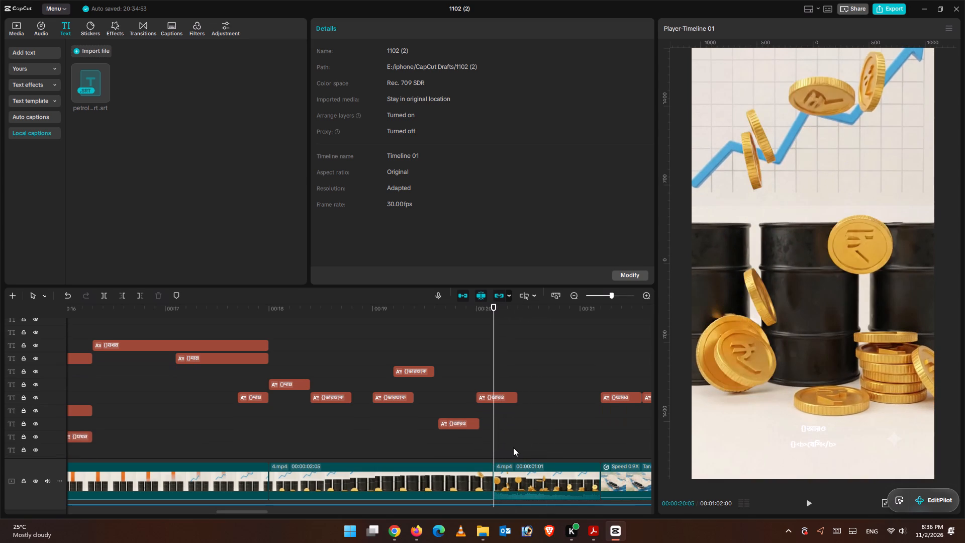
scroll(513, 447, down, 15)
key(space)
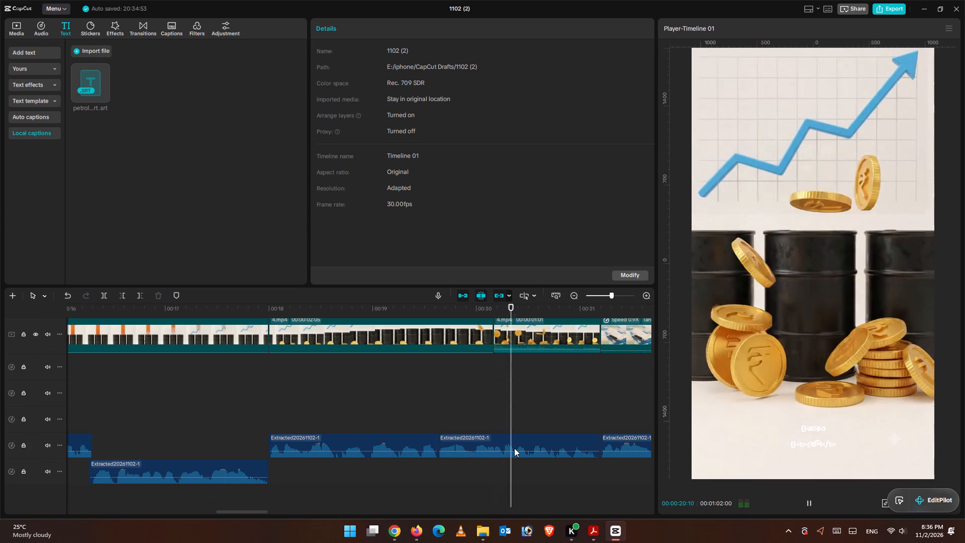
key(space)
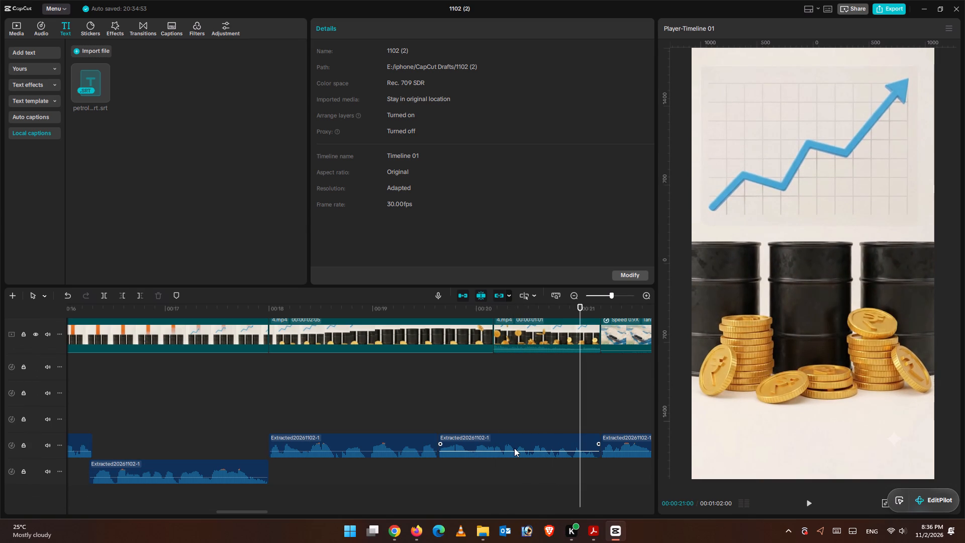
drag(580, 423, 529, 433)
key(space)
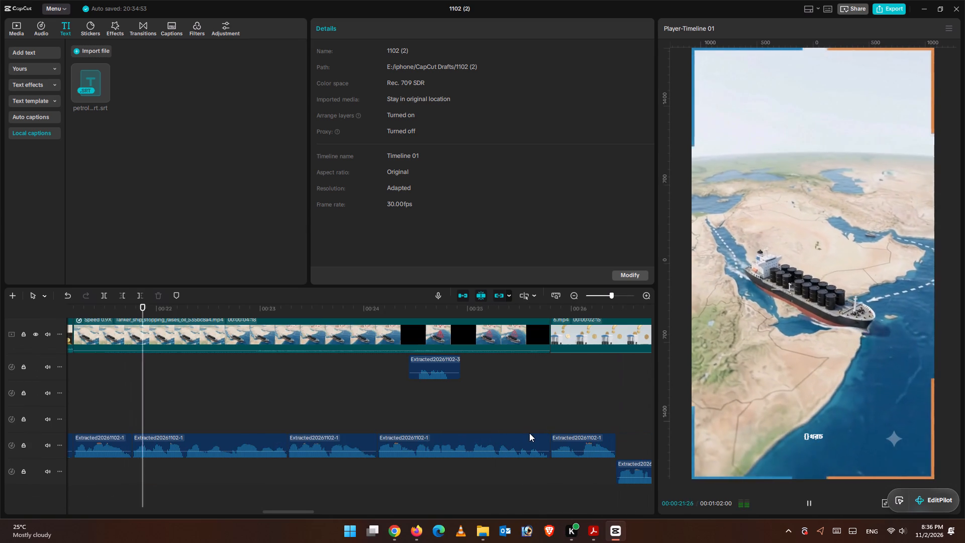
key(space)
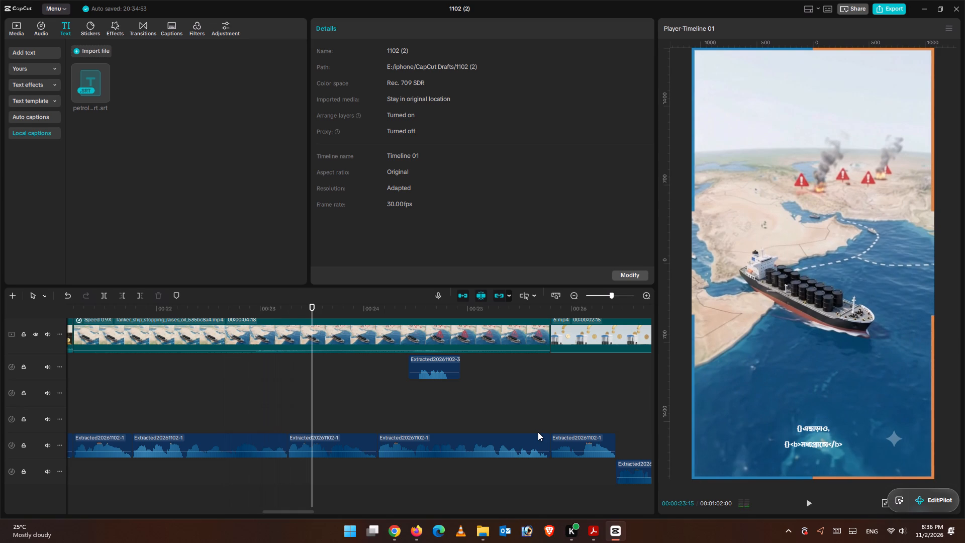
Move back from the tanker clip to about 00:00:20:09 and play the falling-coins clip, checking it against the caption blocks above.
drag(312, 396, 131, 389)
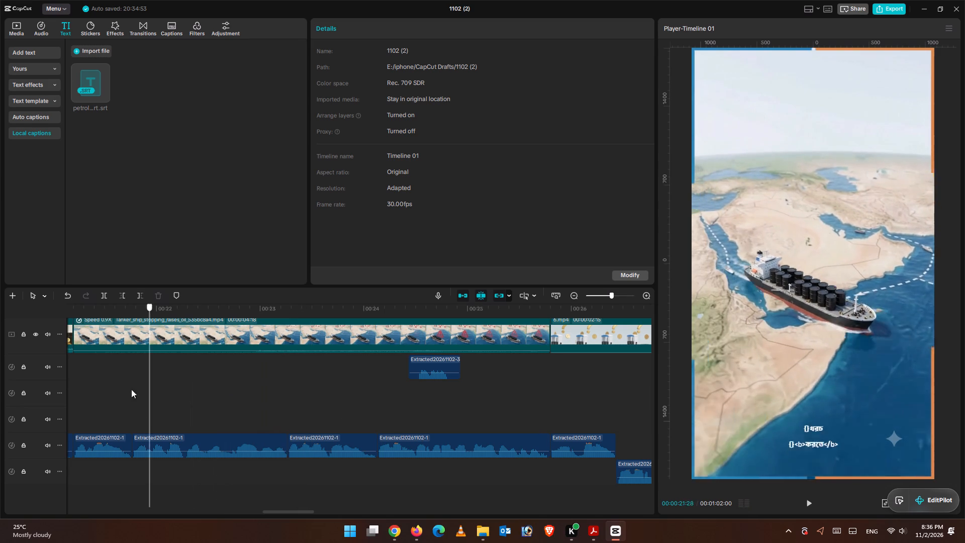
drag(131, 389, 266, 394)
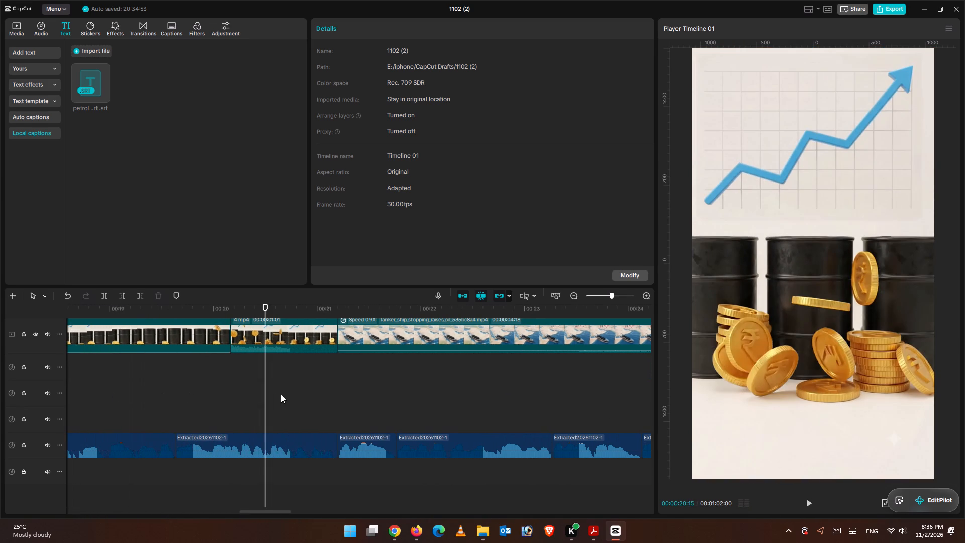
scroll(329, 470, up, 9)
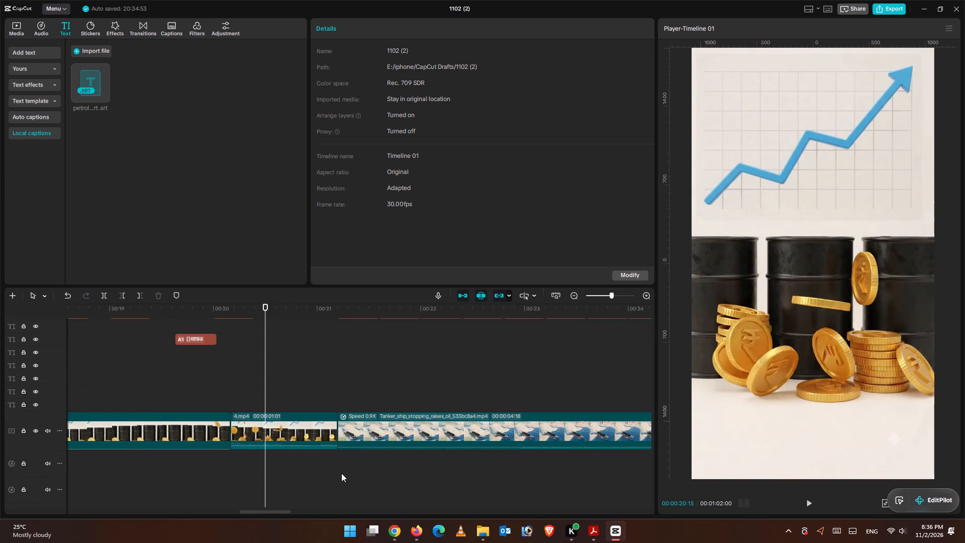
scroll(341, 473, up, 2)
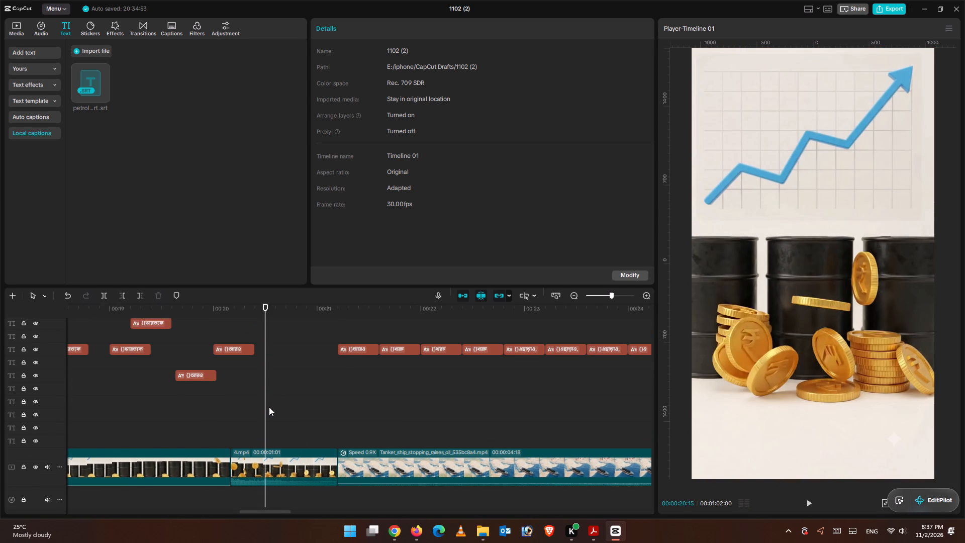
drag(267, 407, 246, 409)
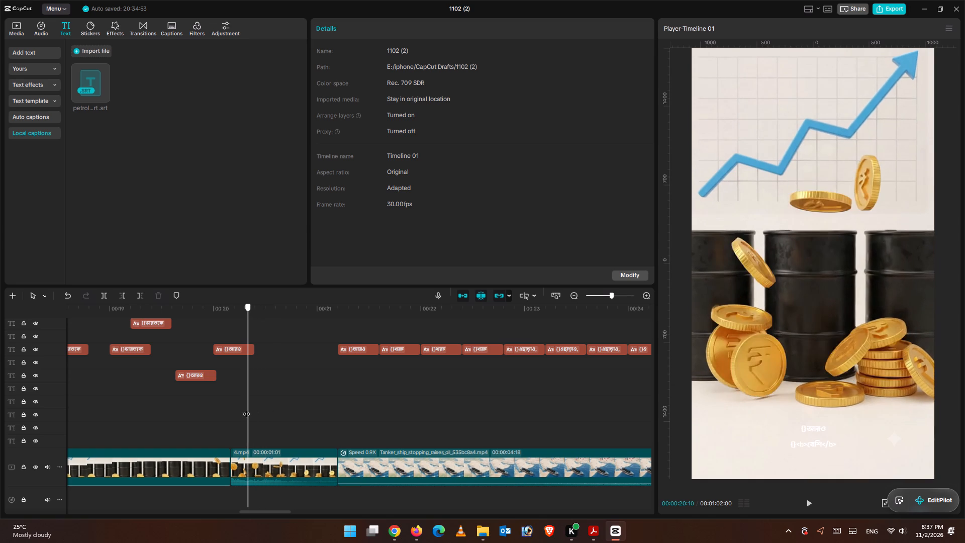
drag(246, 409, 246, 409)
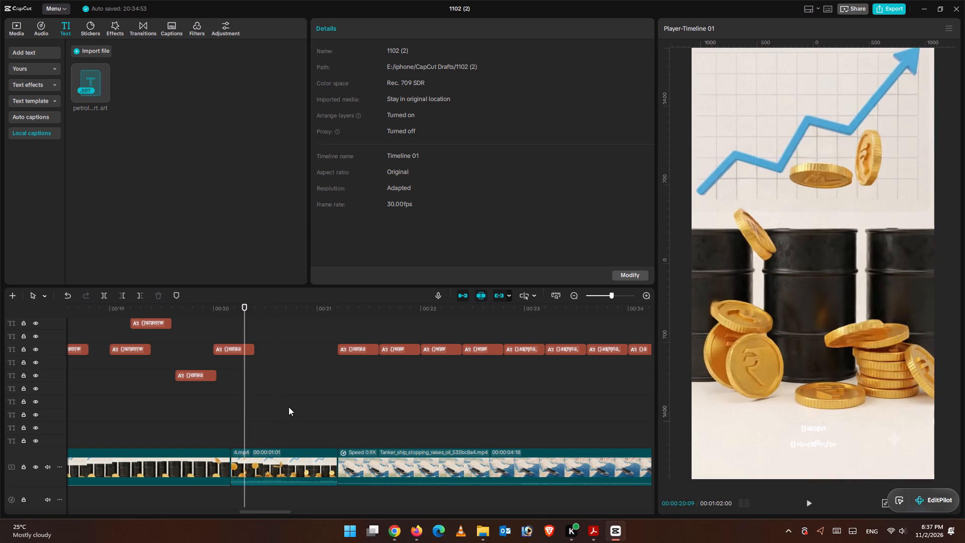
key(space)
key(space)
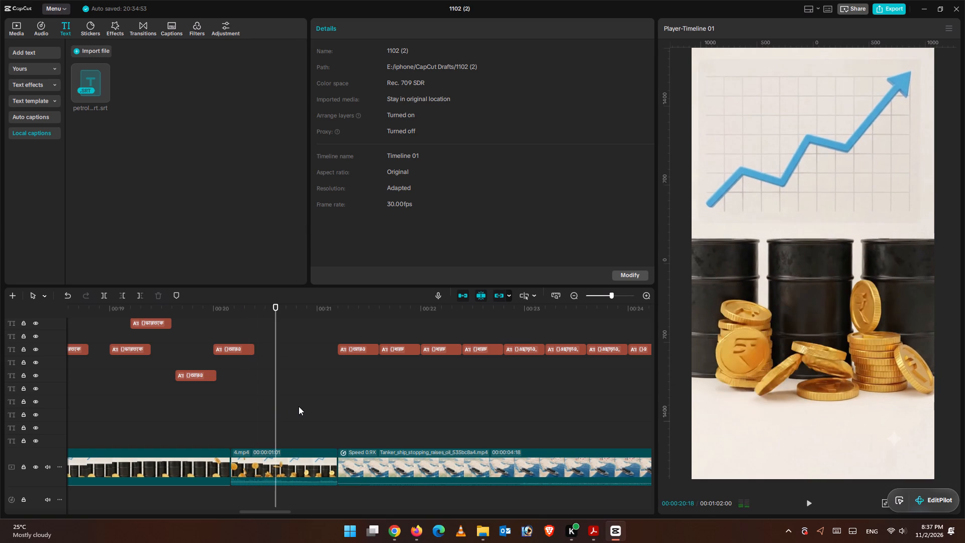
Play from the middle of the falling-coins clip into the tanker clip with the extracted audio in view, checking where the narration falls.
scroll(277, 542, down, 4)
scroll(334, 432, down, 6)
scroll(335, 434, up, 1)
scroll(335, 434, down, 4)
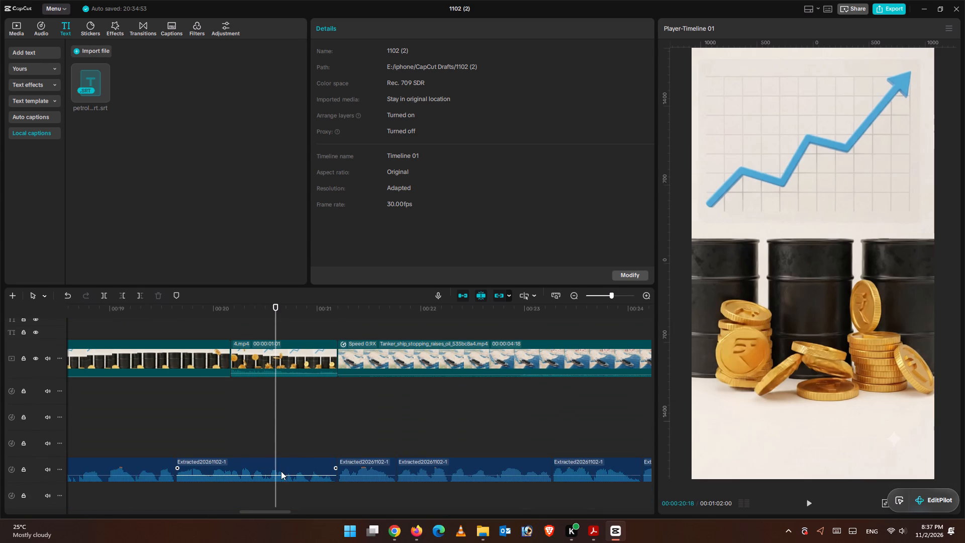
drag(277, 442, 264, 445)
key(space)
key(space)
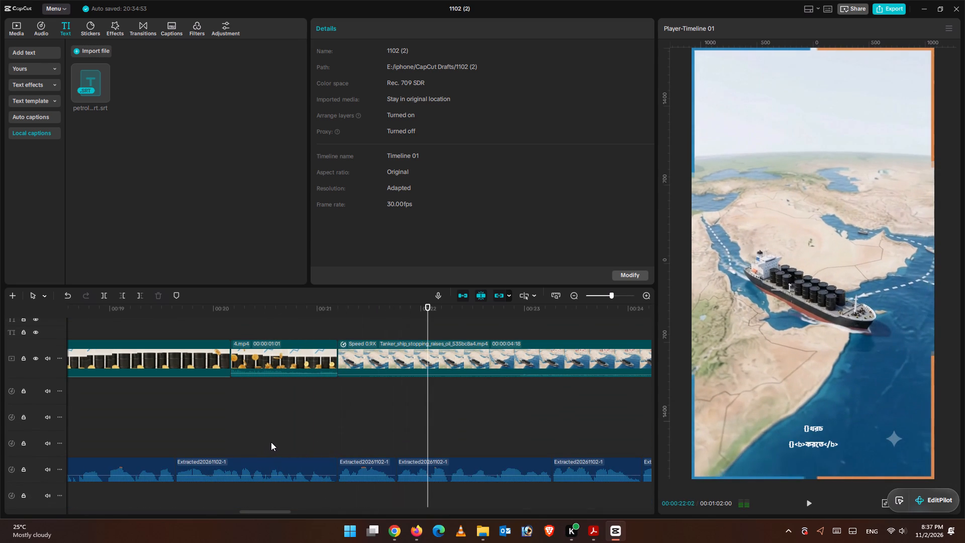
Replay from about 00:00:19:05 to the start of the falling-coins clip and compare the caption blocks with the extracted audio.
drag(429, 422, 129, 453)
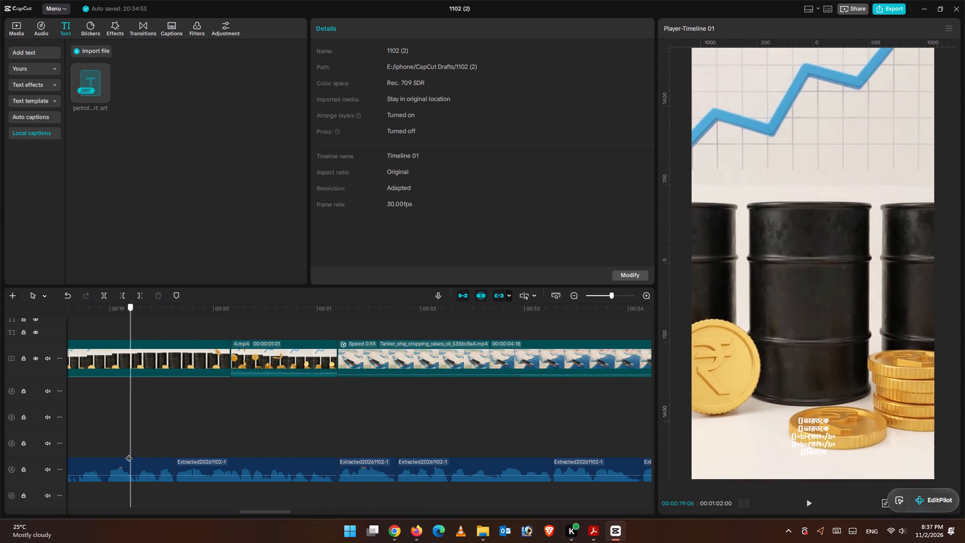
drag(129, 453, 122, 452)
key(space)
key(space)
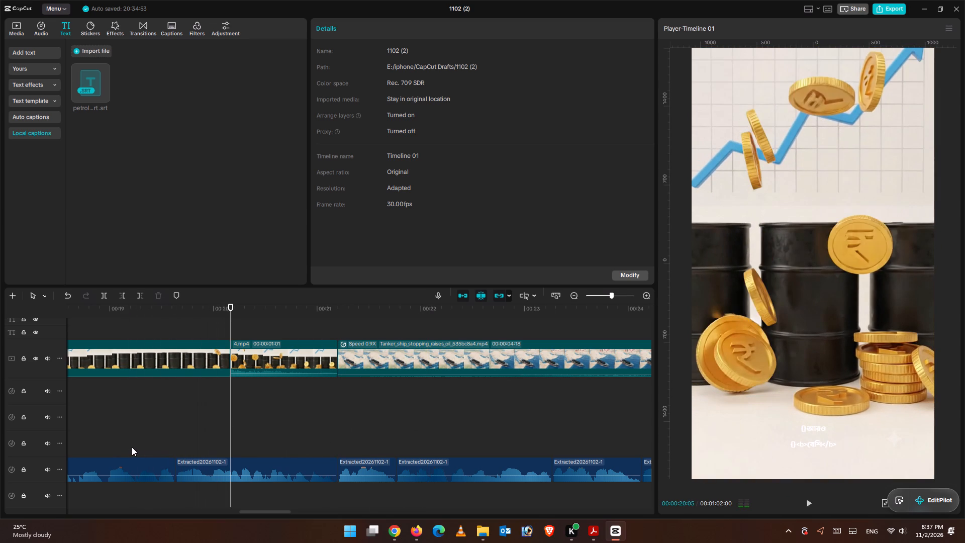
scroll(206, 445, down, 1)
scroll(212, 446, up, 7)
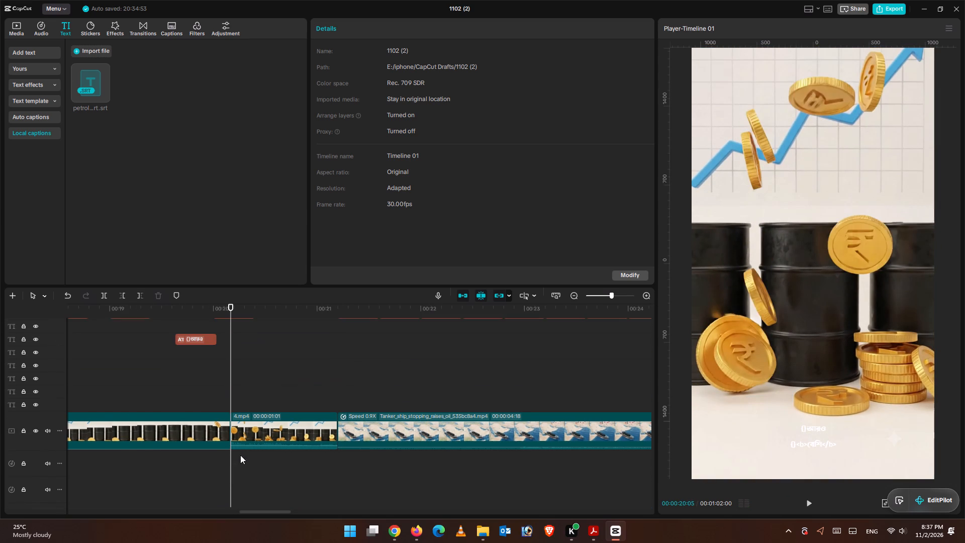
scroll(233, 448, up, 4)
scroll(226, 449, down, 10)
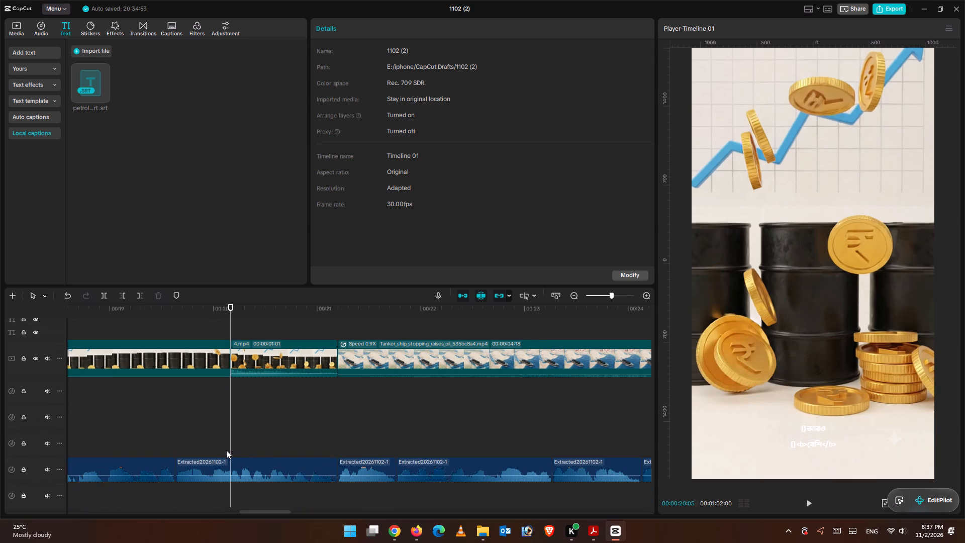
scroll(226, 450, up, 10)
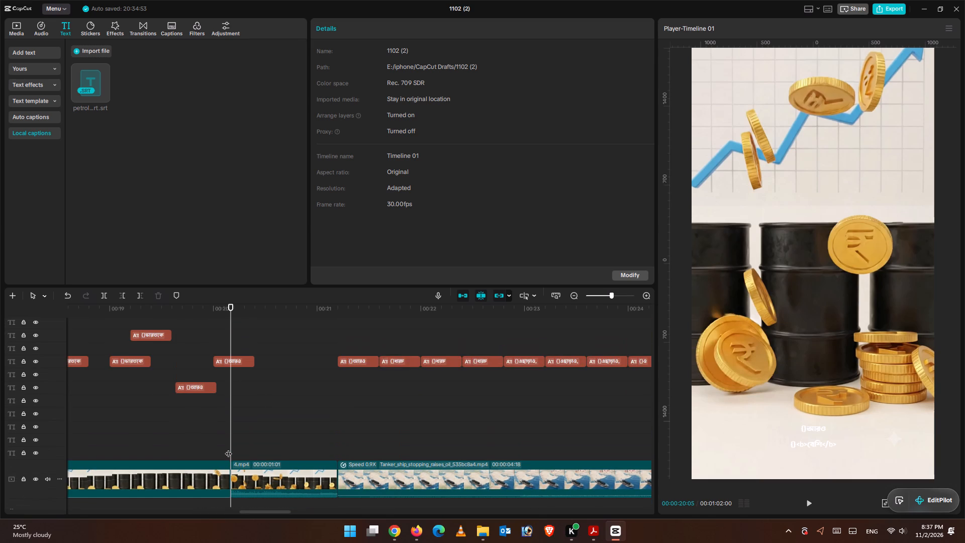
scroll(228, 448, down, 11)
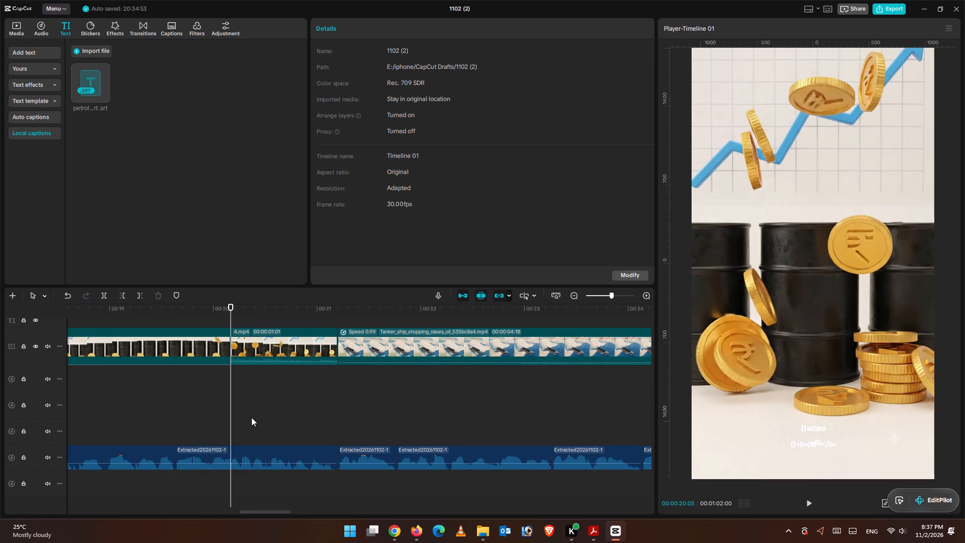
Play from 00:00:19:22 through most of the falling-coins clip in short bursts, comparing the narration with the caption blocks.
drag(232, 384, 186, 394)
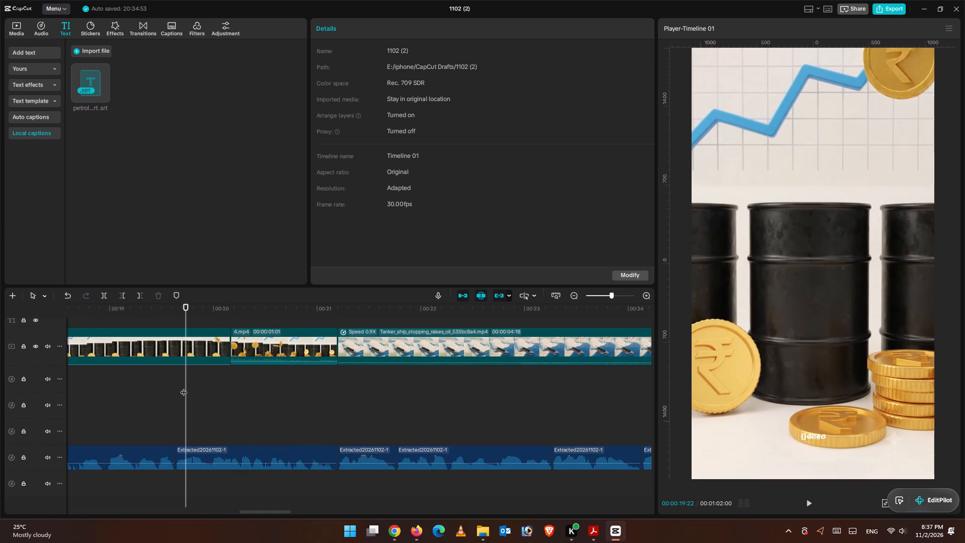
key(space)
key(space)
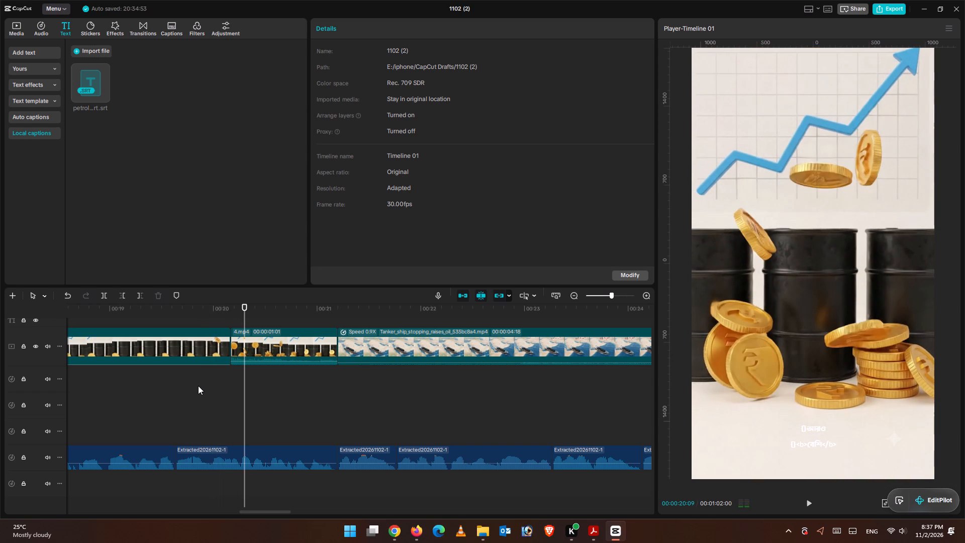
key(space)
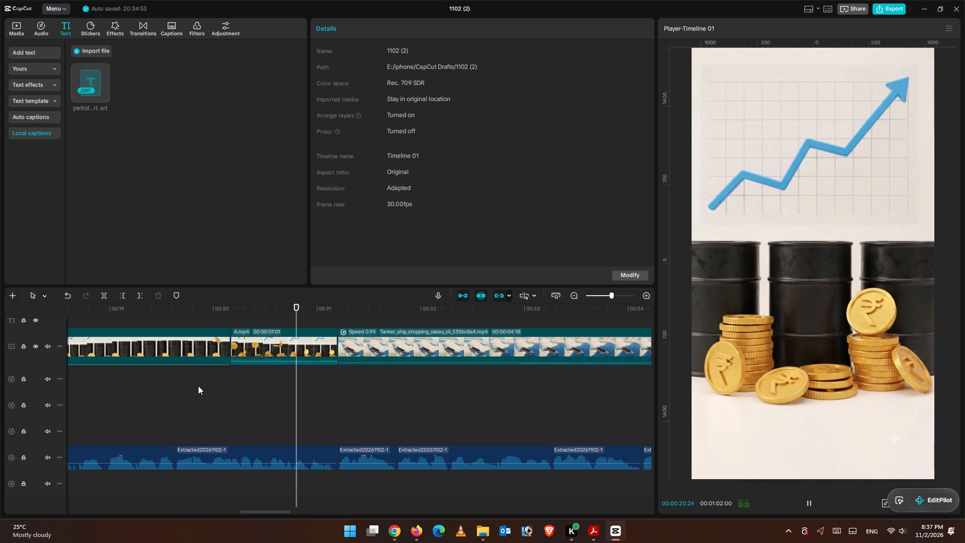
key(space)
scroll(199, 386, up, 5)
scroll(207, 386, down, 2)
scroll(209, 386, up, 7)
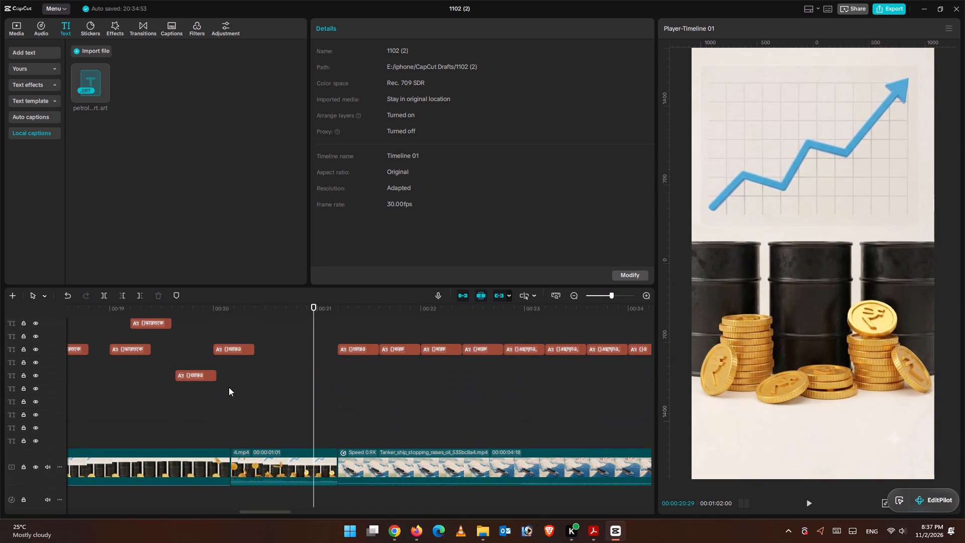
scroll(228, 378, up, 3)
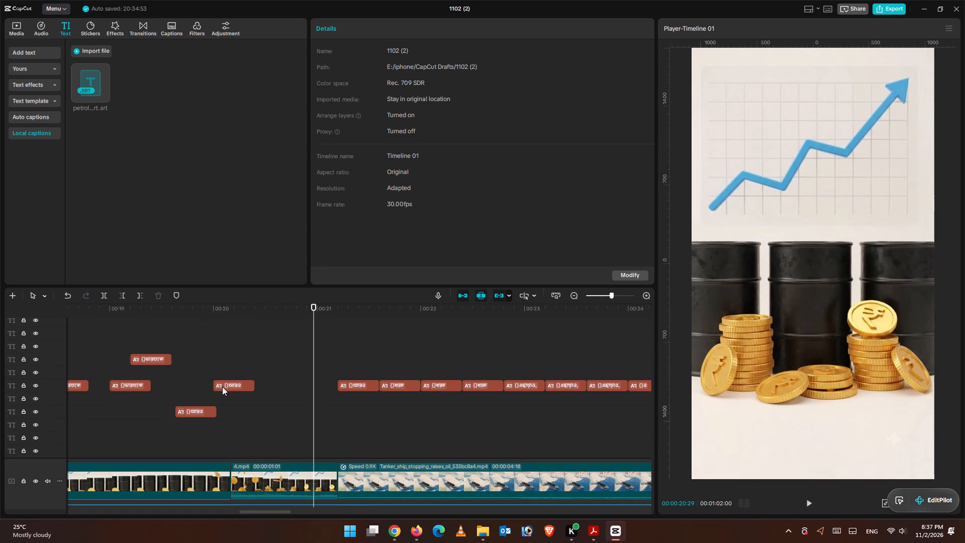
scroll(228, 390, down, 5)
scroll(235, 392, up, 2)
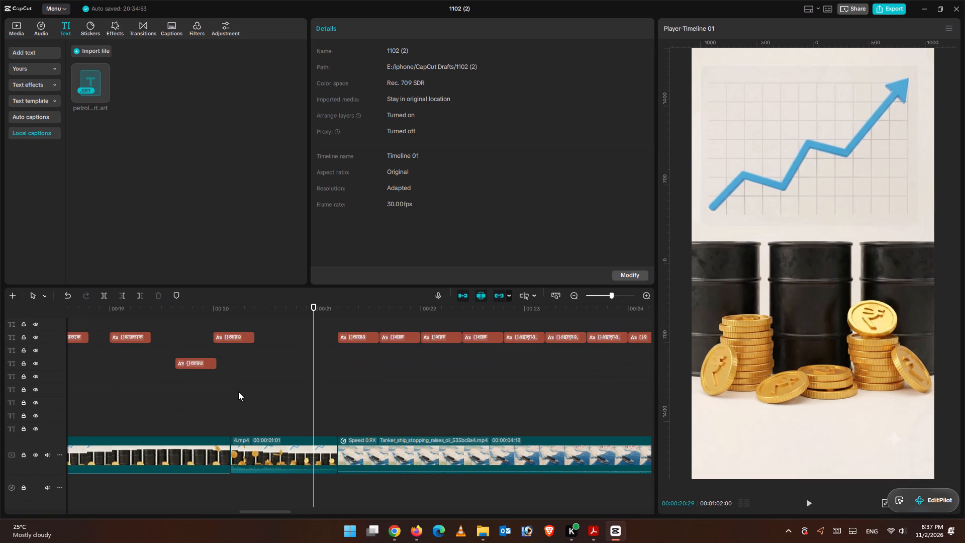
scroll(238, 392, up, 3)
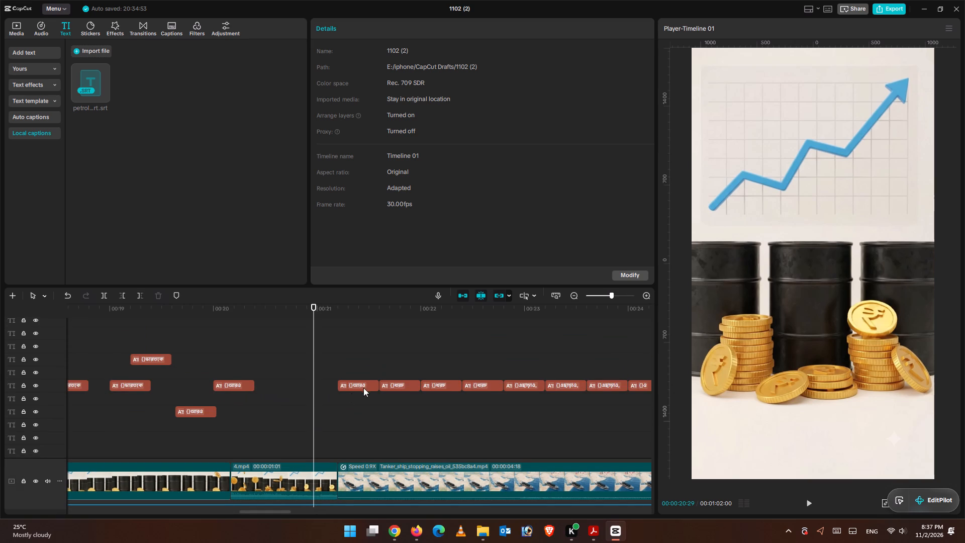
Select the caption at the start of the tanker clip and examine its text and position against the clips and extracted audio.
click(359, 384)
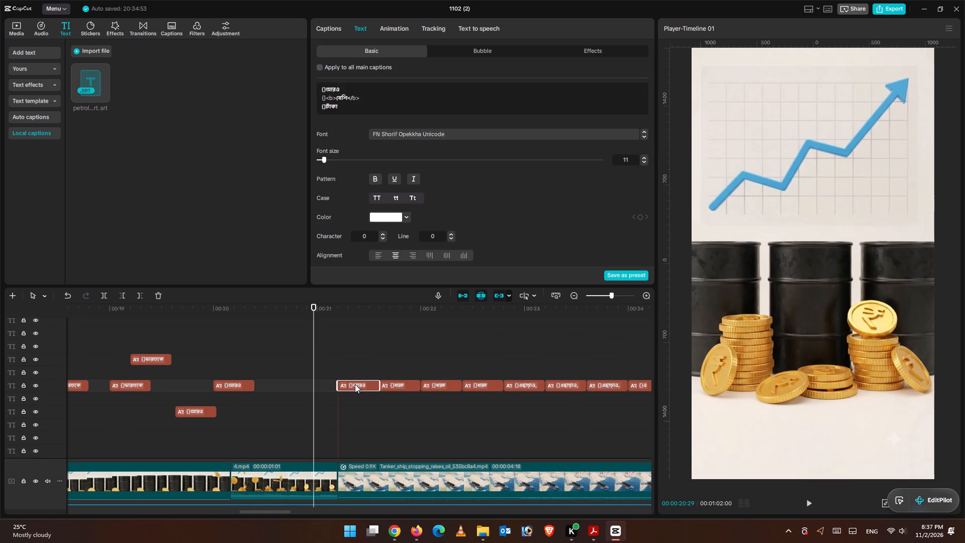
scroll(349, 385, down, 6)
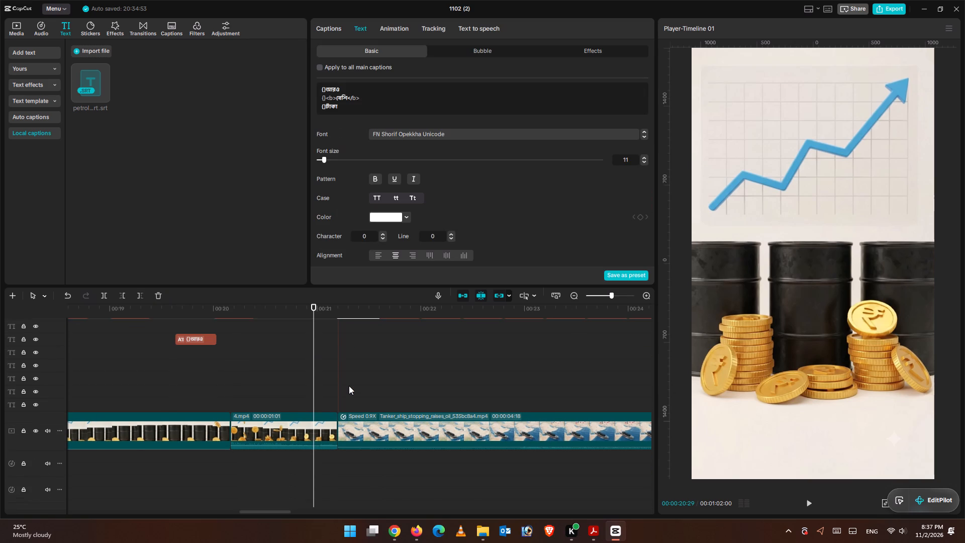
scroll(349, 386, down, 4)
scroll(349, 386, up, 2)
scroll(349, 386, down, 2)
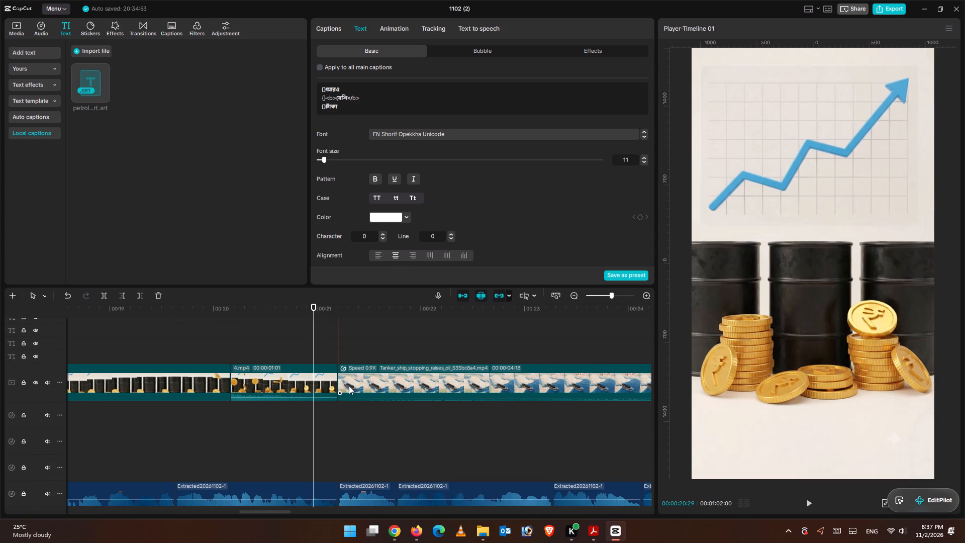
scroll(349, 386, up, 8)
scroll(357, 385, down, 1)
scroll(357, 384, up, 3)
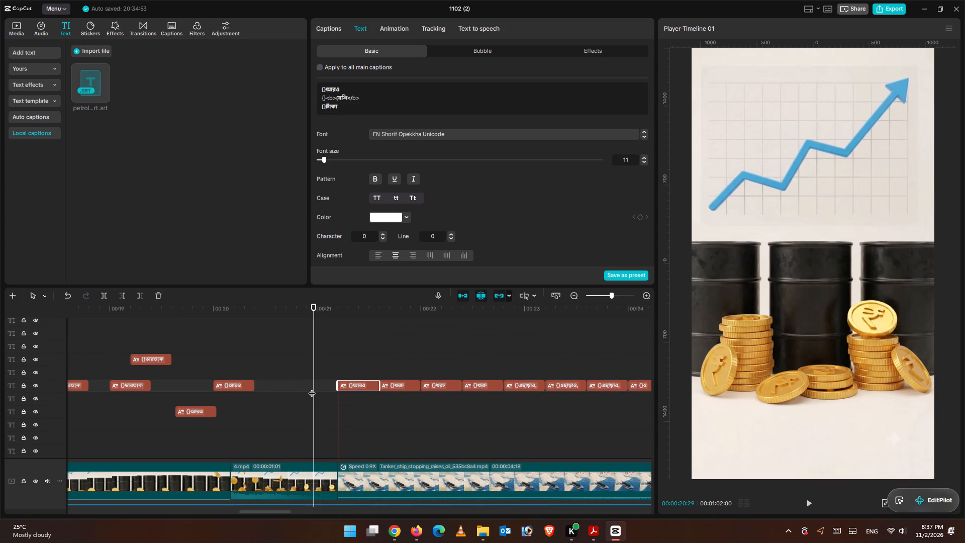
Replay the falling-coins section repeatedly from around 00:00:20:04 to check the narration around the caption at 00:00:20.
drag(313, 383, 227, 378)
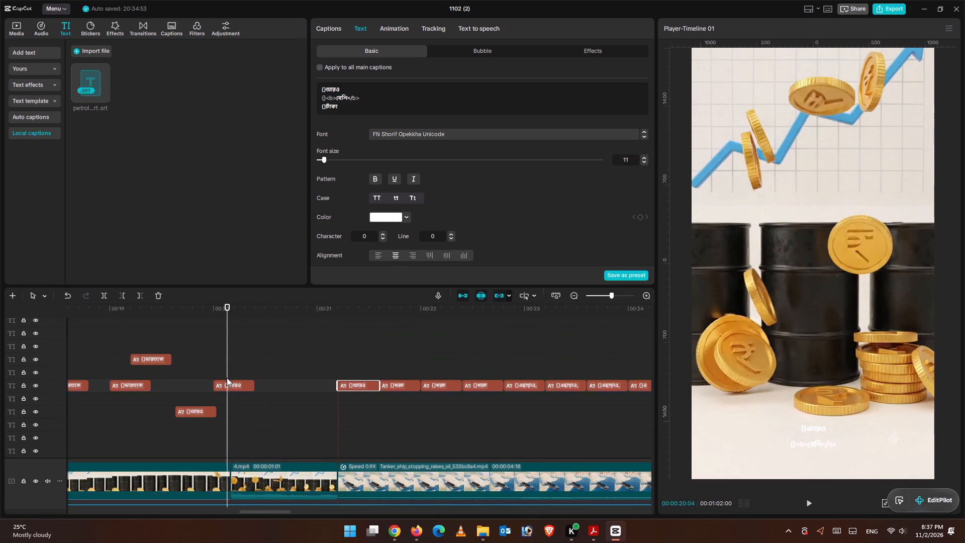
key(space)
key(space)
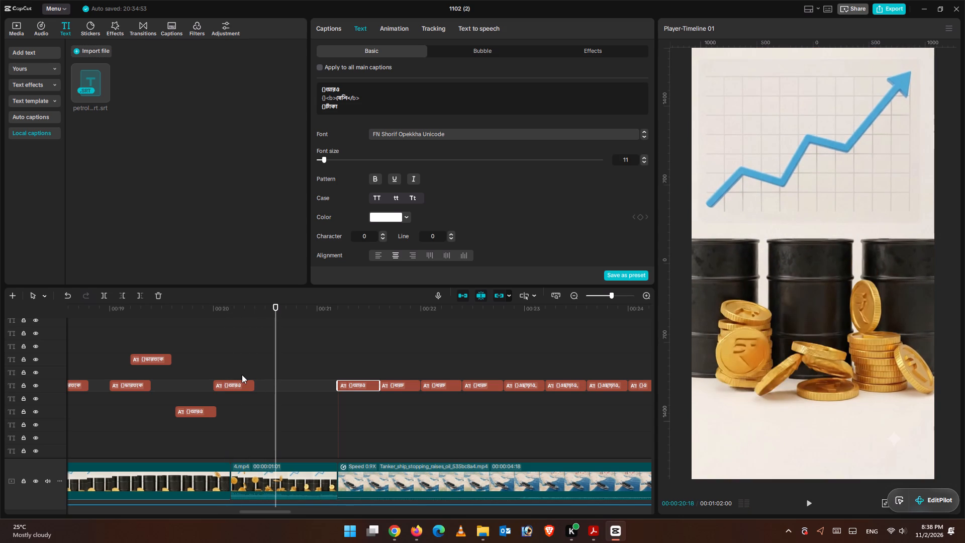
drag(275, 369, 200, 374)
key(space)
key(space)
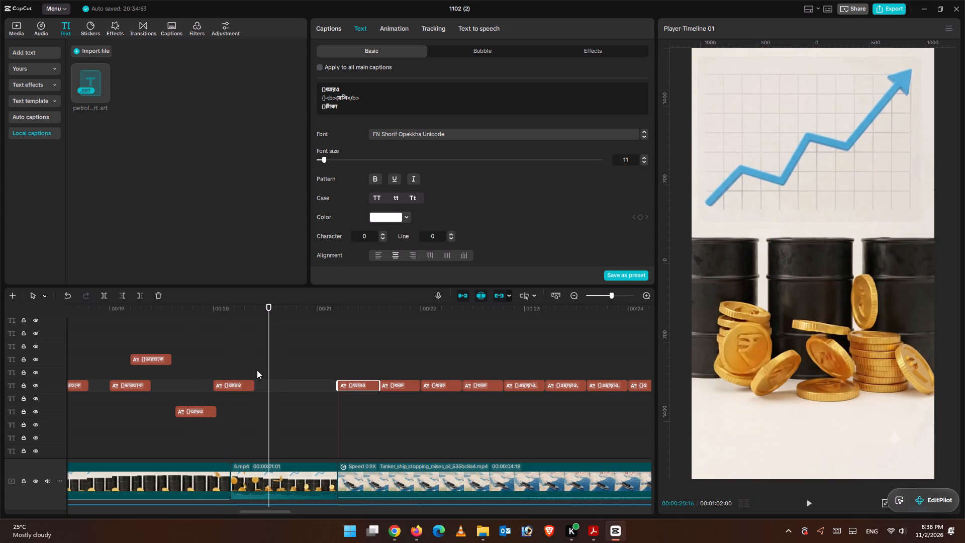
drag(270, 369, 227, 370)
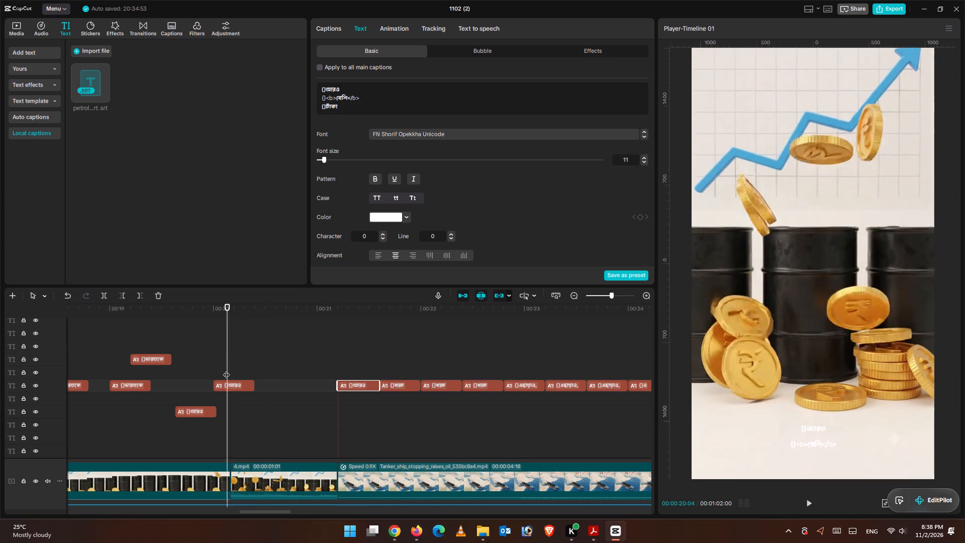
key(space)
key(space)
key(space)
key(space)
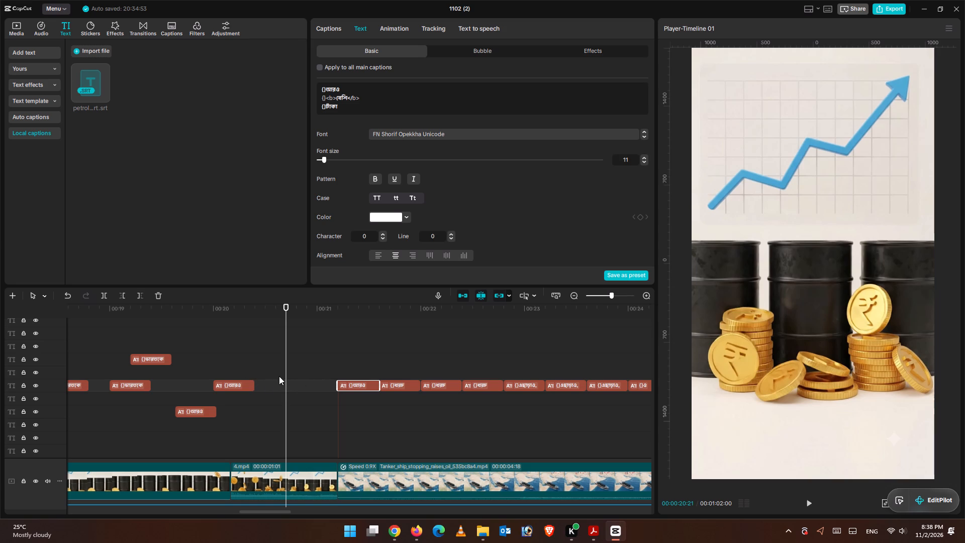
Replay in short bursts from just before the lower-track caption to about 00:00:20:21, checking both আরও captions against the narration.
drag(284, 371, 172, 376)
key(space)
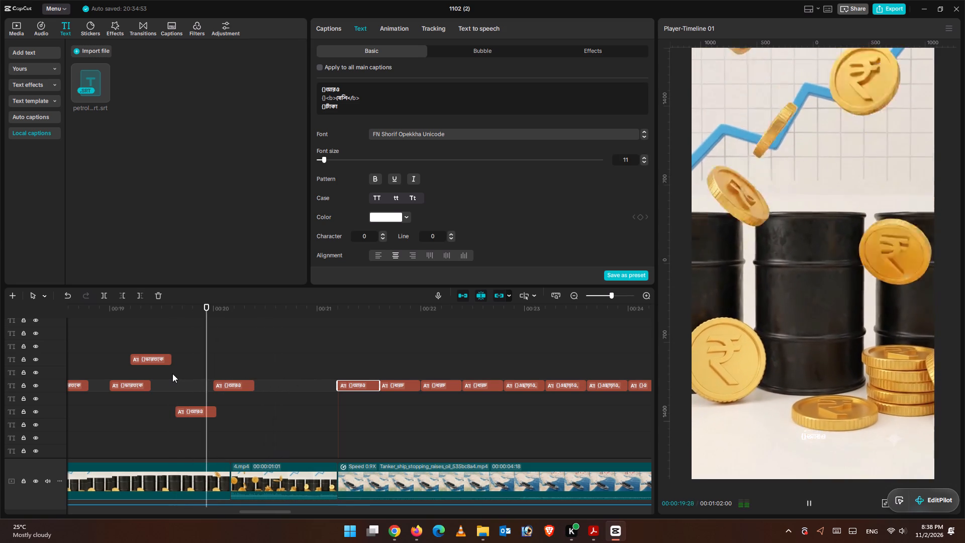
key(space)
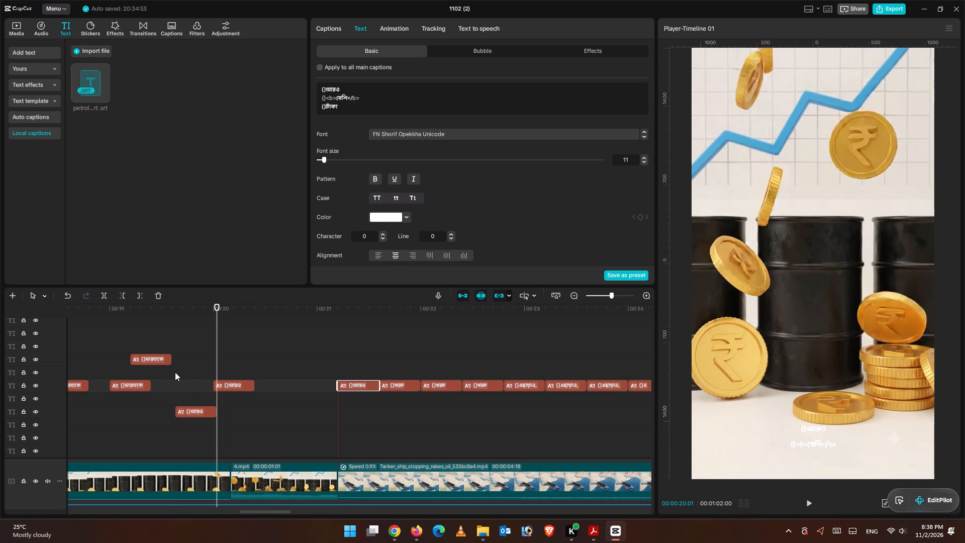
key(space)
key(space)
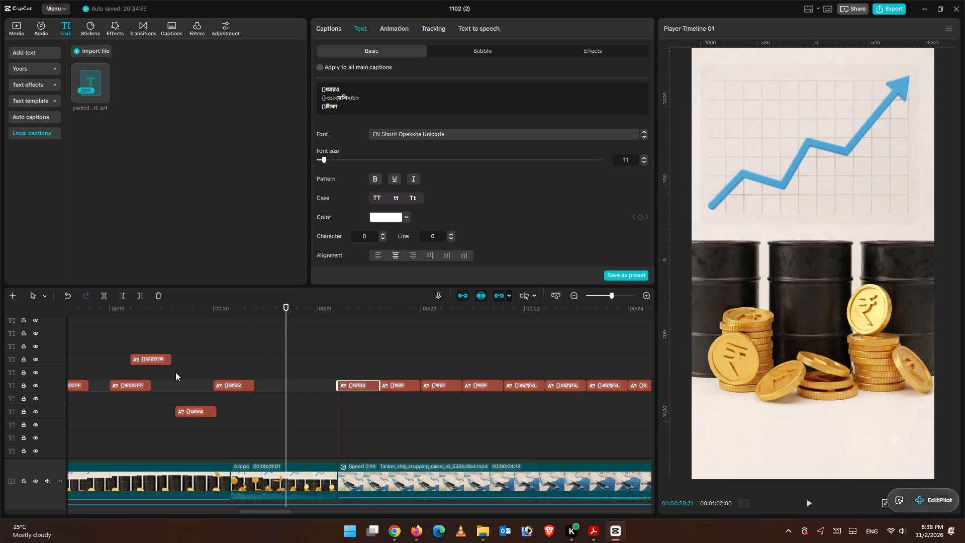
Move the three-line আরও / বেশি / টাকা caption to the track below, starting where the আরও caption at 00:00:20 ends.
drag(347, 385, 340, 385)
drag(340, 385, 267, 386)
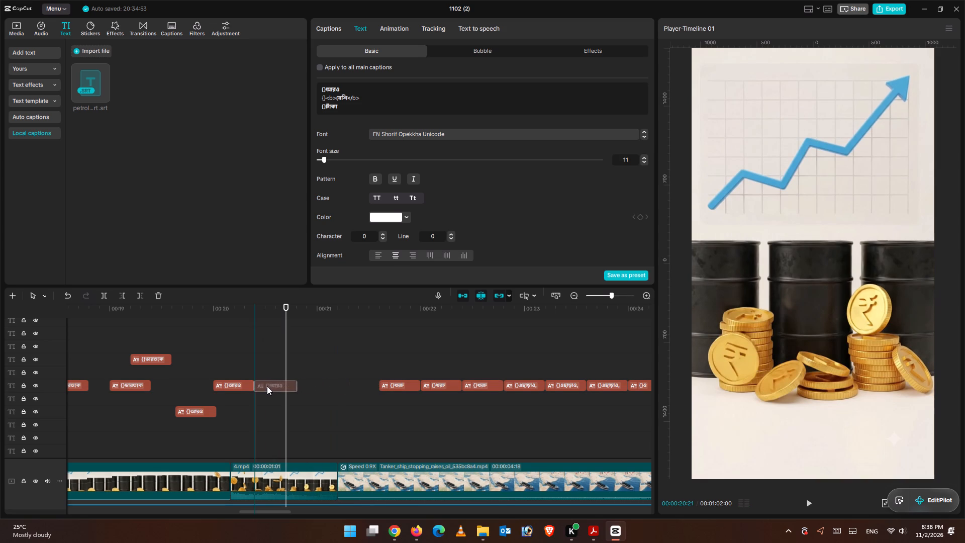
drag(267, 386, 267, 397)
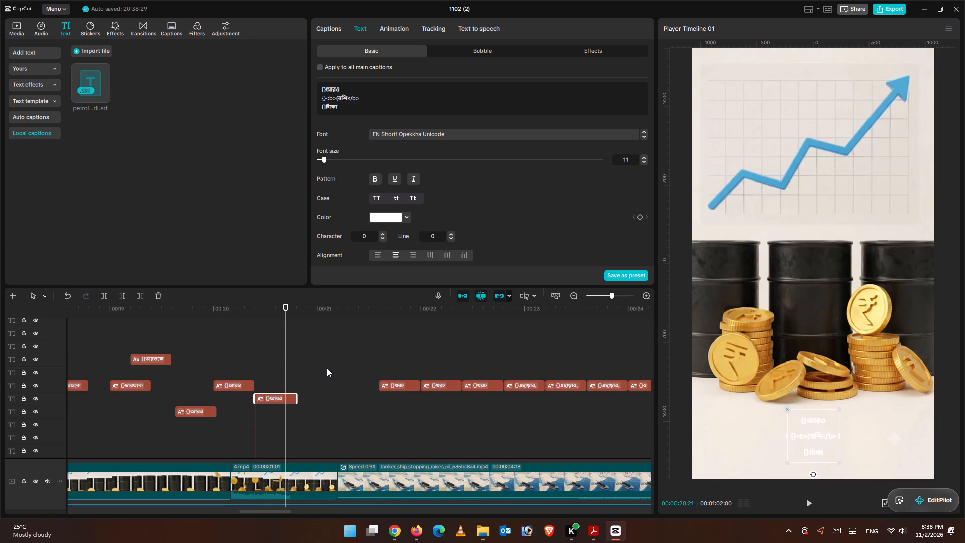
Play briefly around 00:00:20:14 and move the single-word খরচ caption earlier, starting where the three-line আরও caption ends.
drag(286, 369, 270, 373)
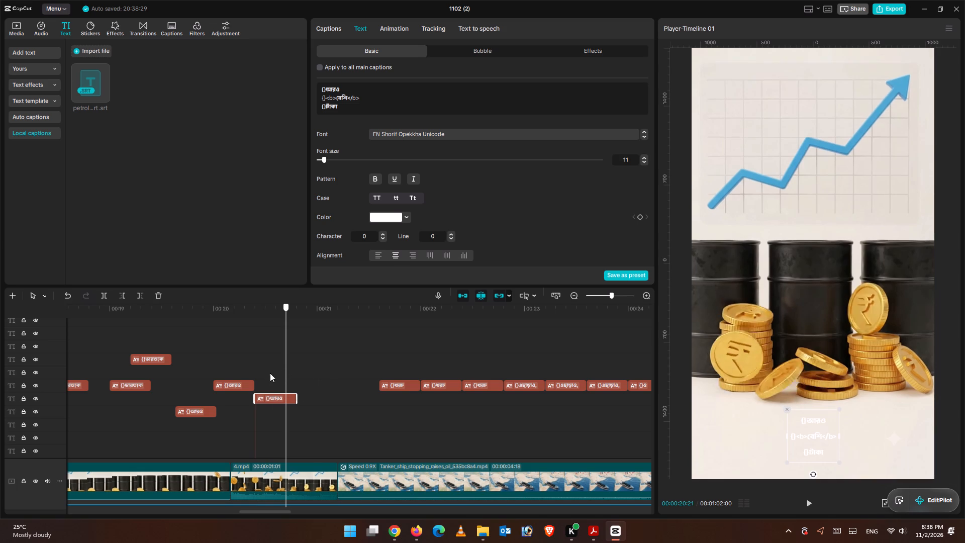
drag(270, 373, 213, 380)
key(space)
key(space)
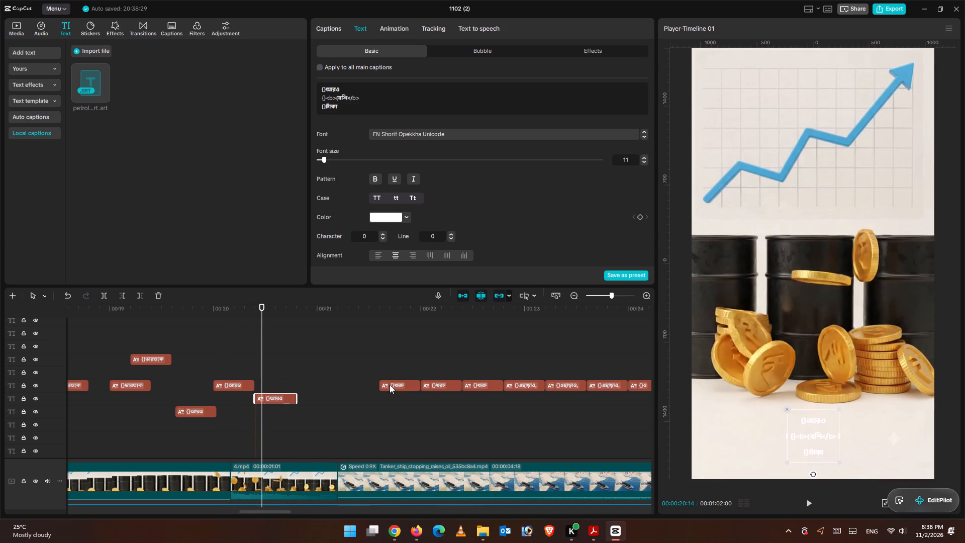
drag(390, 385, 310, 387)
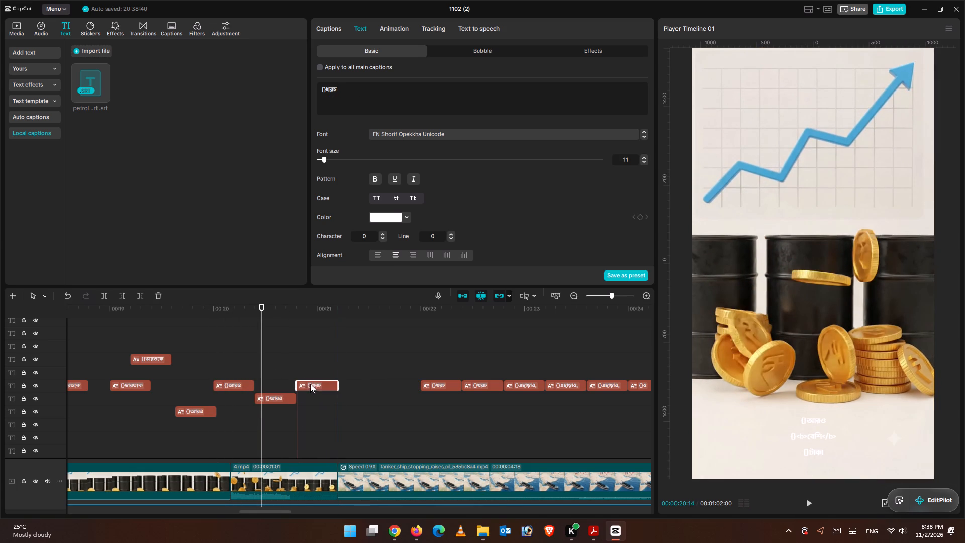
Play into the tanker clip, extend the two-line খরচ / করতে caption's start earlier, and place it one track lower at the tanker clip's start.
key(space)
key(space)
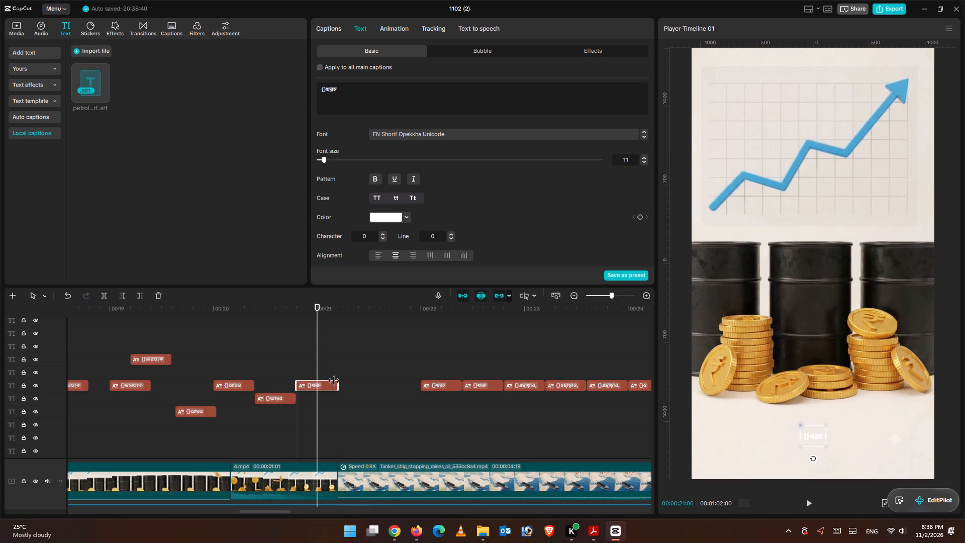
key(space)
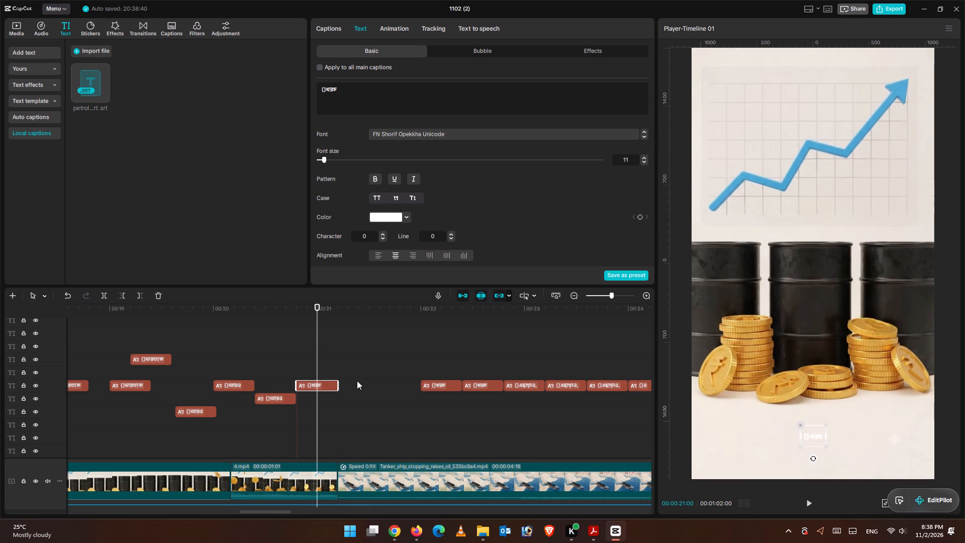
key(space)
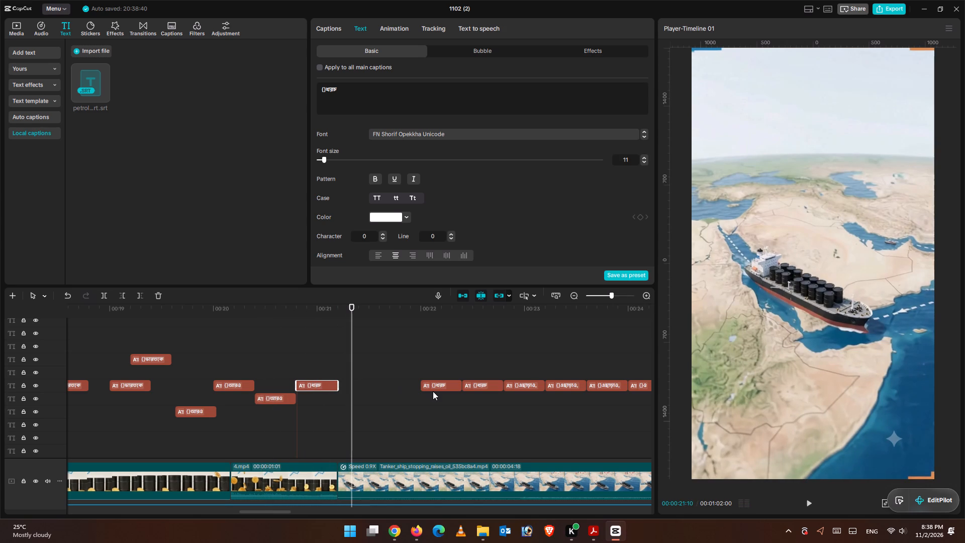
click(439, 386)
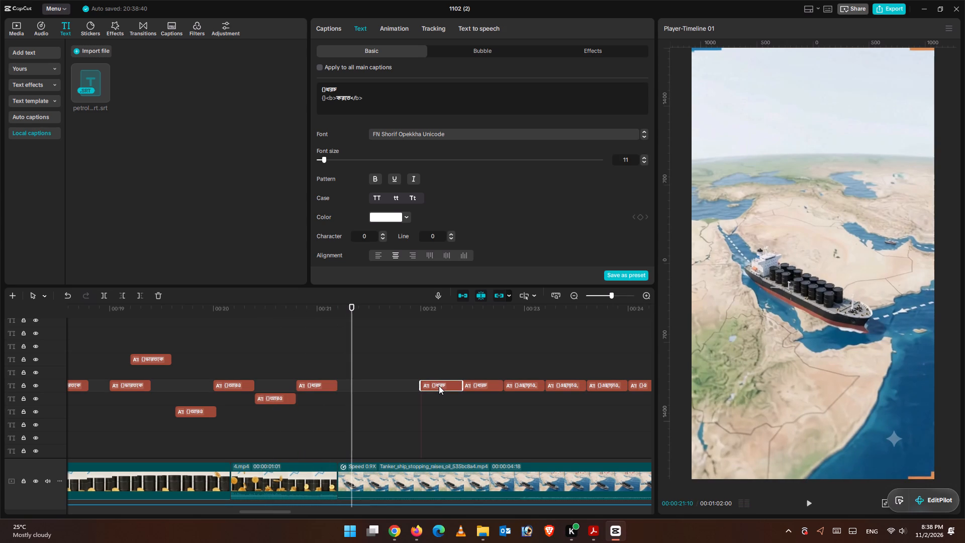
drag(420, 386, 343, 386)
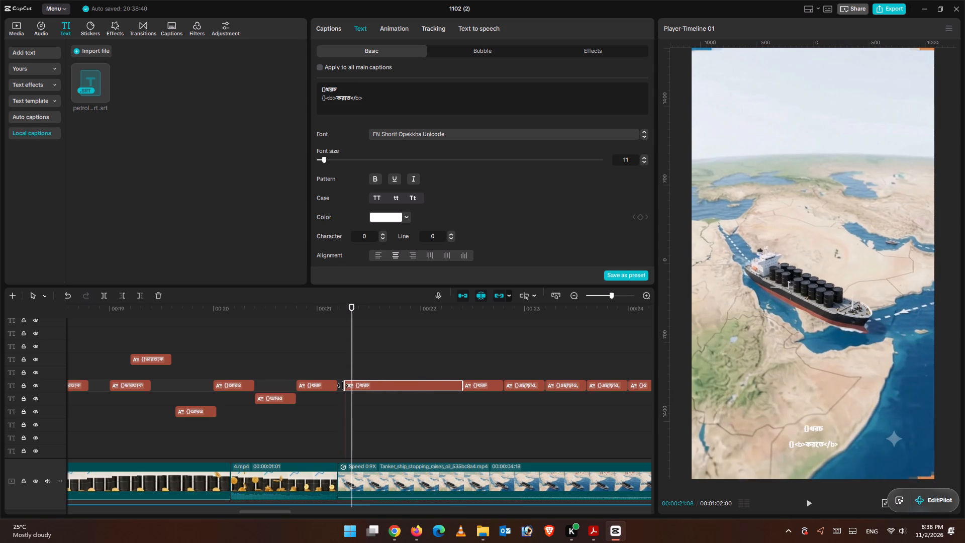
drag(343, 386, 348, 403)
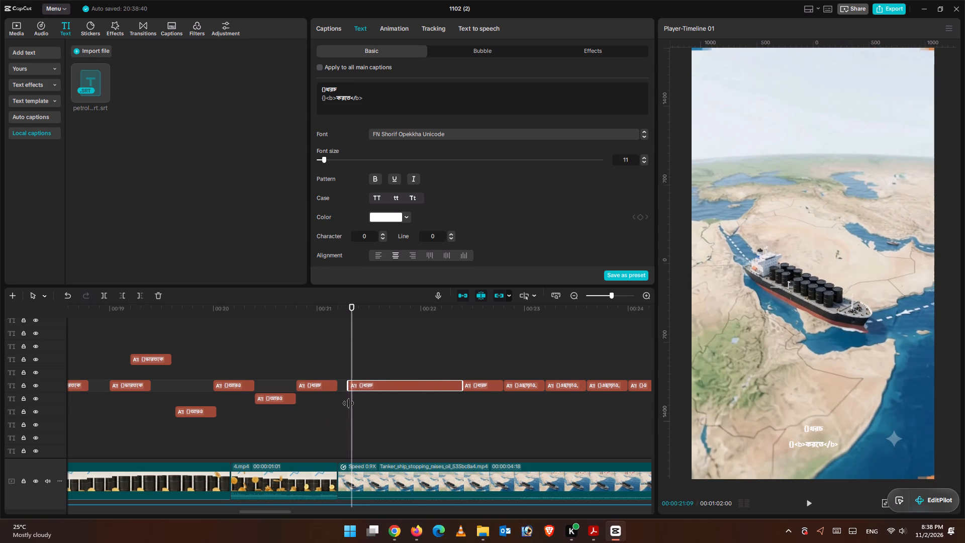
drag(348, 403, 351, 413)
drag(351, 413, 366, 395)
drag(375, 384, 375, 385)
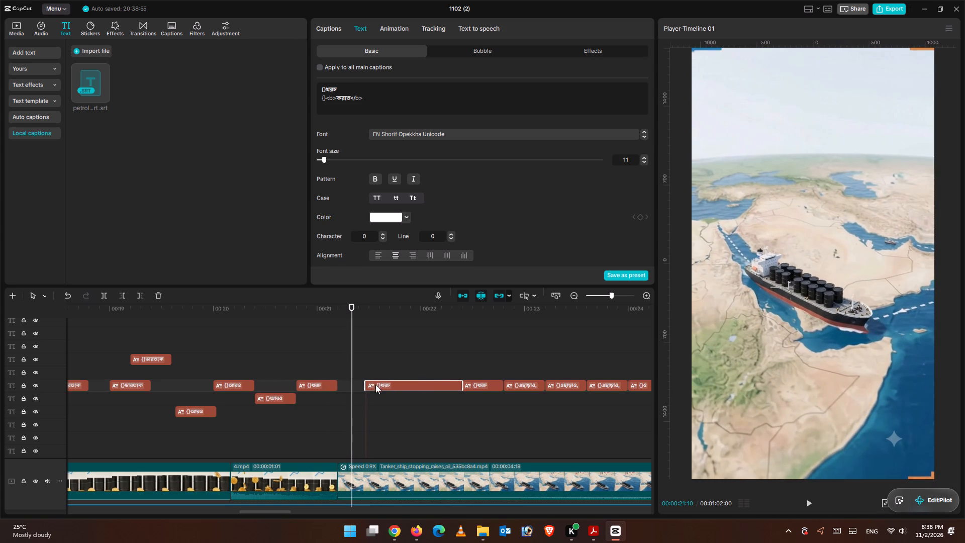
drag(375, 385, 348, 398)
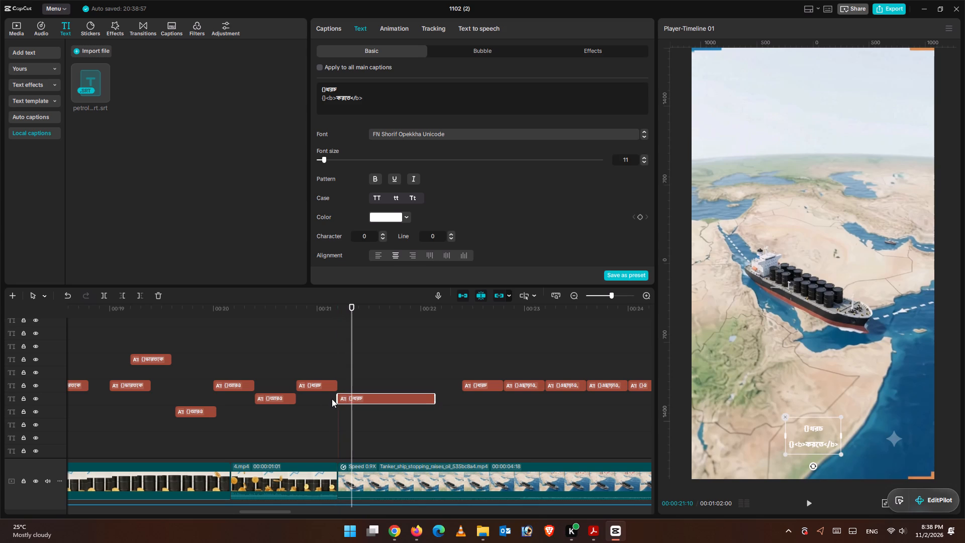
Replay from the falling-coins clip to about 00:00:21:03 to check the repositioned captions against the narration.
drag(351, 375, 237, 374)
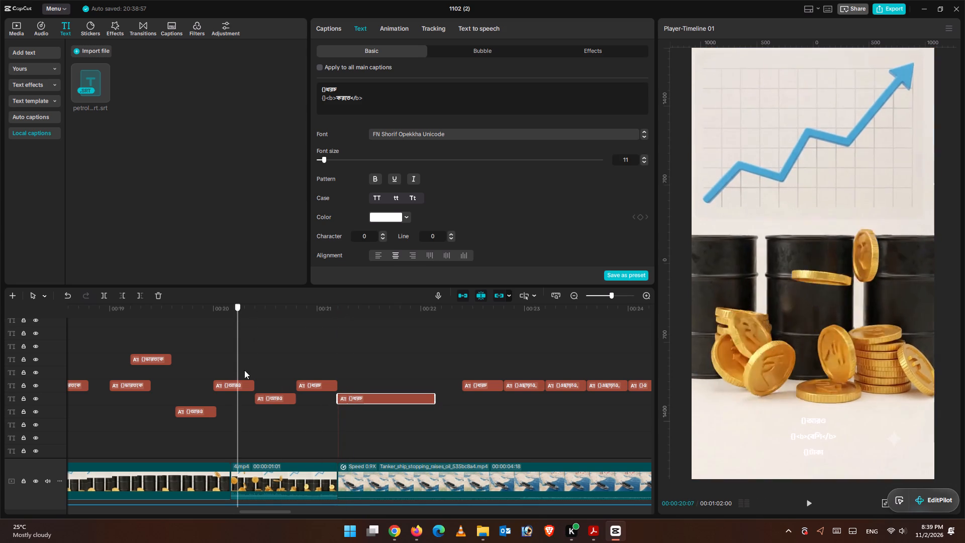
key(space)
key(space)
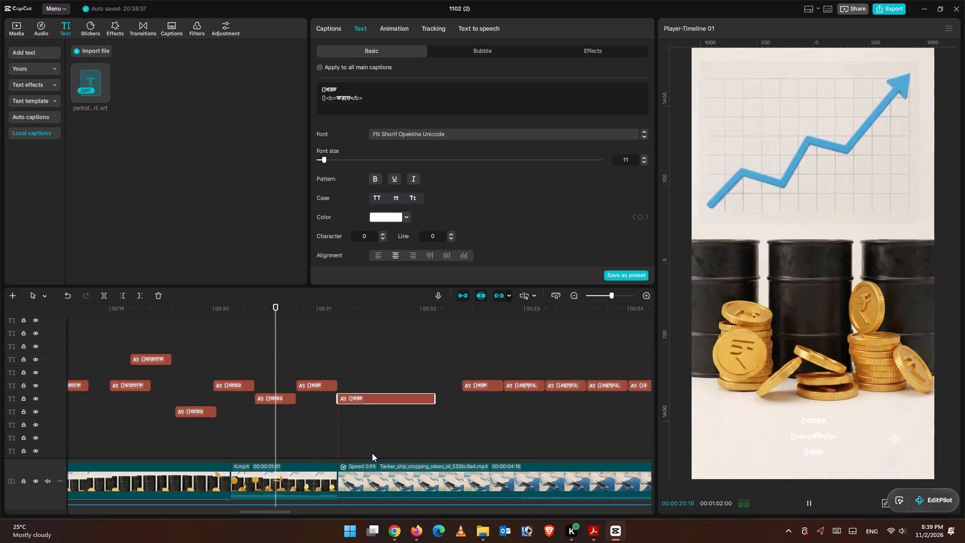
key(space)
key(space)
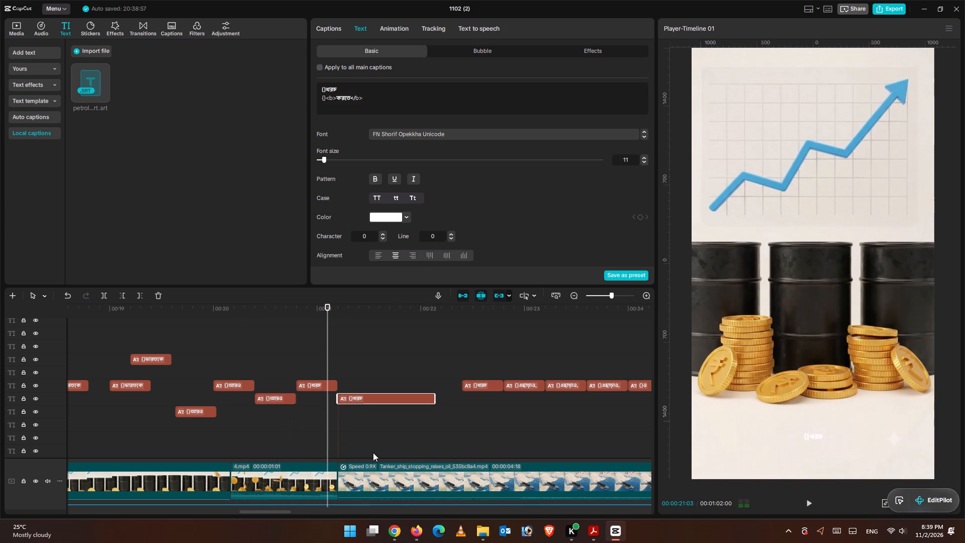
Replay the start of the tanker clip from about 00:00:21:03 against the extracted audio waveform, returning the playhead to 00:00:21:06.
scroll(382, 447, down, 7)
scroll(384, 448, up, 1)
scroll(384, 448, down, 1)
scroll(384, 448, up, 1)
scroll(384, 448, down, 6)
scroll(384, 448, up, 1)
scroll(384, 448, down, 2)
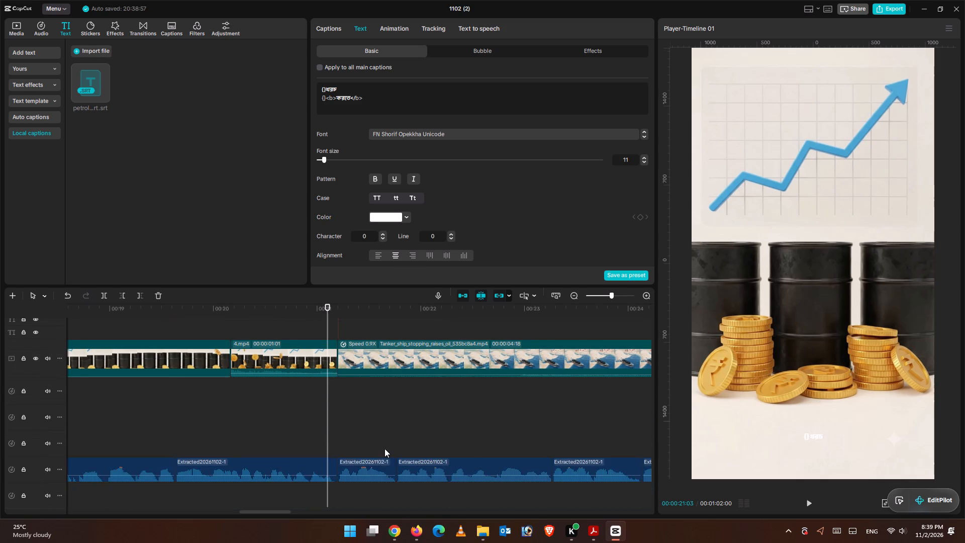
scroll(384, 448, down, 3)
key(space)
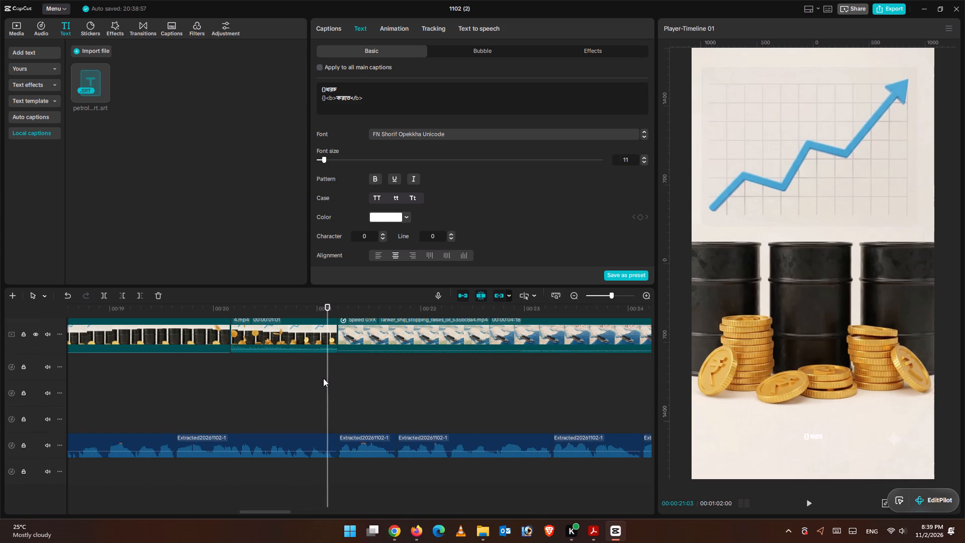
key(space)
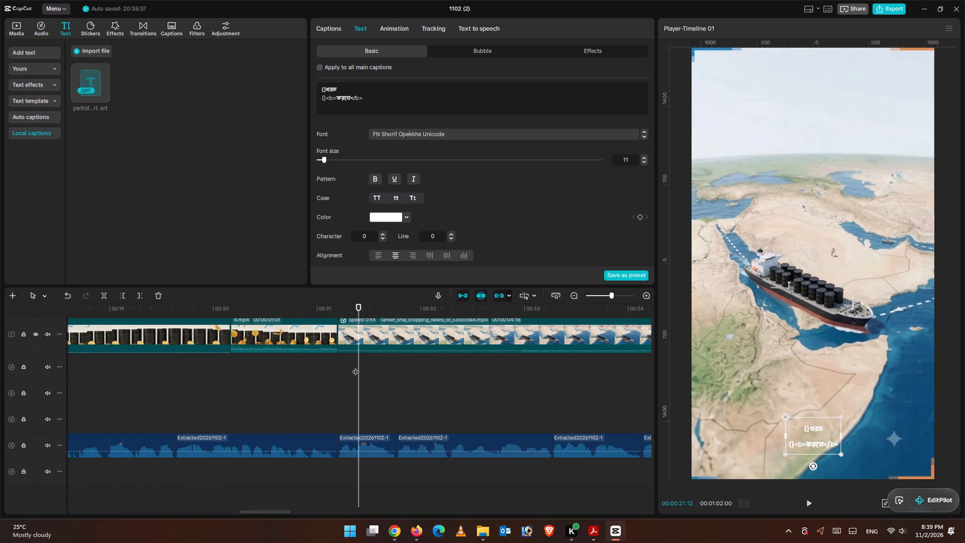
drag(359, 367, 326, 371)
key(space)
key(space)
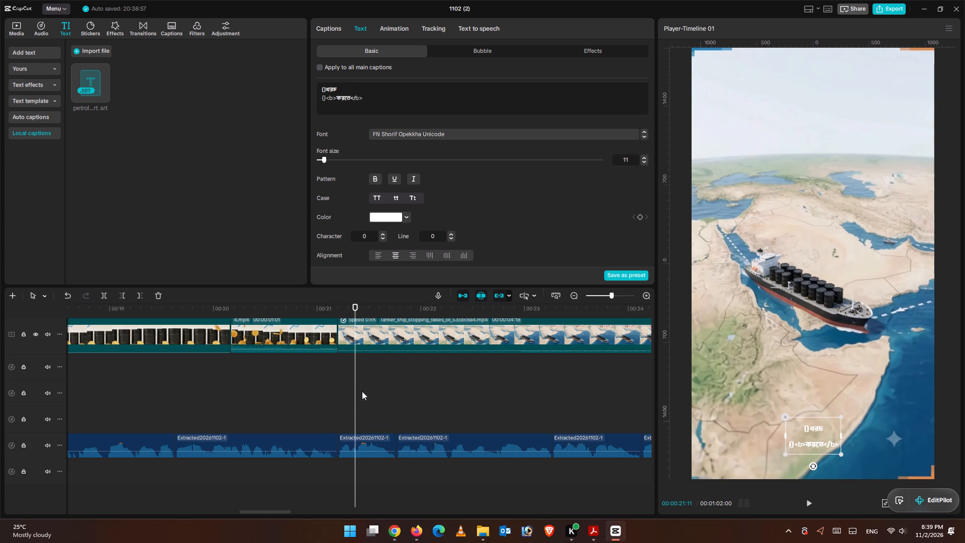
drag(354, 391, 339, 393)
Examine the texts of the two captions following the two-line খরচ / করতে caption and compare their positions with the extracted audio.
scroll(339, 393, up, 11)
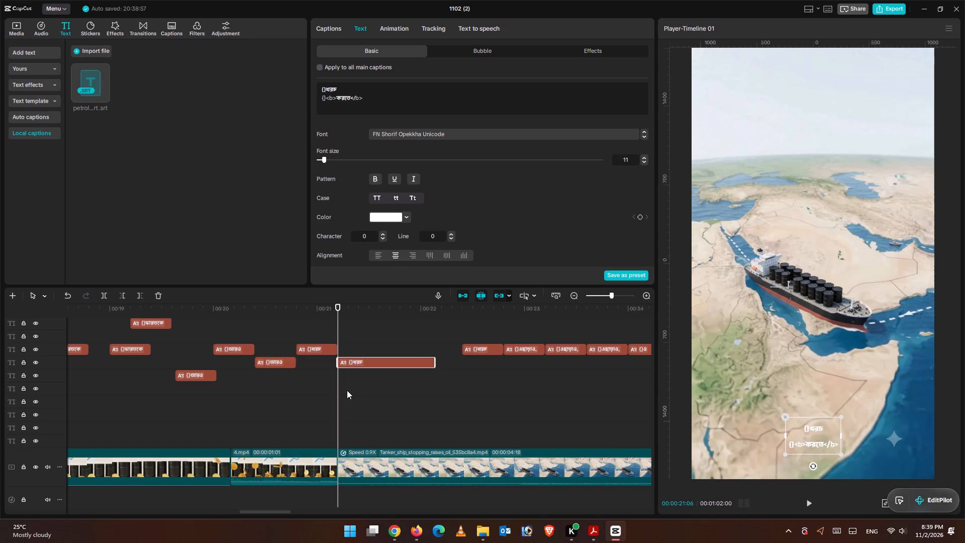
click(472, 350)
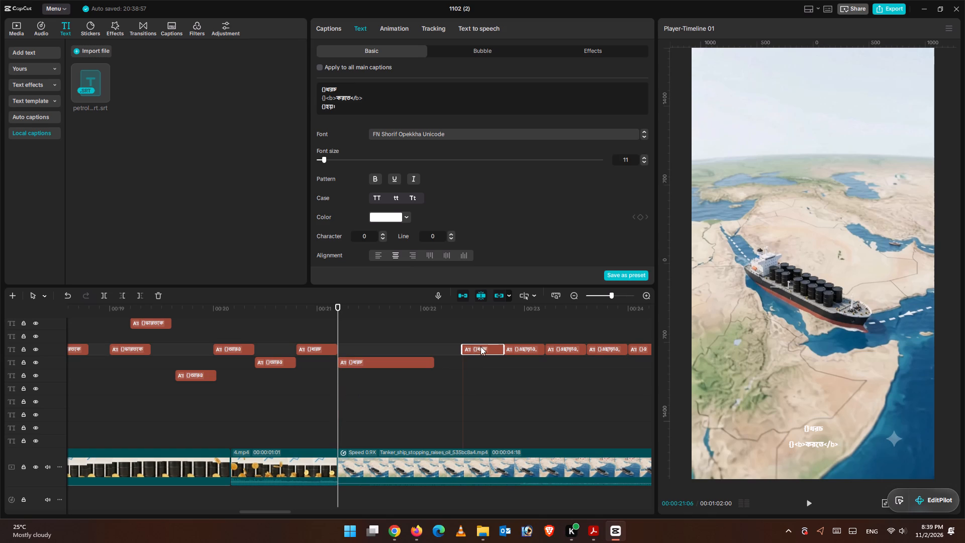
click(524, 347)
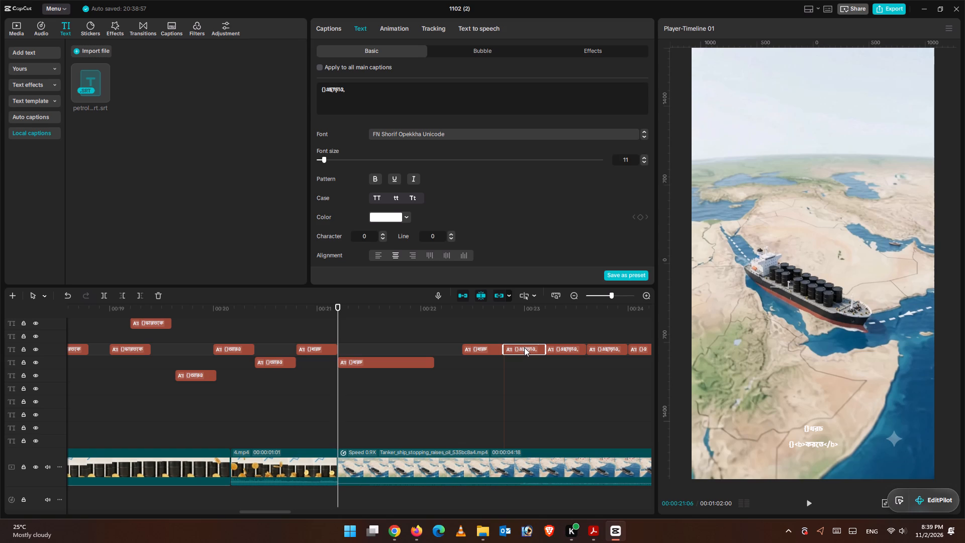
scroll(524, 347, down, 4)
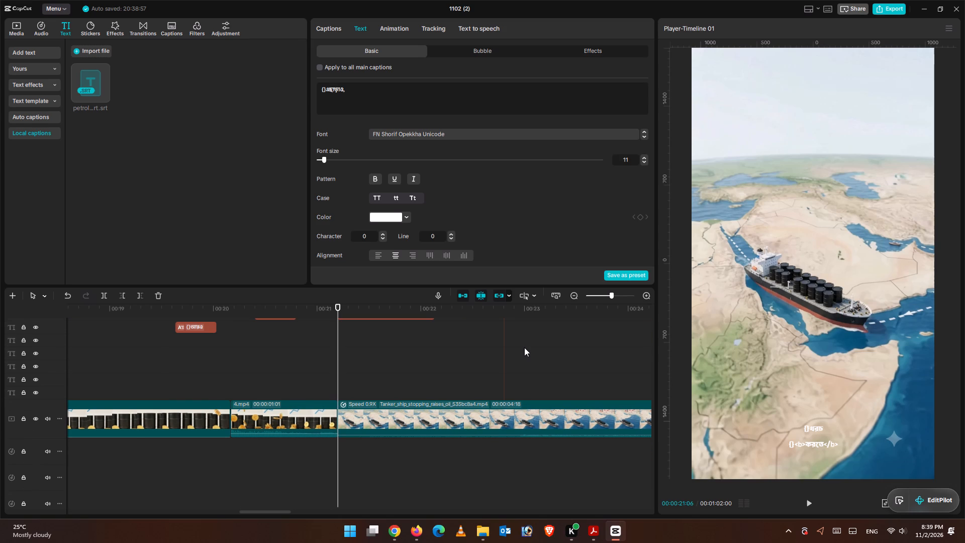
scroll(524, 347, down, 7)
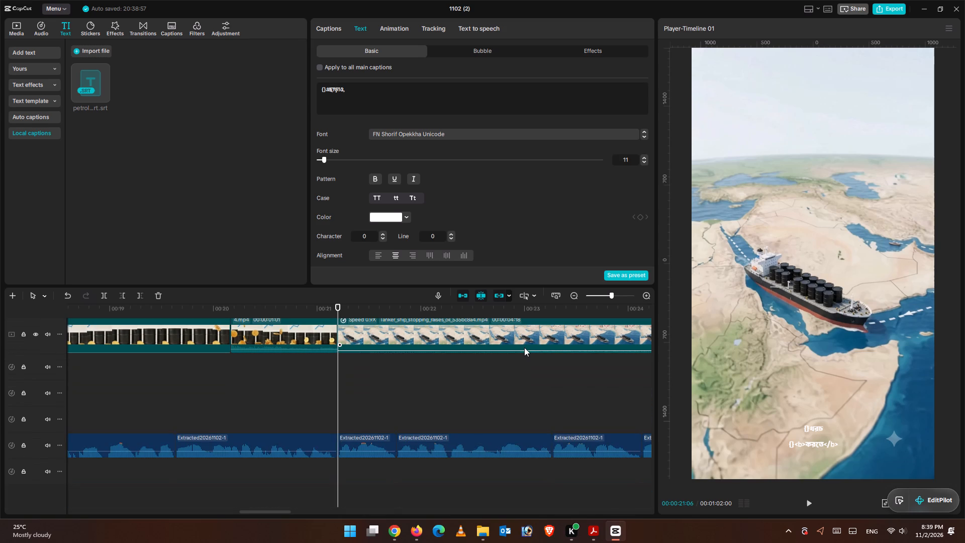
scroll(524, 347, down, 1)
scroll(524, 347, up, 3)
scroll(524, 347, down, 1)
scroll(524, 347, up, 1)
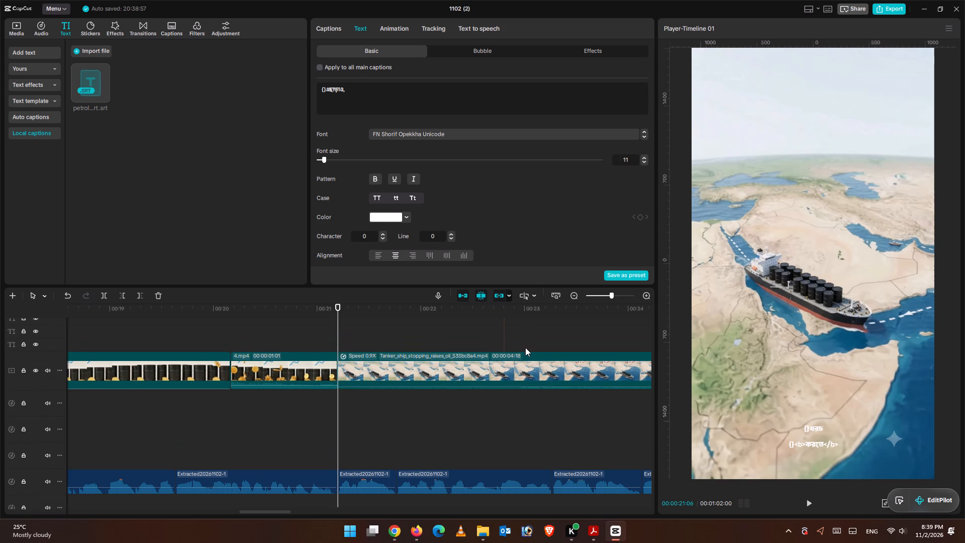
scroll(526, 347, up, 12)
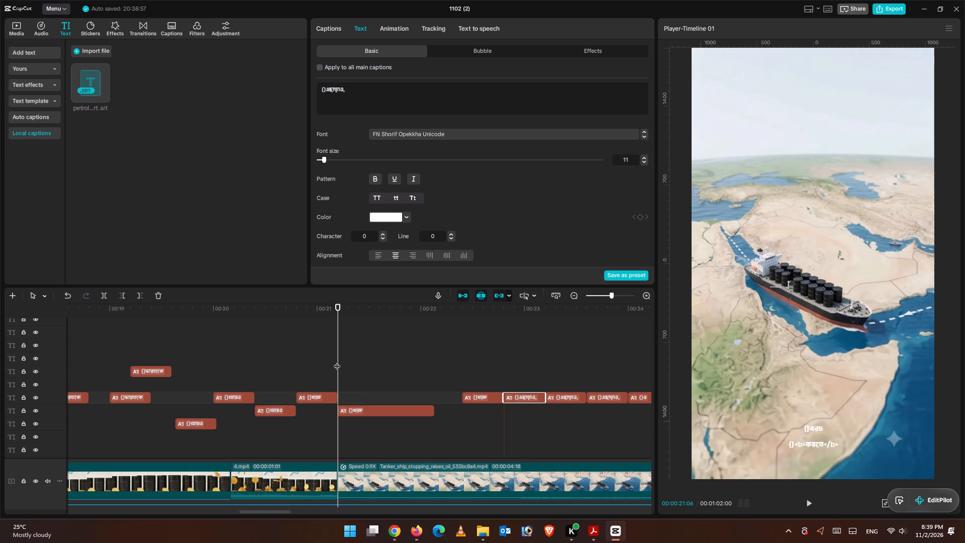
Replay from just before 00:00:20 to 00:00:21:08 in short bursts, checking the three-line আরও caption and both খরচ captions against the narration.
drag(337, 361, 205, 374)
key(space)
key(space)
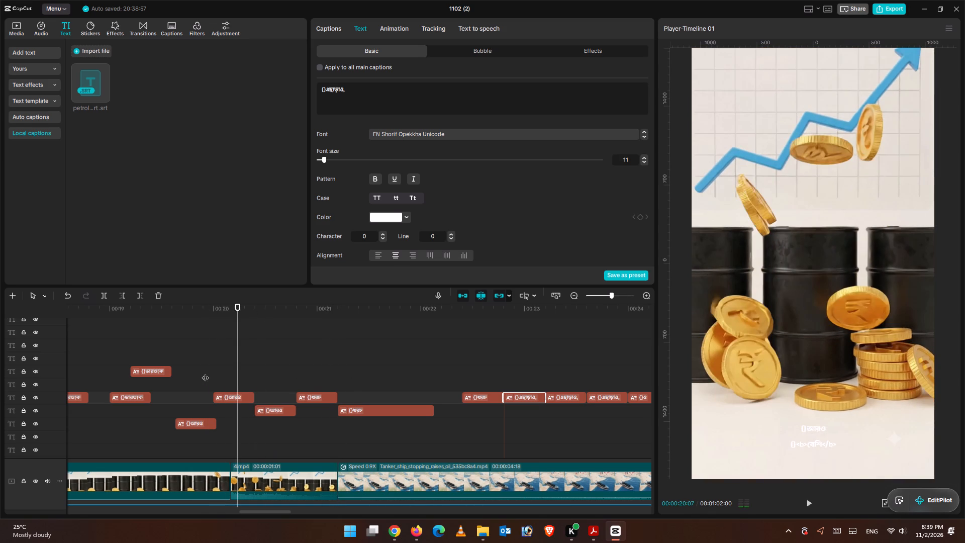
key(space)
key(space)
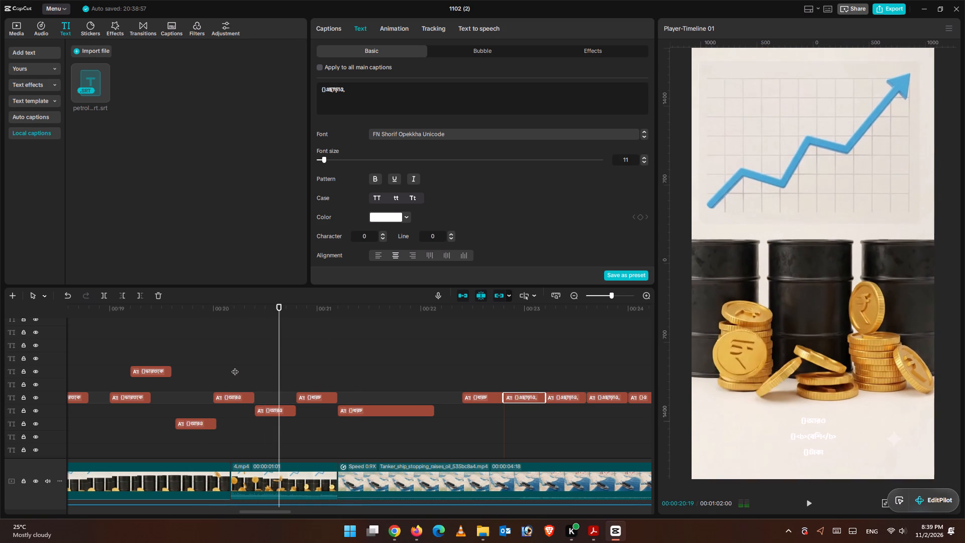
click(273, 411)
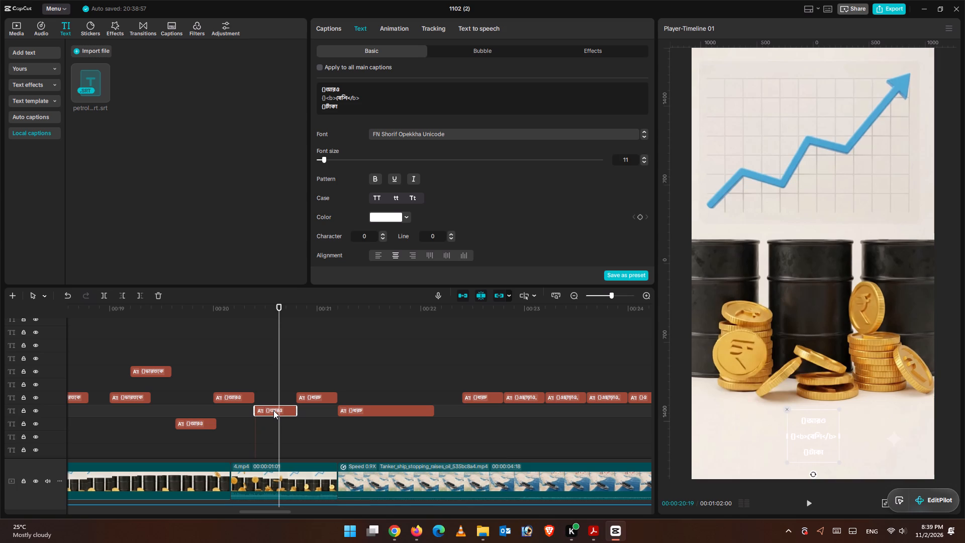
key(space)
key(space)
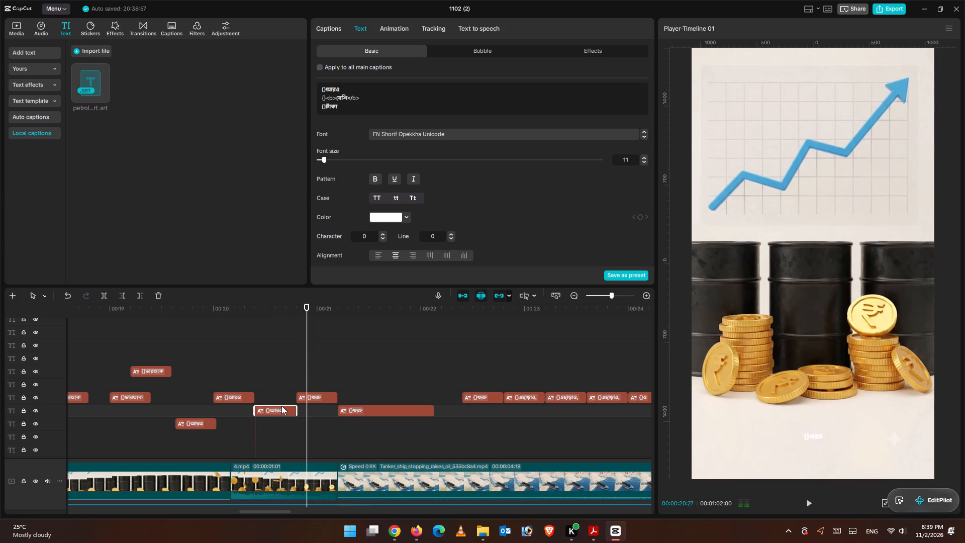
key(space)
key(space)
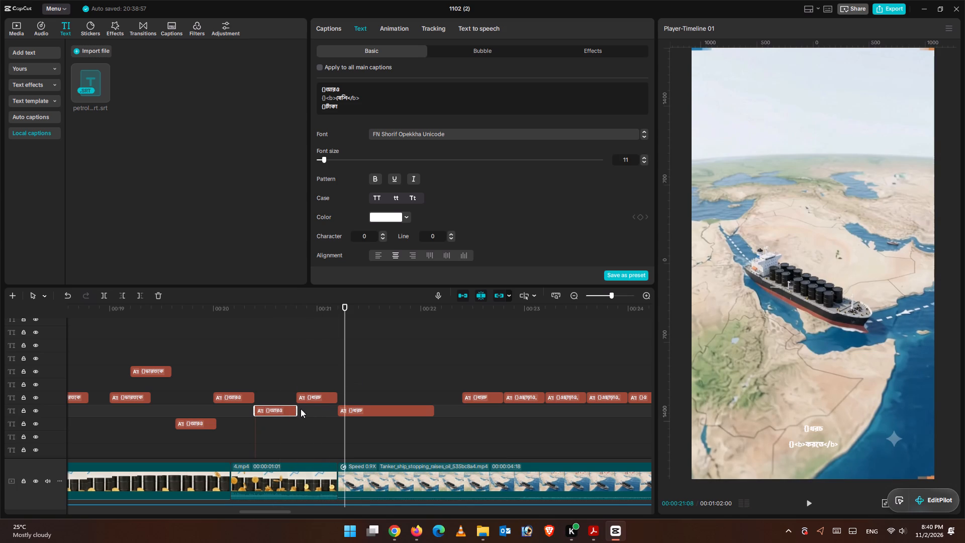
Replay from about 00:00:20 to 00:00:21:14 against the extracted audio waveform to judge where the খরচ captions belong.
scroll(253, 422, down, 5)
scroll(253, 424, up, 1)
scroll(253, 424, down, 3)
scroll(253, 424, up, 1)
scroll(253, 424, down, 5)
scroll(254, 424, up, 1)
scroll(254, 424, down, 5)
scroll(255, 423, up, 1)
scroll(255, 423, down, 1)
scroll(255, 423, up, 2)
scroll(255, 423, down, 1)
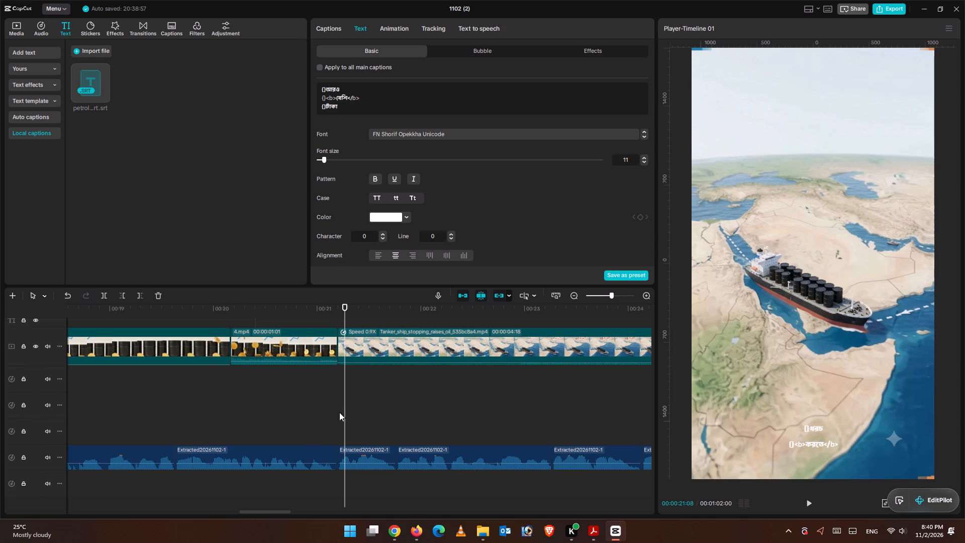
drag(346, 406, 210, 418)
key(space)
key(space)
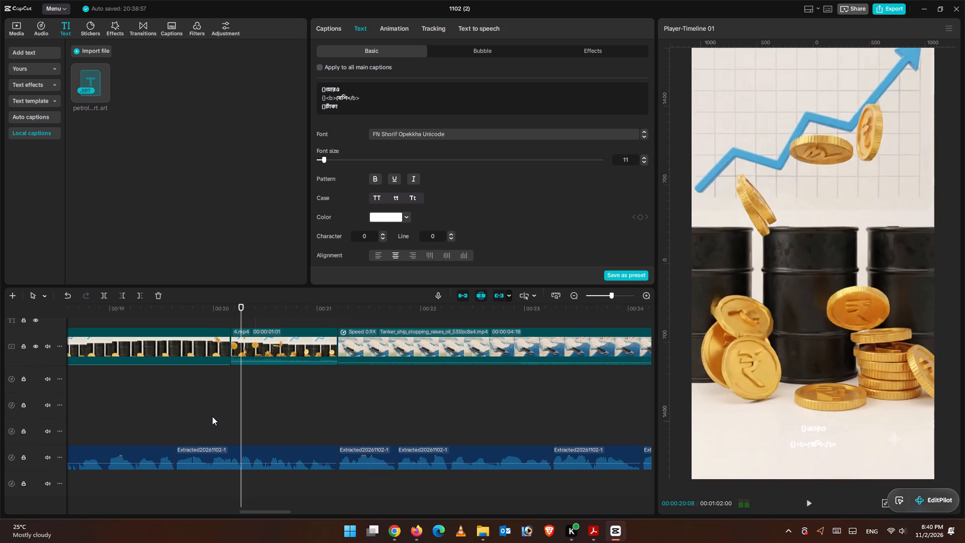
key(space)
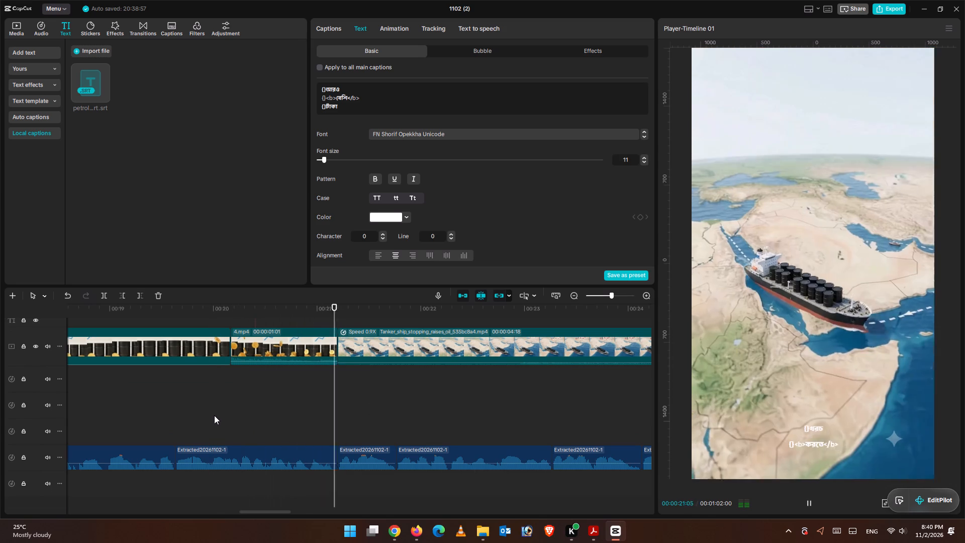
key(space)
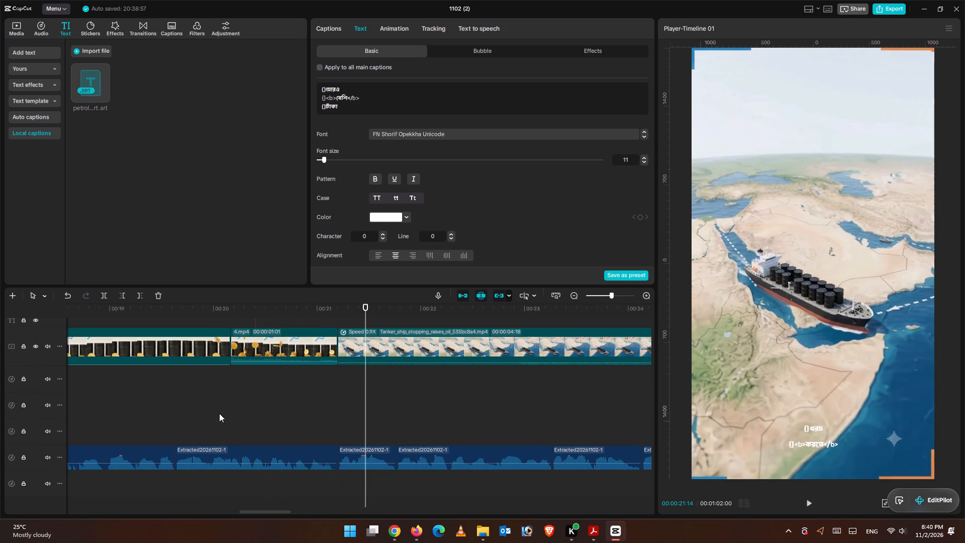
Shorten the three-line আরও caption under the falling-coins clip so it ends at about 00:00:20:22.
scroll(352, 414, up, 12)
scroll(361, 414, down, 1)
scroll(361, 414, up, 2)
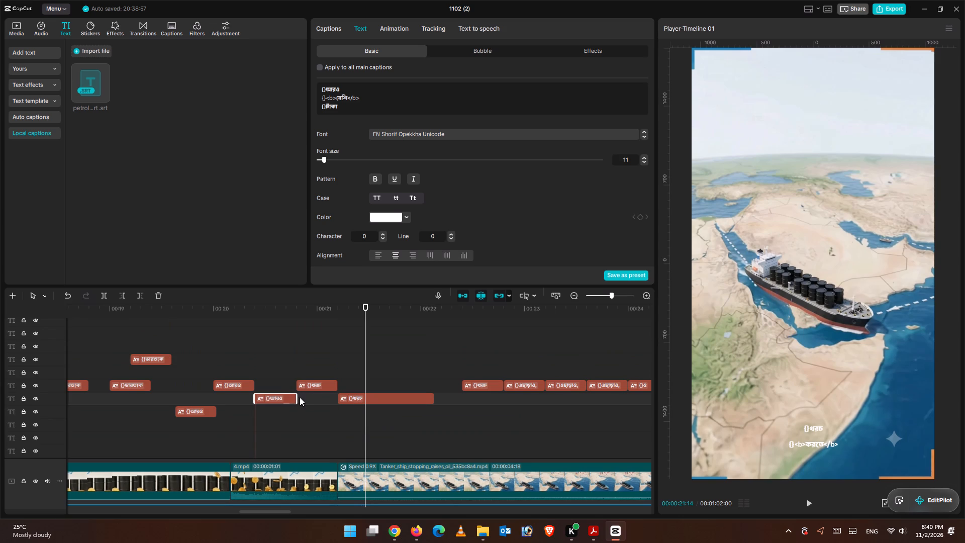
drag(296, 400, 286, 400)
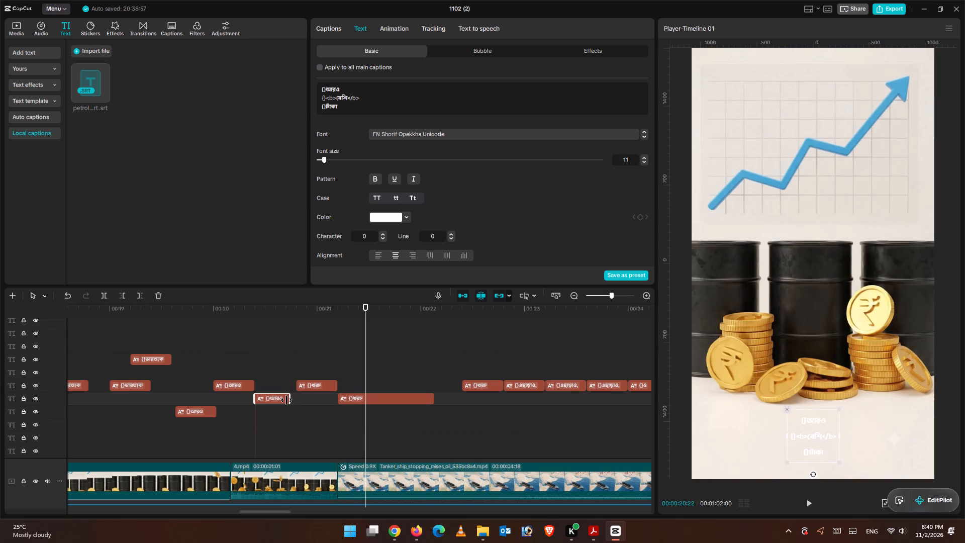
drag(286, 400, 285, 400)
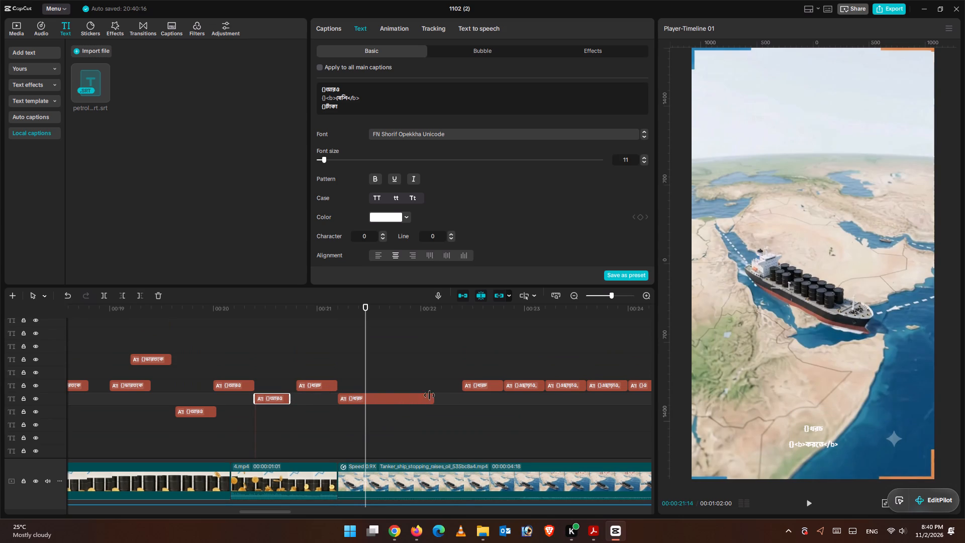
Shorten the two-line খরচ / করতে caption at the start of the tanker clip so it ends at about 00:00:21:14.
click(411, 396)
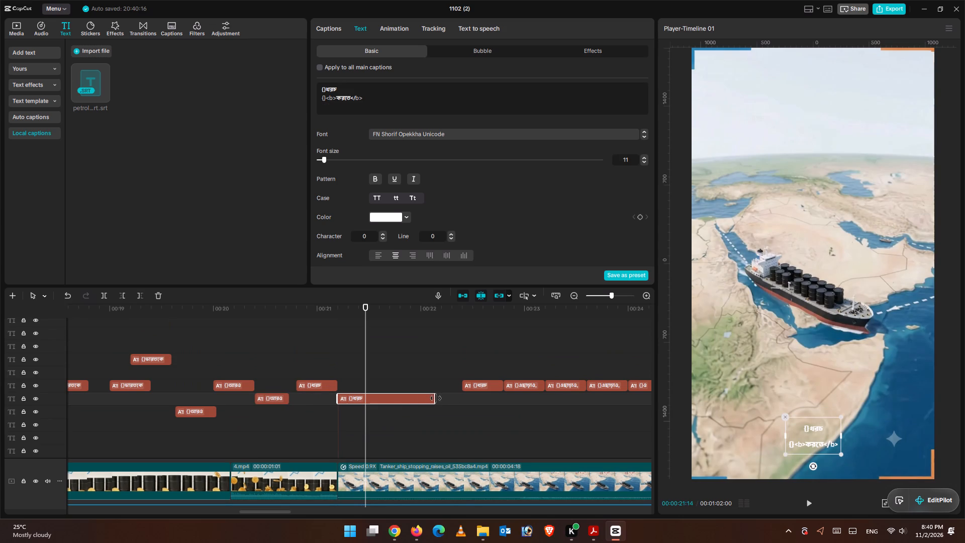
drag(436, 398, 360, 399)
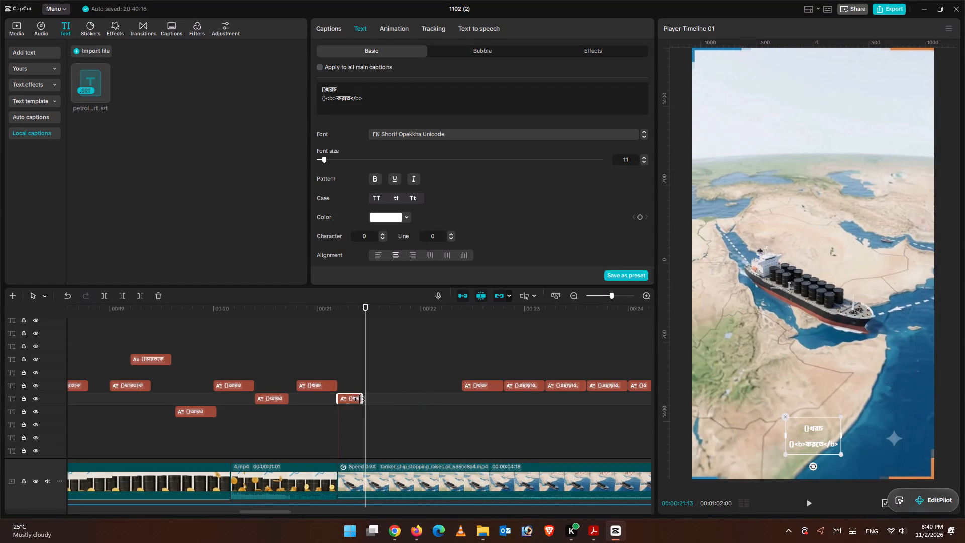
drag(360, 399, 362, 401)
drag(362, 401, 363, 401)
Shorten the one-line খরচ caption and close the gaps so it follows the three-line আরও caption, with the two-line খরচ / করতে caption directly after it.
click(468, 382)
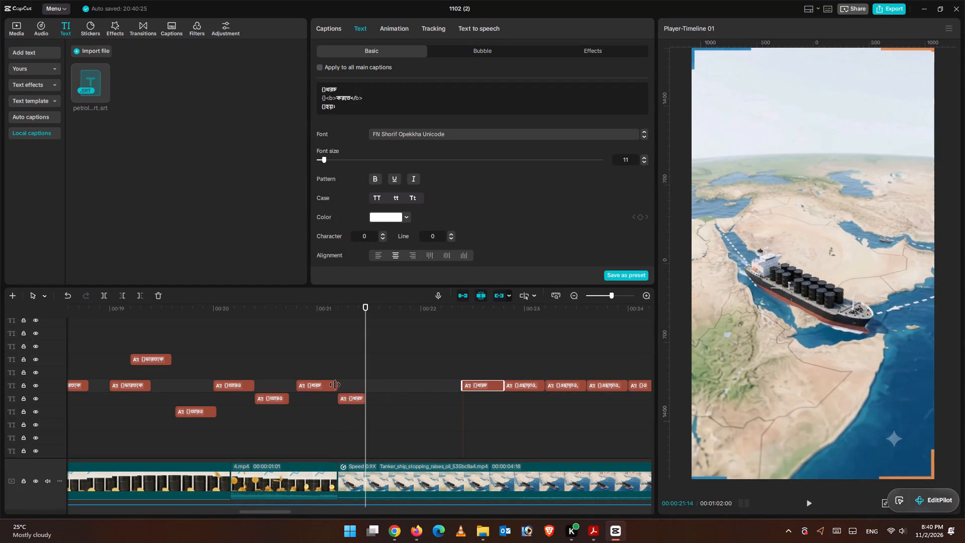
drag(337, 385, 321, 389)
drag(346, 396, 335, 397)
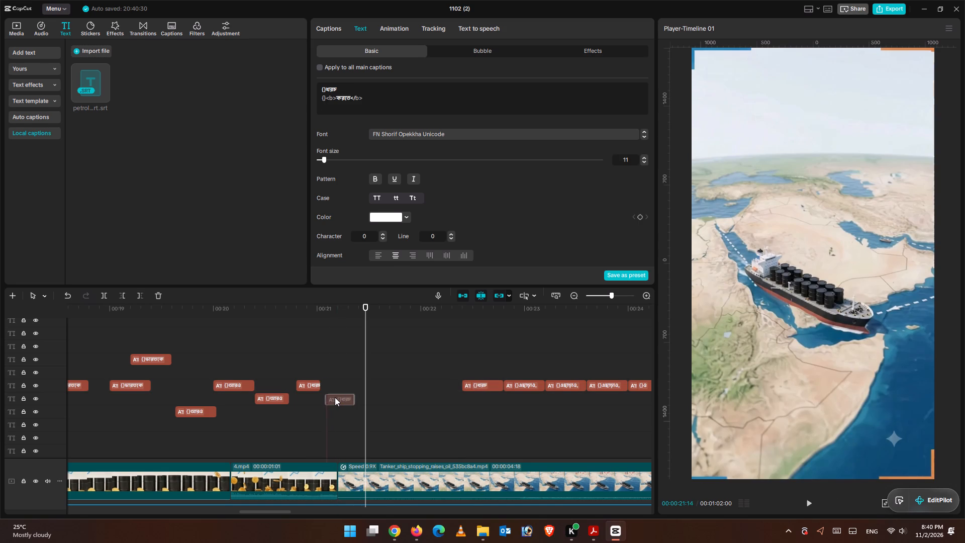
drag(335, 397, 330, 394)
drag(312, 384, 305, 385)
drag(327, 394, 322, 394)
Place the three-line খরচ / করতে / হয় caption right after the two-line one, ending at 00:00:21:14, on the one-line caption's track.
drag(469, 386, 348, 400)
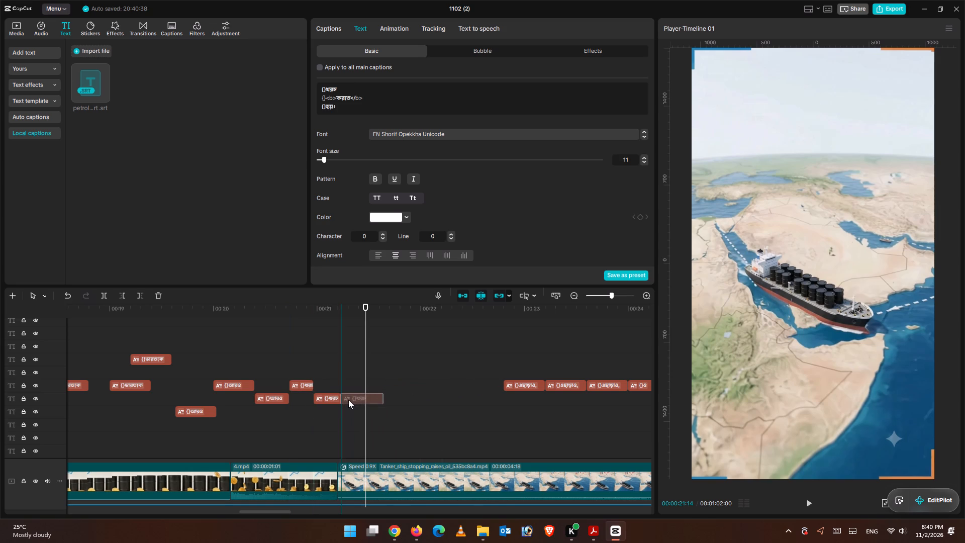
drag(348, 400, 348, 400)
drag(381, 398, 365, 399)
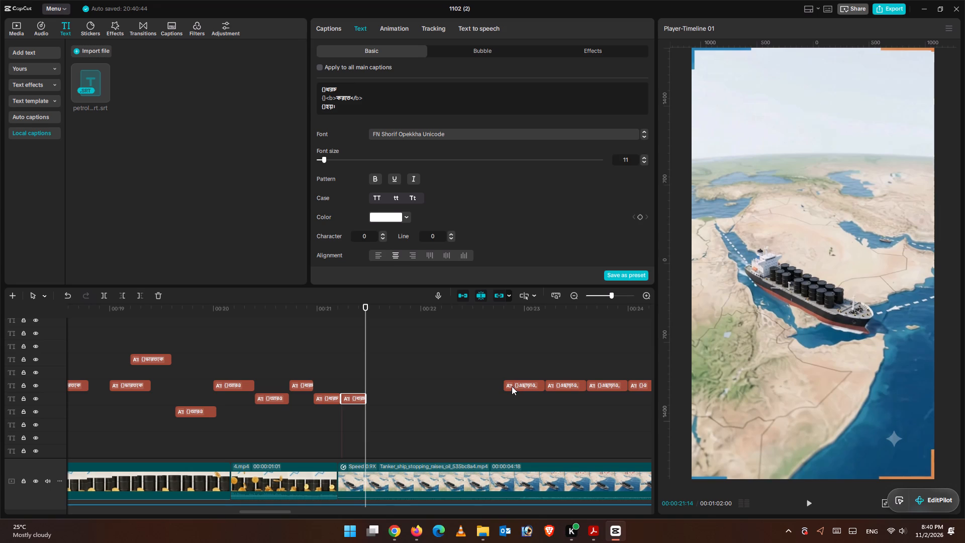
drag(350, 398, 350, 392)
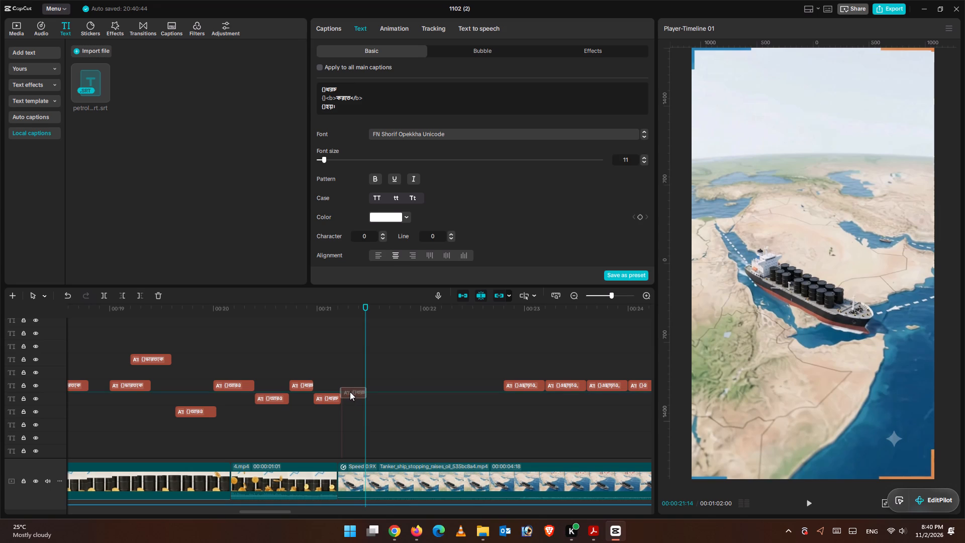
drag(350, 392, 351, 388)
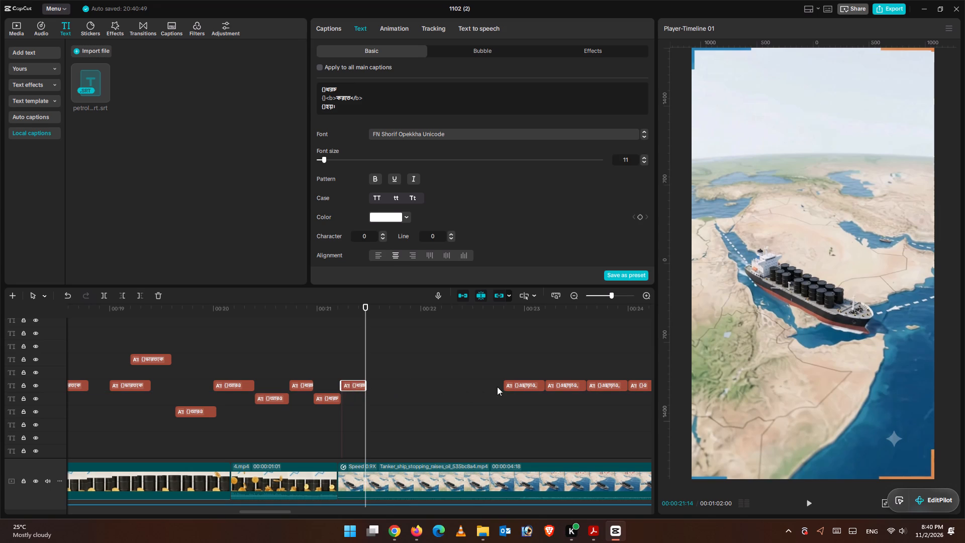
Move the one-line এছাড়াও, caption earlier so it starts at 00:00:21:14, on the track of the two-line খরচ caption.
drag(513, 385, 376, 396)
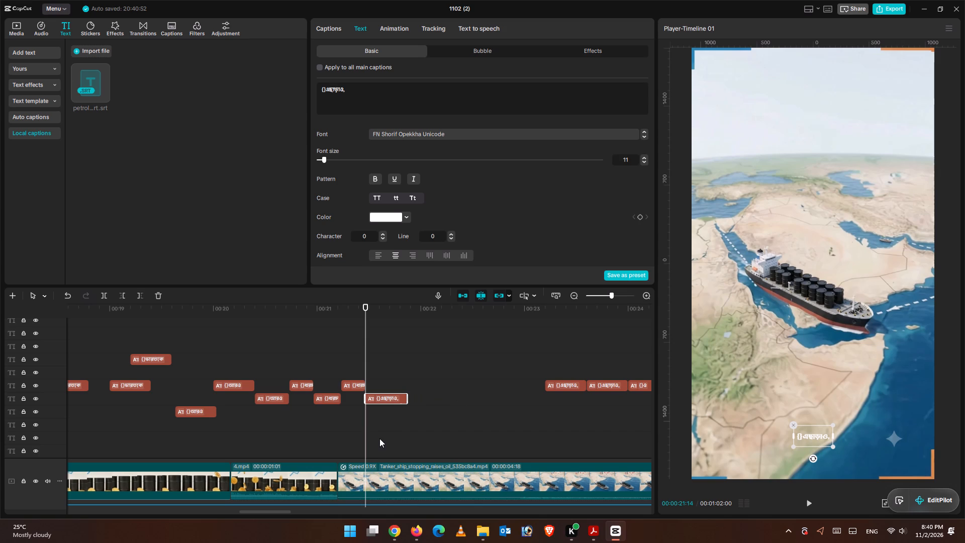
Replay from about 00:00:20 into the tanker clip to check the tightened খরচ captions and the এছাড়াও, caption against the narration.
drag(365, 432, 244, 427)
key(space)
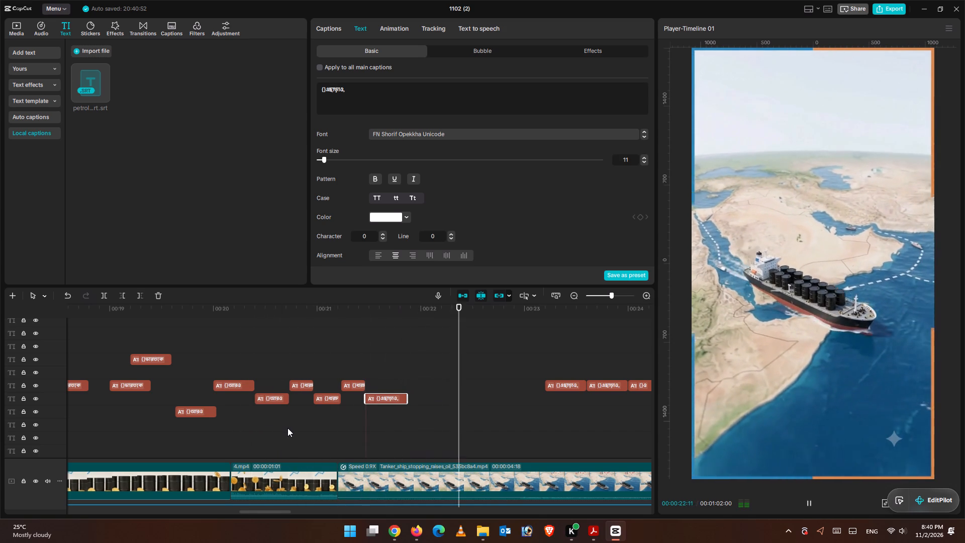
key(space)
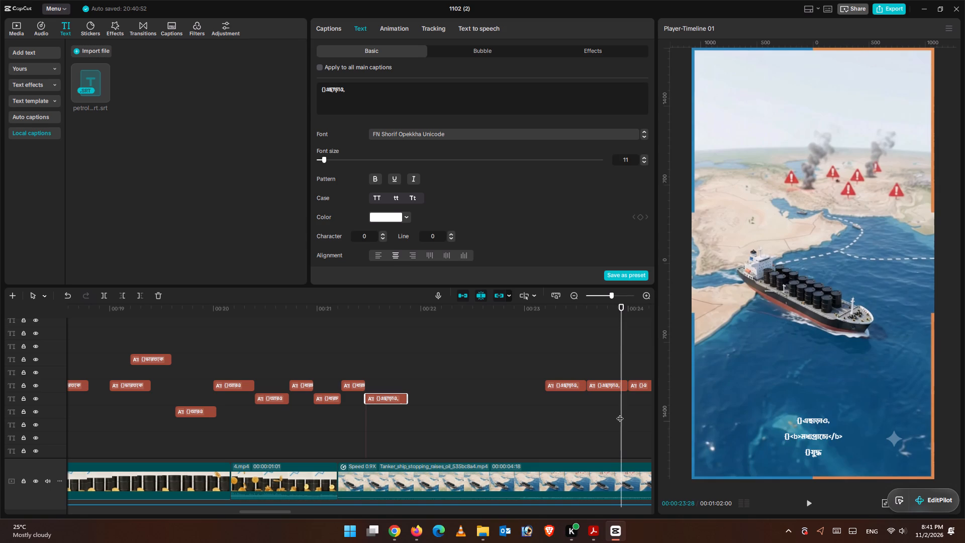
drag(620, 413, 198, 396)
key(space)
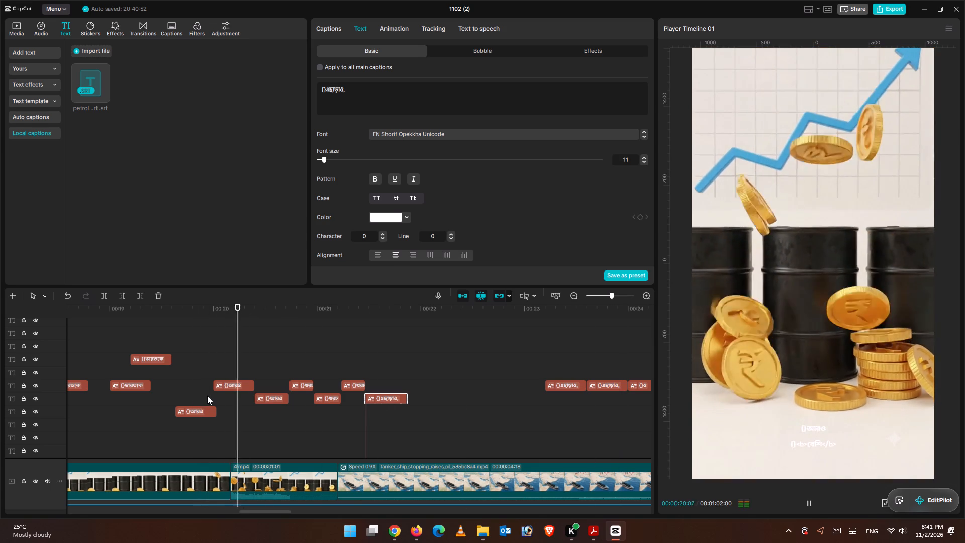
key(space)
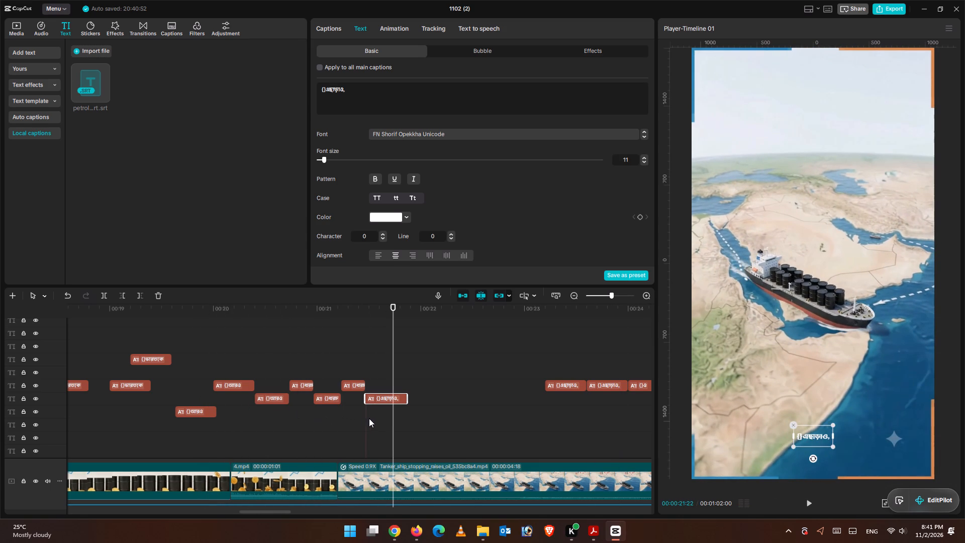
key(space)
key(space)
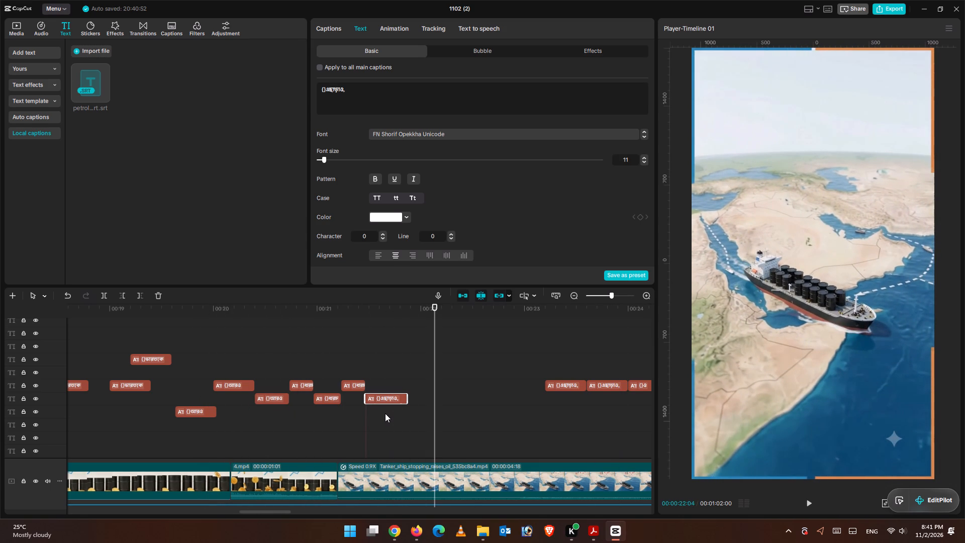
drag(433, 395, 392, 396)
key(space)
key(space)
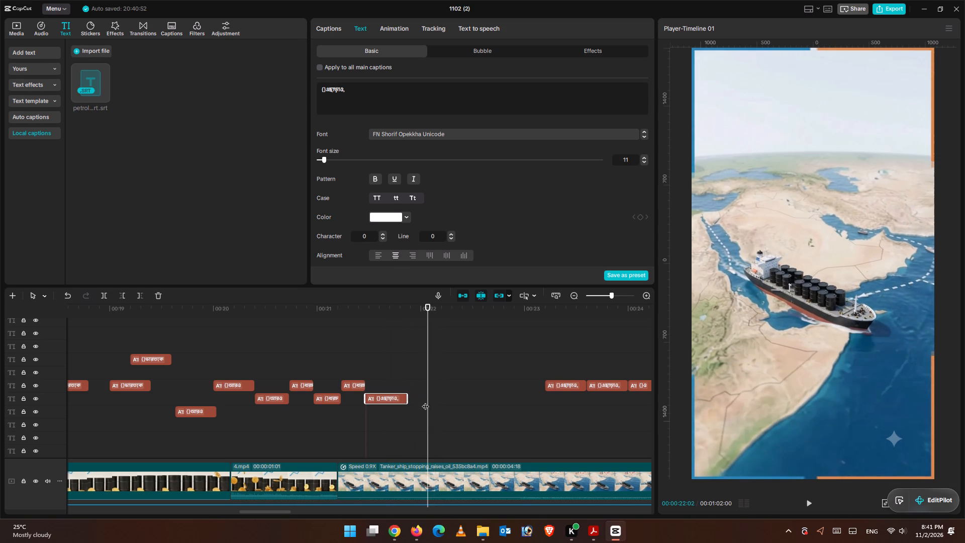
Replay the section around 00:00:21:24 to 00:00:22:05 in short bursts against the audio waveform to find where the এছাড়াও, caption should end.
scroll(434, 423, down, 6)
scroll(434, 424, up, 1)
scroll(434, 424, down, 7)
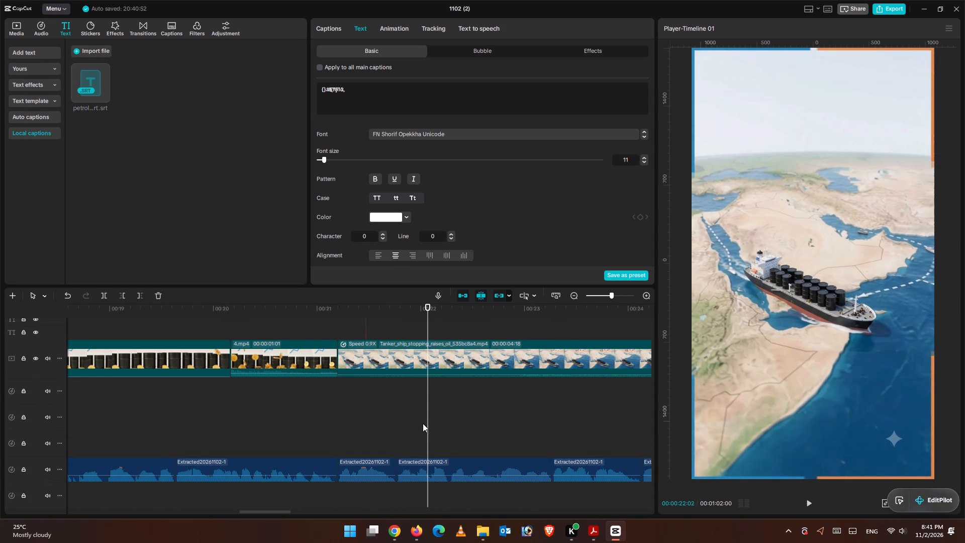
drag(428, 440, 418, 438)
drag(418, 438, 399, 437)
key(space)
key(space)
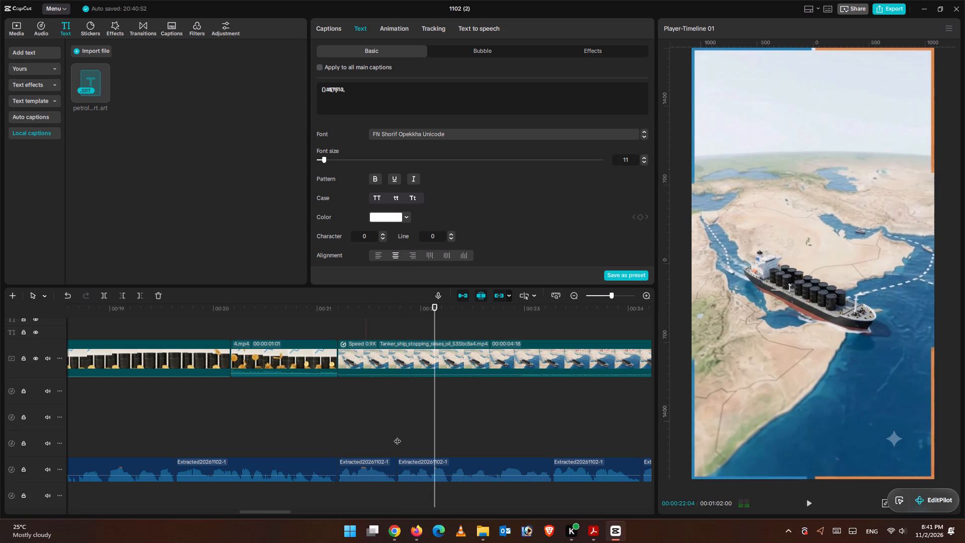
drag(434, 415, 399, 419)
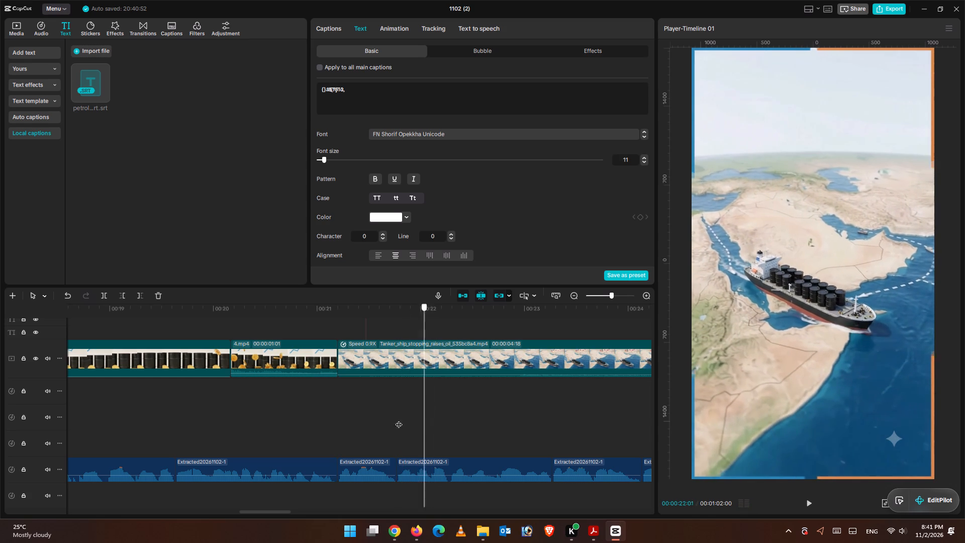
drag(399, 419, 355, 421)
key(space)
key(space)
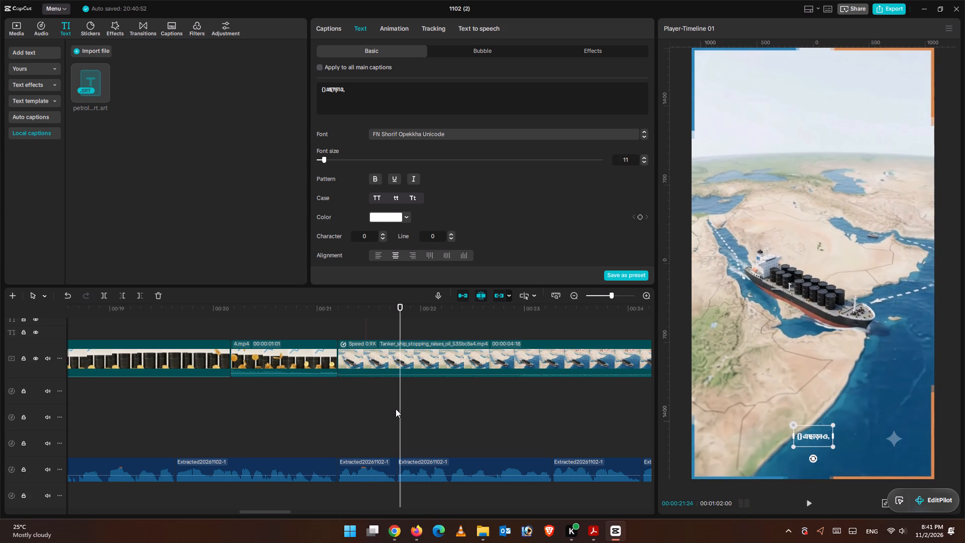
key(space)
key(space)
Shorten the one-line এছাড়াও, caption so it ends at 00:00:21:24, where the next extracted audio segment starts.
drag(437, 405, 432, 407)
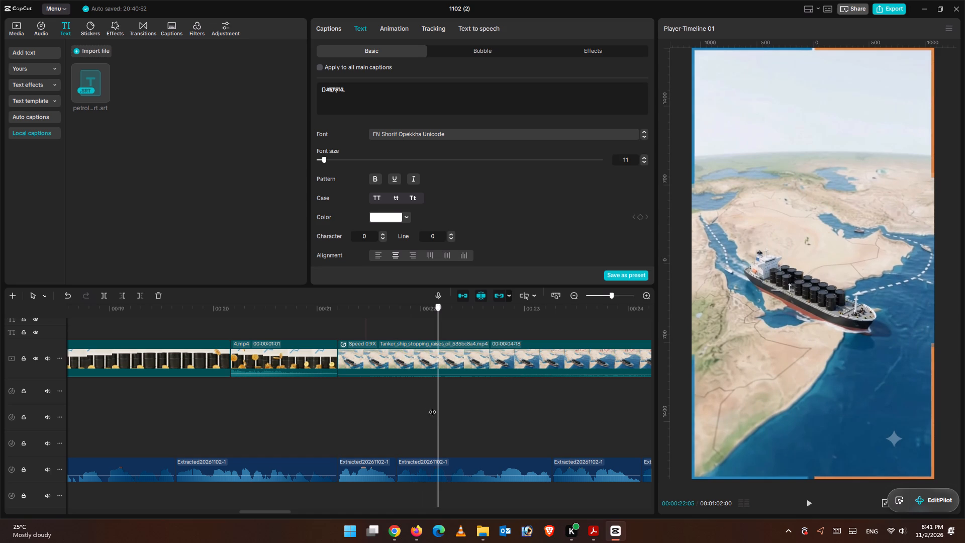
drag(432, 407, 401, 410)
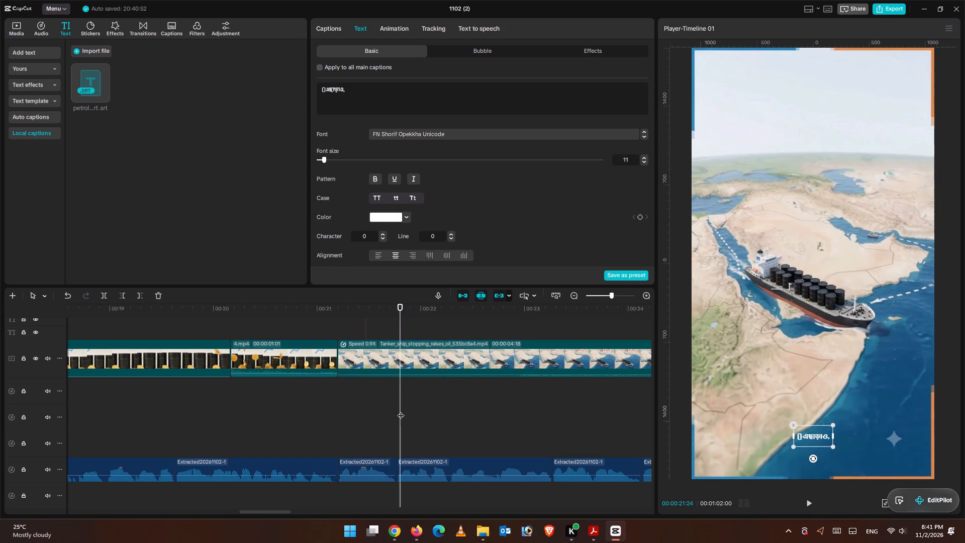
scroll(401, 410, up, 1)
scroll(401, 410, down, 1)
scroll(401, 410, up, 10)
scroll(405, 409, down, 2)
scroll(405, 409, up, 1)
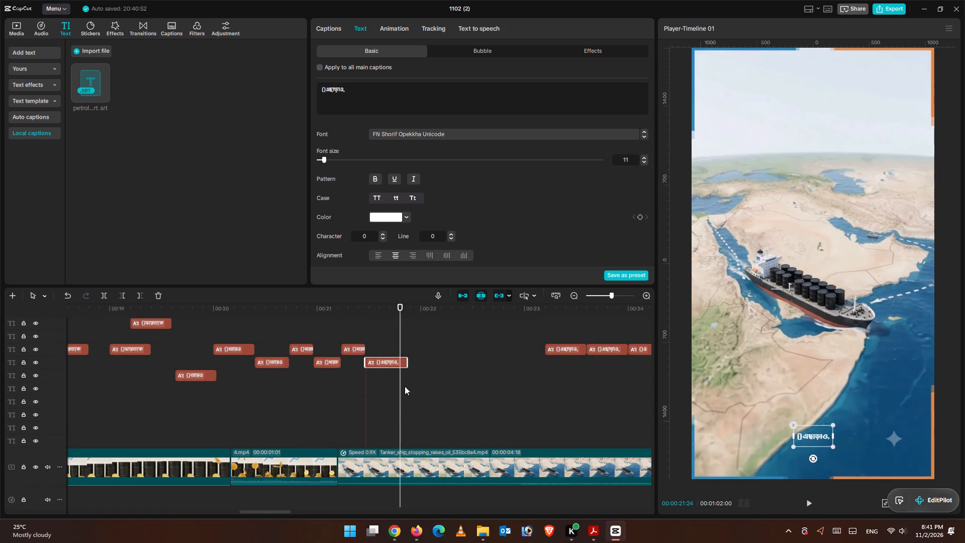
drag(405, 363, 398, 365)
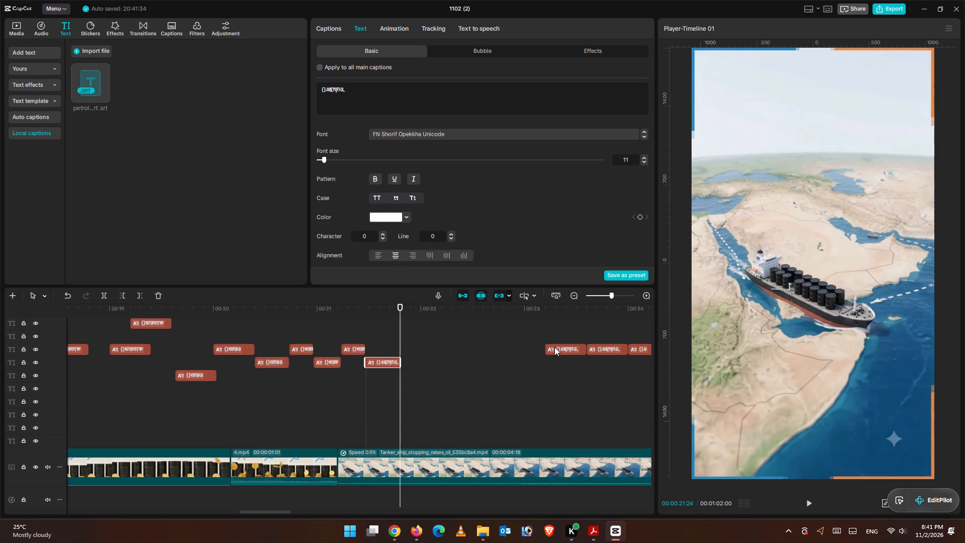
Move the two-line এছাড়াও, মধ্যপ্রাচ্যে caption earlier on its track so it starts at 00:00:21:24, where the one-line এছাড়াও, caption ends.
click(554, 347)
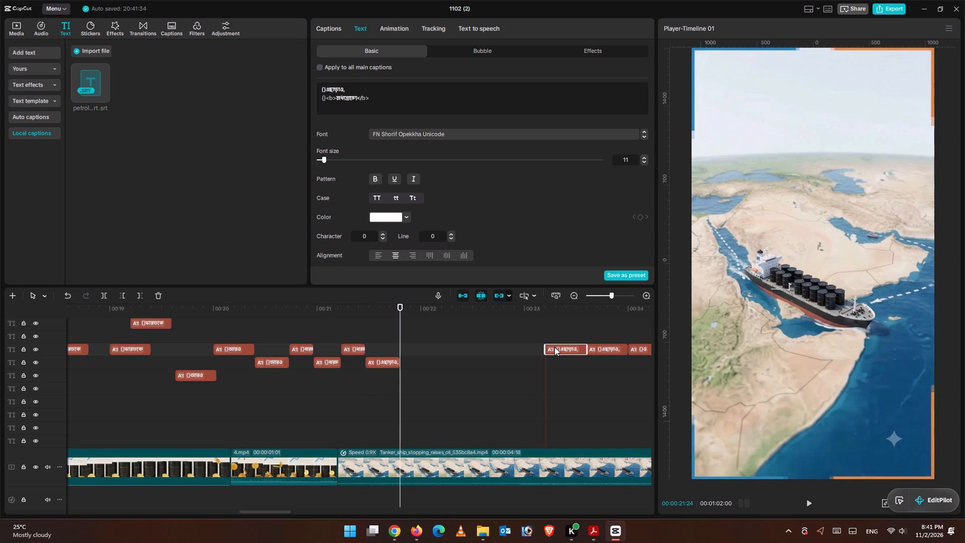
drag(554, 347, 412, 352)
drag(412, 352, 410, 349)
Play the moved two-line caption, and replay around 00:00:22:10 against the audio waveform to find where it should end.
key(space)
key(space)
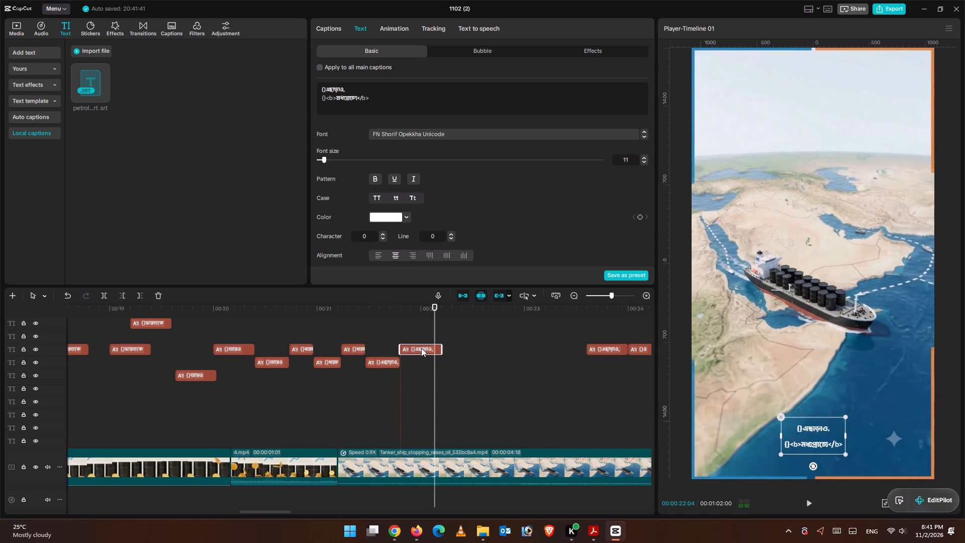
key(space)
key(space)
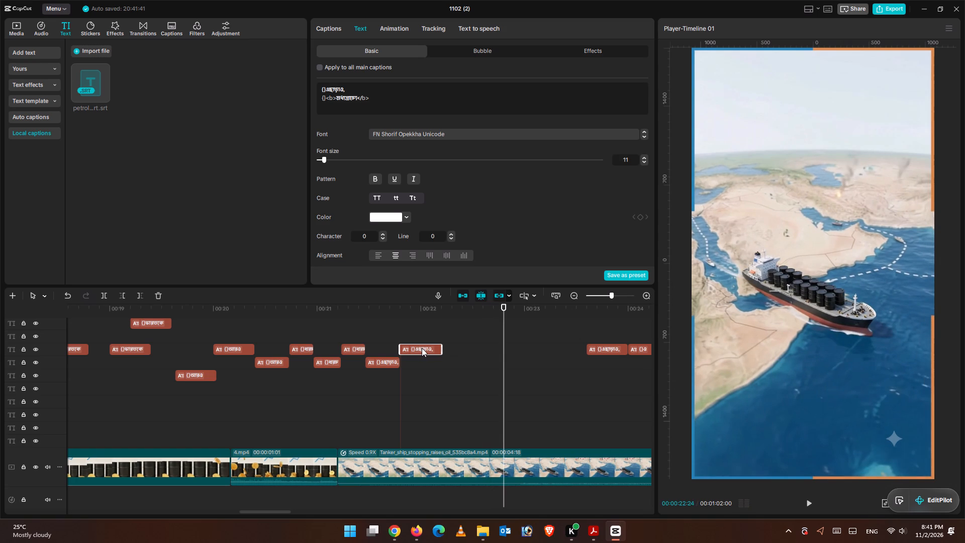
scroll(494, 396, down, 1)
scroll(494, 396, up, 1)
scroll(494, 396, down, 7)
scroll(498, 397, up, 1)
scroll(498, 397, down, 5)
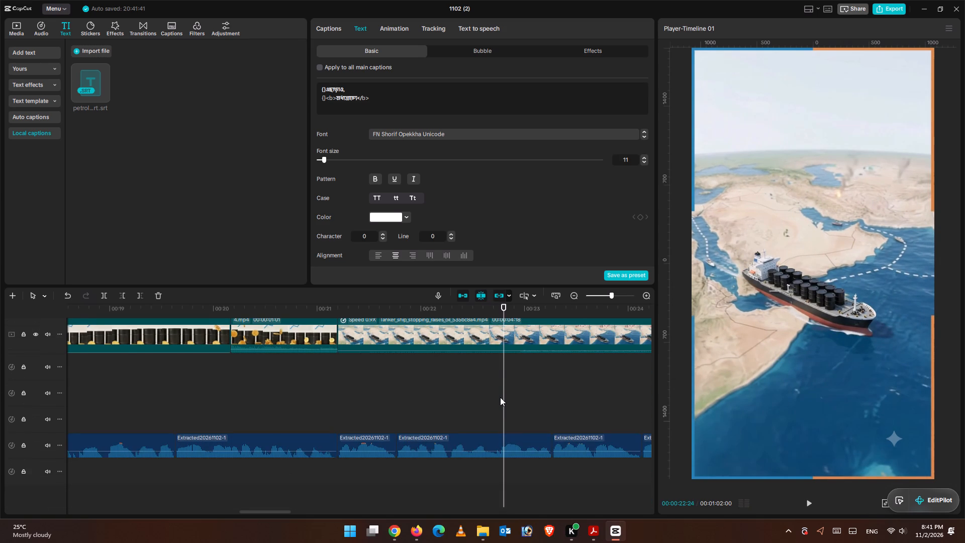
scroll(500, 397, up, 2)
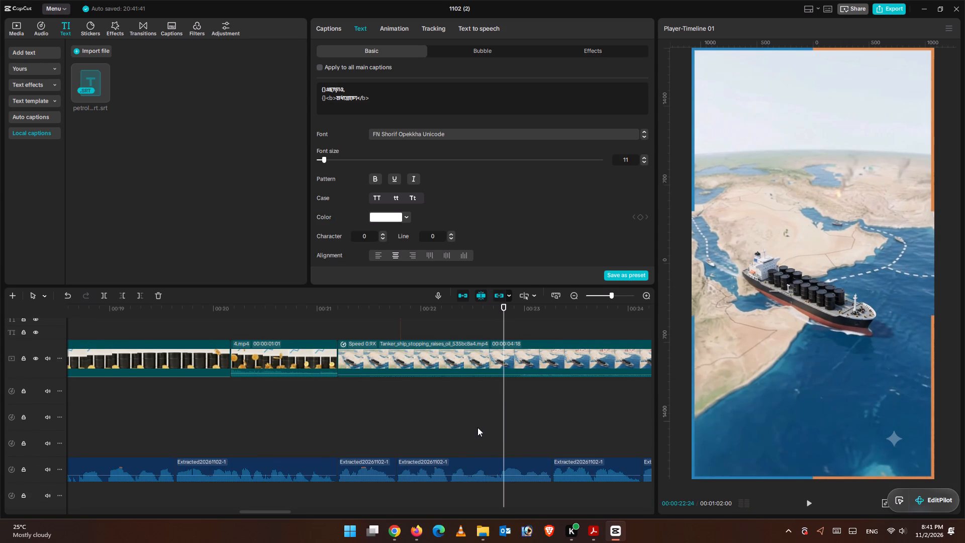
drag(503, 421, 456, 425)
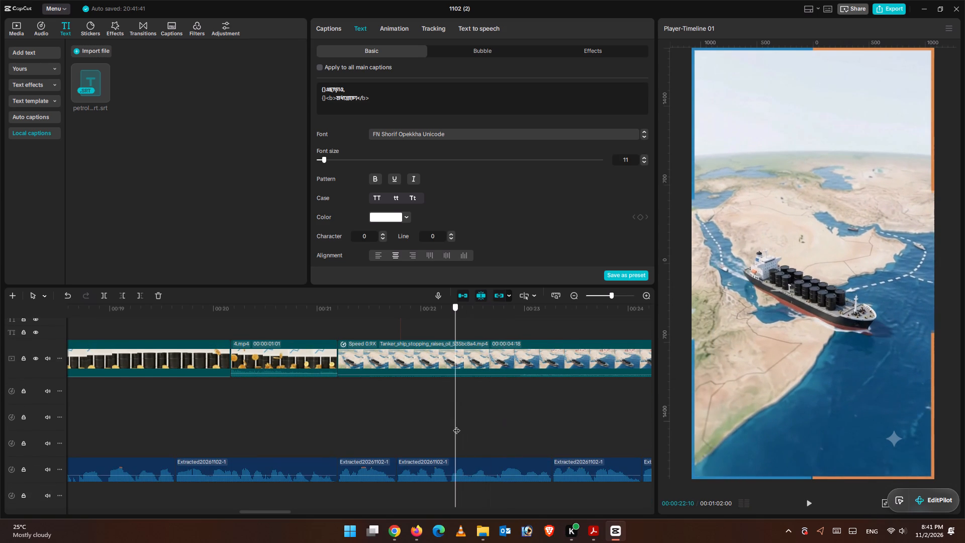
drag(456, 425, 451, 425)
key(space)
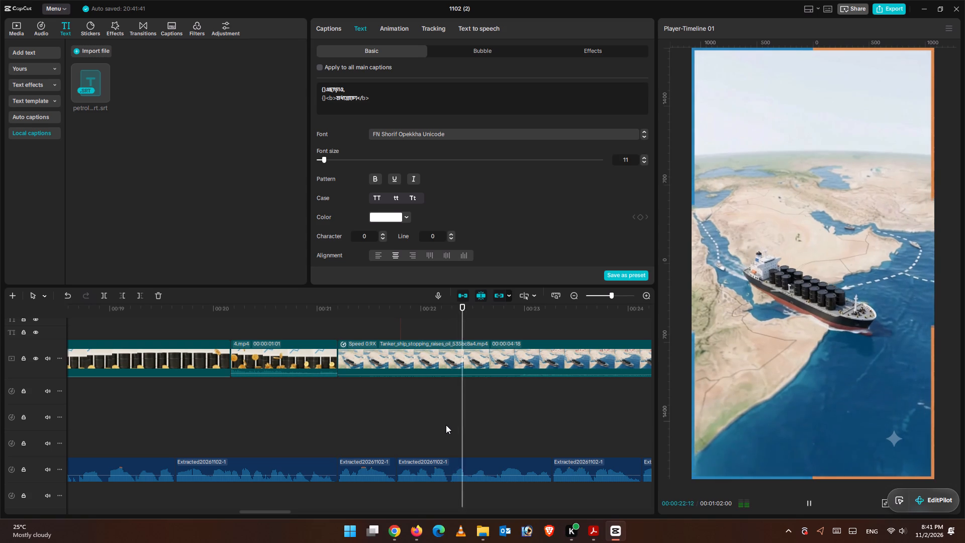
key(space)
drag(489, 409, 452, 413)
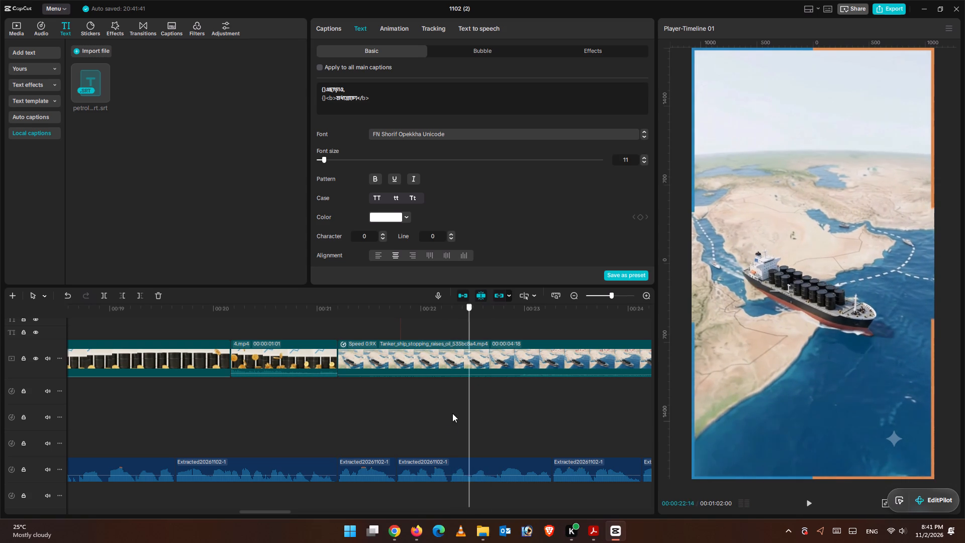
drag(452, 413, 417, 415)
key(space)
key(space)
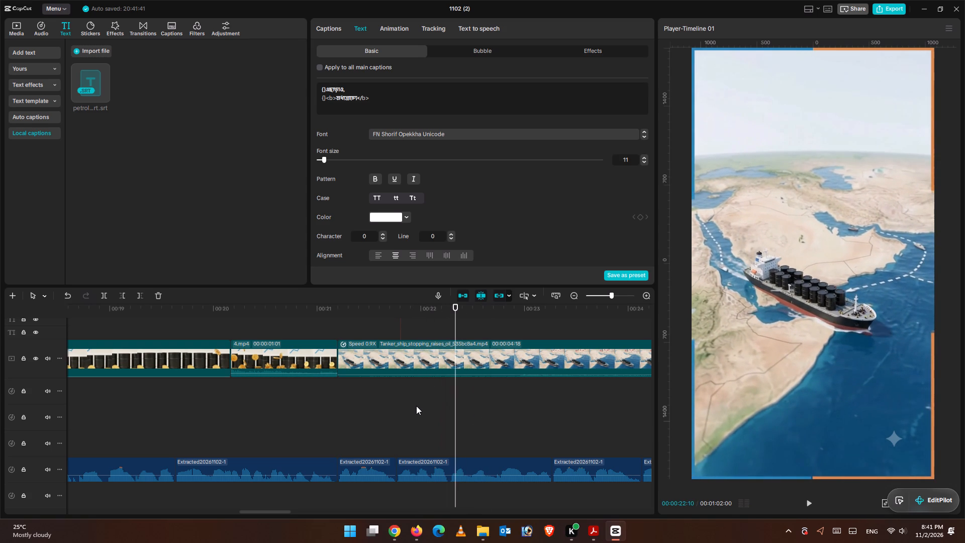
key(space)
key(space)
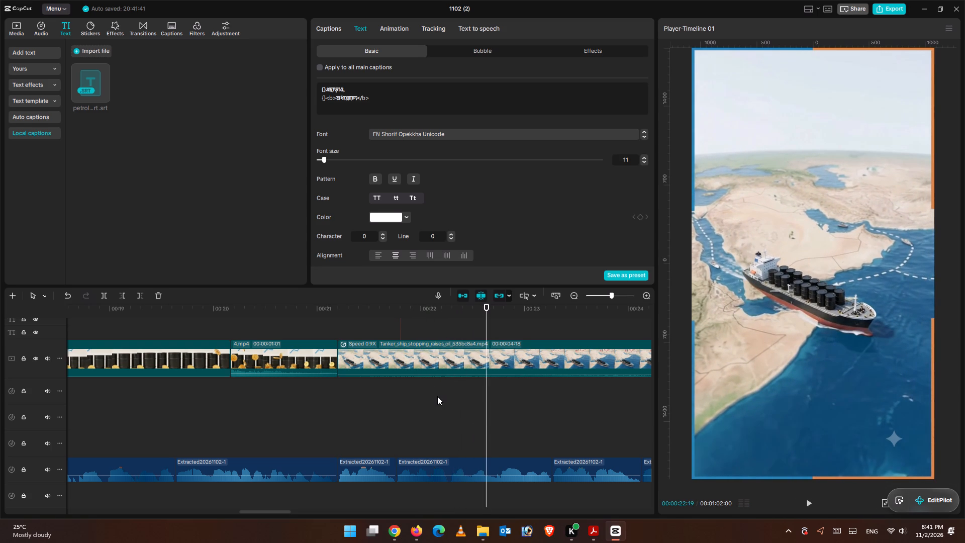
Replay short stretches from about 00:00:22:00 to 00:00:23:15 against the waveform to pin down the end of the word মধ্যপ্রাচ্যে.
drag(489, 419, 469, 415)
key(space)
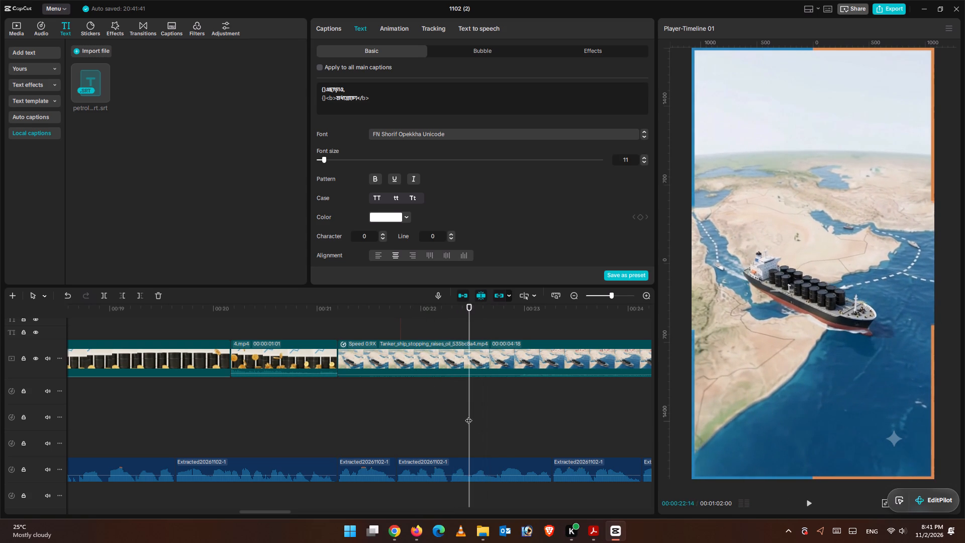
key(space)
drag(503, 406, 496, 406)
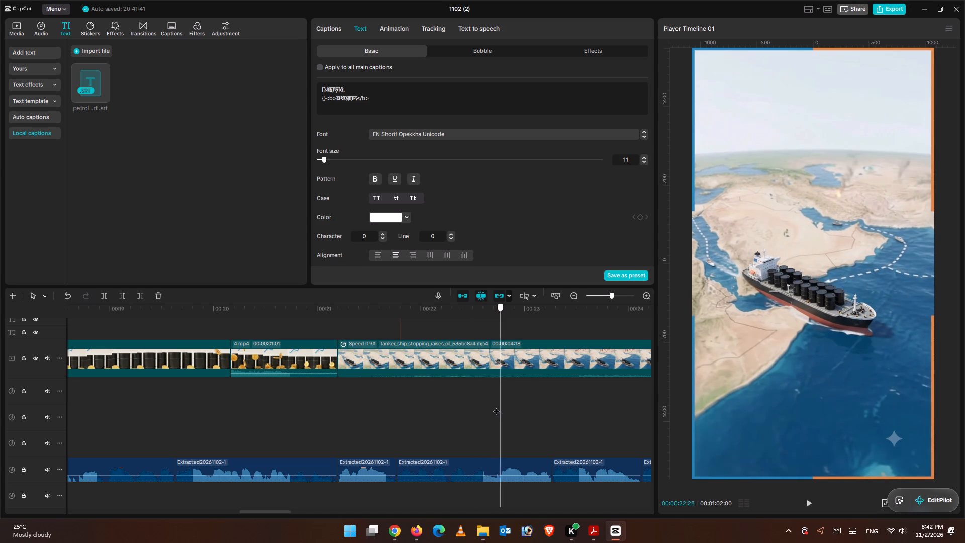
drag(496, 406, 469, 407)
drag(469, 407, 437, 407)
key(space)
key(space)
key(space)
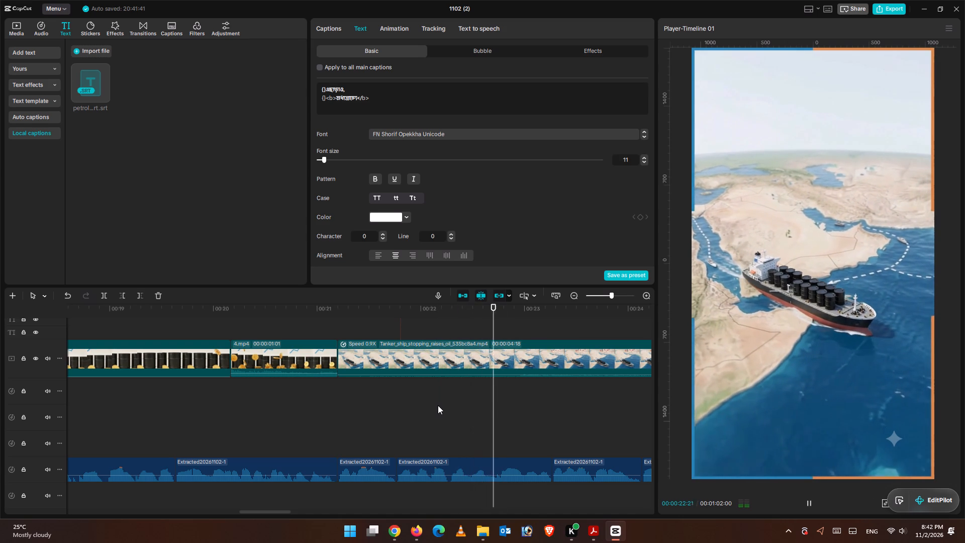
key(space)
drag(503, 397, 451, 399)
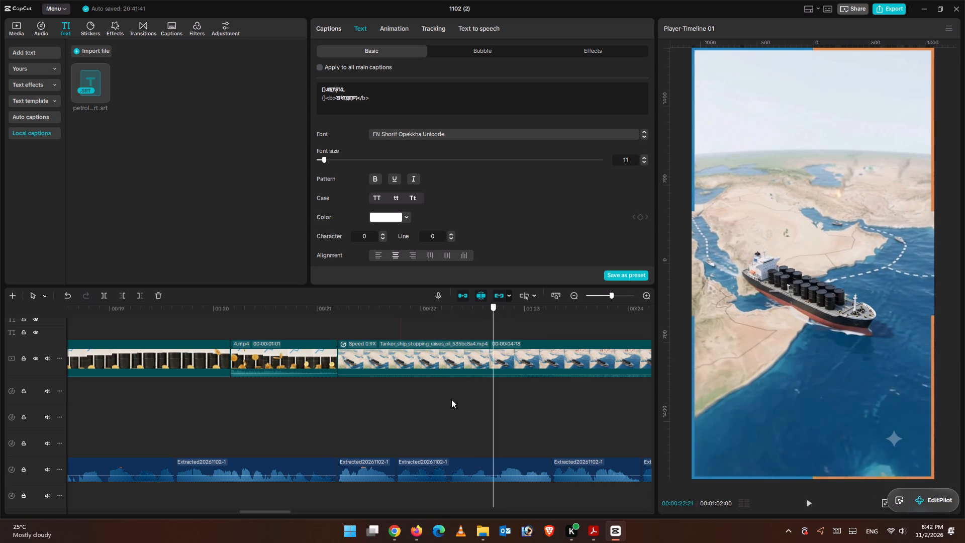
drag(451, 399, 396, 399)
key(space)
key(space)
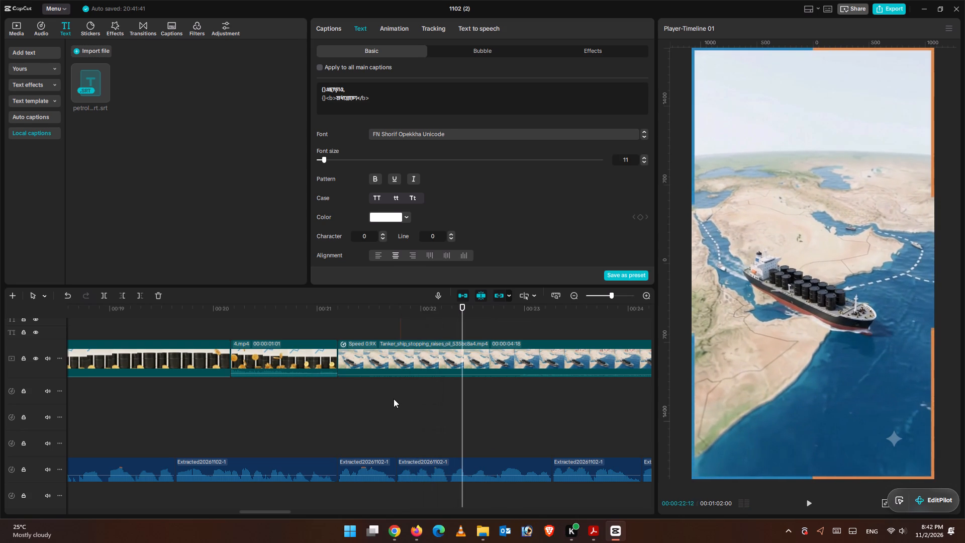
key(space)
key(space)
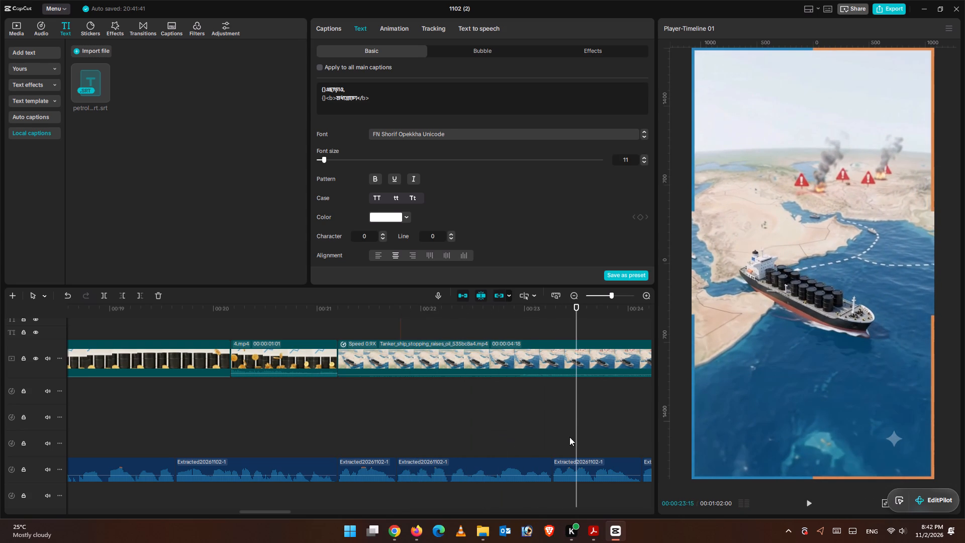
Place the playhead at 00:00:22:14 and lengthen the two-line এছাড়াও, মধ্যপ্রাচ্যে caption to about 00:00:22:13.
drag(576, 409, 452, 414)
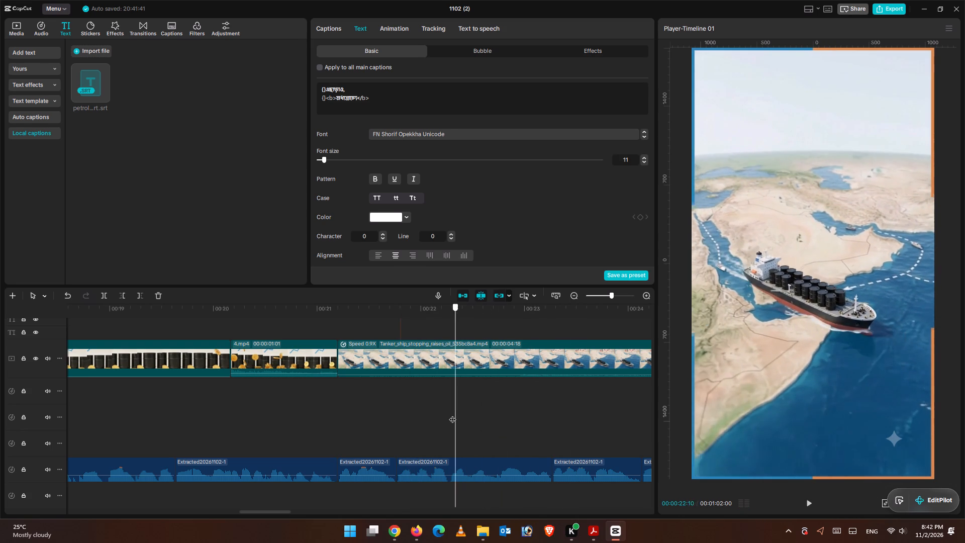
drag(452, 414, 469, 417)
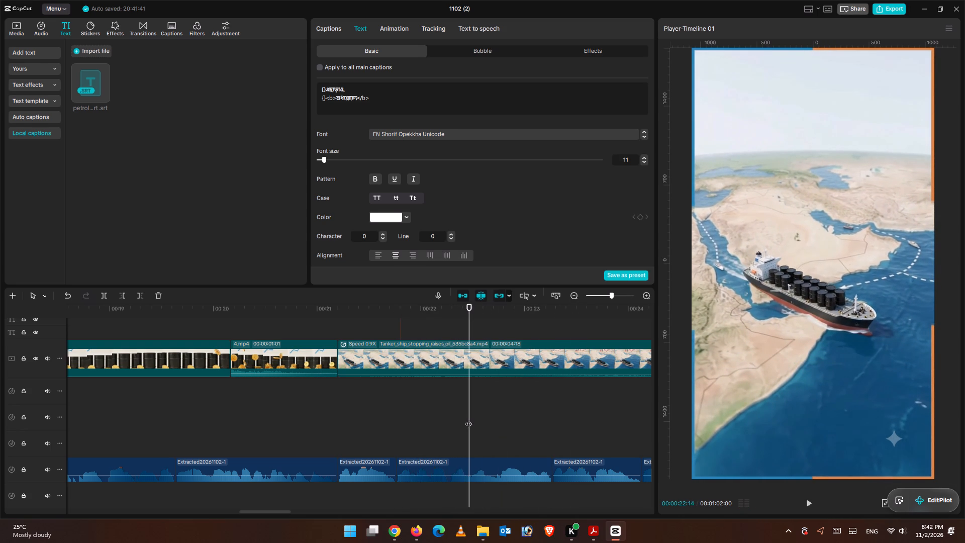
scroll(468, 419, up, 10)
scroll(492, 420, down, 1)
scroll(492, 420, up, 1)
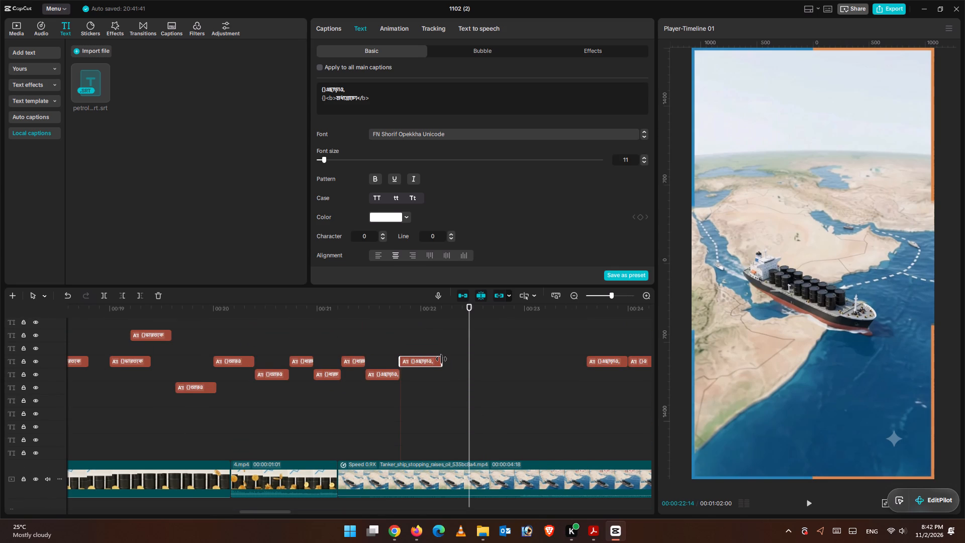
drag(443, 360, 462, 363)
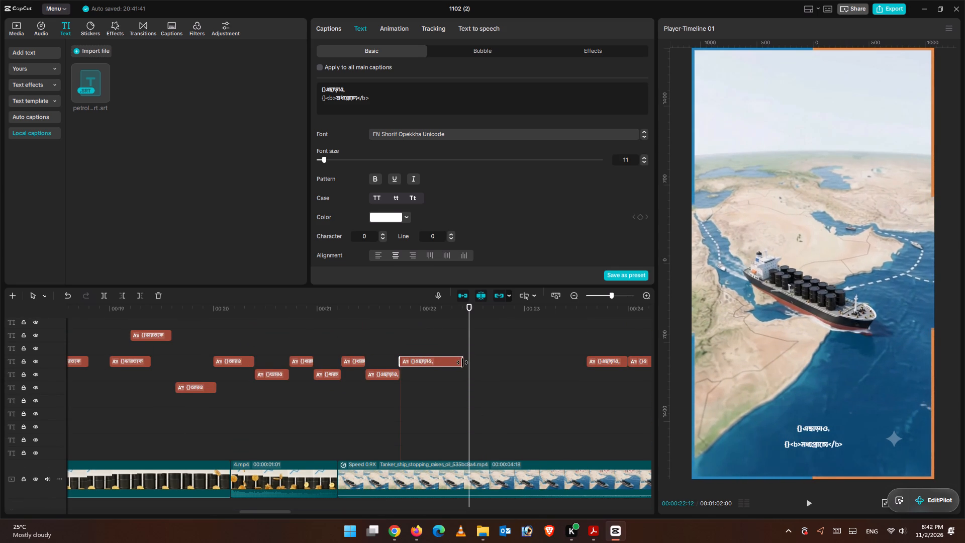
drag(462, 363, 464, 363)
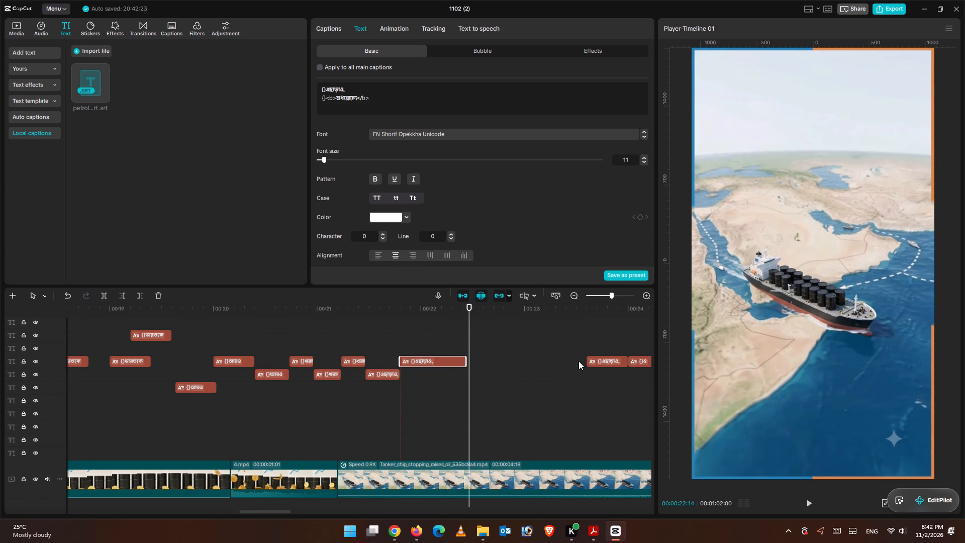
click(467, 362)
Move the three-line caption ending in যুদ্ধ earlier to start at 00:00:22:14, on the track of the one-line এছাড়াও, caption.
click(594, 360)
drag(594, 360, 493, 370)
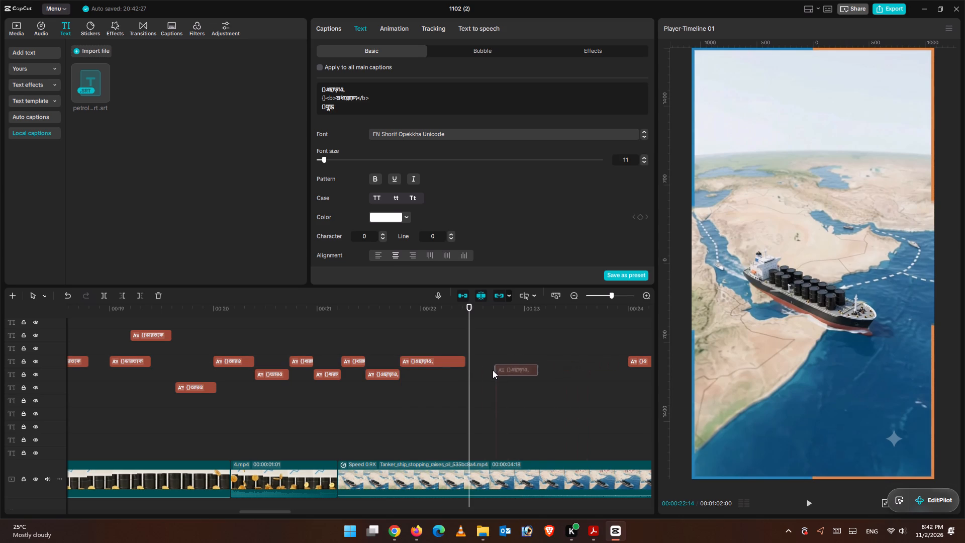
drag(493, 370, 480, 372)
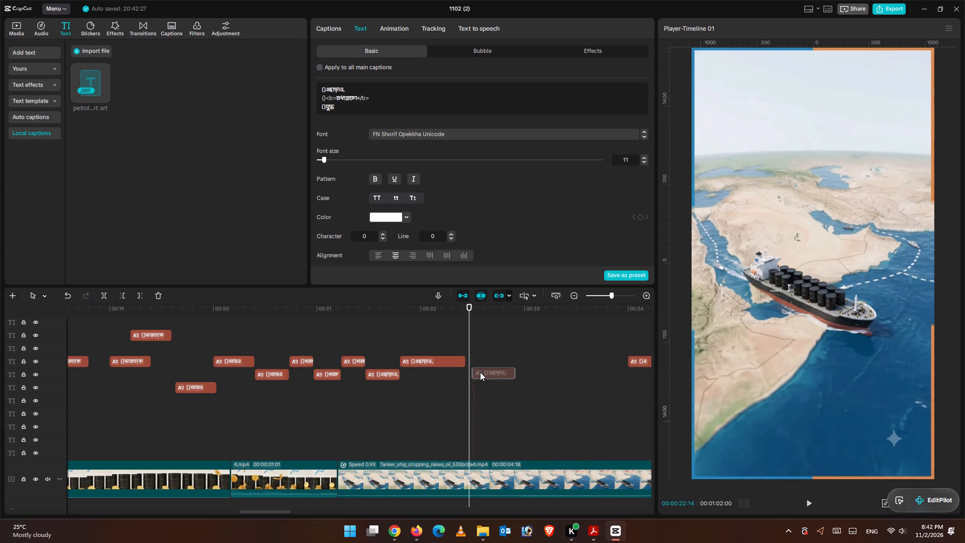
drag(480, 372, 479, 372)
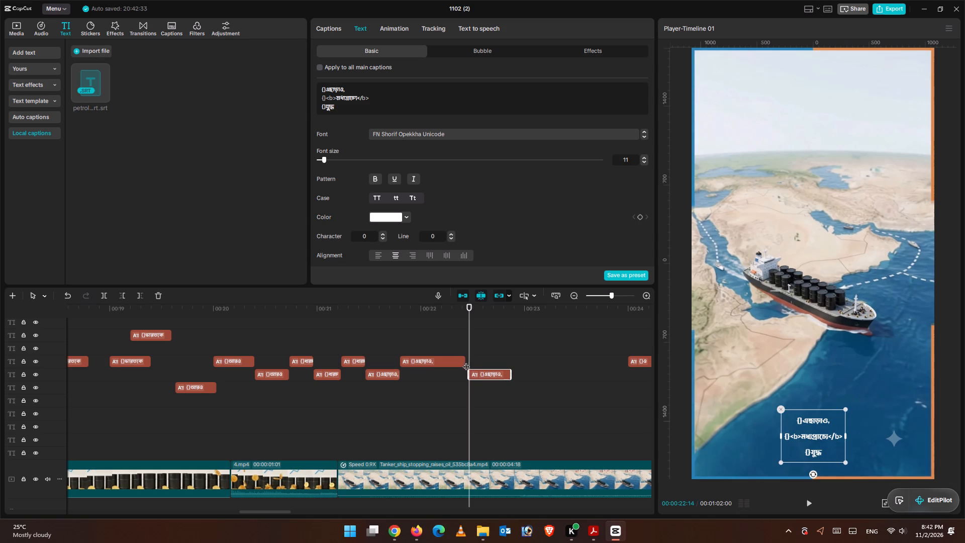
Close the remaining gap by extending the two-line caption's end to 00:00:22:14, where the three-line caption starts.
click(463, 361)
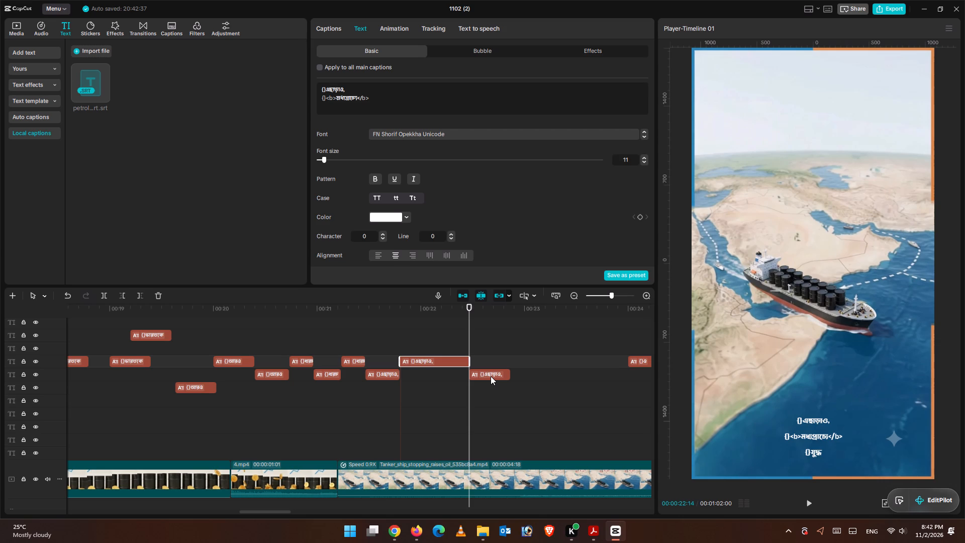
Replay the narration from about 00:00:21:24 to 00:00:23:04 against the waveform to find where the word যুদ্ধ ends.
key(space)
key(space)
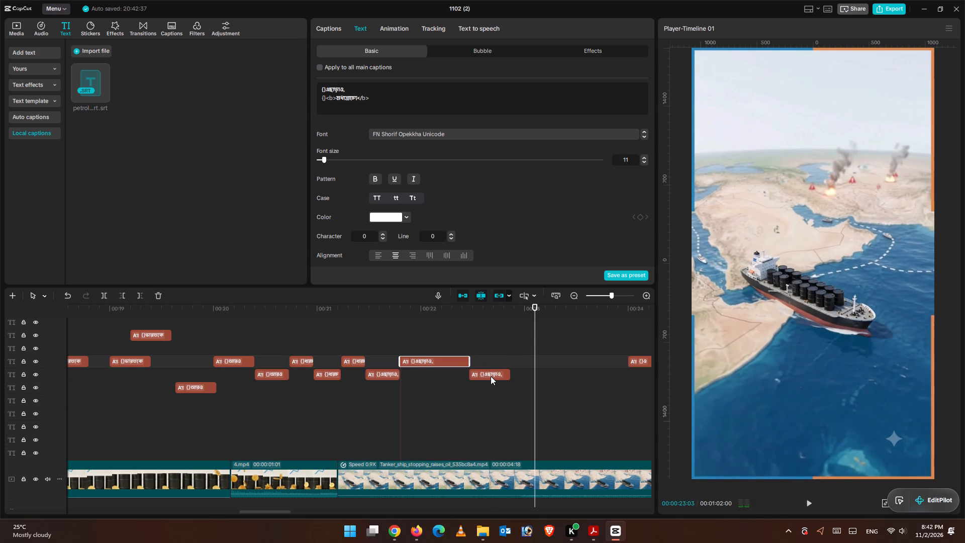
click(487, 374)
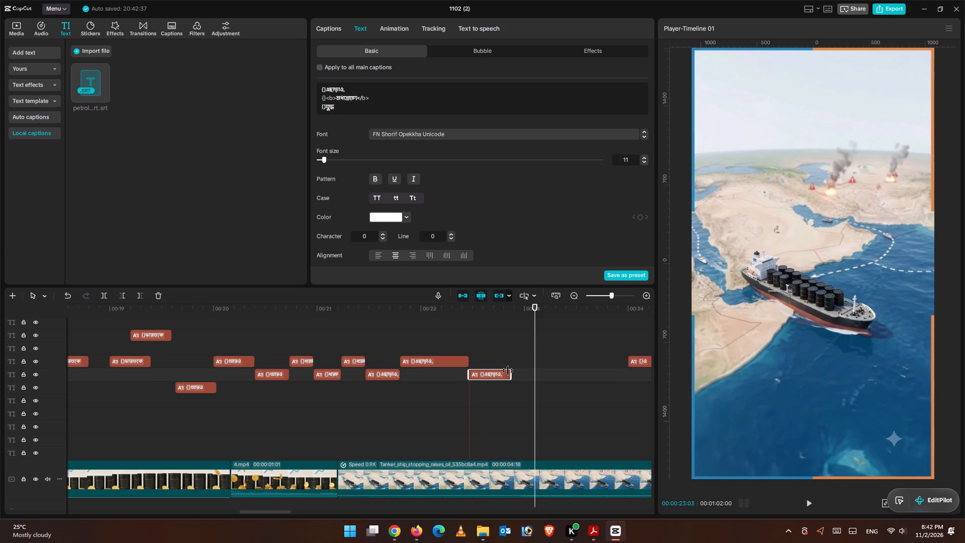
scroll(532, 425, up, 4)
scroll(533, 426, down, 13)
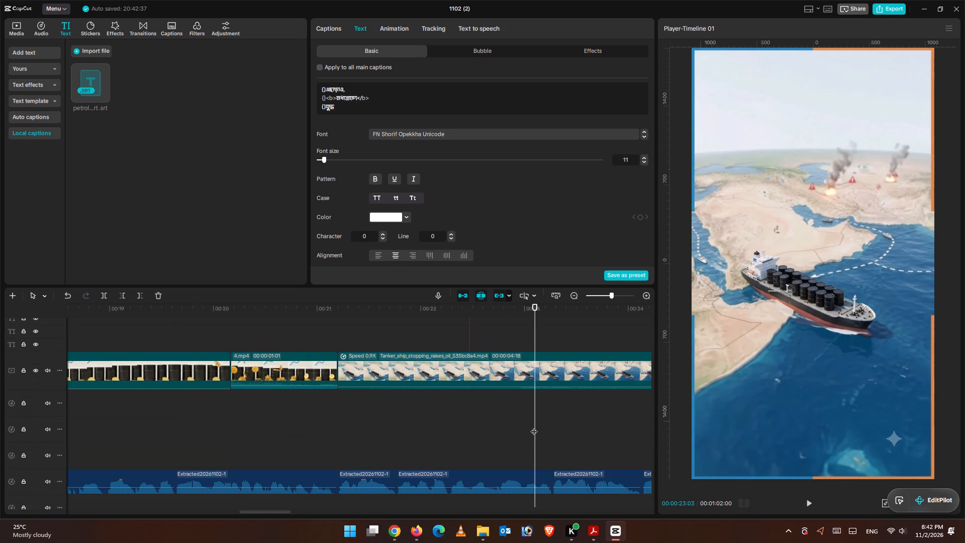
scroll(534, 426, down, 2)
drag(536, 421, 492, 417)
key(space)
key(space)
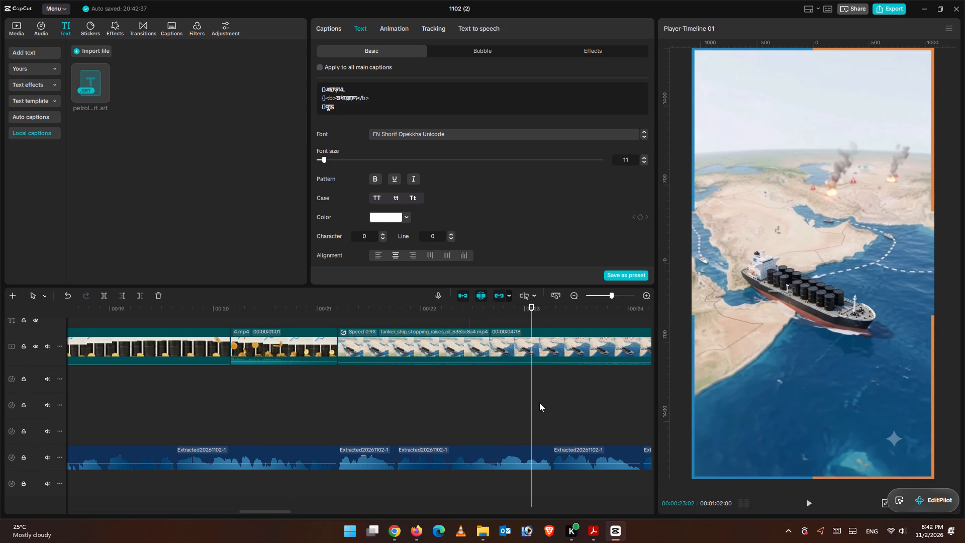
drag(533, 403, 401, 412)
key(space)
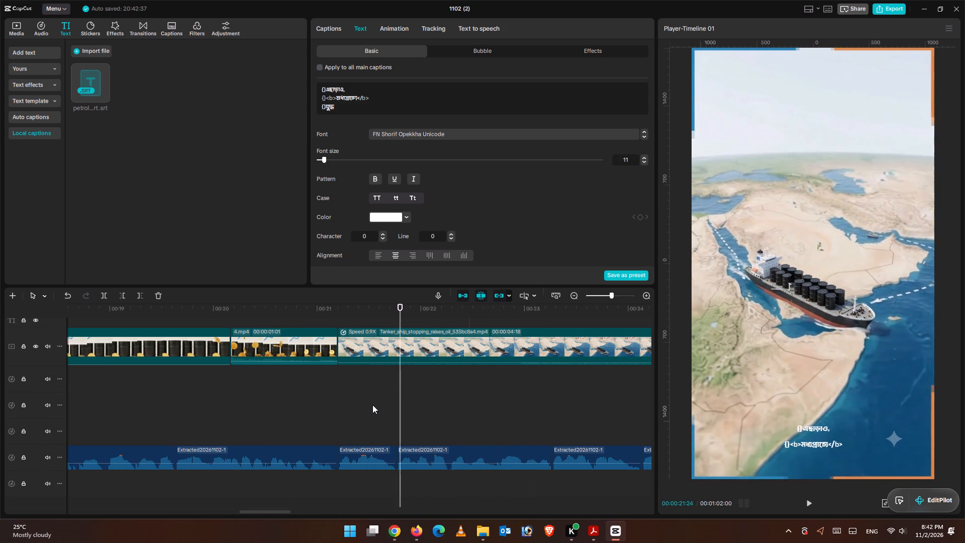
key(space)
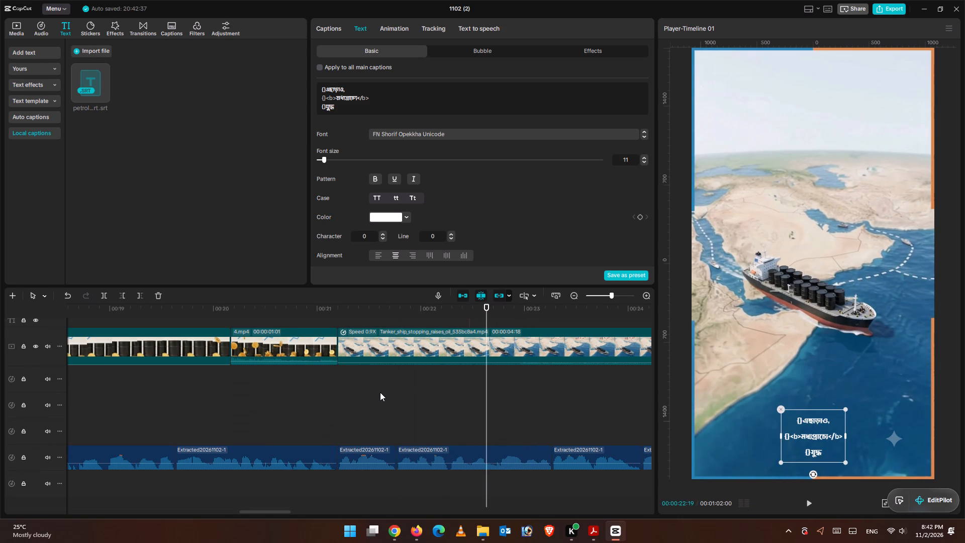
key(space)
key(space)
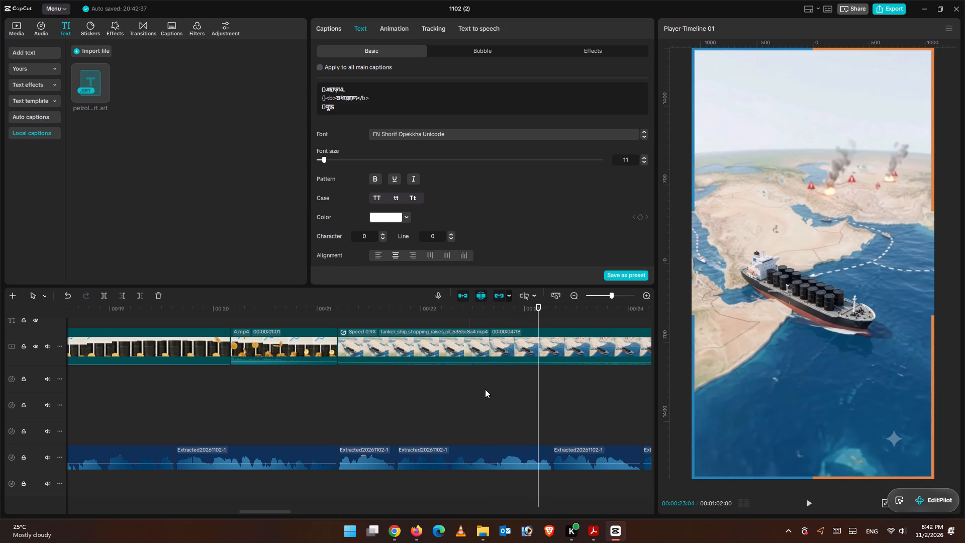
Replay short stretches between about 00:00:22:10 and 00:00:23:09 to pin down the boundary between যুদ্ধ and the following word.
drag(536, 390, 526, 392)
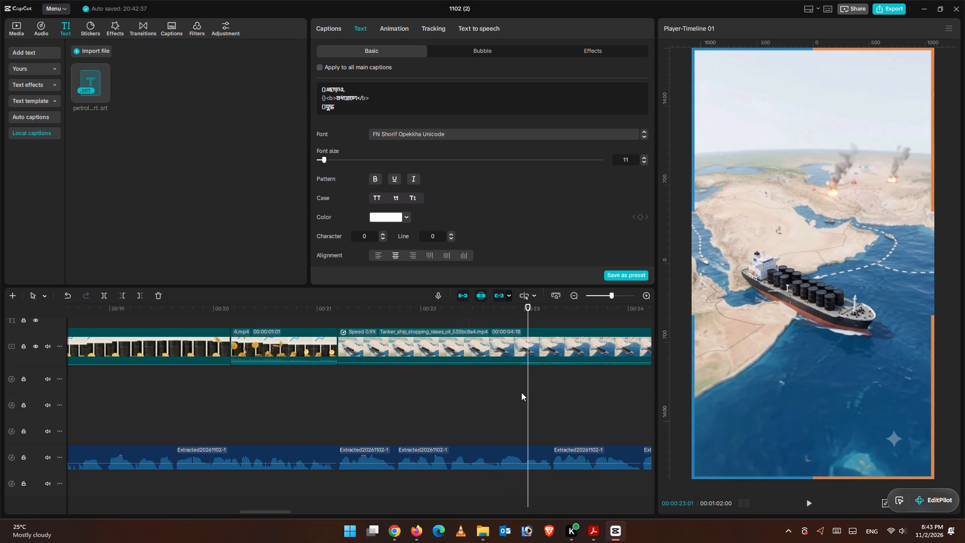
click(527, 389)
key(space)
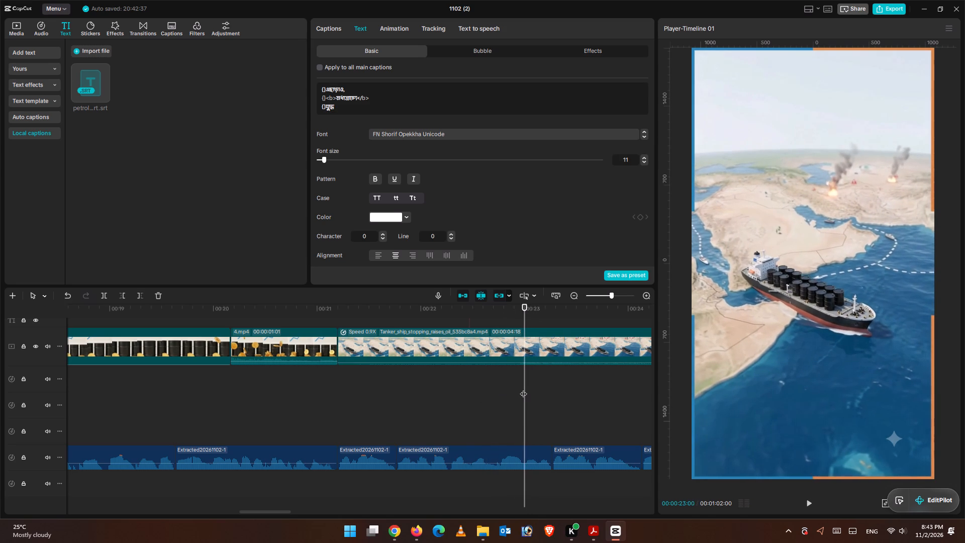
key(space)
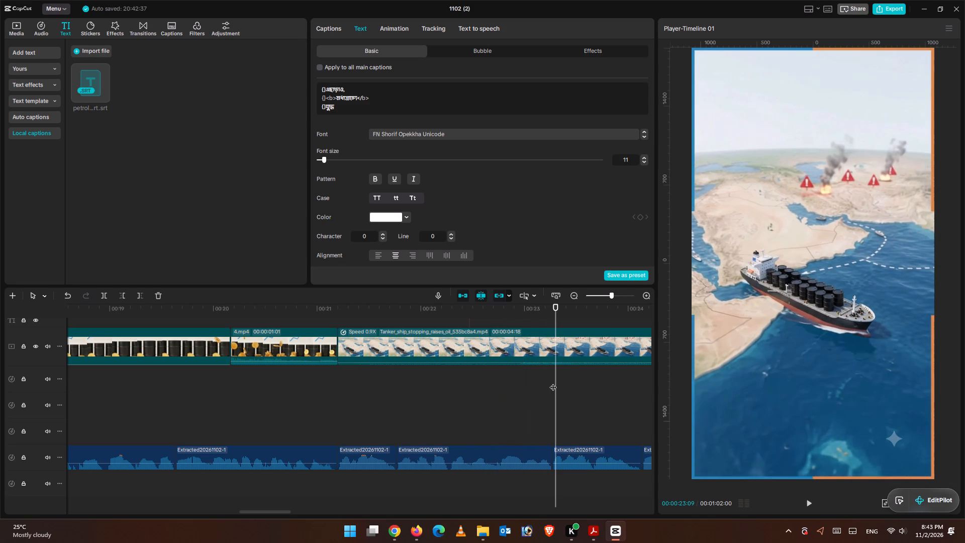
drag(555, 382, 491, 387)
key(space)
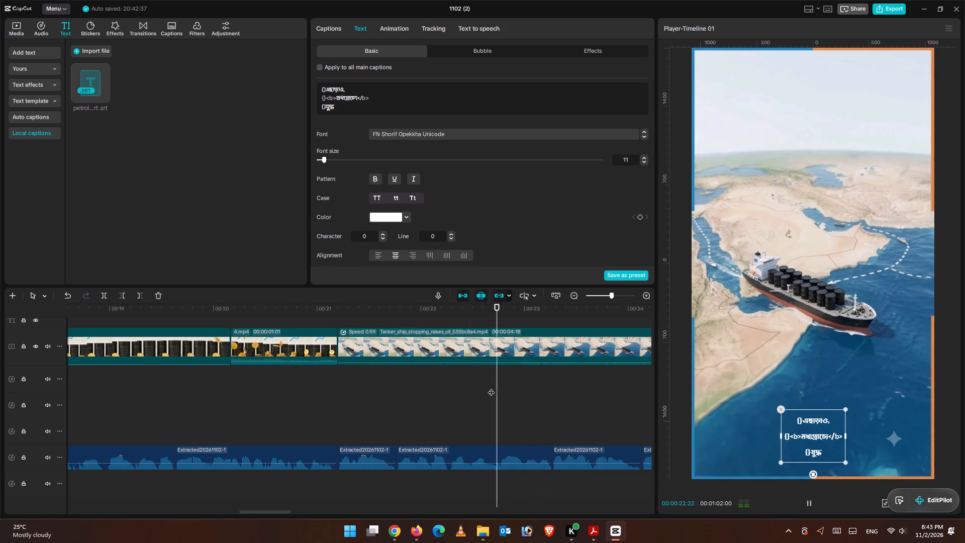
key(space)
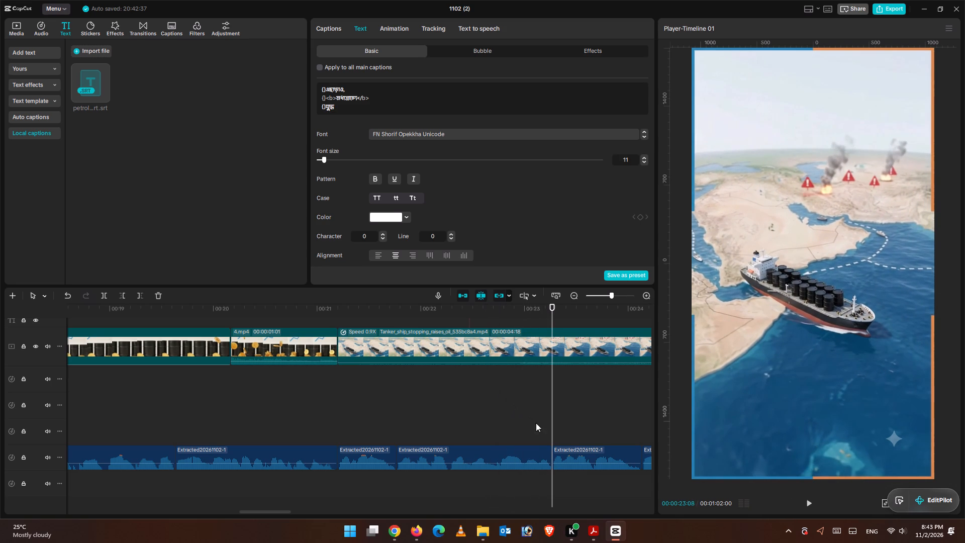
drag(550, 412, 472, 414)
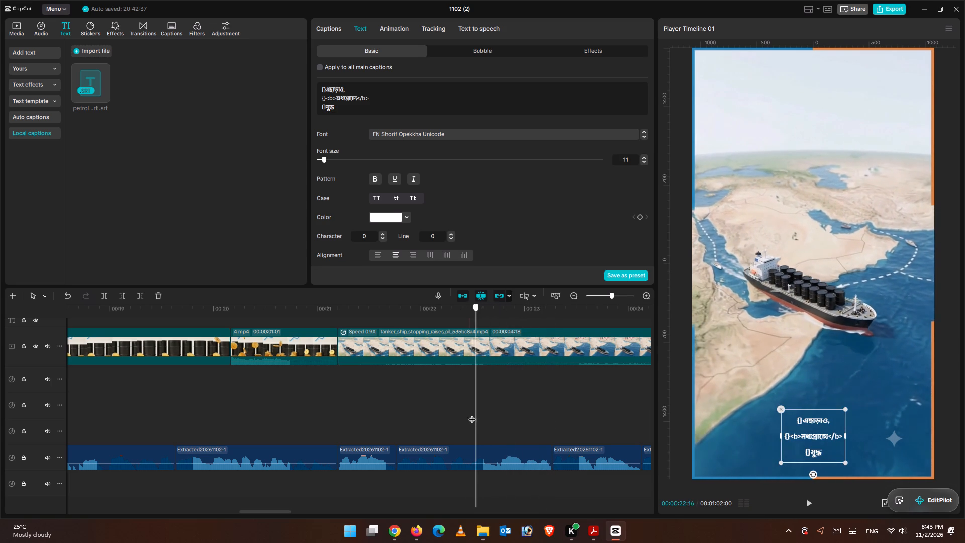
drag(472, 414, 449, 416)
key(space)
key(space)
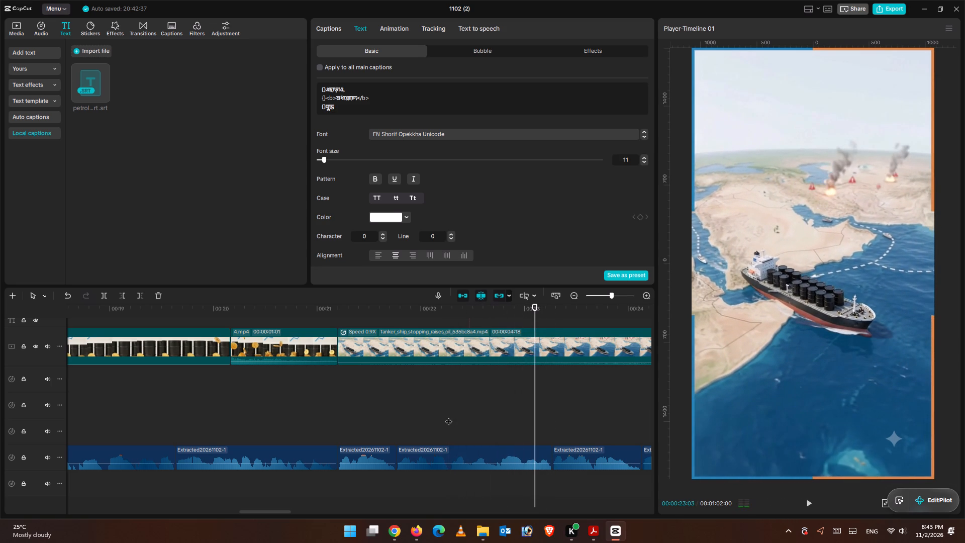
drag(536, 418, 529, 419)
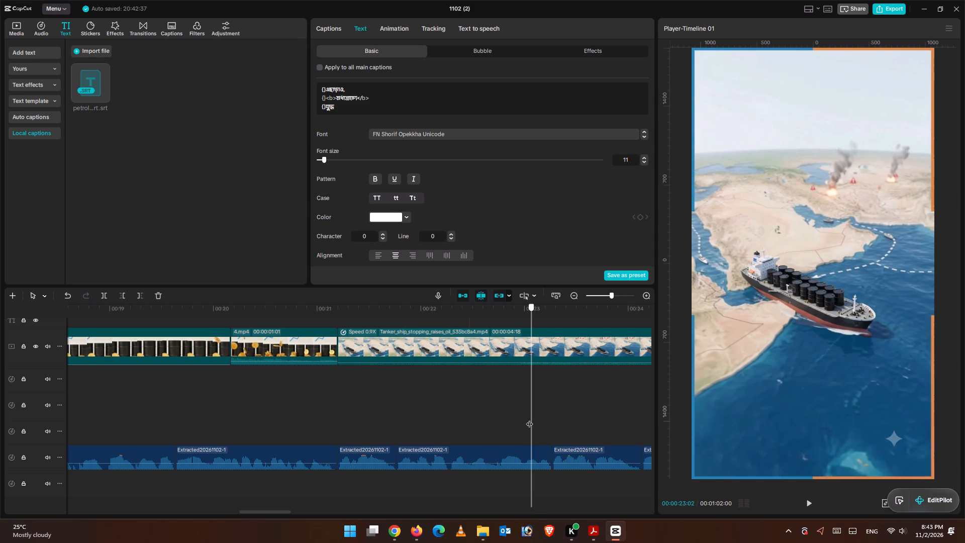
drag(529, 419, 526, 420)
key(space)
key(space)
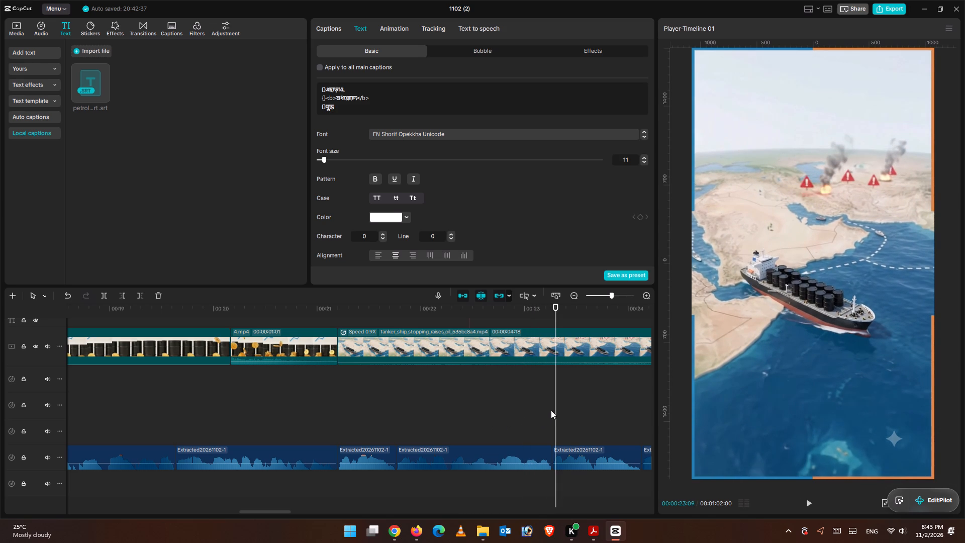
Place the playhead at 00:00:23:00 and lengthen the three-line caption ending in যুদ্ধ to end there.
drag(555, 407, 527, 415)
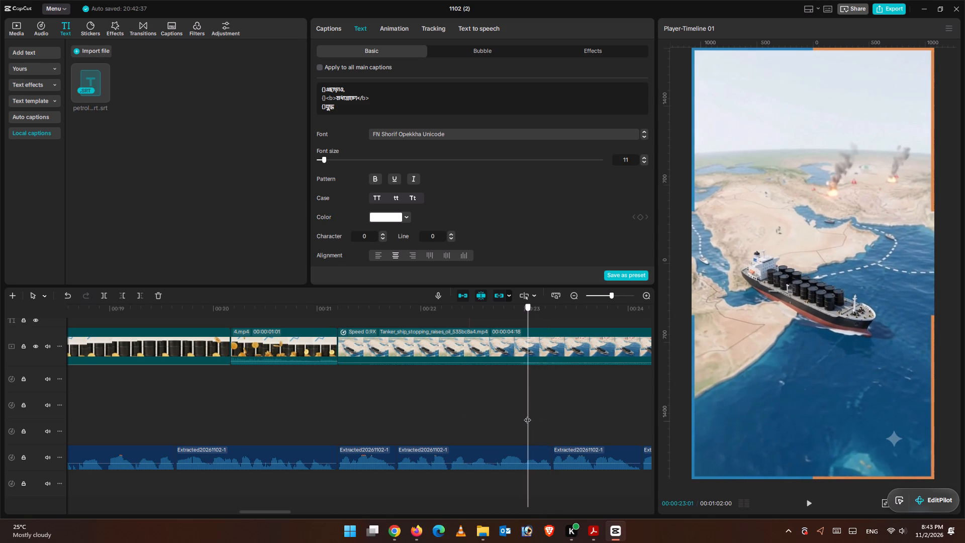
drag(527, 415, 524, 415)
scroll(524, 416, up, 9)
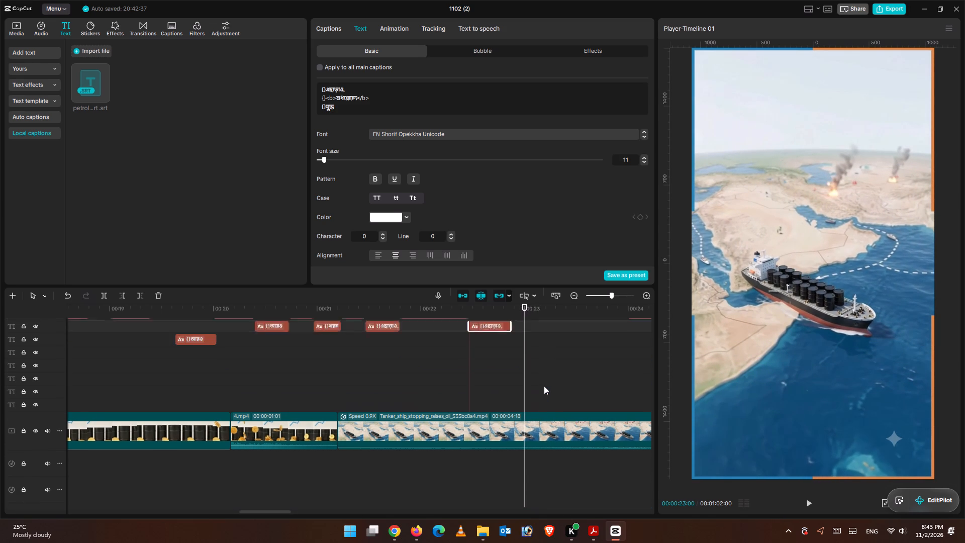
scroll(544, 386, up, 1)
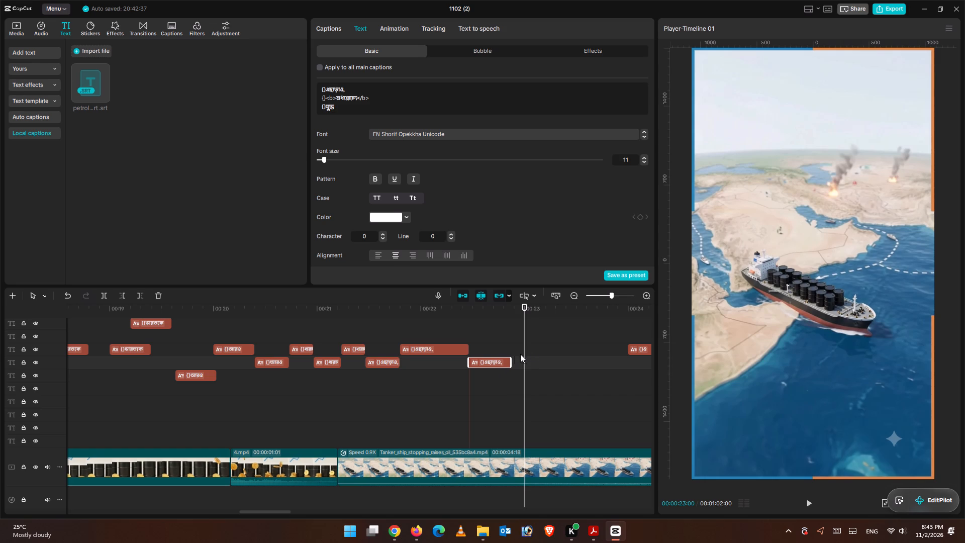
drag(511, 362, 519, 363)
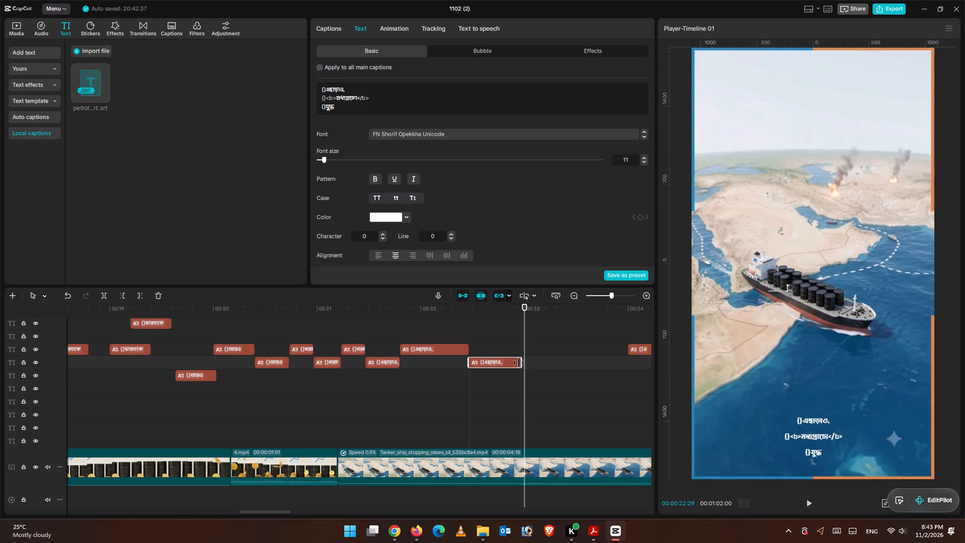
drag(519, 363, 522, 363)
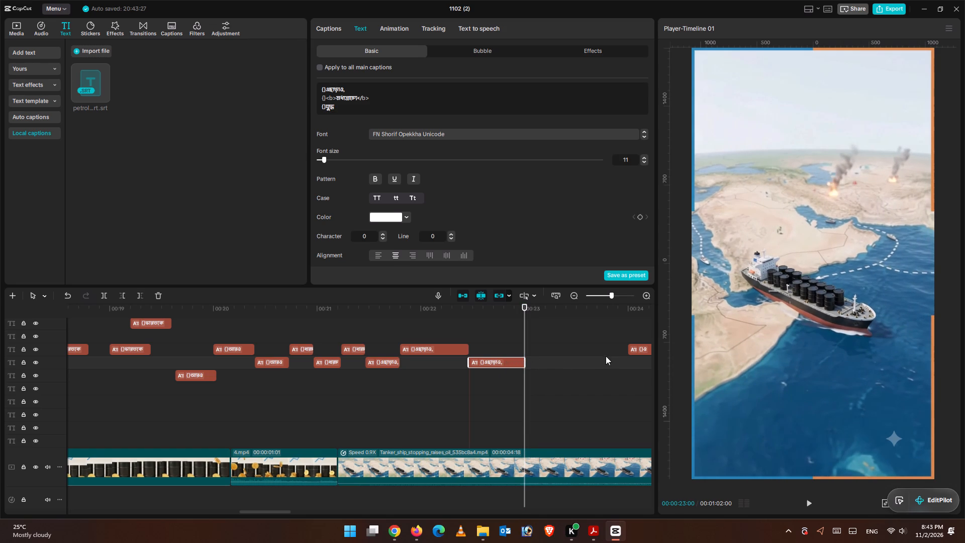
Move the one-line ও caption earlier to start at 00:00:23:00, keeping it on its own track.
click(640, 346)
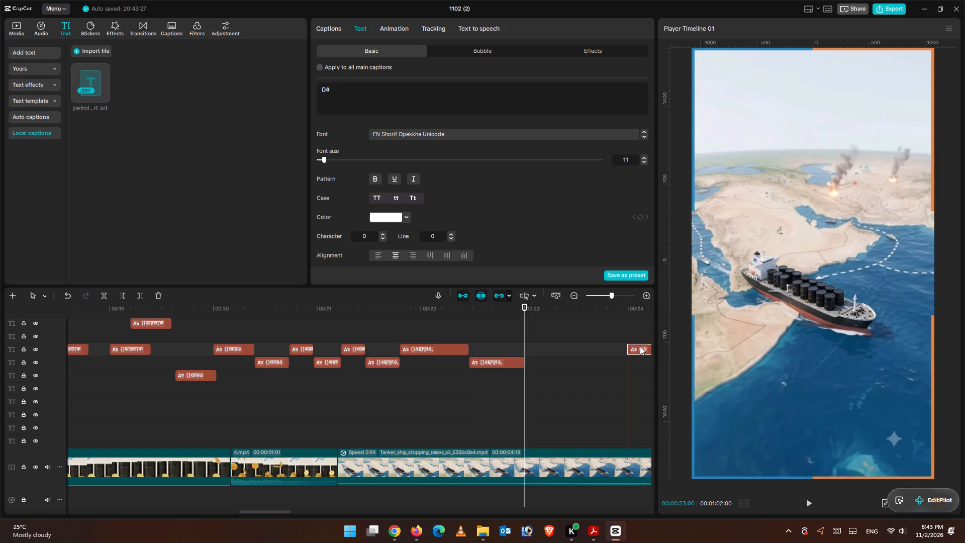
drag(637, 348, 536, 349)
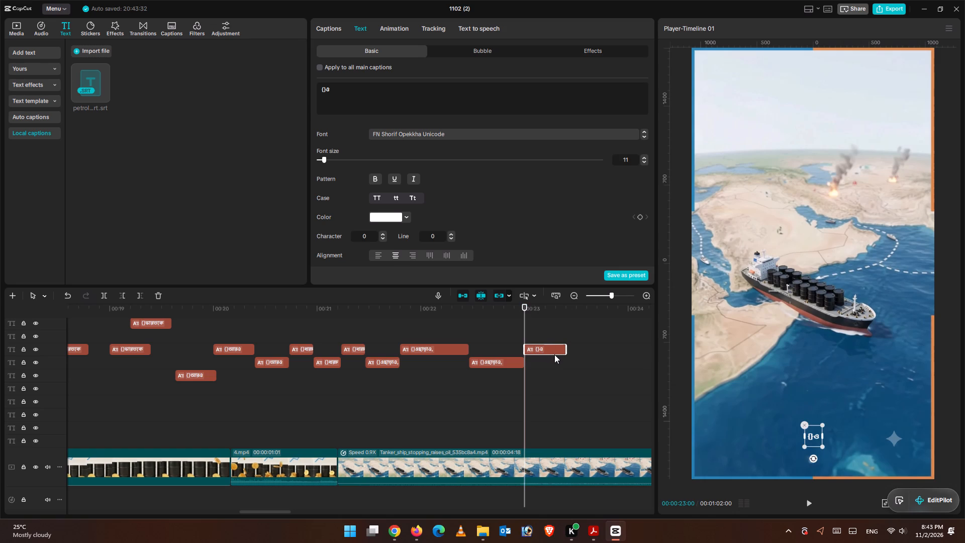
Replay the narration up to about 00:00:23:14 to check the timing of the one-line ও caption.
key(space)
key(space)
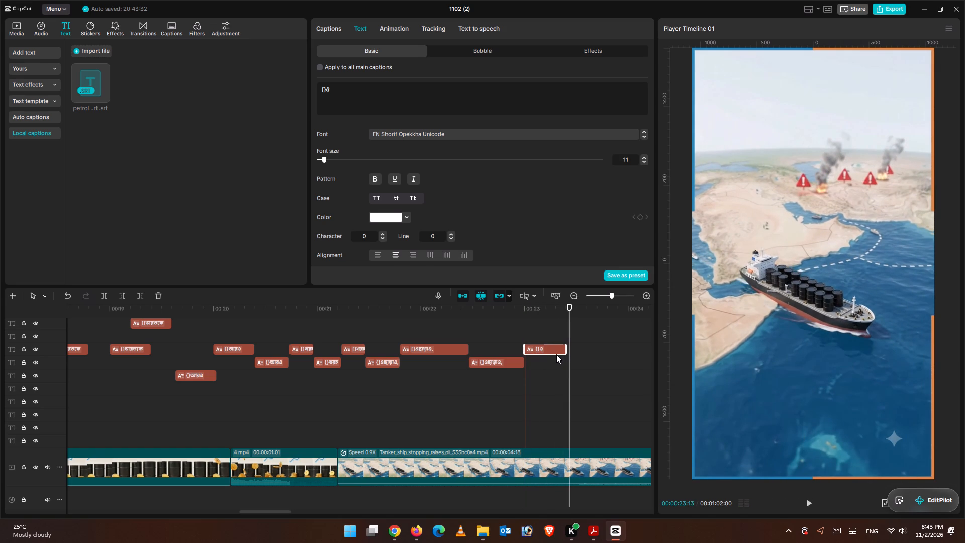
drag(570, 366, 533, 373)
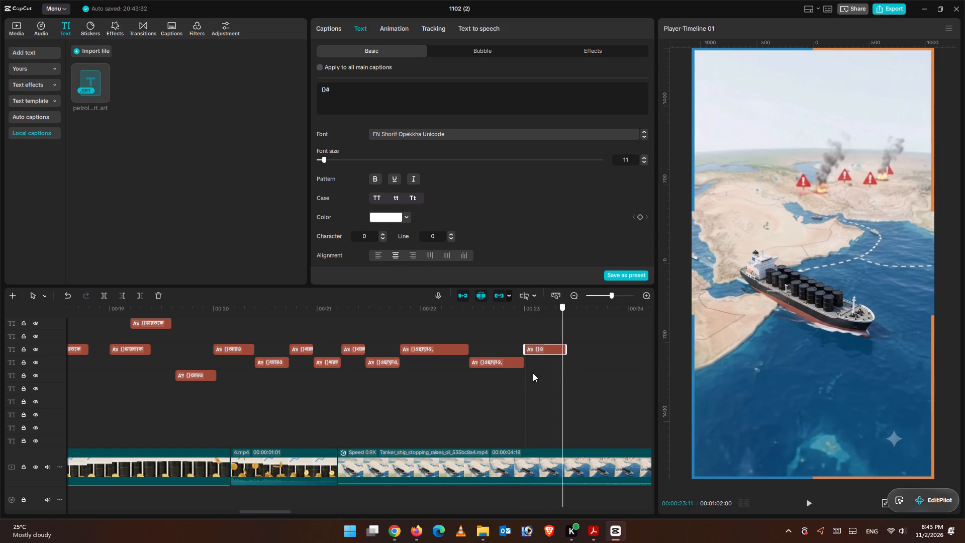
drag(533, 373, 480, 376)
key(space)
key(space)
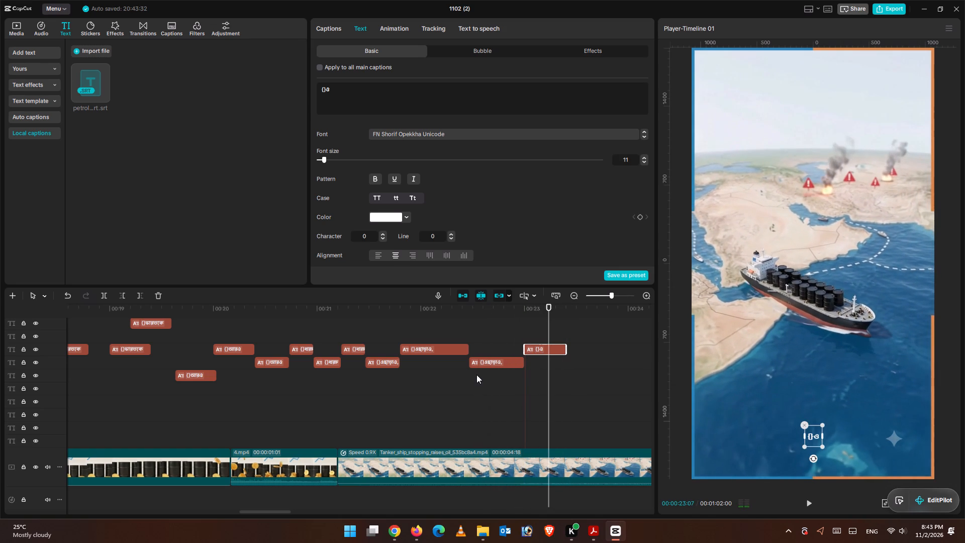
key(space)
key(space)
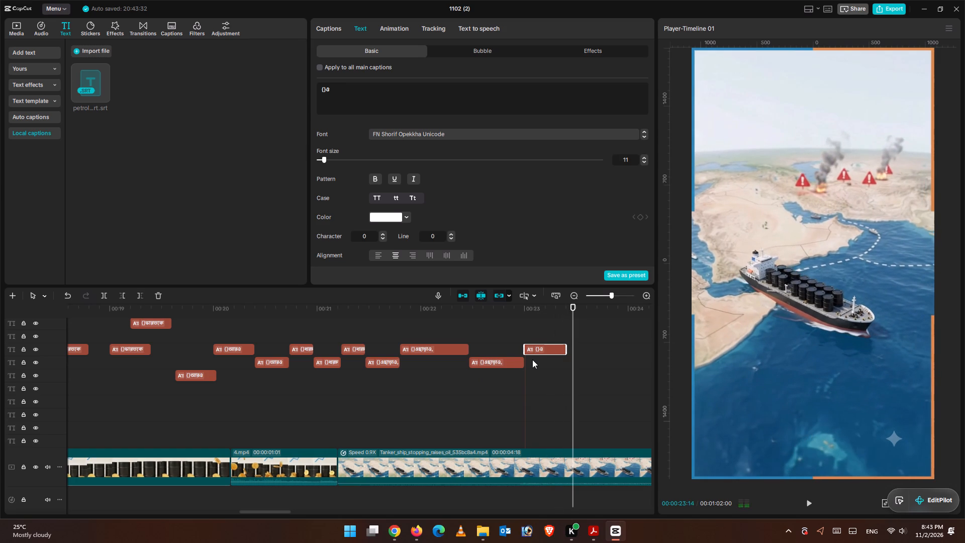
Place the playhead at 00:00:23:08 using the waveform and trim the end of the one-line ও caption to it.
scroll(555, 370, down, 8)
scroll(558, 371, up, 1)
scroll(558, 371, down, 3)
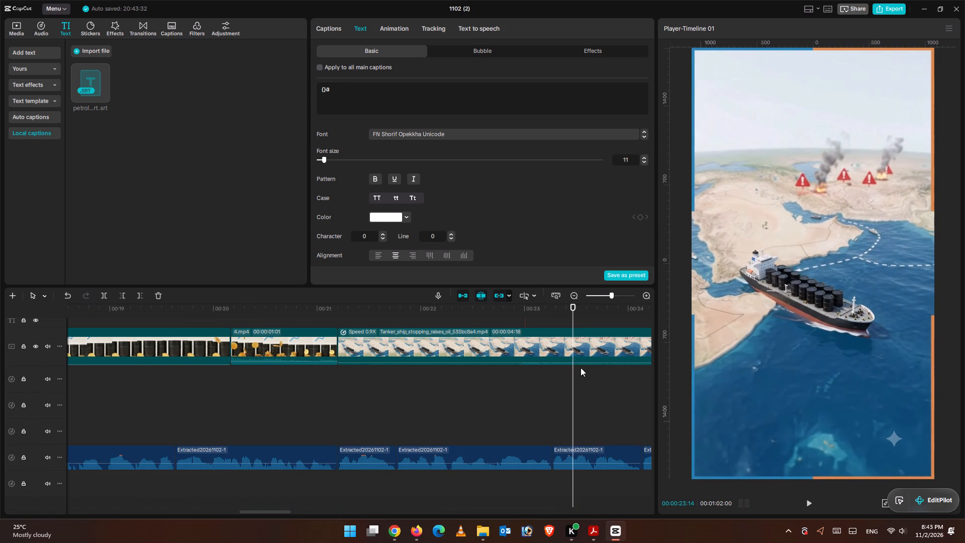
drag(574, 368, 556, 371)
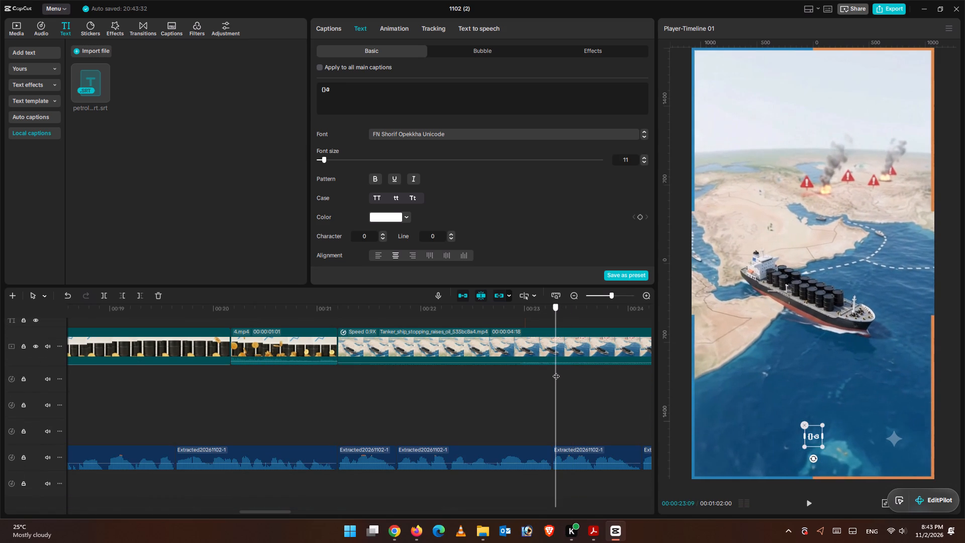
drag(556, 371, 555, 371)
click(555, 371)
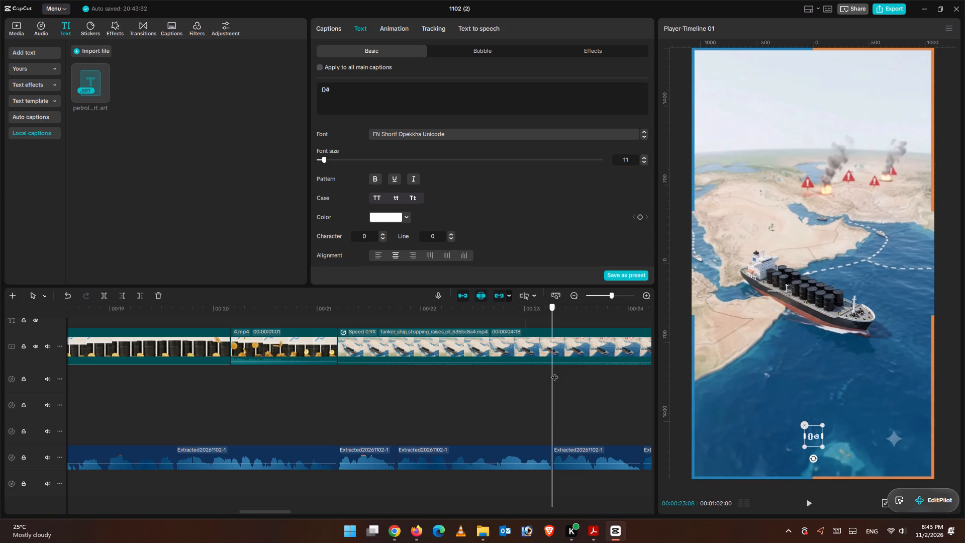
scroll(553, 372, up, 5)
scroll(553, 372, down, 1)
scroll(555, 372, up, 6)
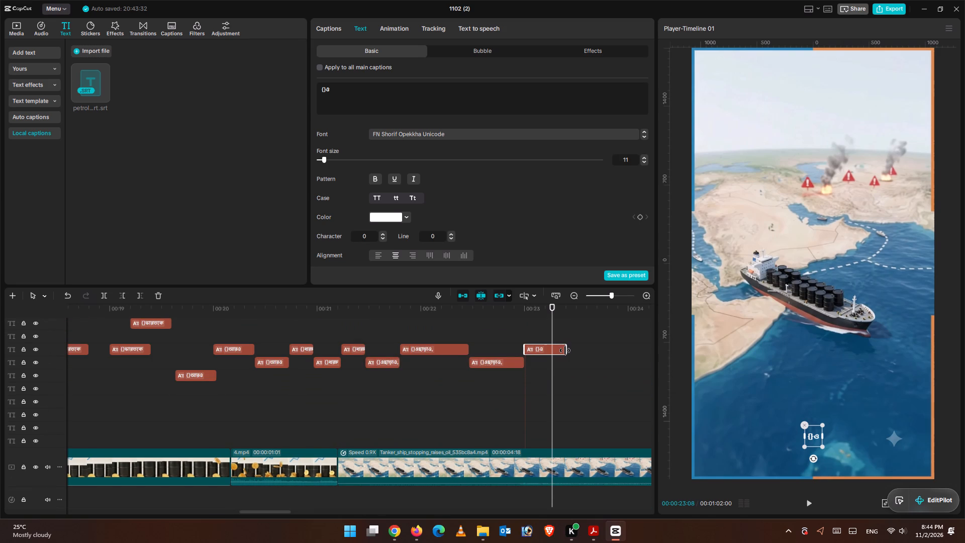
drag(565, 350, 552, 353)
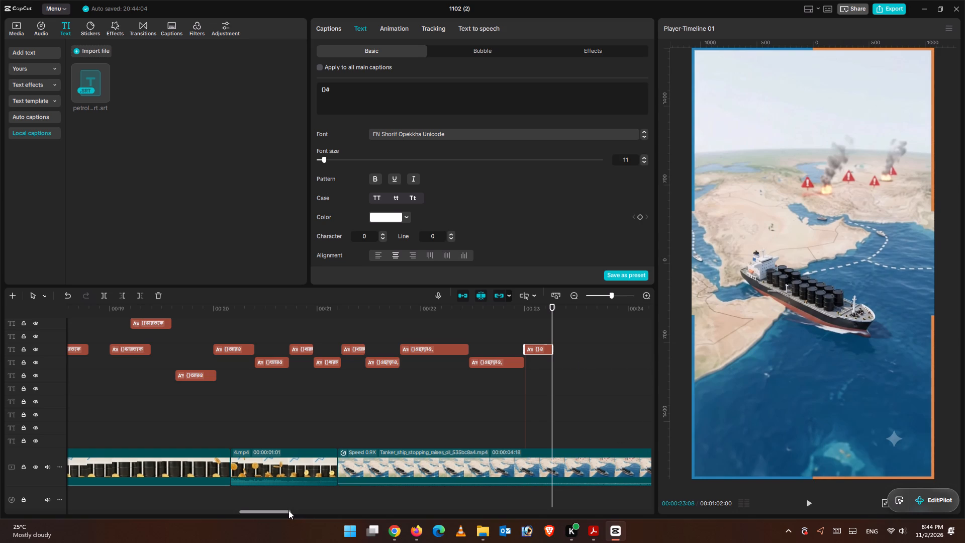
Move the two-line caption beginning with ও earlier to start at 00:00:23:08, on the track of the three-line যুদ্ধ caption.
drag(284, 510, 310, 511)
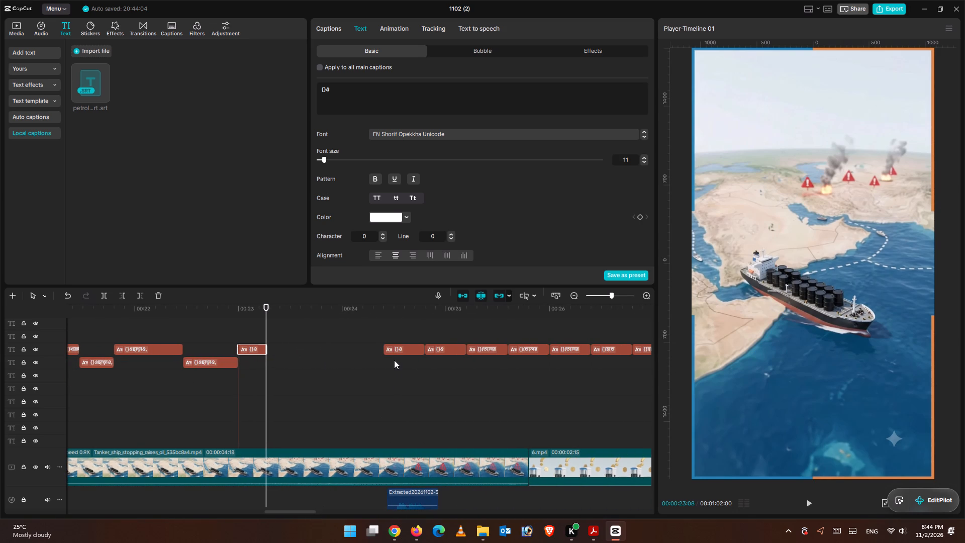
click(396, 348)
drag(396, 348, 393, 348)
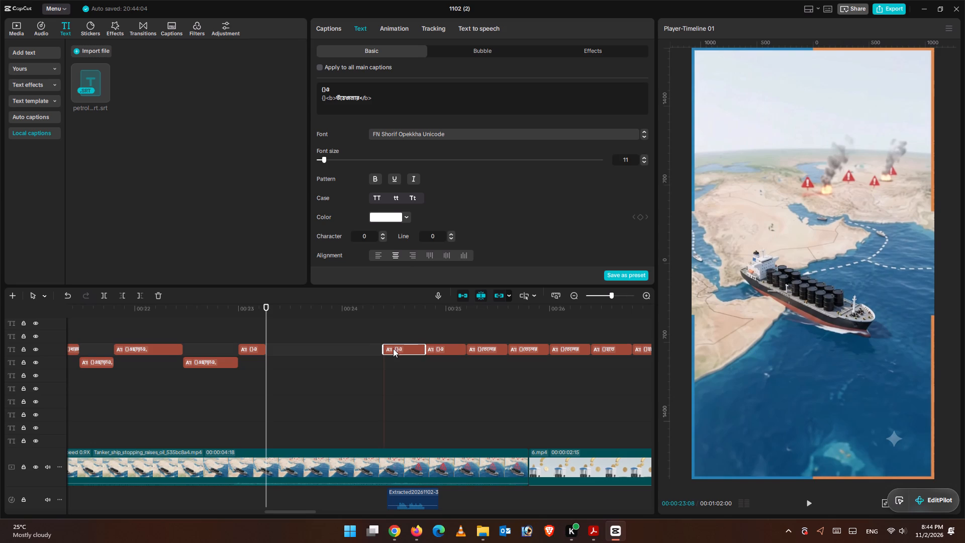
drag(393, 348, 280, 359)
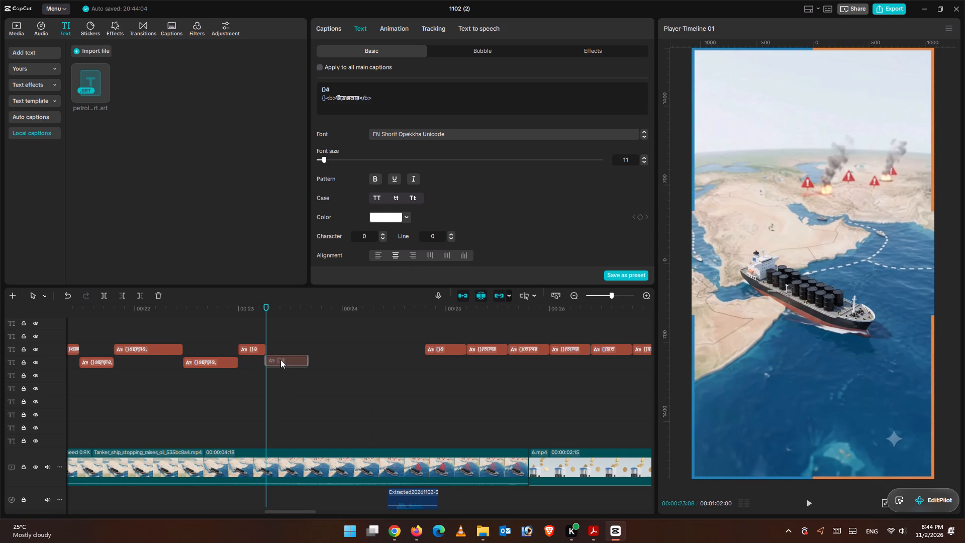
Place the two-line ও উত্তেজনার caption at 00:00:23:08 on the track of the three-line যুদ্ধ caption.
drag(280, 359, 281, 360)
Replay the narration from about 00:00:23:08 and compare it with the waveform to check where the two-line caption should end.
key(space)
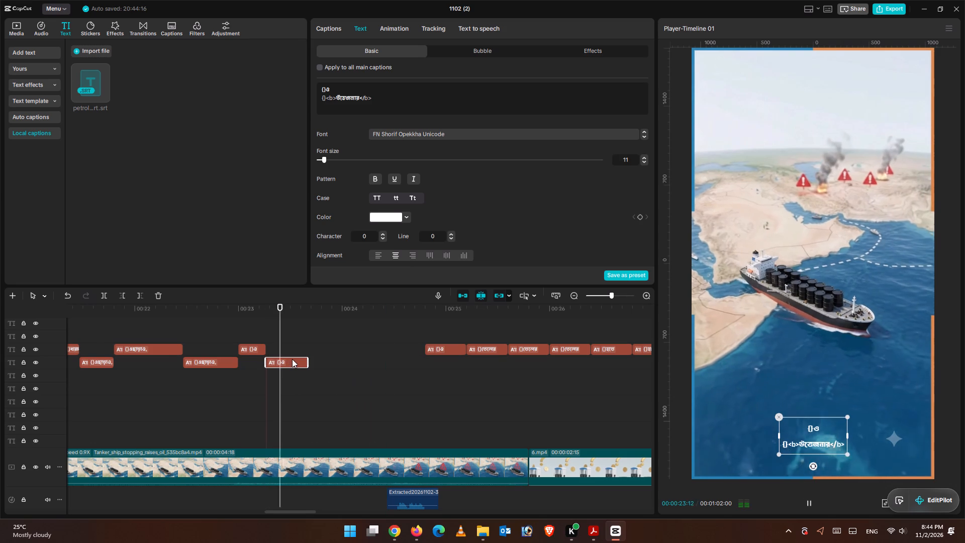
key(space)
scroll(322, 370, down, 3)
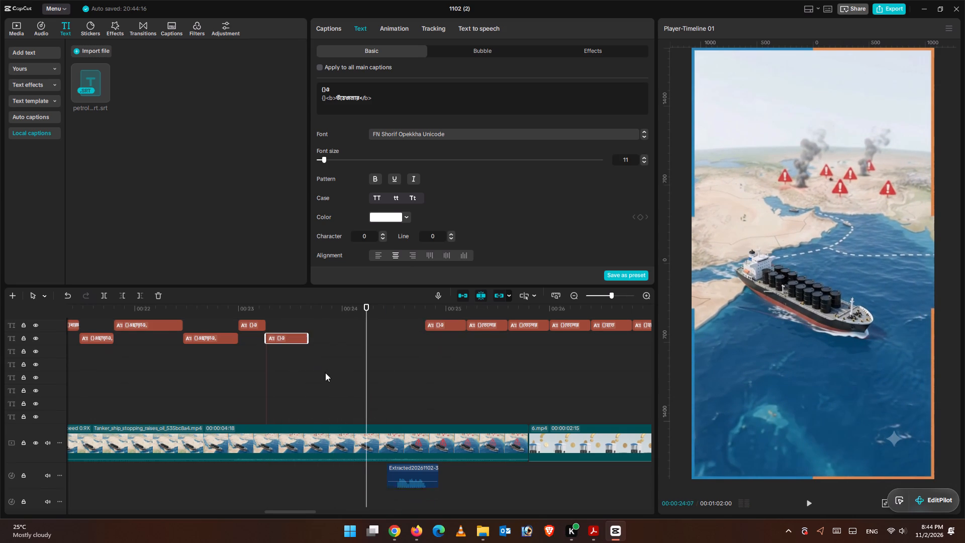
scroll(325, 373, down, 5)
scroll(328, 372, up, 1)
scroll(329, 372, down, 3)
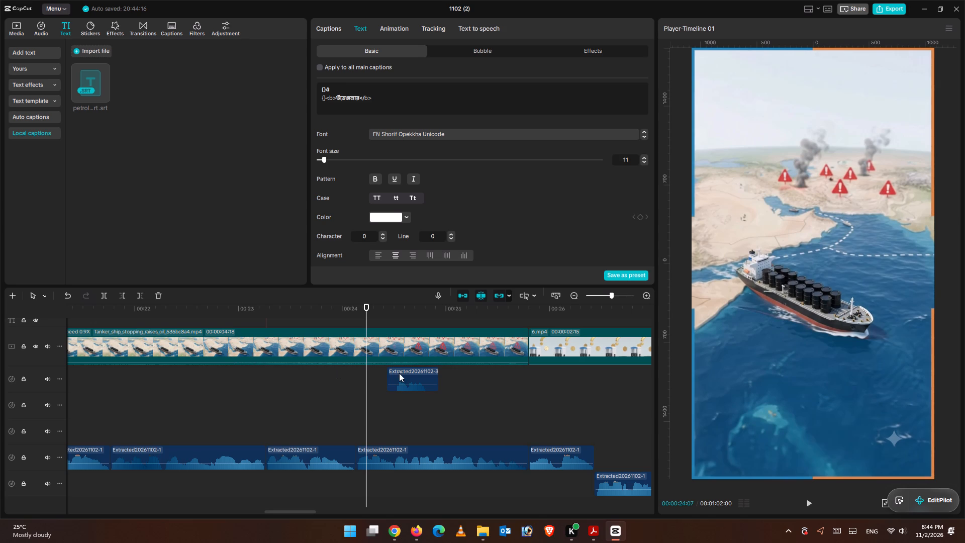
drag(366, 374, 345, 376)
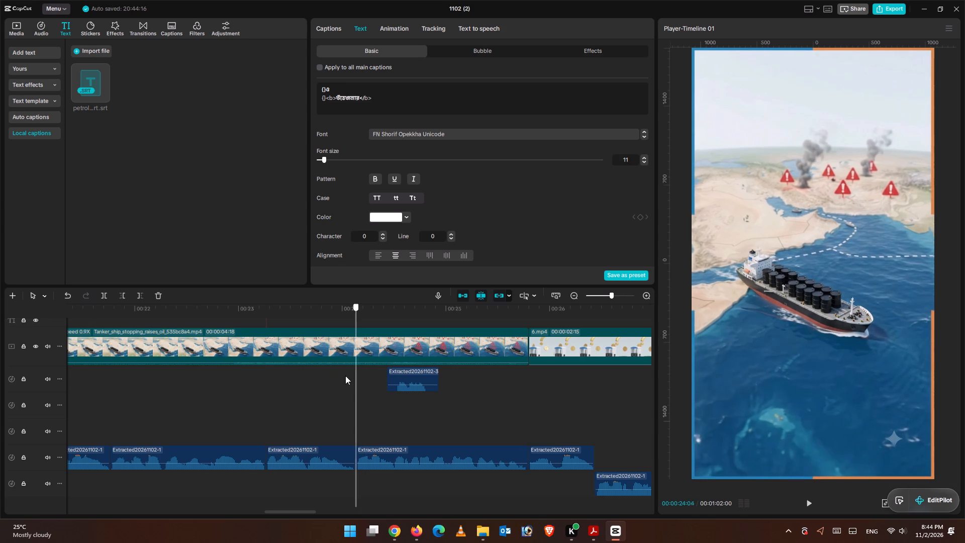
drag(345, 376, 267, 376)
key(space)
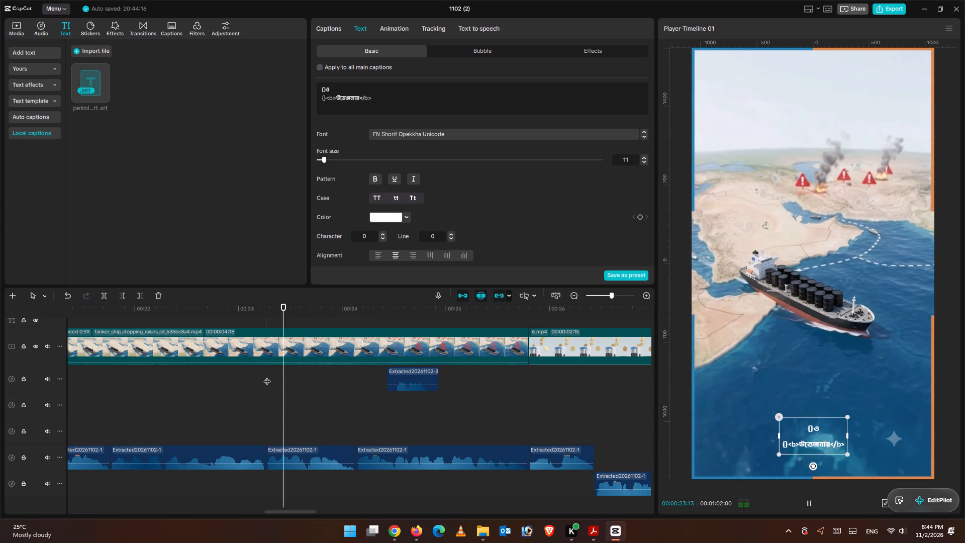
key(space)
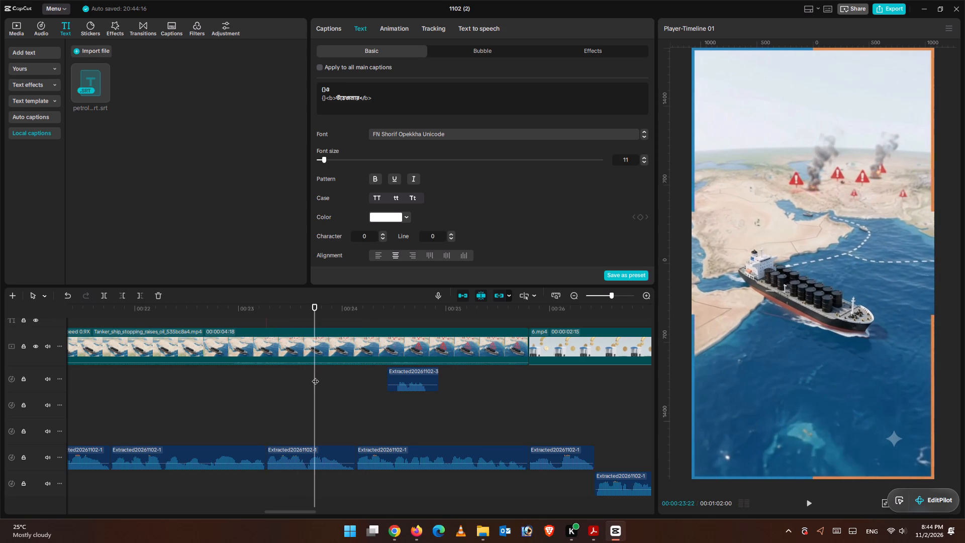
drag(315, 376, 243, 372)
key(space)
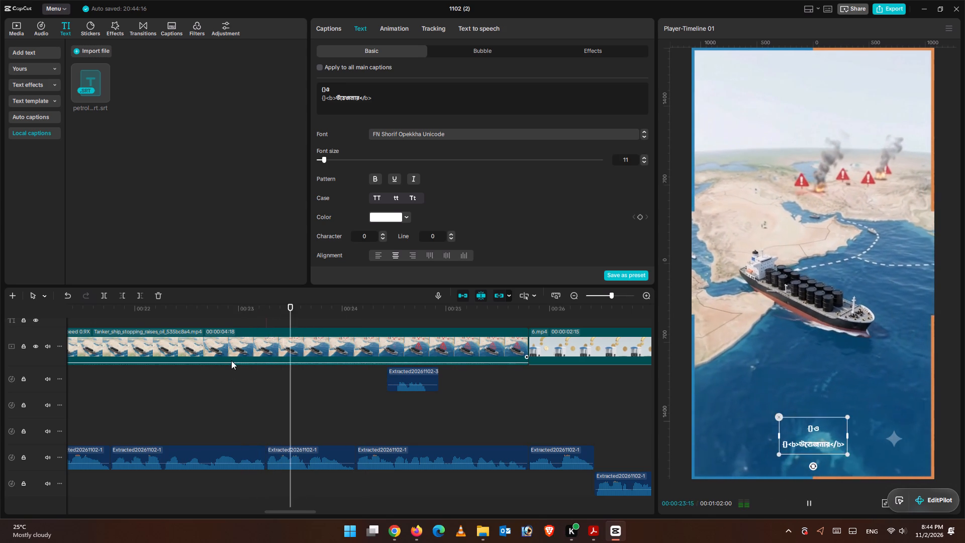
key(space)
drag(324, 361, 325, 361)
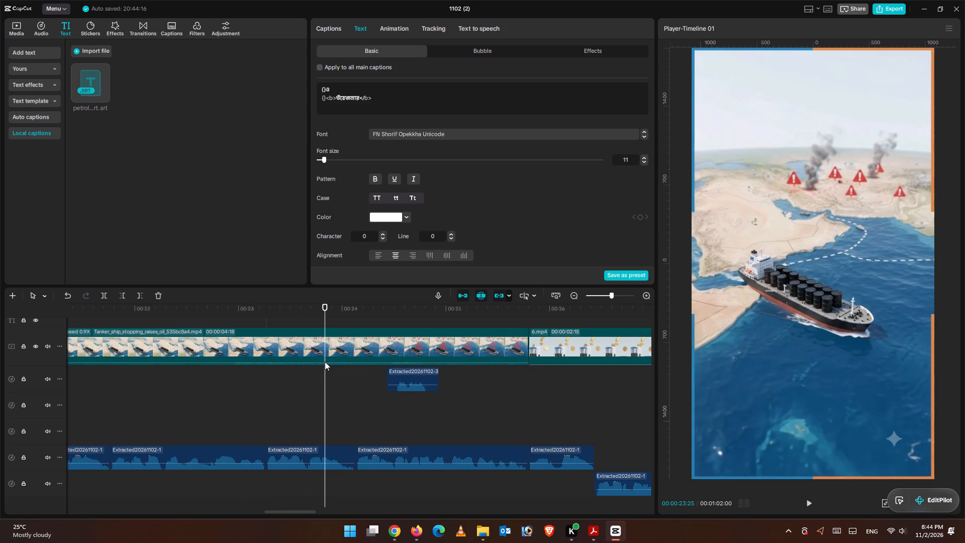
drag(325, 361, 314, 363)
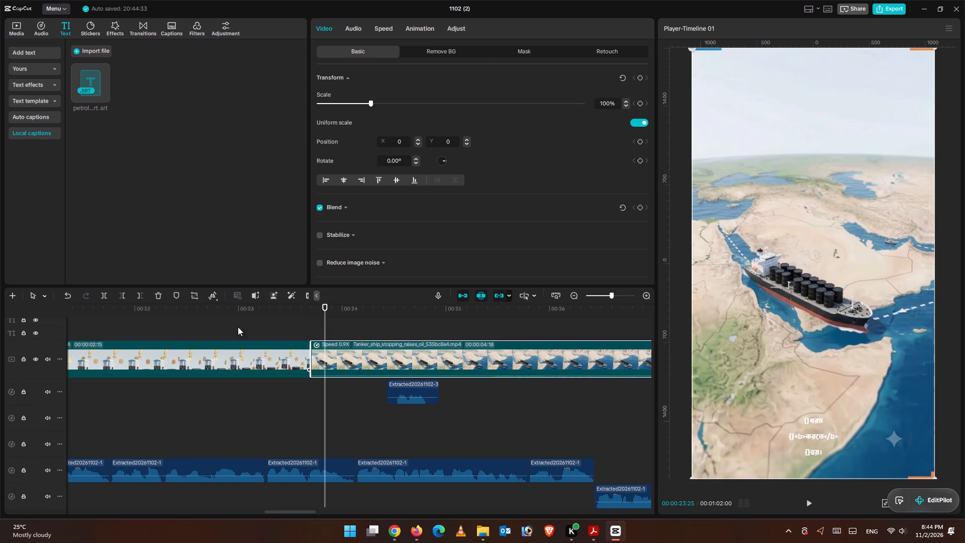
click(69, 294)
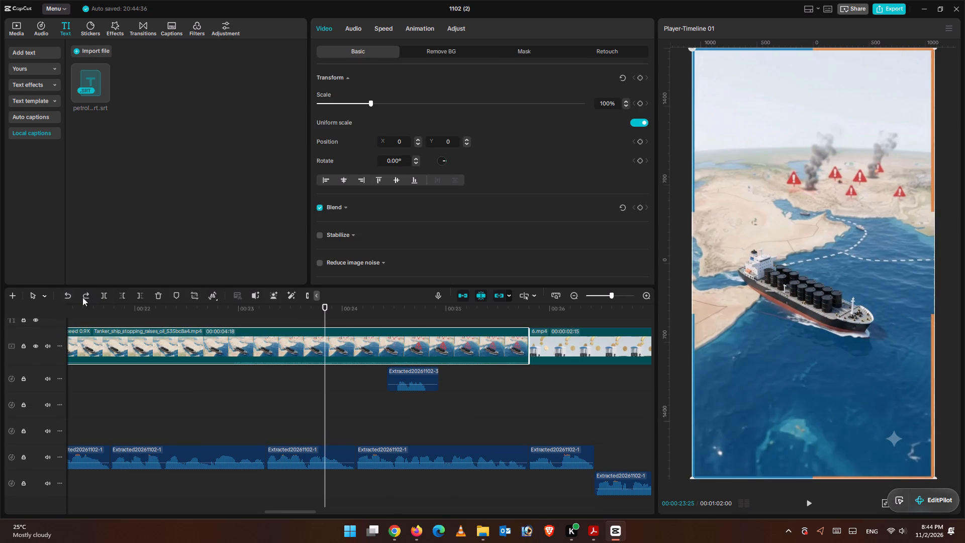
Move the three-line ও উত্তেজনার কারণে caption earlier to start at 00:00:23:20, keeping it on its own track.
drag(323, 398, 270, 398)
key(space)
key(space)
key(space)
key(space)
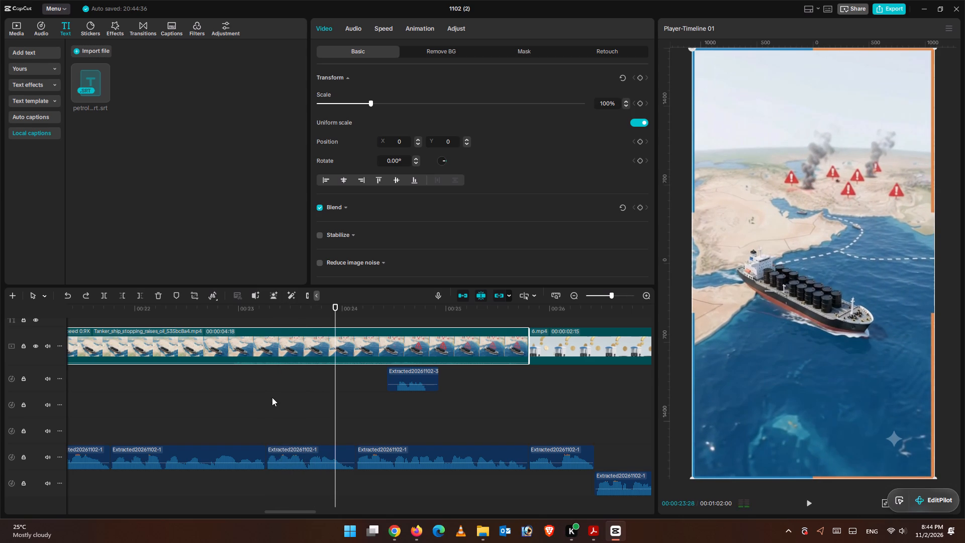
drag(335, 399, 308, 402)
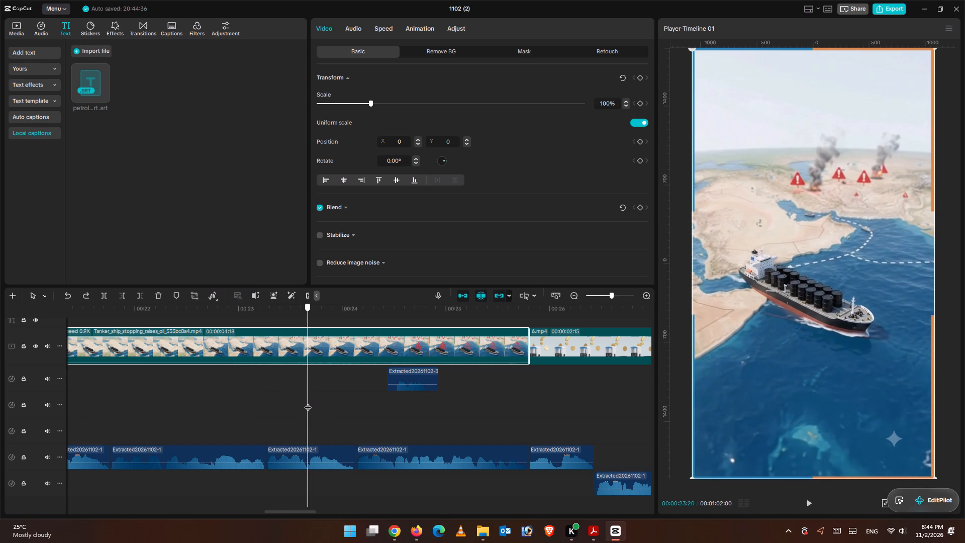
drag(308, 402, 309, 402)
scroll(312, 405, up, 6)
scroll(350, 374, up, 4)
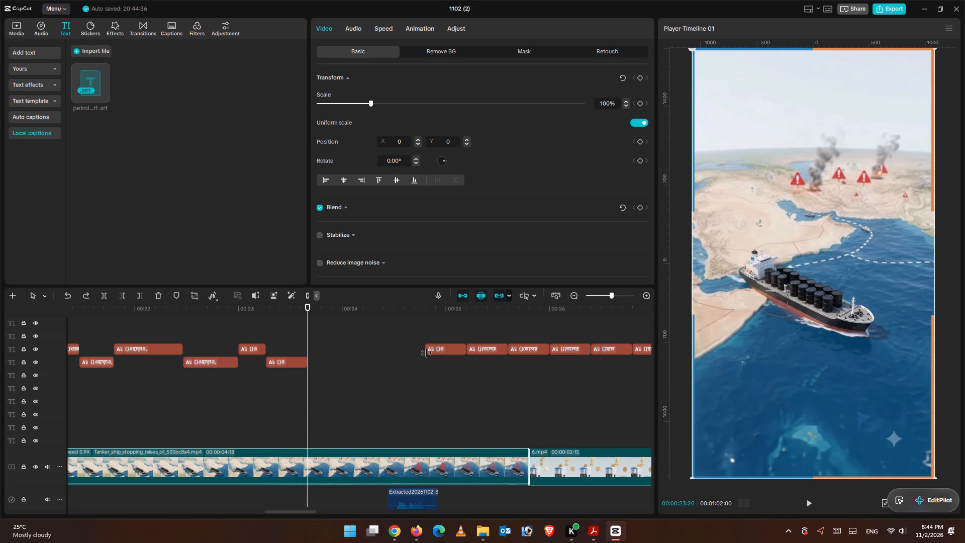
click(439, 348)
drag(440, 348, 384, 349)
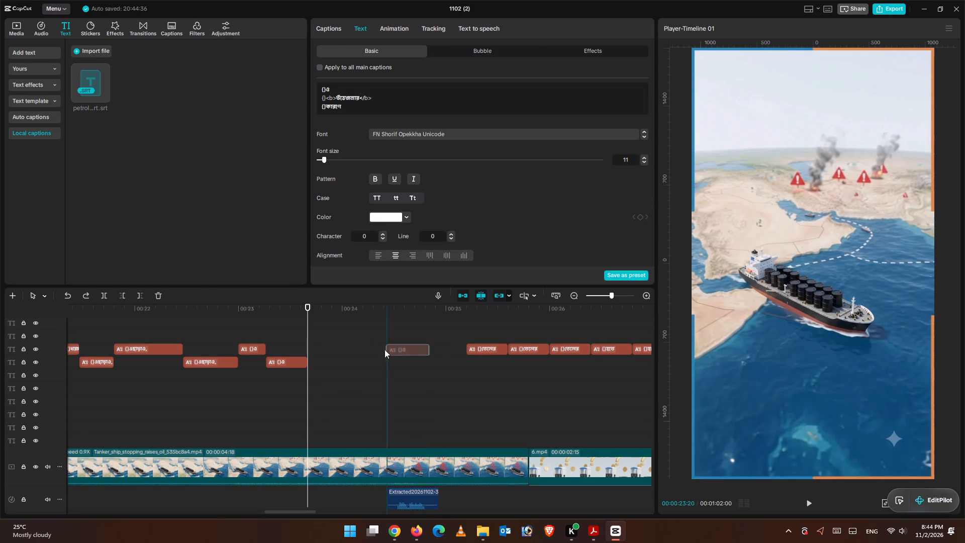
drag(384, 349, 323, 346)
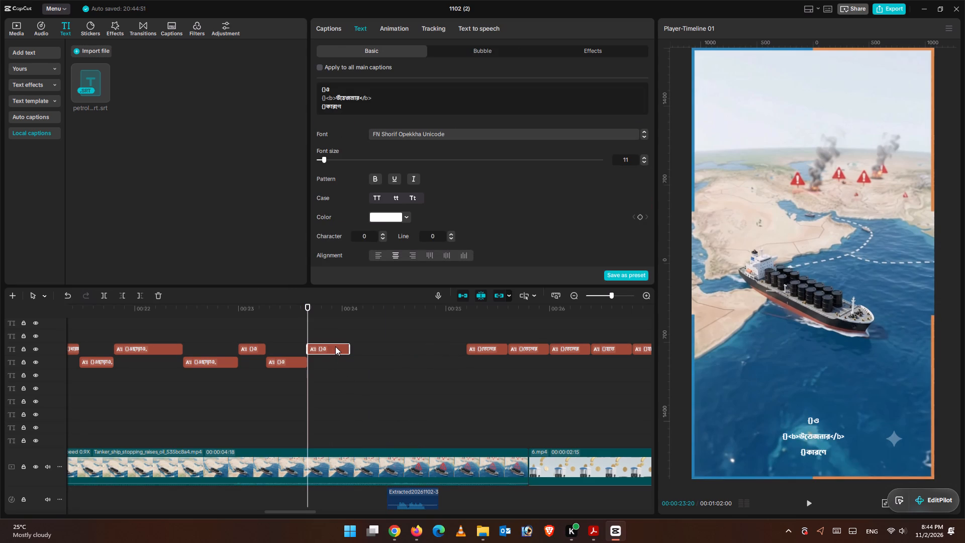
Replay the narration after 00:00:23:20 and place the playhead at 00:00:24:04, where the next narration clip begins.
key(space)
key(space)
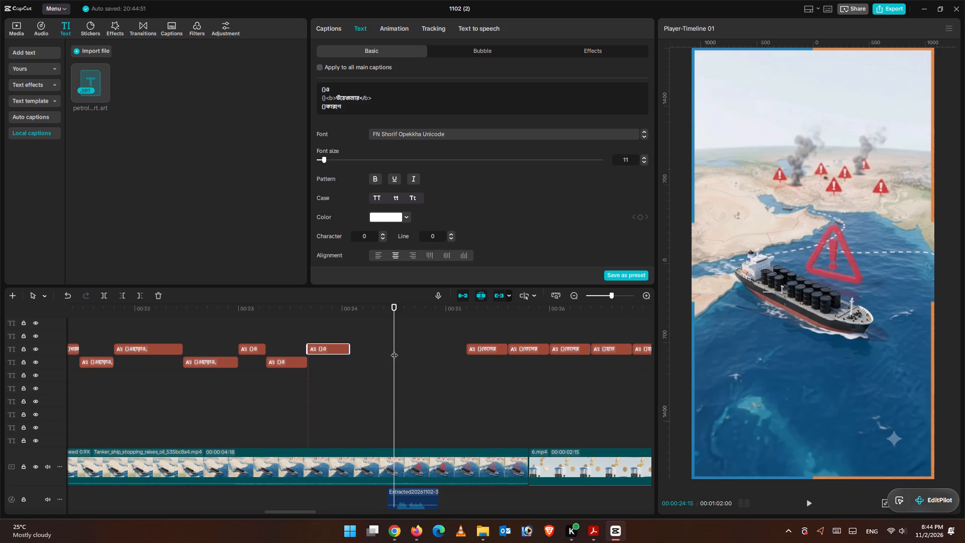
drag(394, 350, 348, 353)
key(space)
key(space)
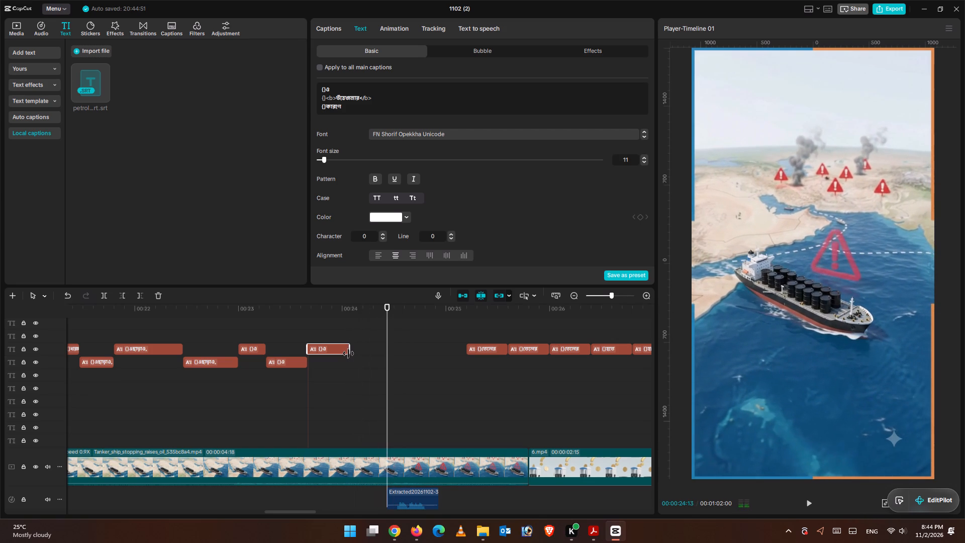
scroll(391, 365, down, 2)
scroll(392, 367, up, 1)
scroll(392, 367, down, 2)
scroll(395, 367, up, 1)
scroll(395, 367, down, 7)
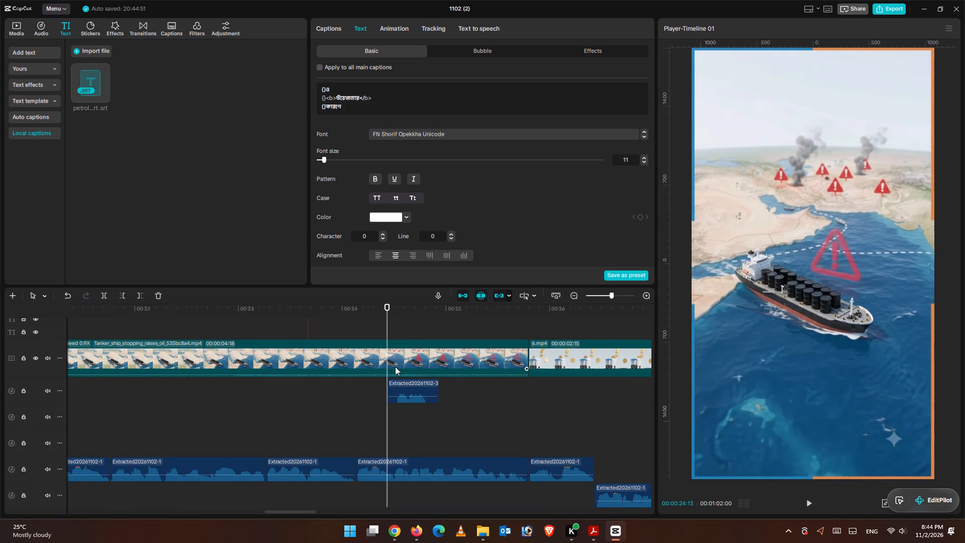
drag(387, 410, 378, 410)
drag(378, 410, 361, 410)
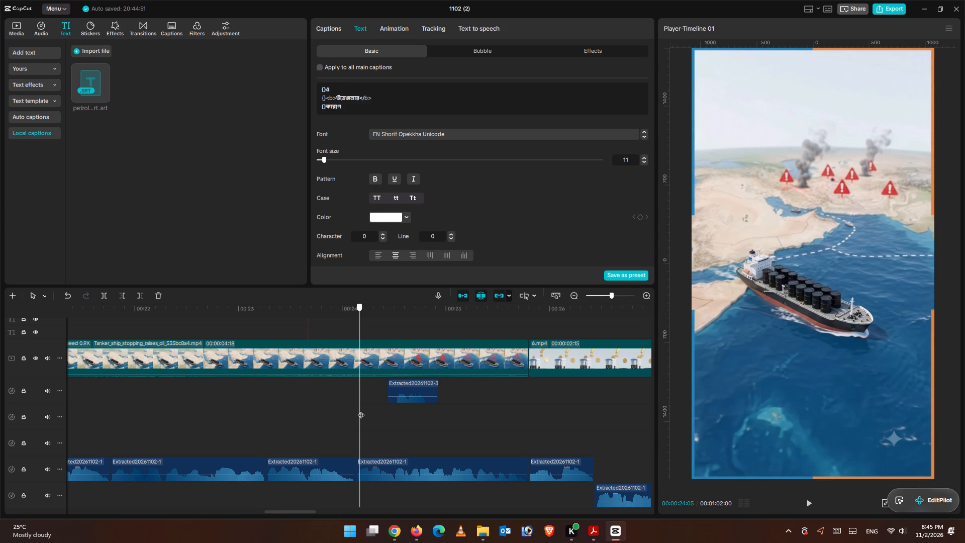
drag(361, 410, 358, 410)
Replay the narration around 00:00:24:04 several times to check where the three-line caption should end and the next one begin.
scroll(356, 410, up, 8)
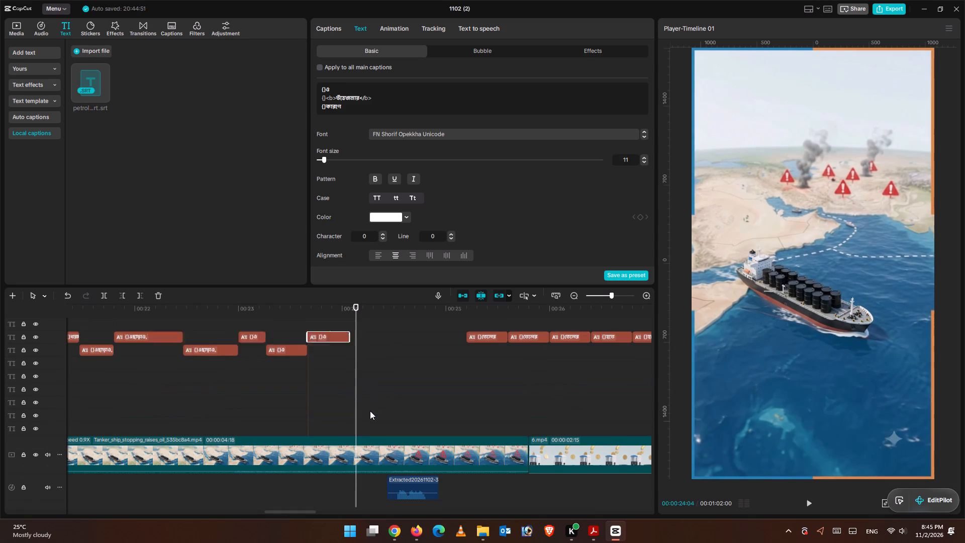
scroll(370, 411, up, 2)
scroll(370, 413, down, 12)
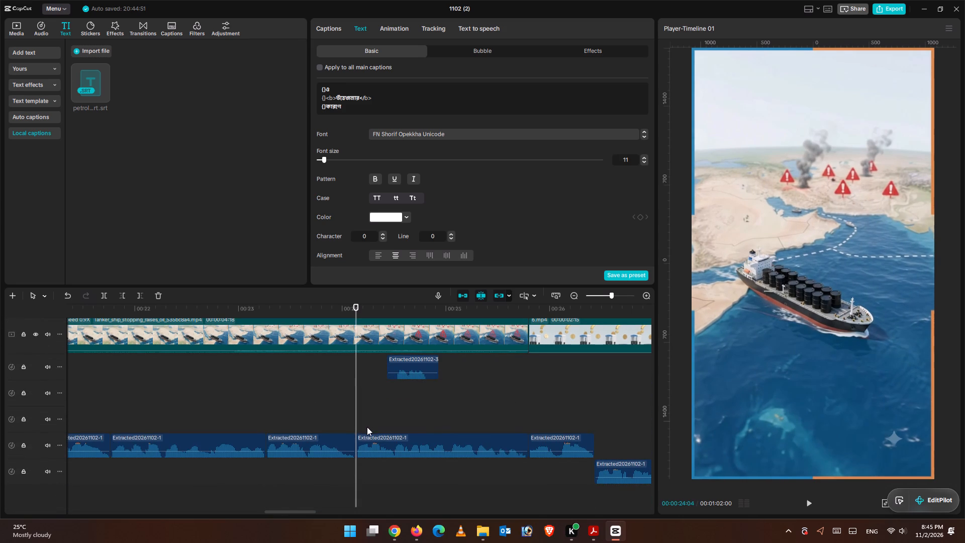
key(space)
key(space)
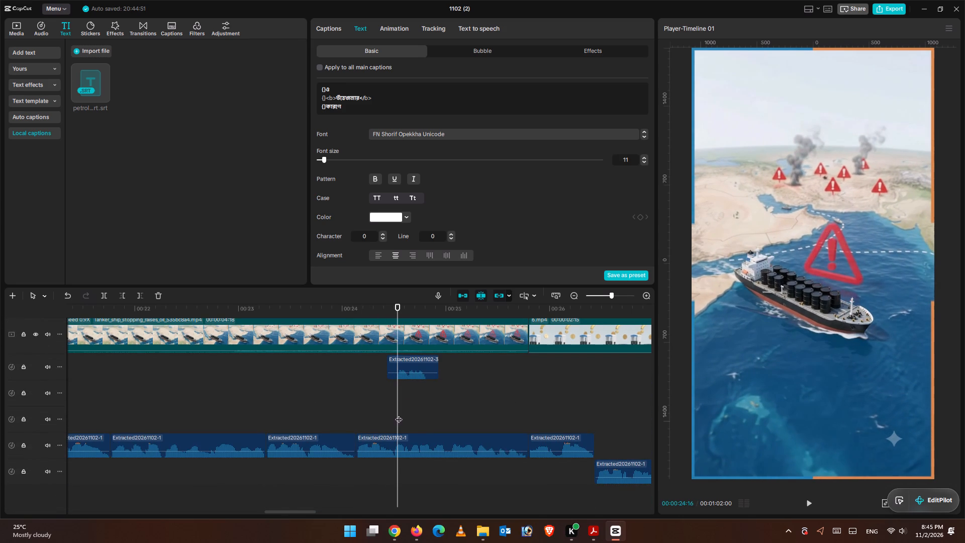
drag(400, 413, 316, 411)
key(space)
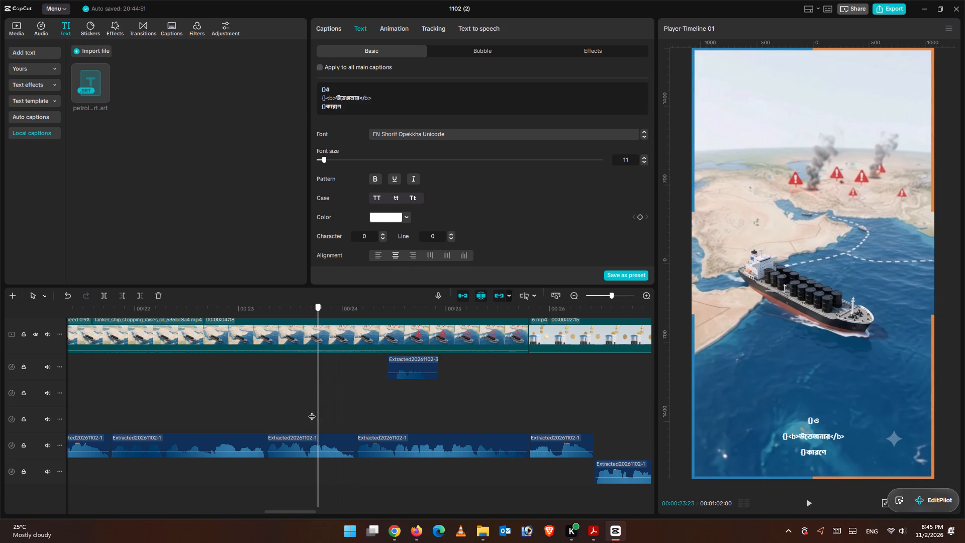
key(space)
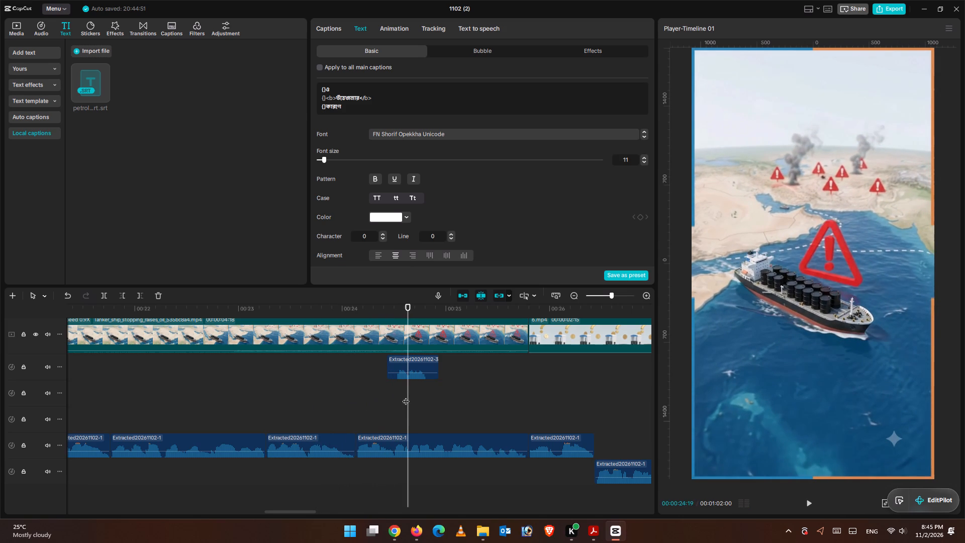
drag(406, 396, 278, 392)
key(space)
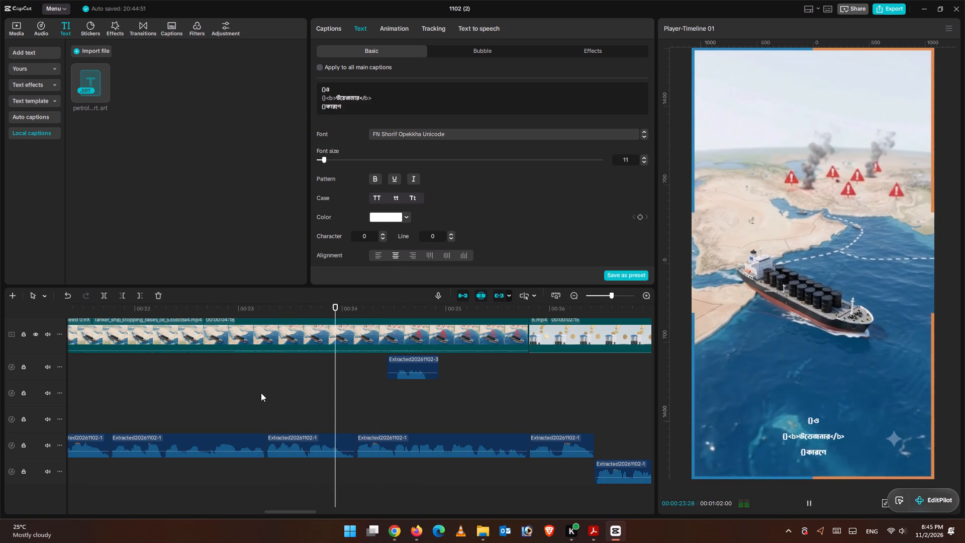
key(space)
key(space)
key(space)
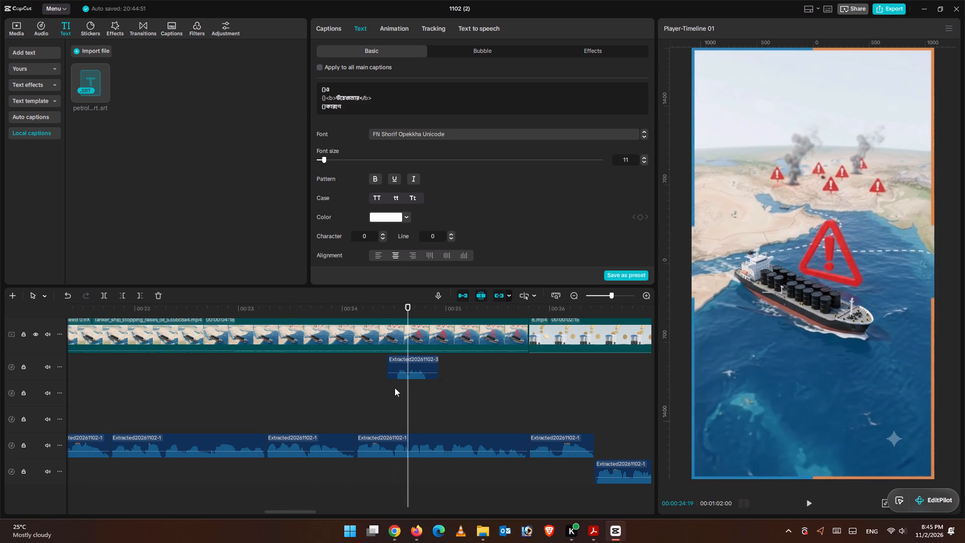
Move the one-line তেলের caption earlier to start at 00:00:24:04, on the track of the two-line ও উত্তেজনার caption.
drag(409, 396, 359, 399)
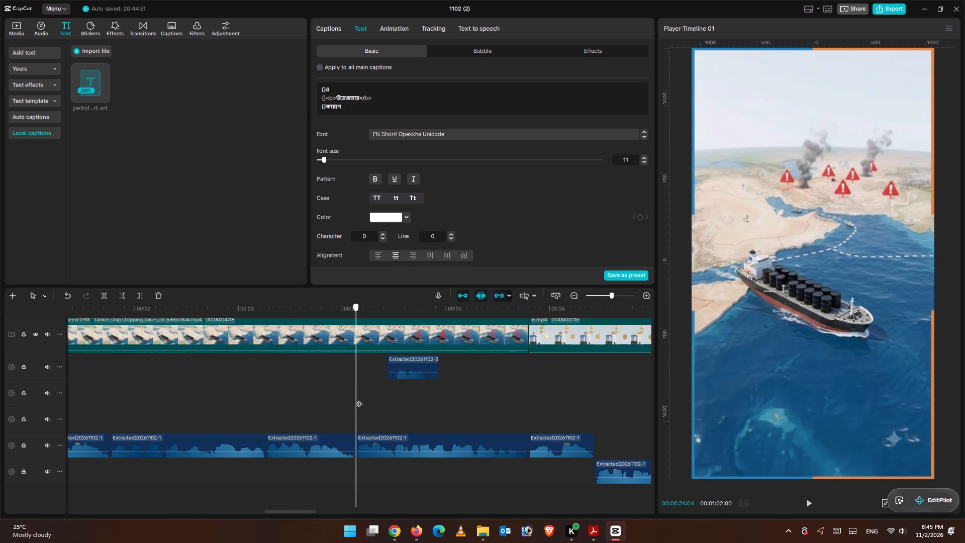
drag(359, 399, 356, 399)
scroll(355, 404, up, 9)
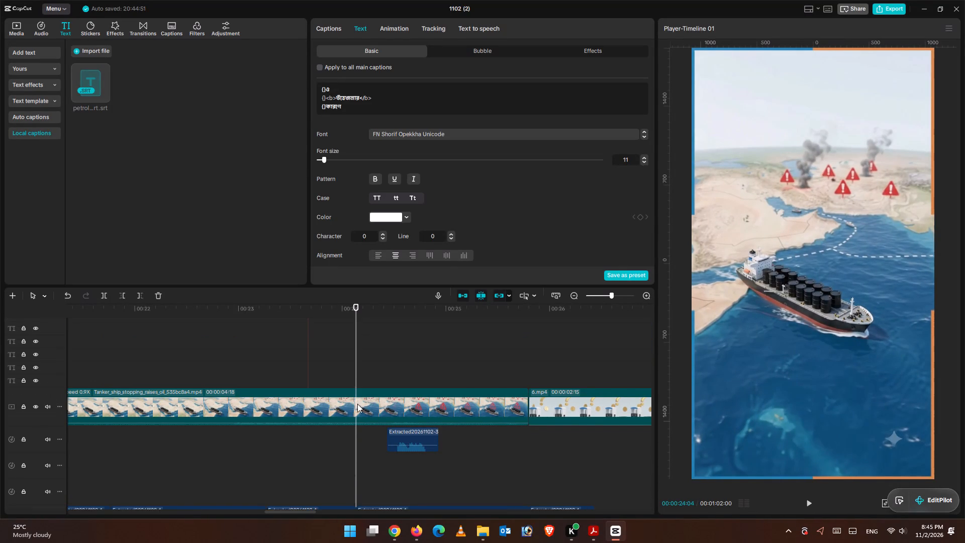
scroll(357, 404, up, 3)
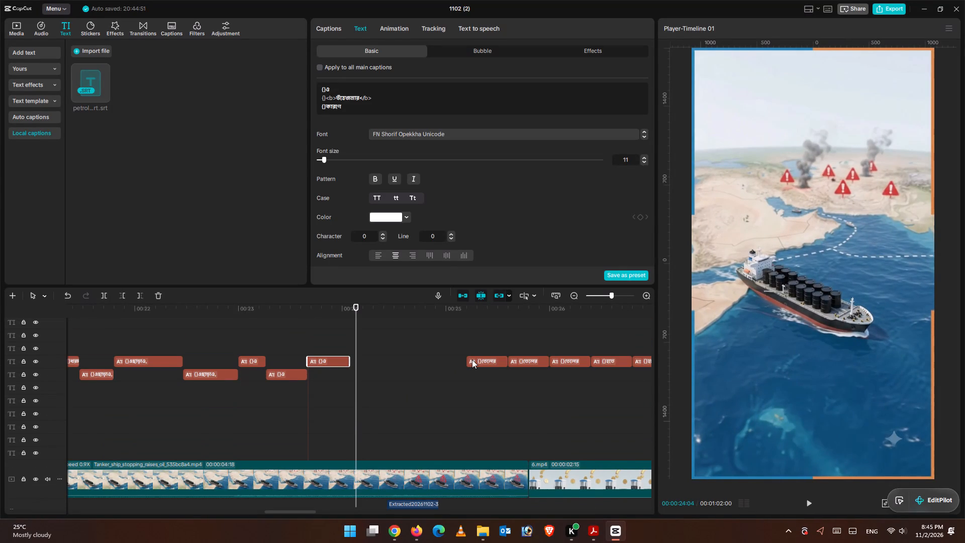
click(472, 359)
drag(445, 359, 391, 359)
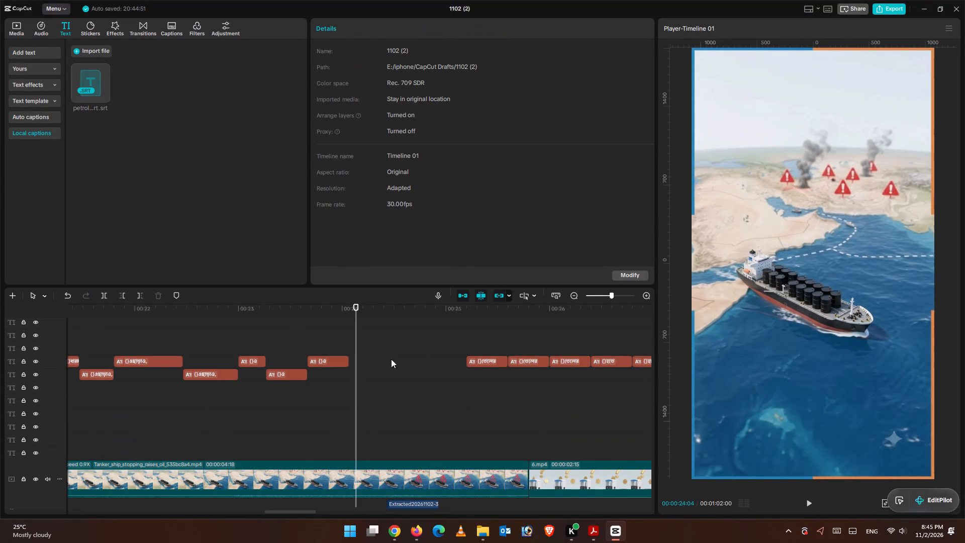
drag(391, 359, 397, 356)
drag(472, 363, 373, 355)
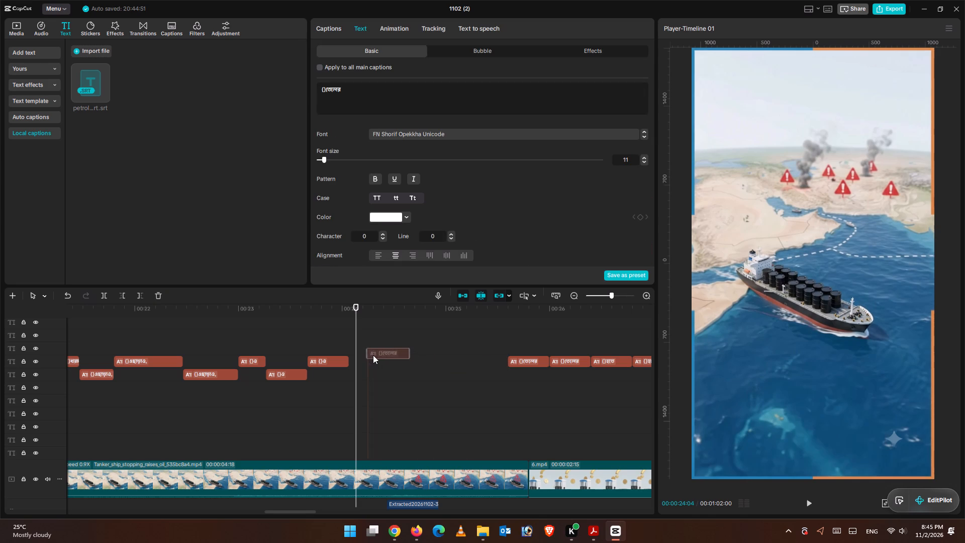
drag(373, 355, 362, 375)
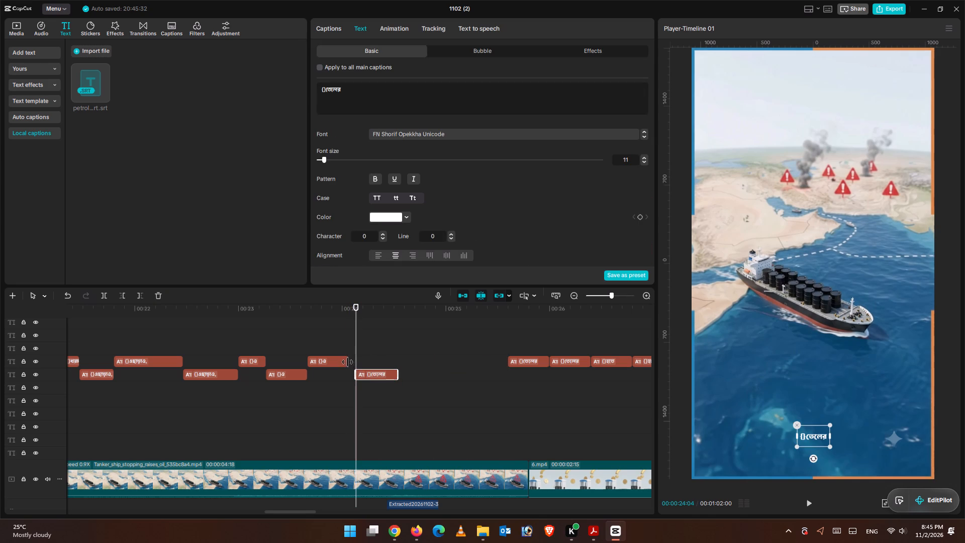
Extend the end of the three-line ও উত্তেজনার কারণে caption to 00:00:24:04, where the one-line তেলের caption starts.
drag(347, 361, 351, 361)
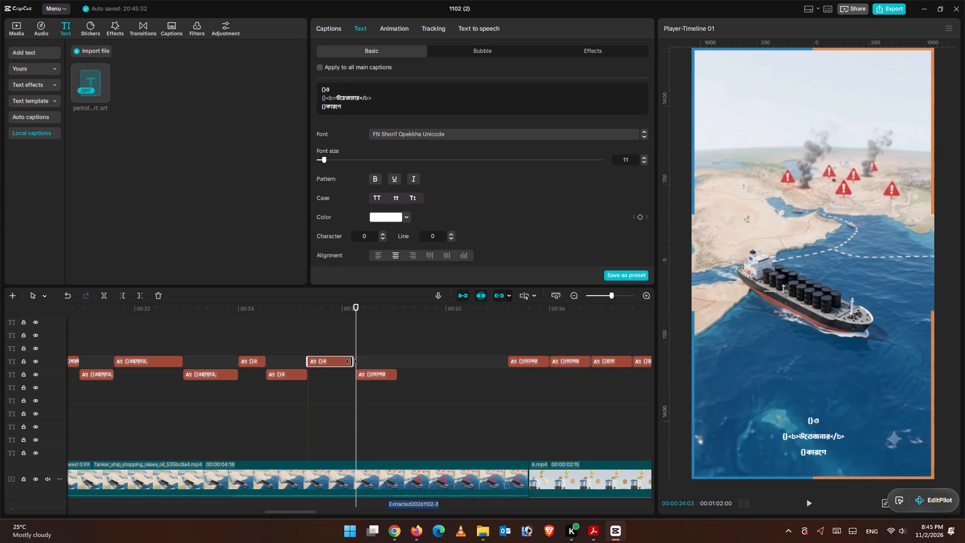
drag(351, 361, 353, 362)
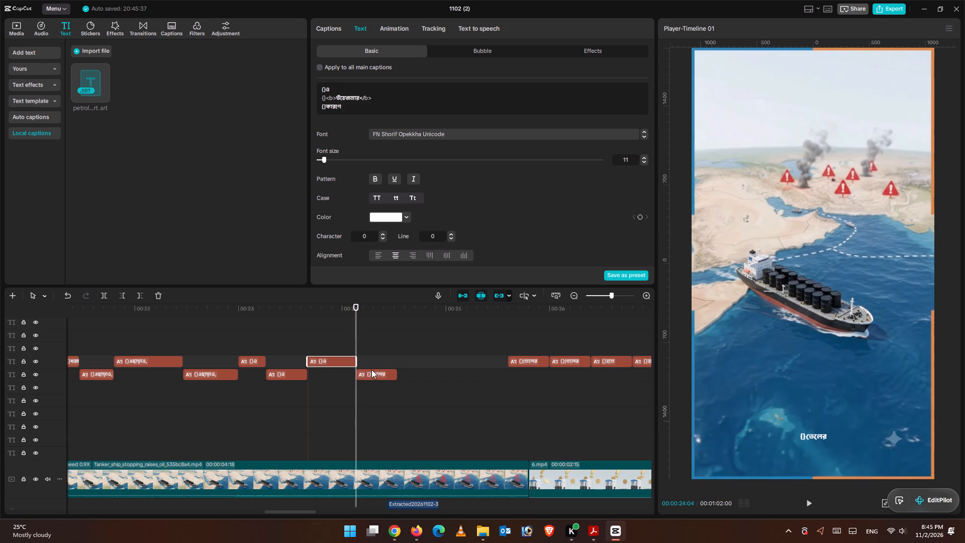
Replay the narration from 00:00:24:04 and from just before it to check where the one-line তেলের caption should end.
key(space)
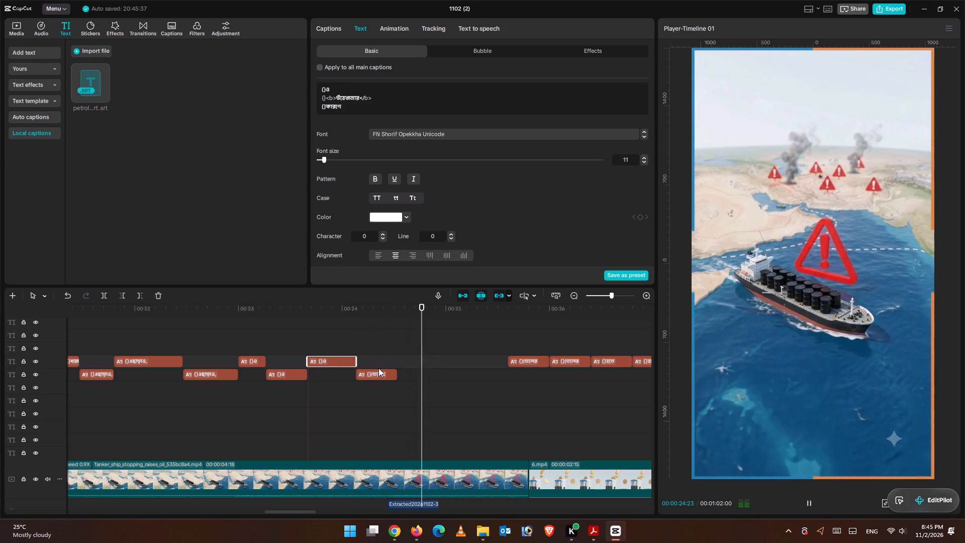
key(space)
scroll(453, 403, down, 6)
scroll(453, 406, up, 1)
scroll(453, 406, down, 1)
scroll(453, 406, up, 1)
scroll(453, 406, down, 8)
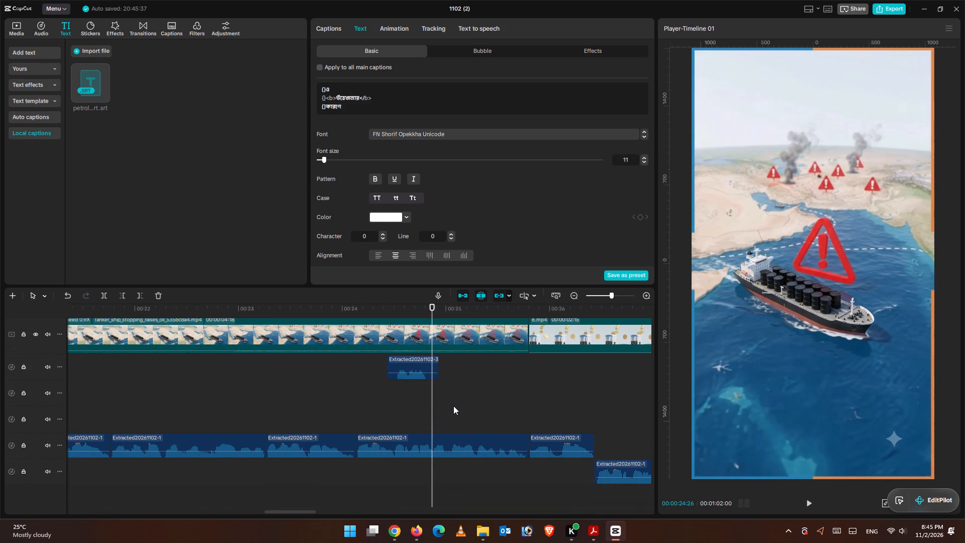
drag(433, 399, 387, 399)
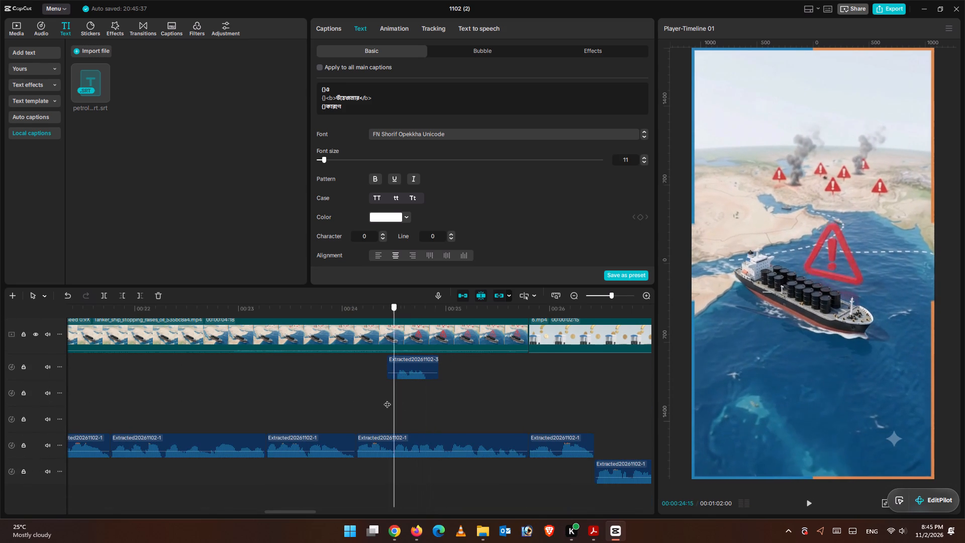
drag(387, 399, 356, 402)
key(space)
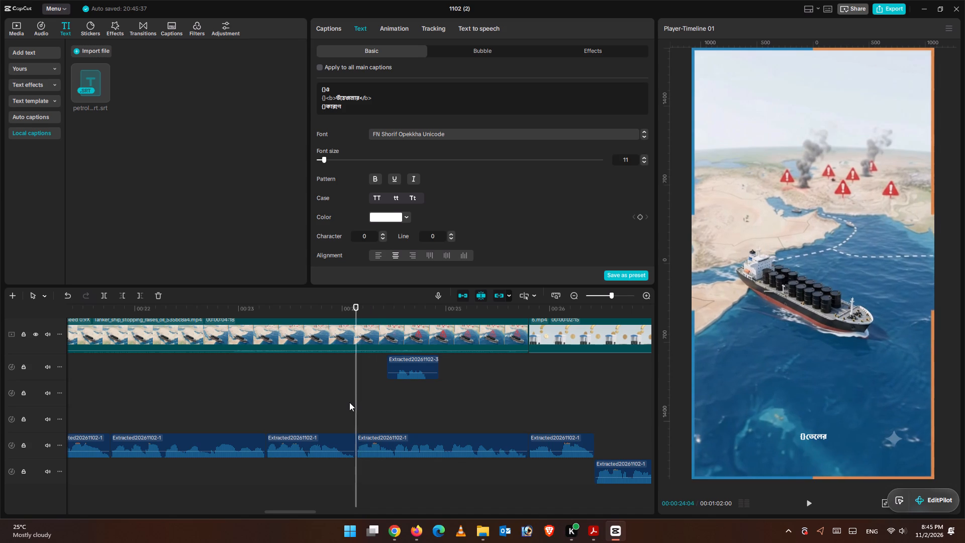
key(space)
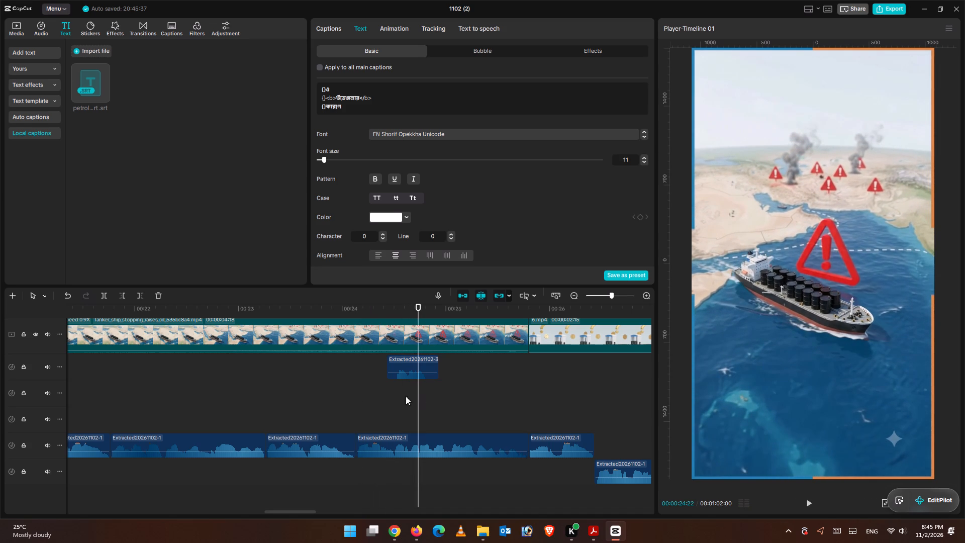
drag(416, 397, 319, 404)
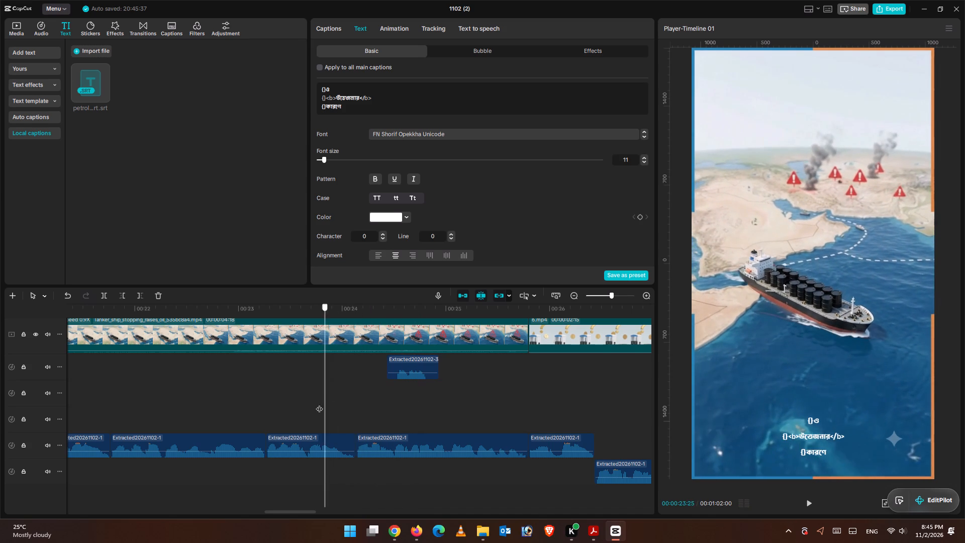
drag(319, 404, 314, 403)
key(space)
key(space)
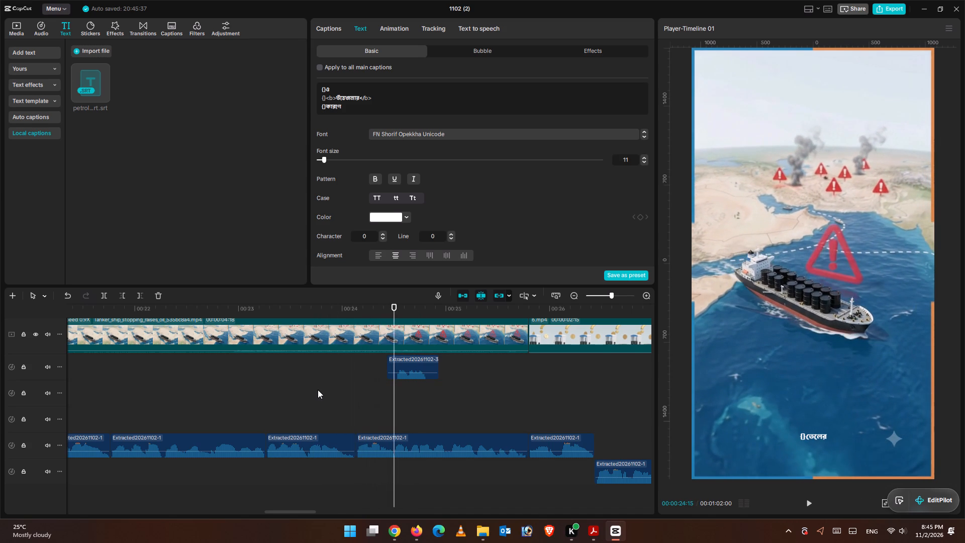
click(394, 395)
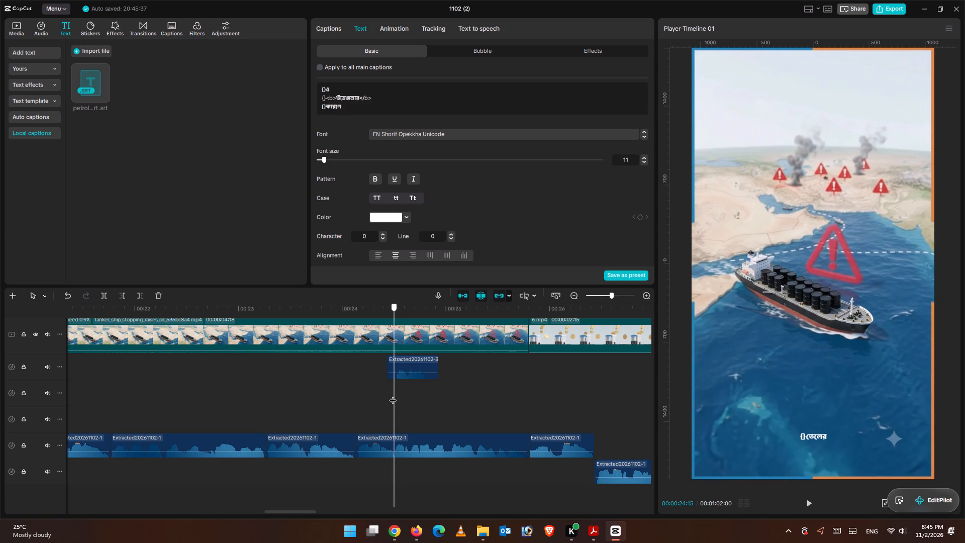
click(399, 394)
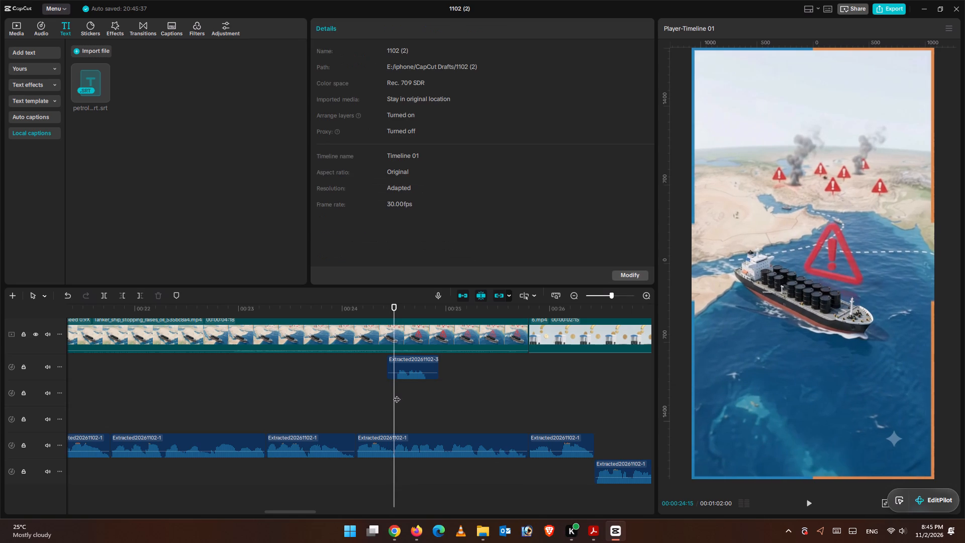
Replay the narration across the change from the three-line caption to the one-line তেলের caption to check its timing against the speech.
drag(397, 394, 374, 399)
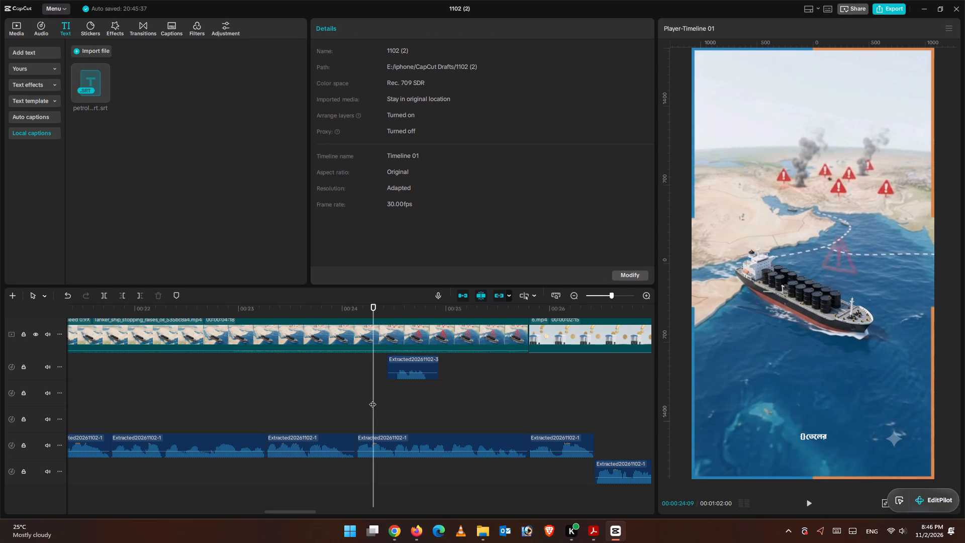
key(space)
key(space)
drag(412, 394, 300, 397)
key(space)
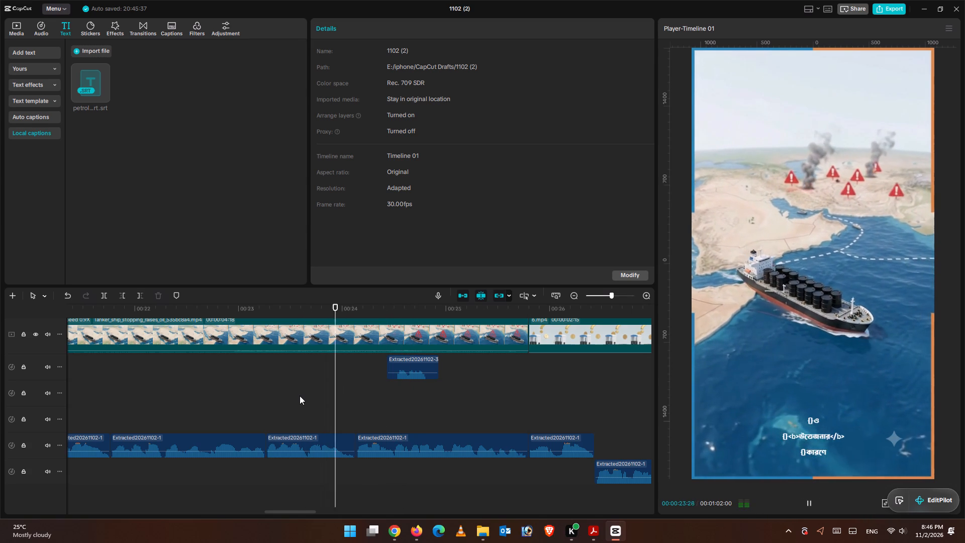
key(space)
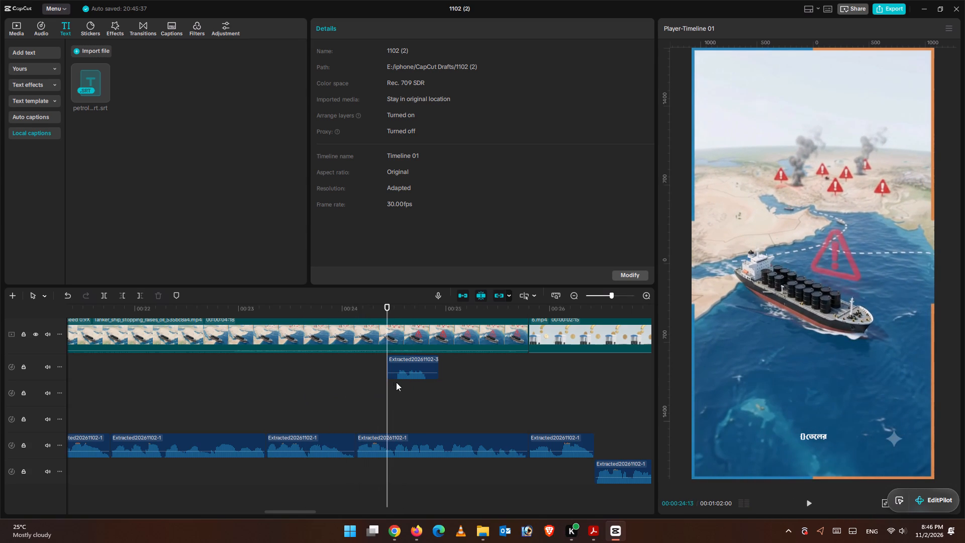
drag(385, 385, 335, 391)
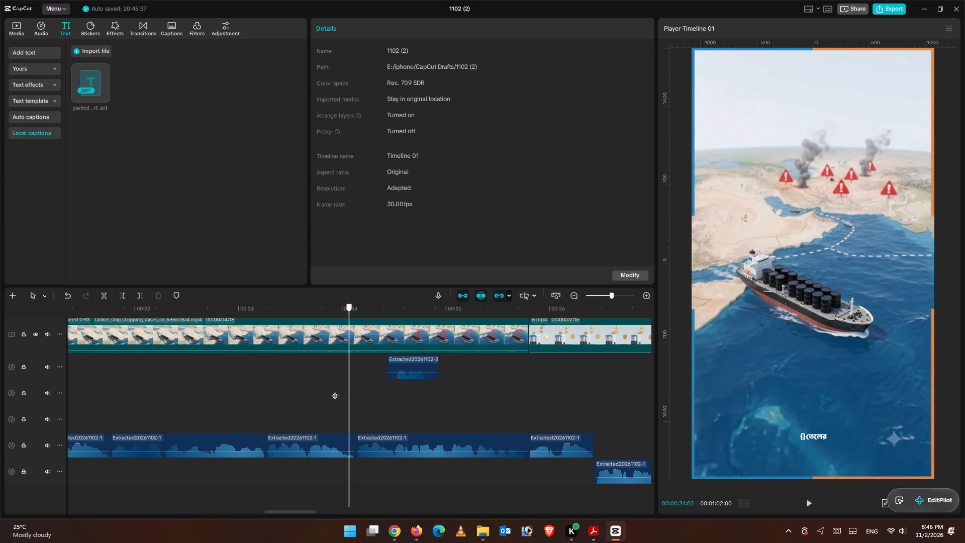
drag(335, 391, 303, 392)
key(space)
key(space)
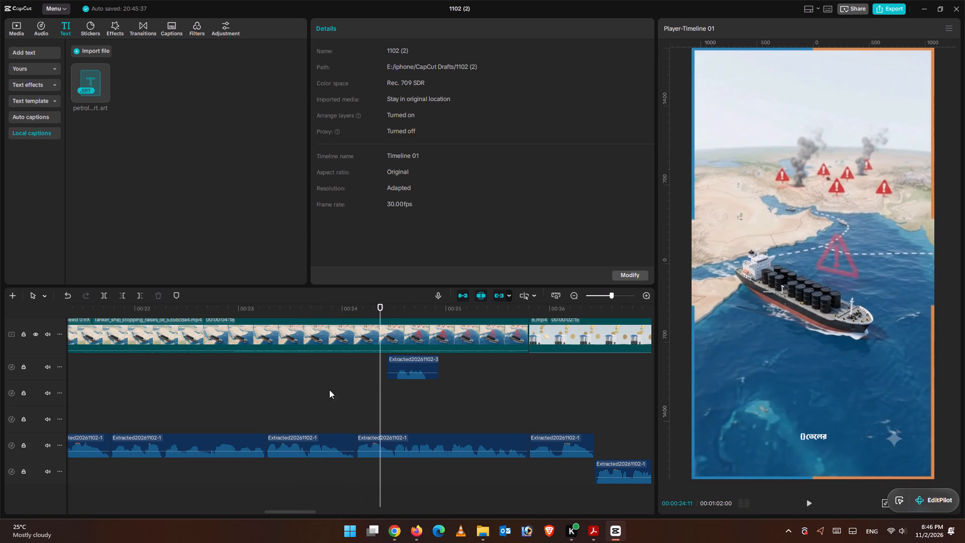
drag(382, 388, 376, 390)
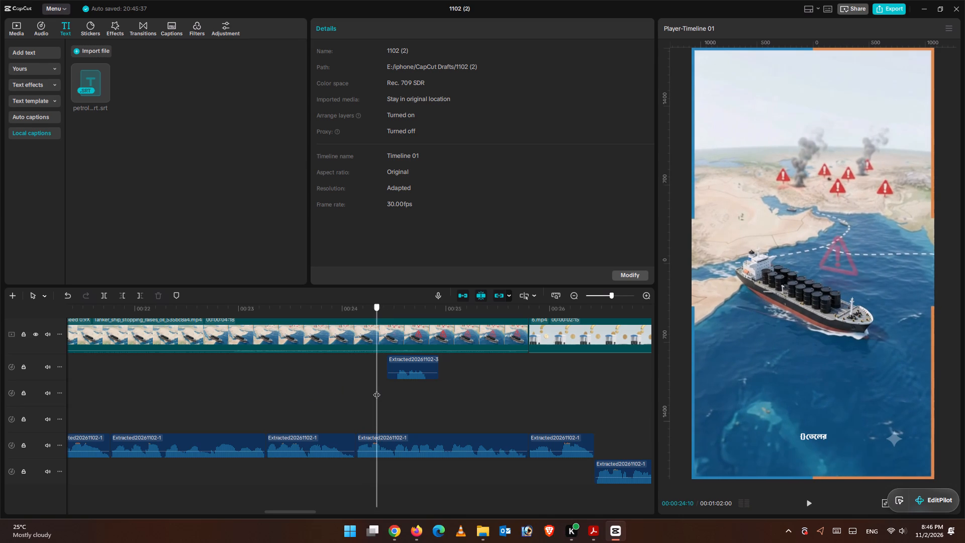
drag(376, 390, 373, 391)
scroll(370, 395, up, 6)
scroll(391, 387, down, 1)
scroll(391, 387, up, 4)
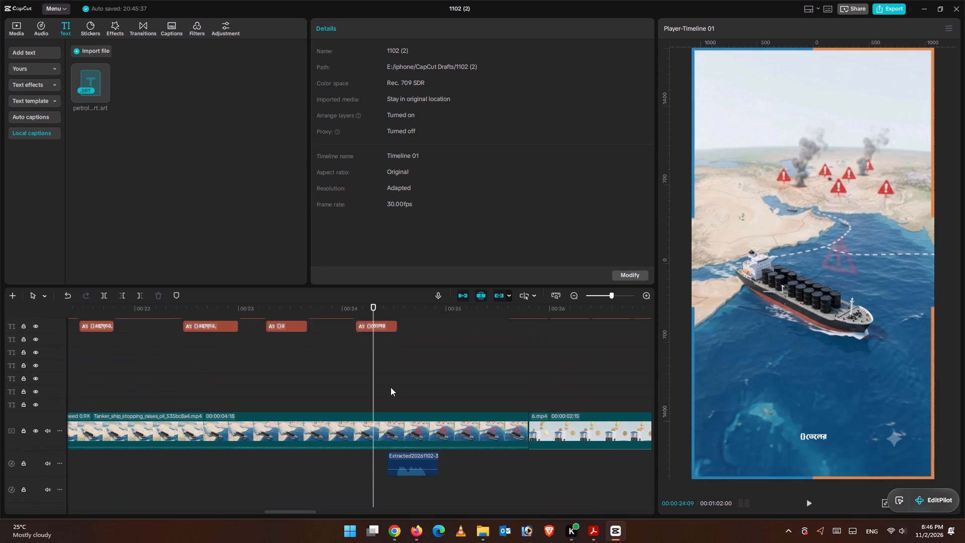
scroll(391, 387, up, 2)
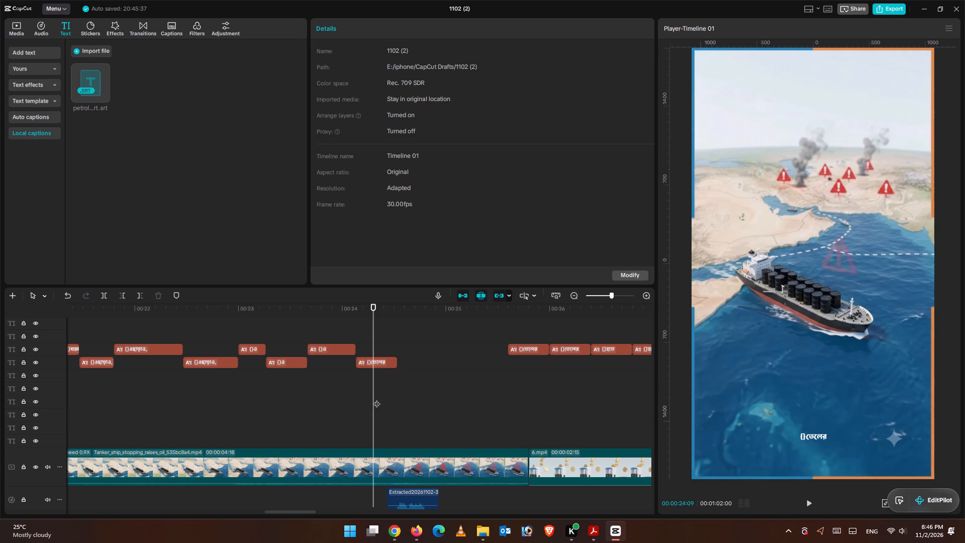
drag(374, 399, 349, 400)
key(space)
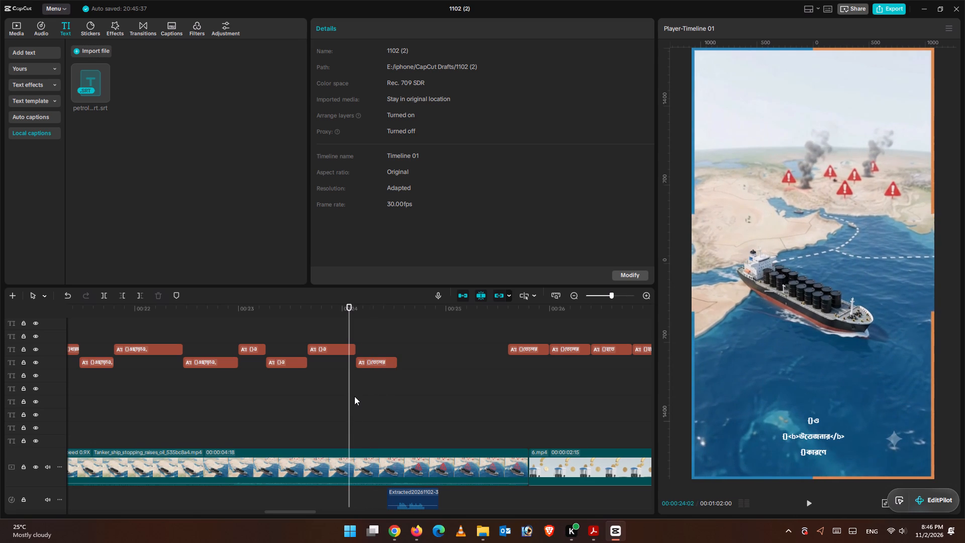
key(space)
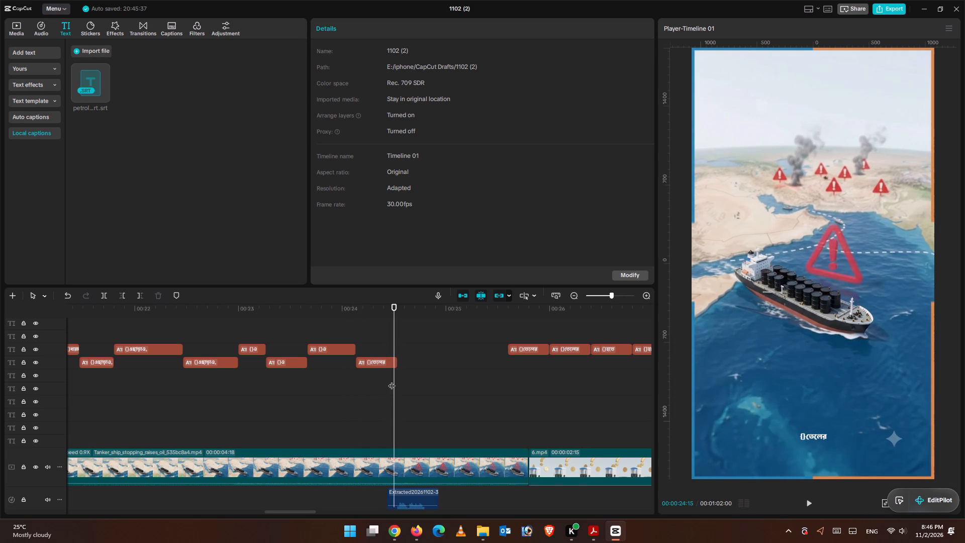
Compare the narration with its audio waveform around 00:00:24:15 by replaying it, and place the playhead at 00:00:24:15.
scroll(395, 394, down, 2)
scroll(395, 394, up, 1)
scroll(395, 394, down, 7)
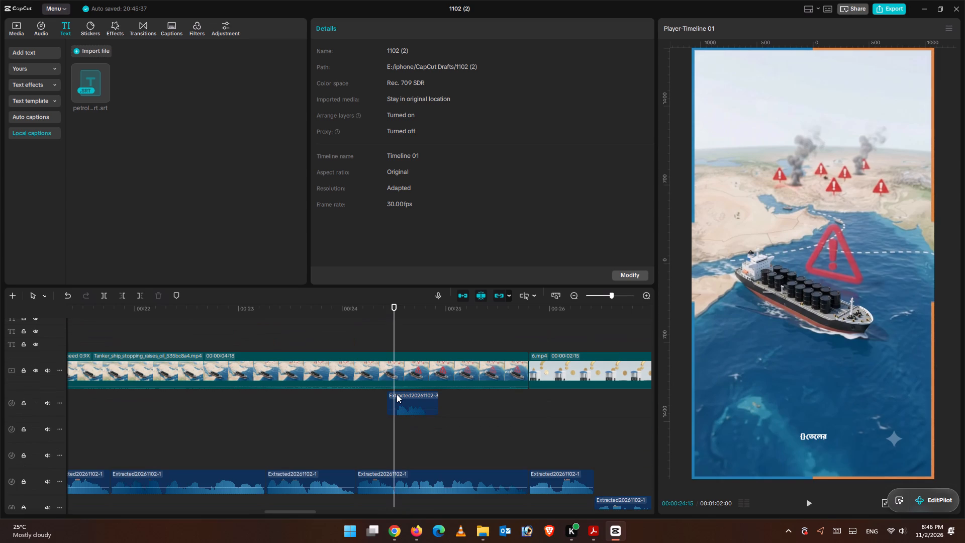
key(space)
key(space)
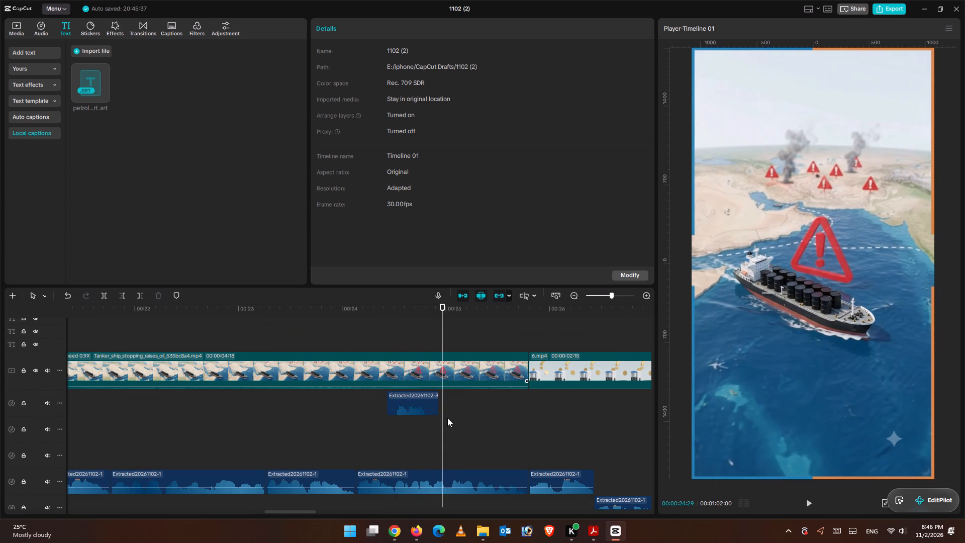
drag(444, 431, 340, 434)
key(space)
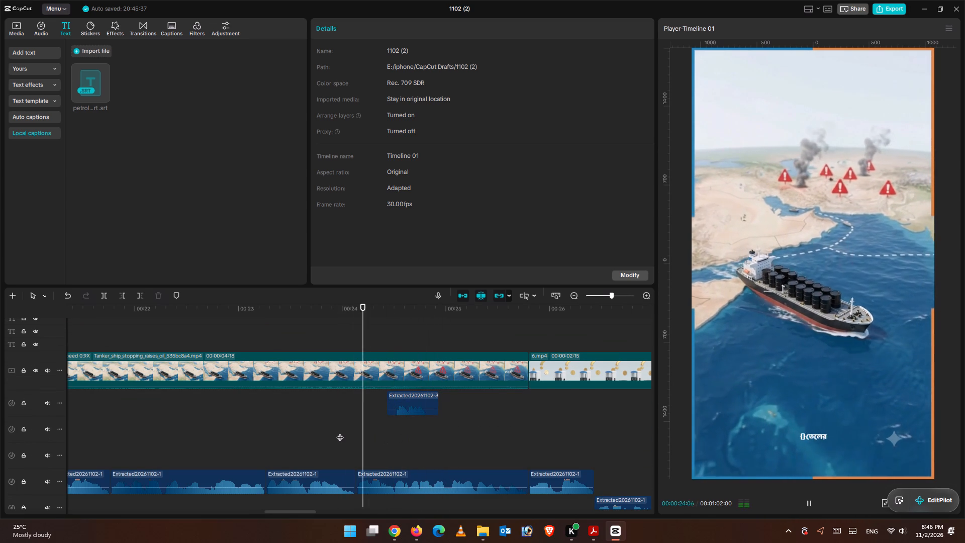
key(space)
drag(411, 440, 399, 443)
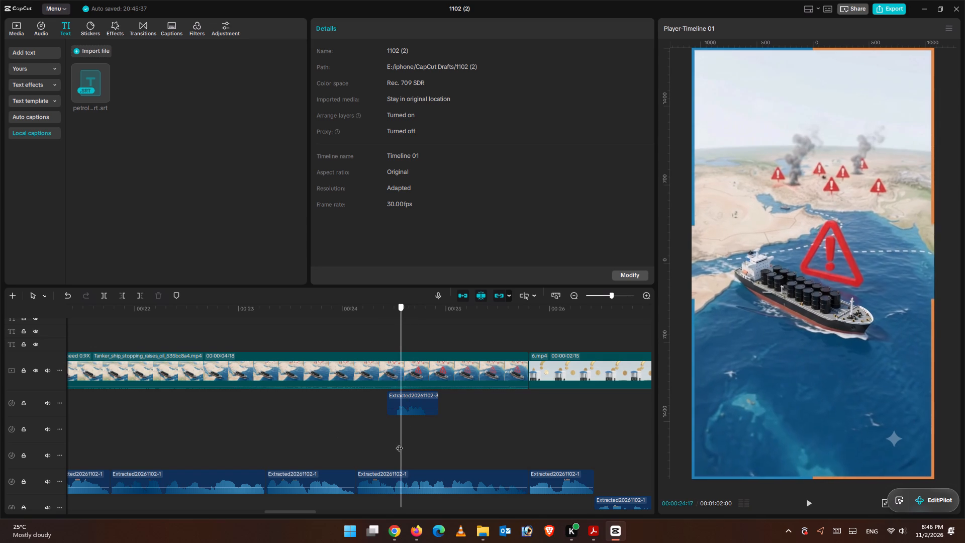
drag(399, 443, 265, 444)
key(space)
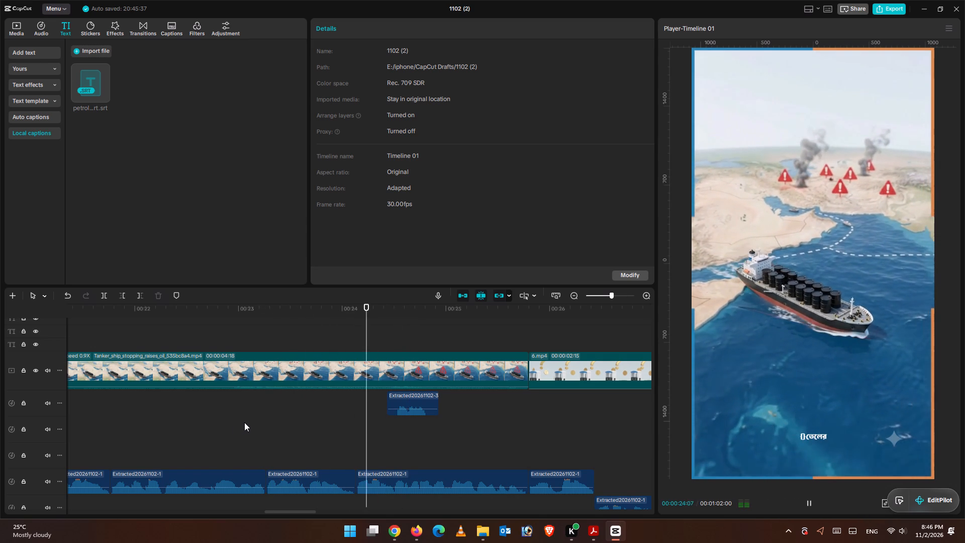
key(space)
key(space)
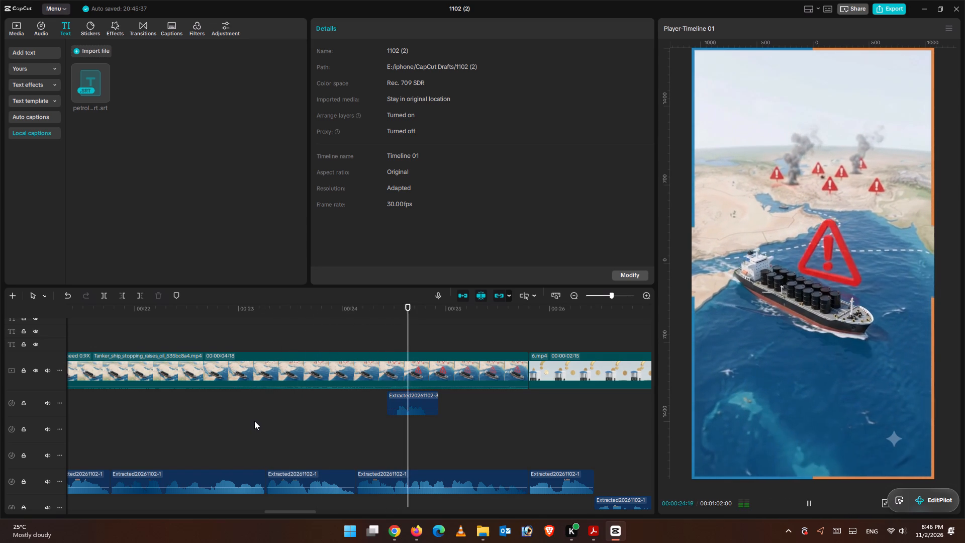
key(space)
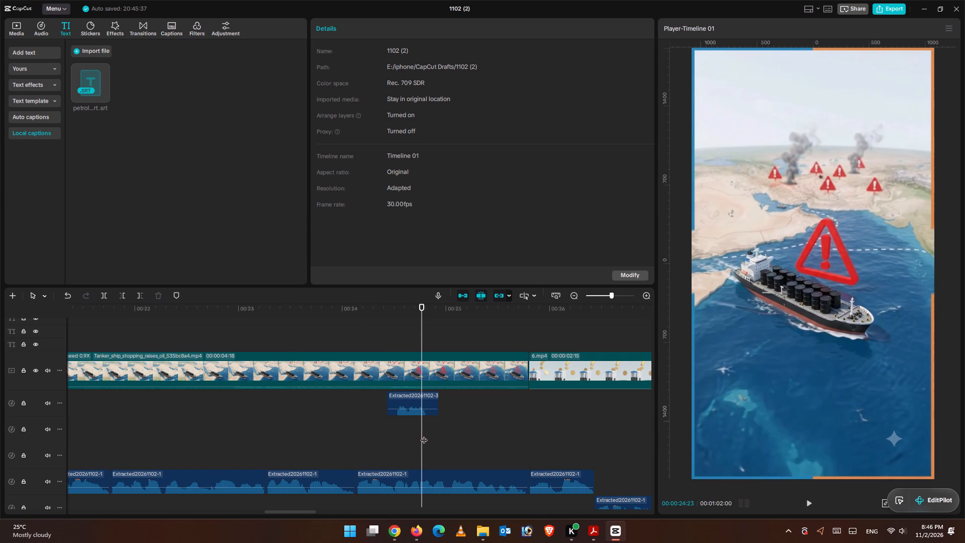
drag(423, 435, 284, 435)
key(space)
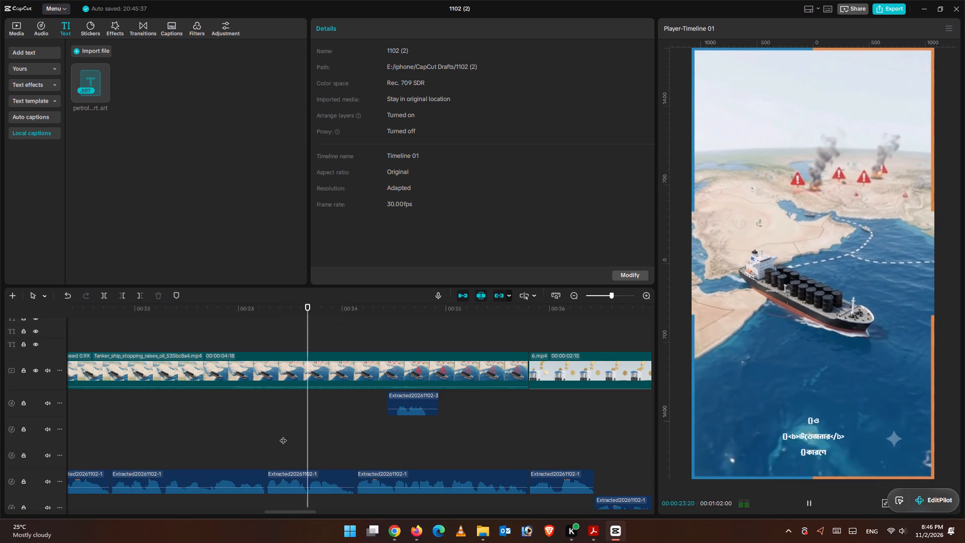
key(space)
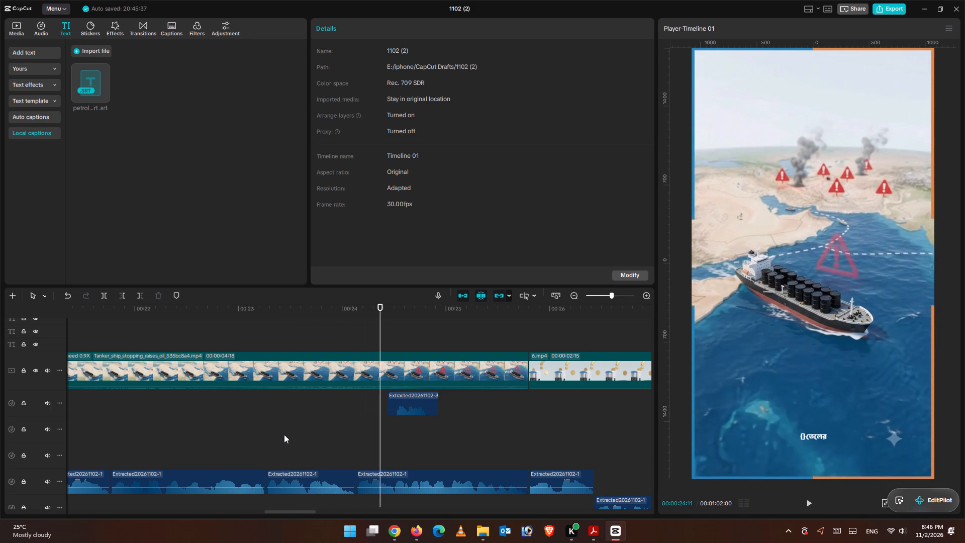
key(space)
key(space)
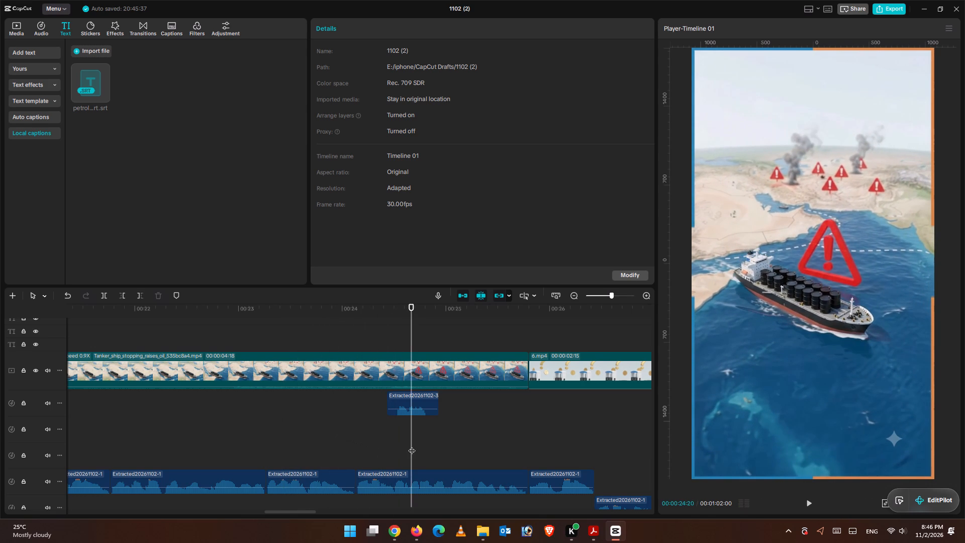
drag(412, 445, 394, 451)
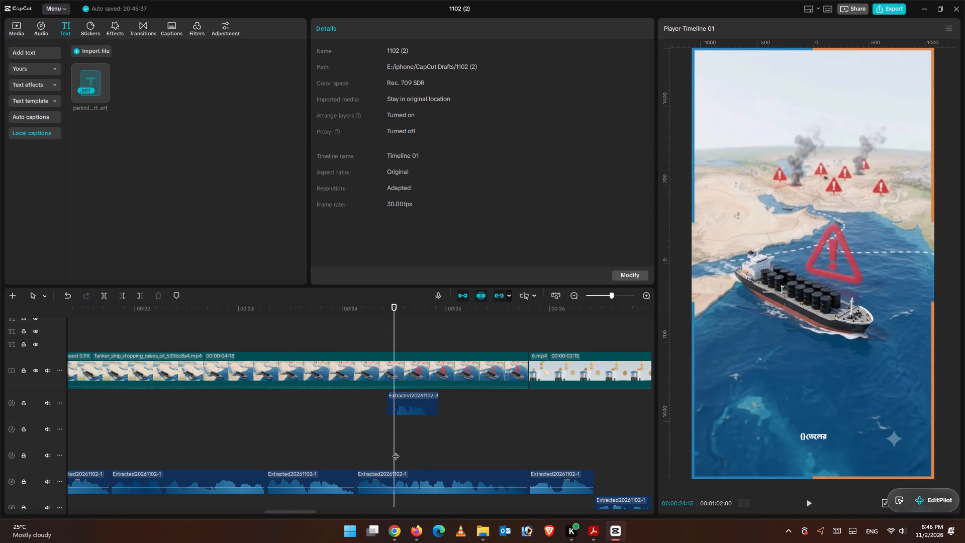
Move the two-line তেলের সরবরাহ caption earlier to start at 00:00:24:15, on a new track above the other captions.
scroll(396, 451, up, 10)
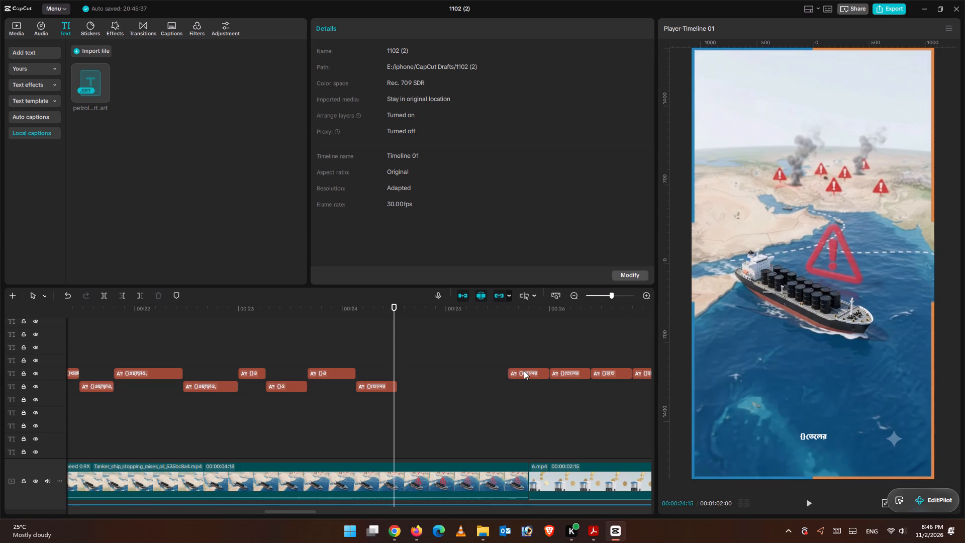
click(527, 371)
drag(527, 371, 507, 373)
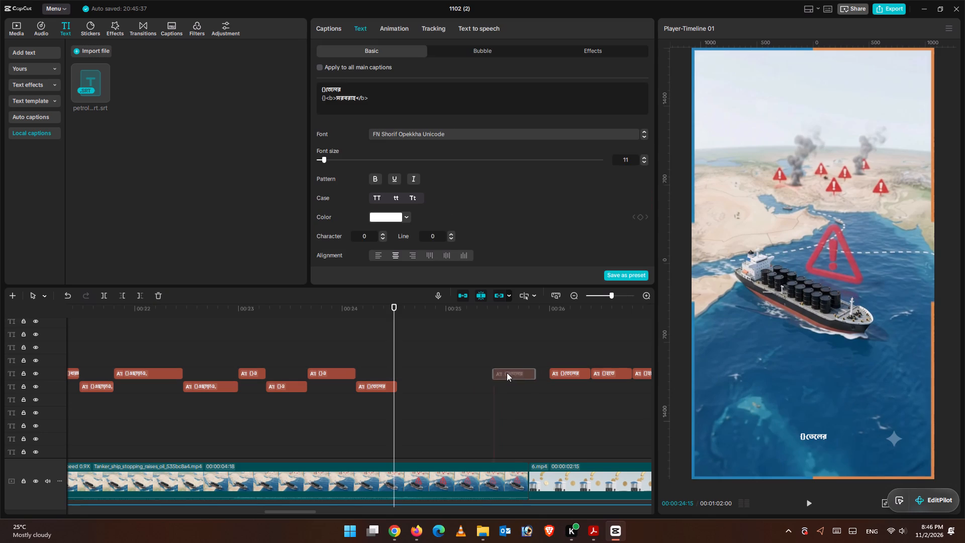
drag(507, 373, 412, 369)
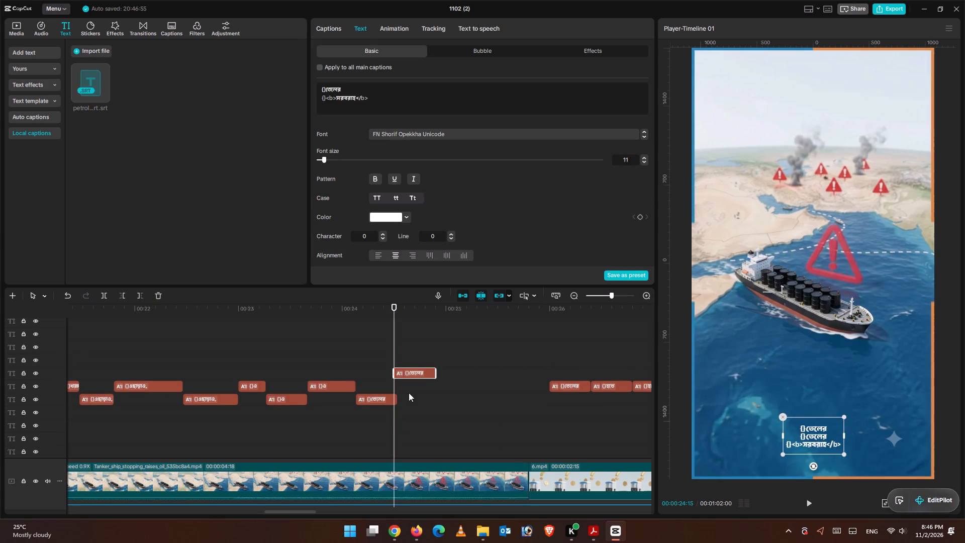
Move the two-line তেলের সরবরাহ caption down onto the existing upper caption track, starting at 00:00:24:15.
drag(408, 372, 411, 386)
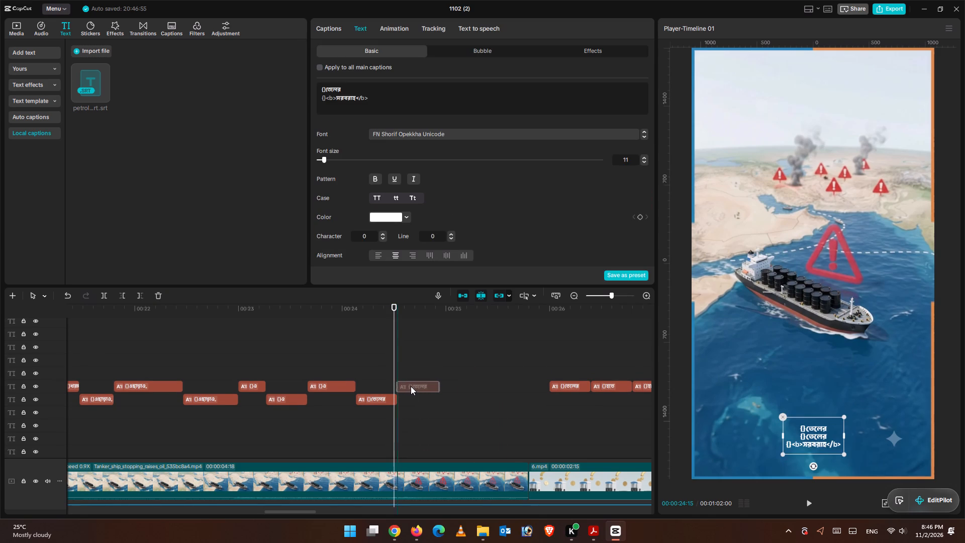
drag(411, 386, 410, 386)
Trim the end of the one-line তেলের caption to 00:00:24:15, where the two-line caption starts.
click(387, 382)
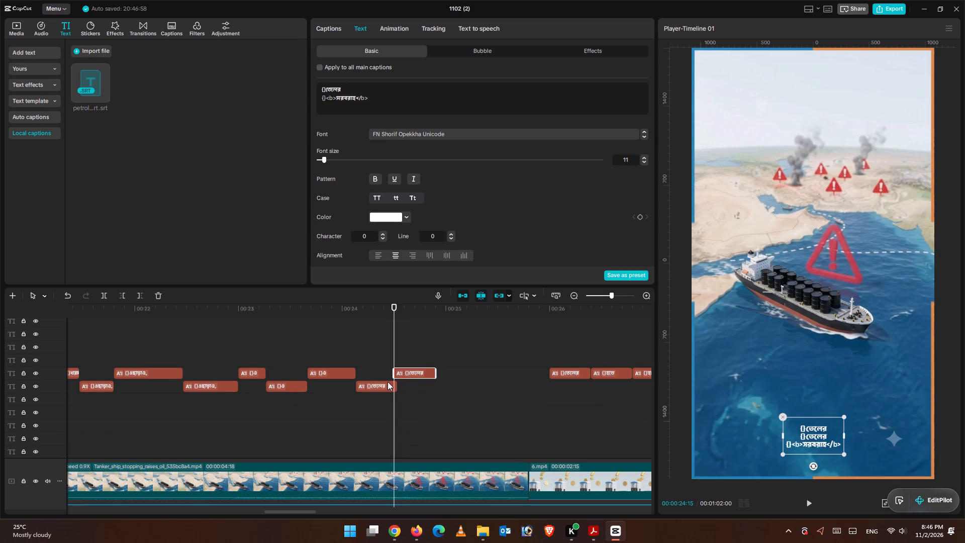
drag(399, 387, 394, 388)
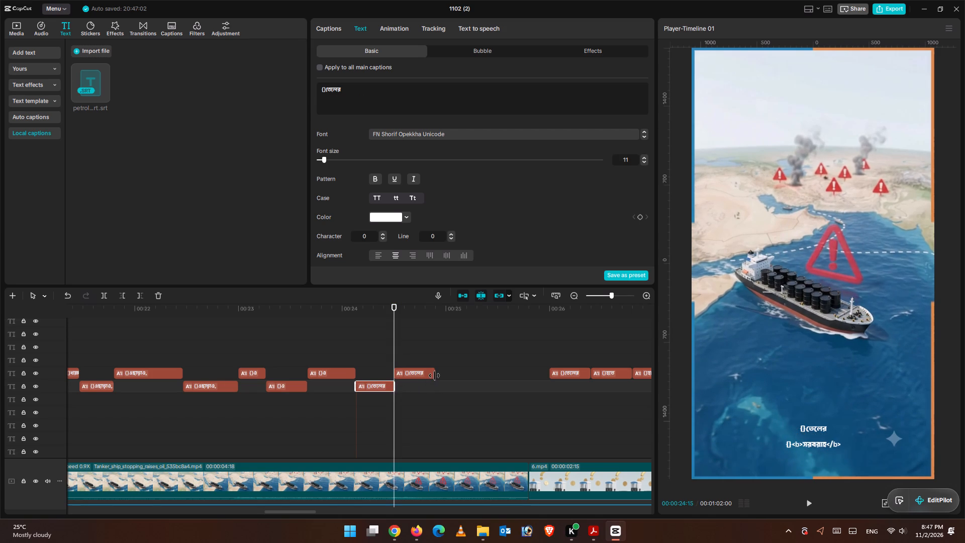
Replay the narration after 00:00:24:15 against its audio waveform to find the next caption's start, and place the playhead at 00:00:25:01.
key(space)
key(space)
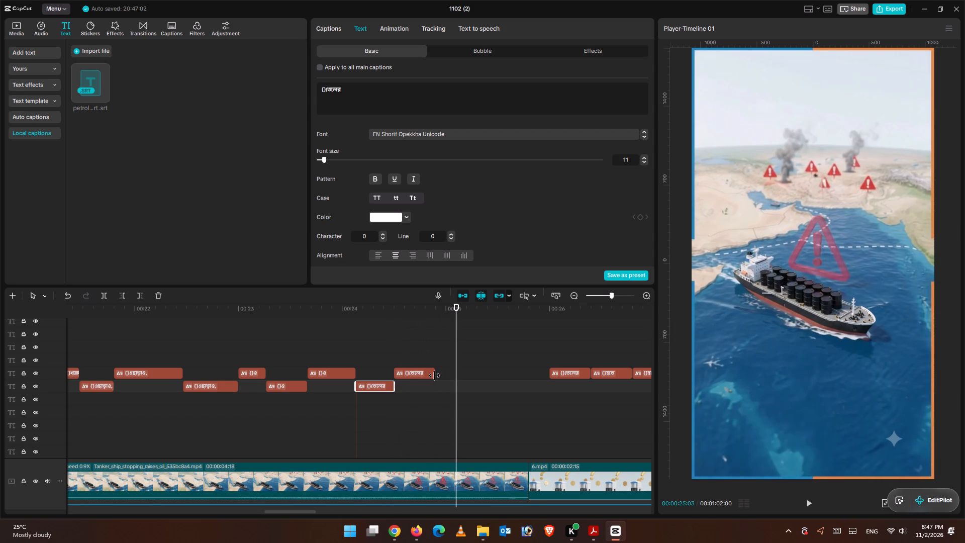
scroll(455, 389, down, 4)
scroll(456, 391, up, 2)
scroll(456, 391, down, 4)
scroll(458, 390, up, 1)
scroll(458, 390, down, 8)
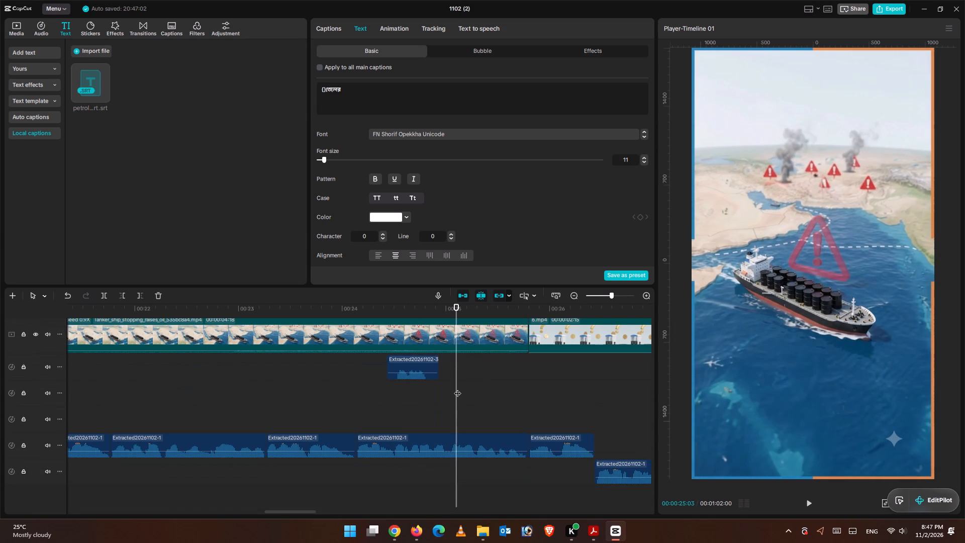
drag(457, 387, 398, 388)
key(space)
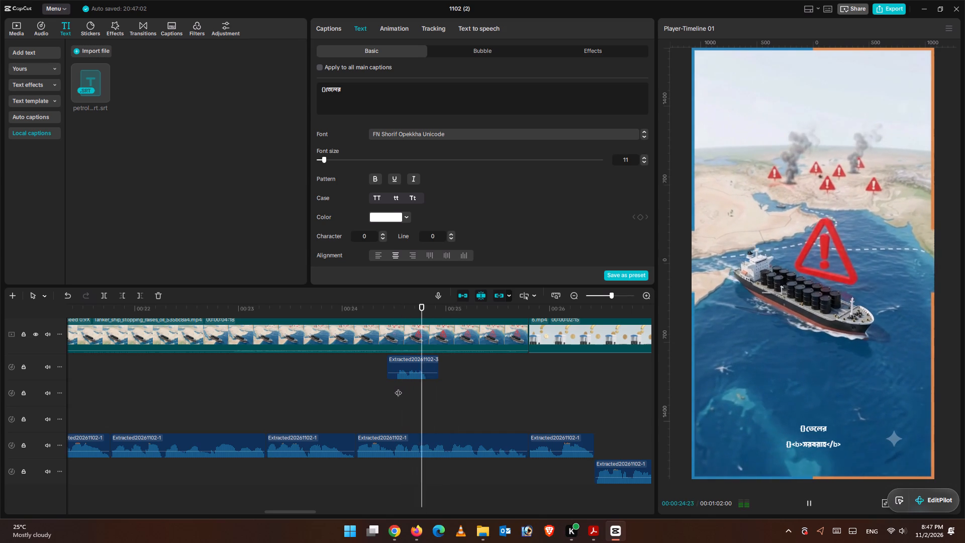
key(space)
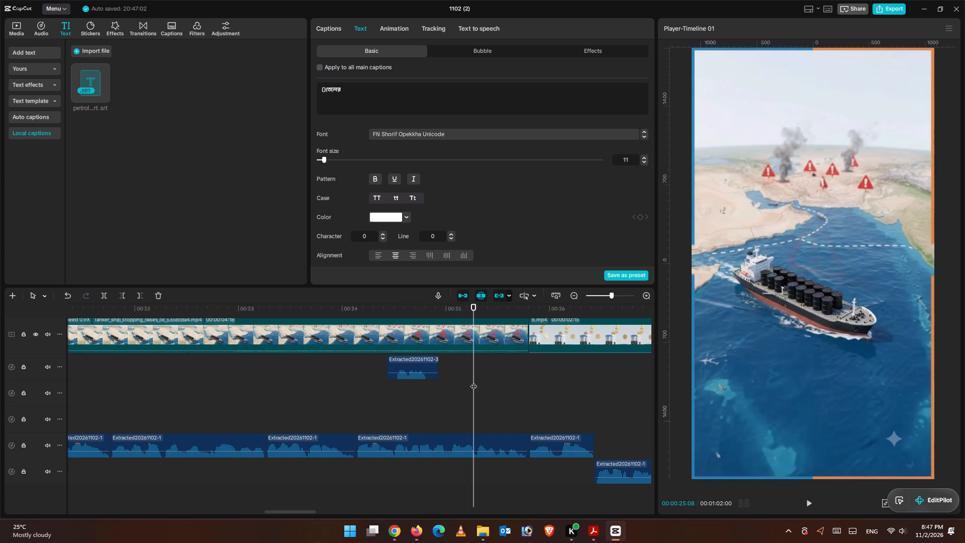
drag(475, 381, 448, 382)
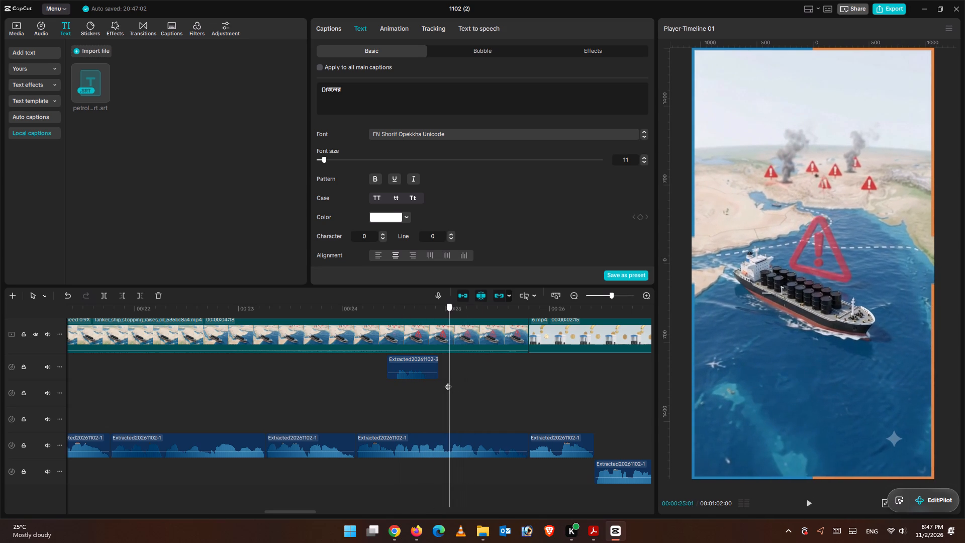
drag(448, 382, 424, 382)
key(space)
key(space)
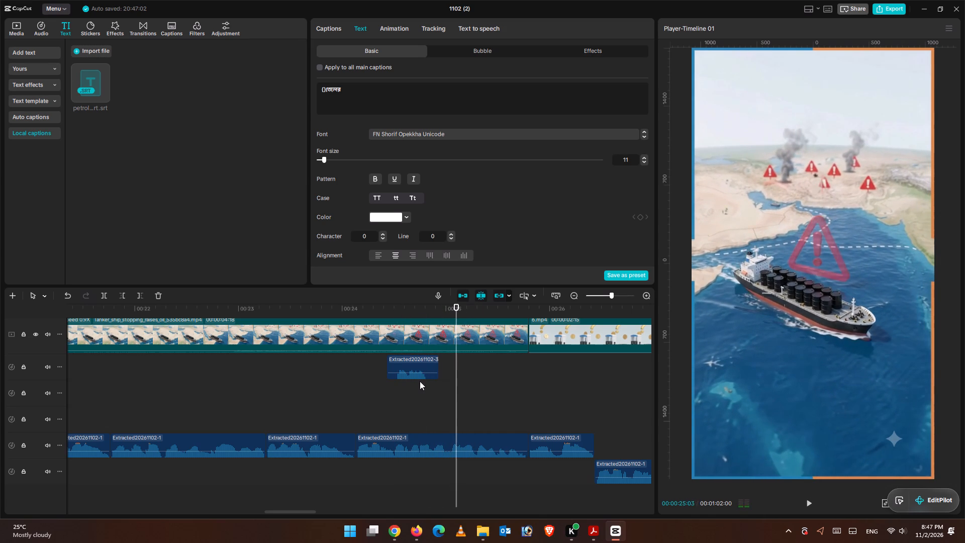
drag(458, 377, 450, 380)
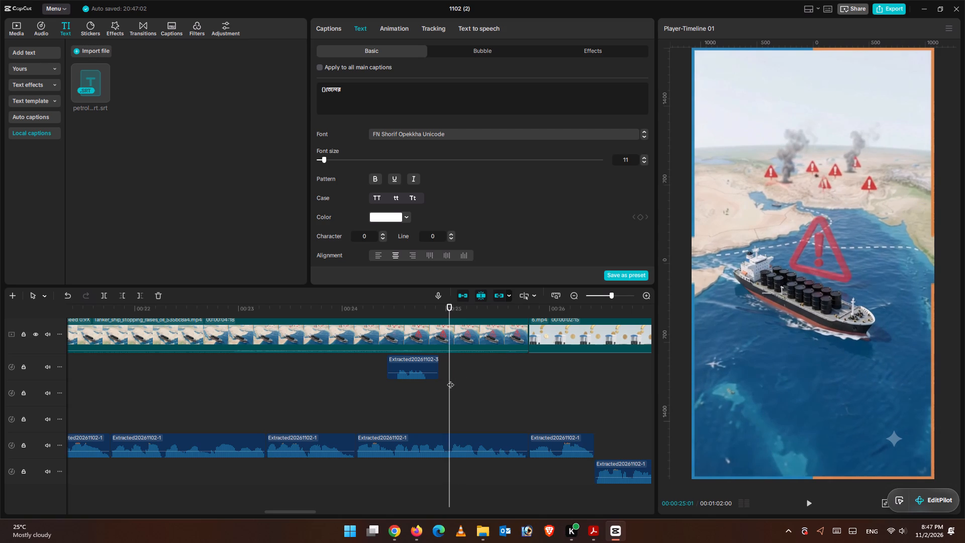
Move the three-line তেলের সরবরাহ ব্যাহত caption earlier to start at 00:00:25:01, on the lower caption track.
scroll(444, 374, up, 8)
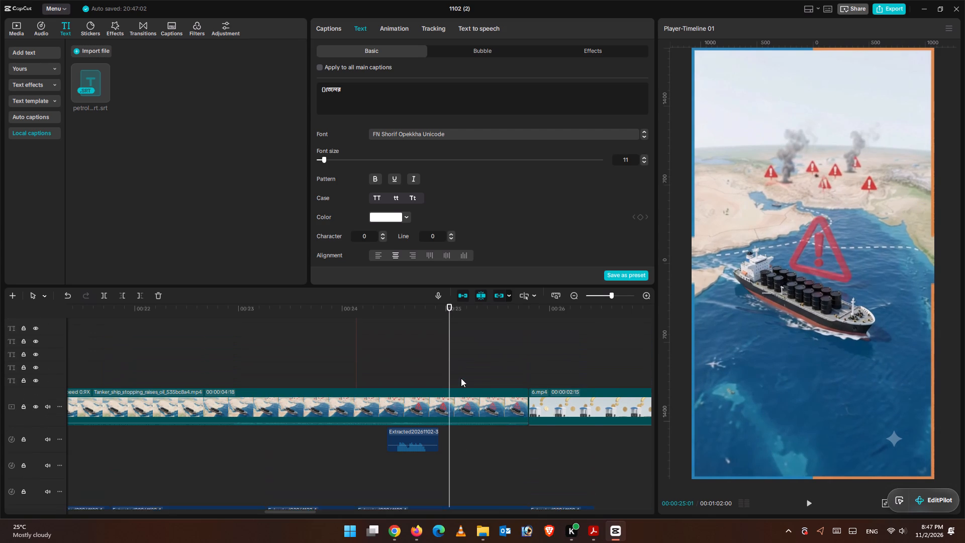
scroll(461, 378, up, 5)
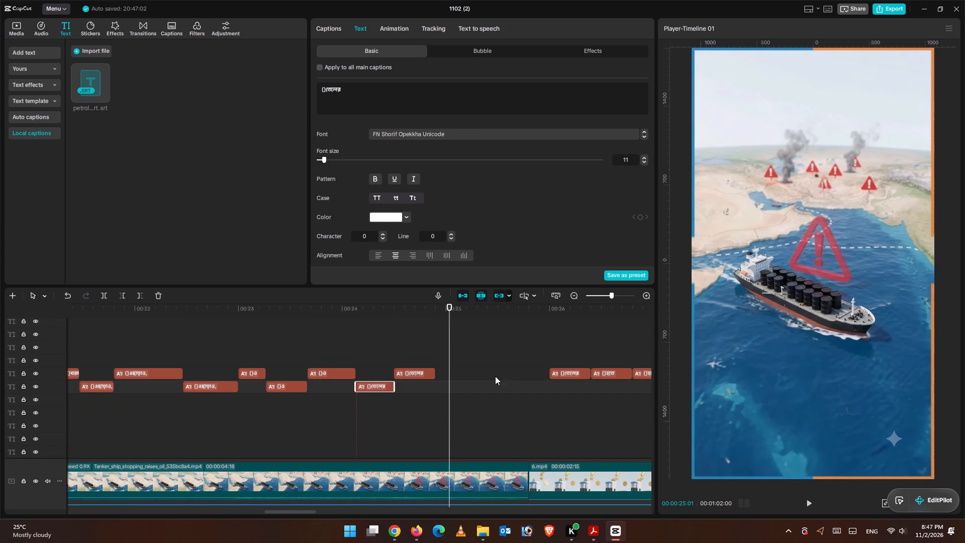
drag(557, 373, 470, 383)
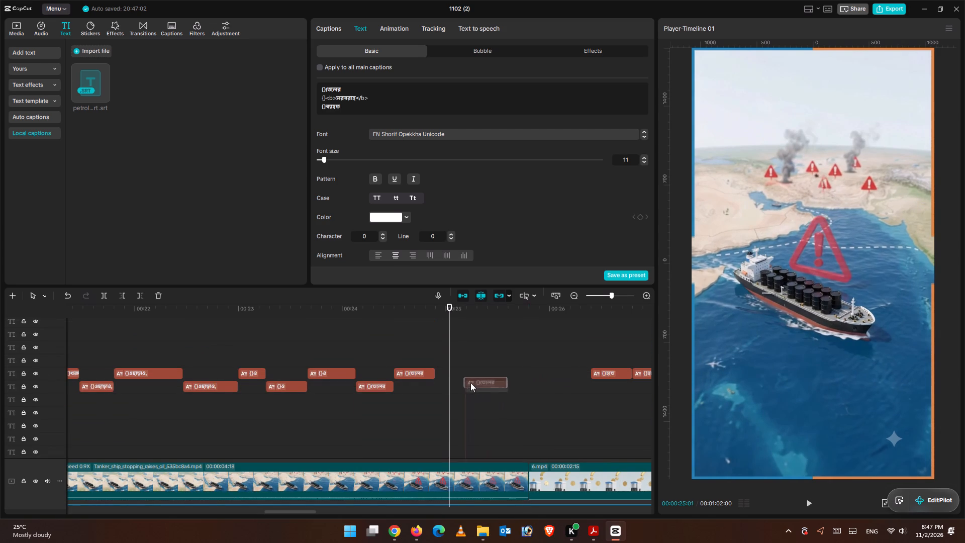
drag(470, 383, 458, 387)
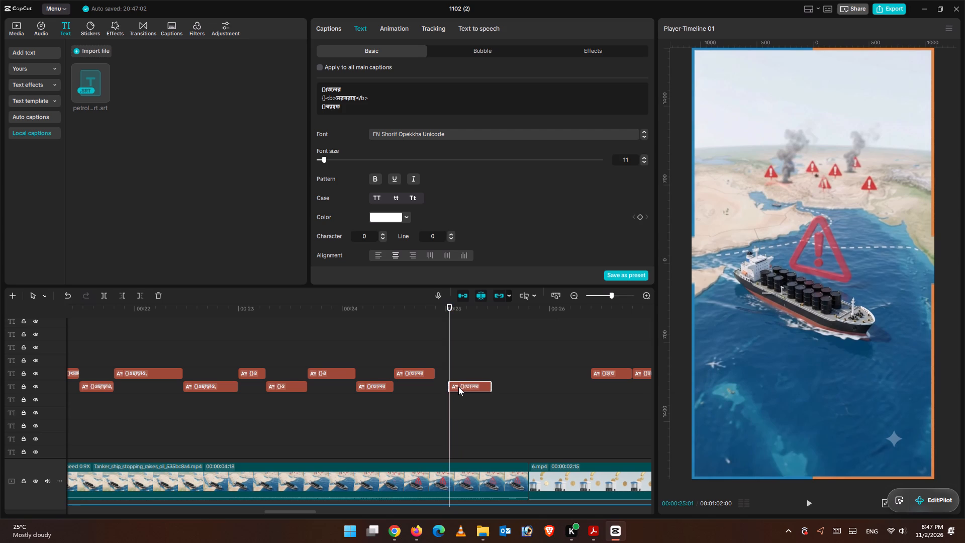
Extend the end of the two-line তেলের সরবরাহ caption to 00:00:25:01, so it meets the three-line caption.
drag(433, 372, 443, 372)
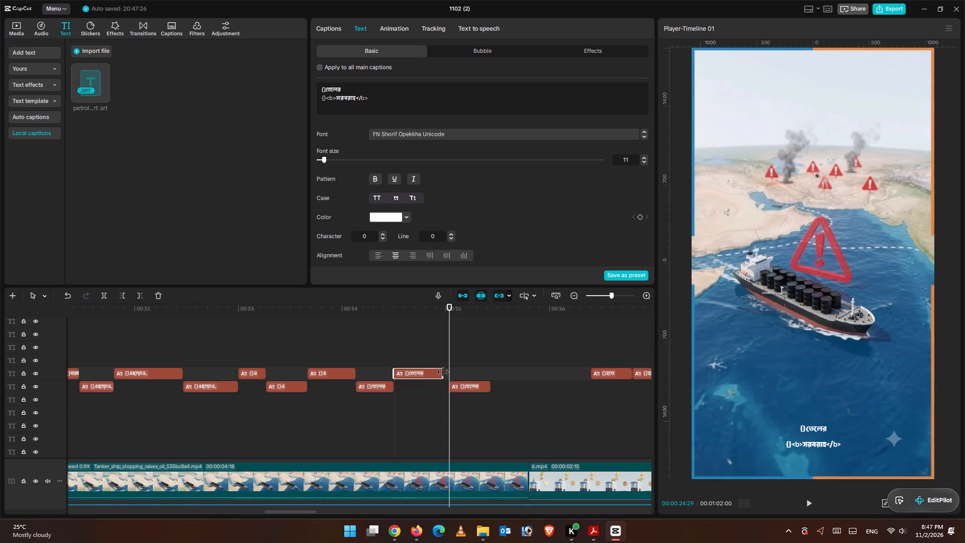
drag(443, 372, 445, 372)
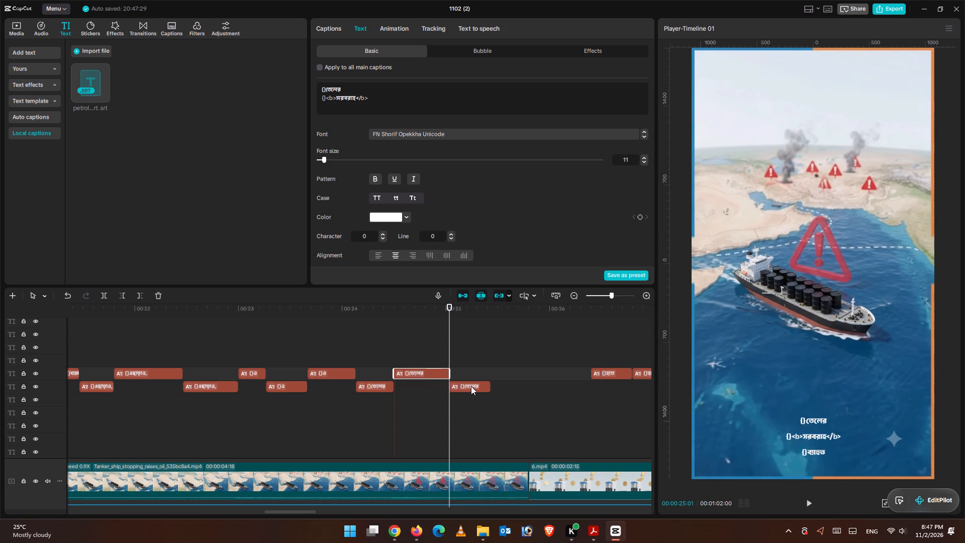
Replay the narration around 00:00:25:01 against its audio waveform to check the three-line caption's timing.
key(space)
key(space)
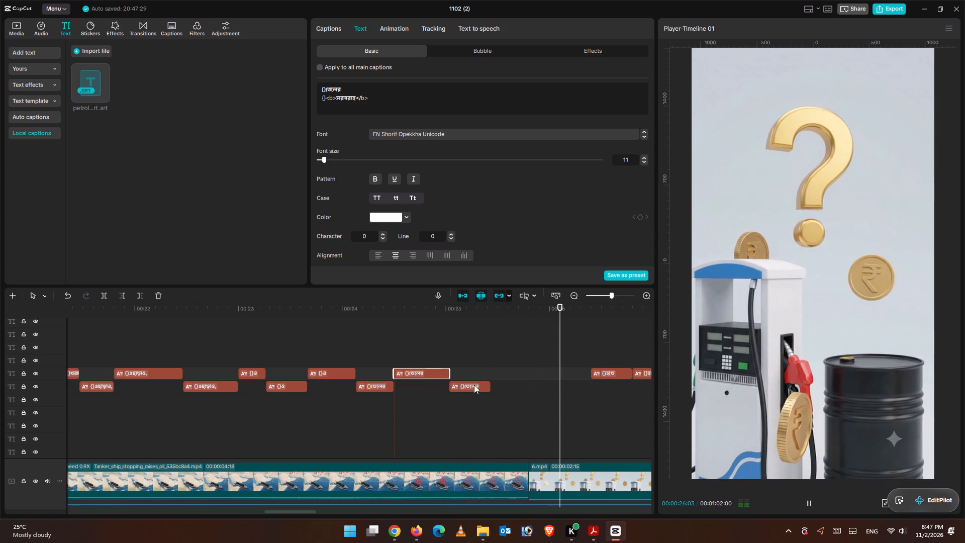
scroll(511, 394, down, 9)
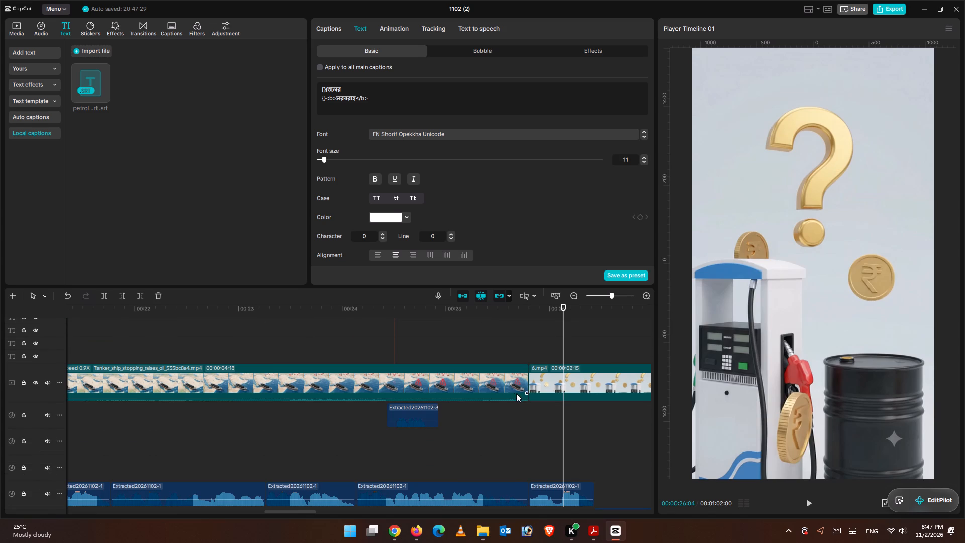
drag(564, 423, 441, 423)
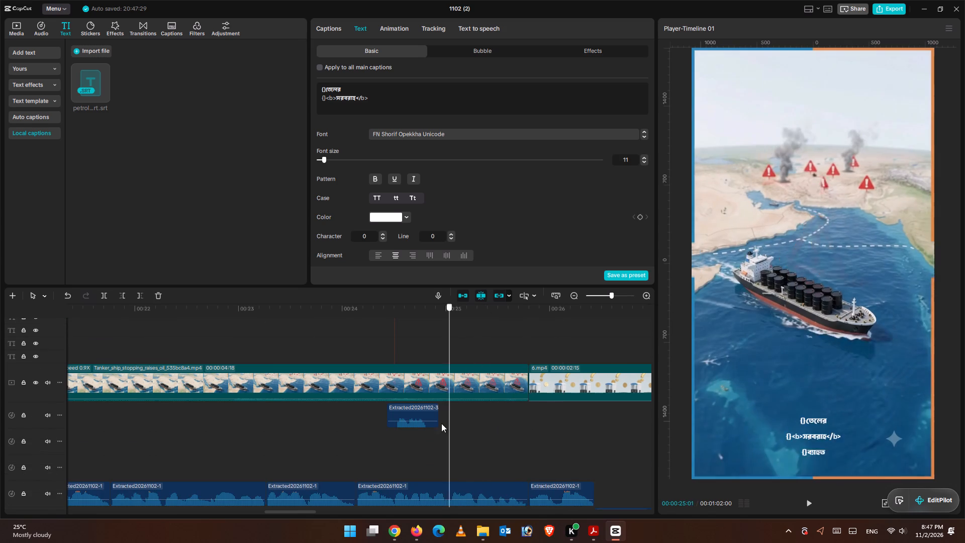
drag(441, 423, 434, 423)
key(space)
key(space)
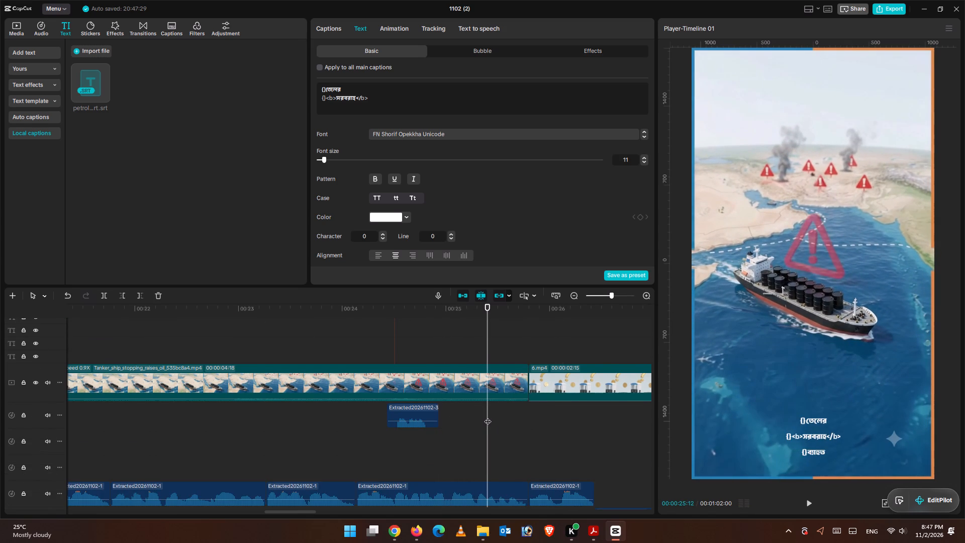
scroll(491, 416, up, 6)
scroll(528, 398, up, 2)
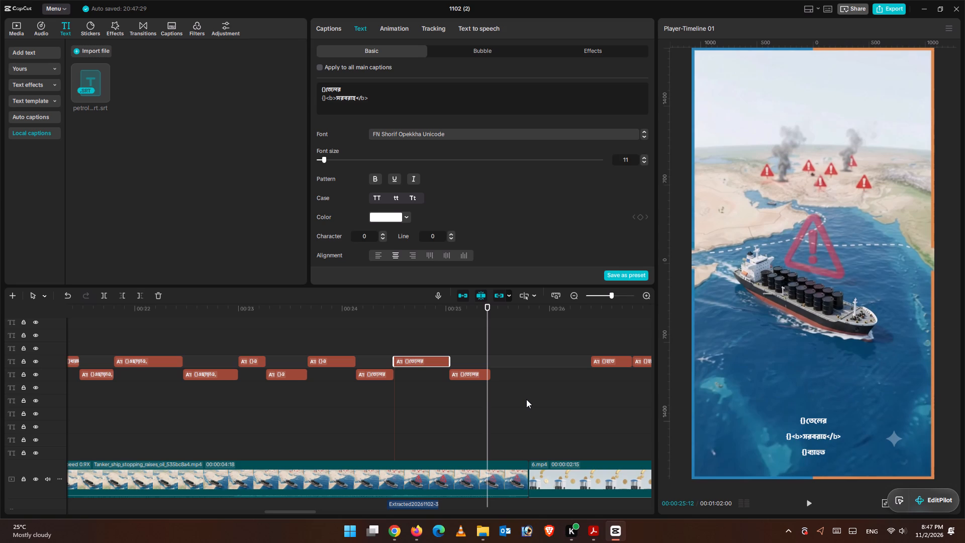
Go back to the earlier part of the video and play the captions around 00:00:18 and 00:00:15 to review them.
drag(489, 323, 5, 210)
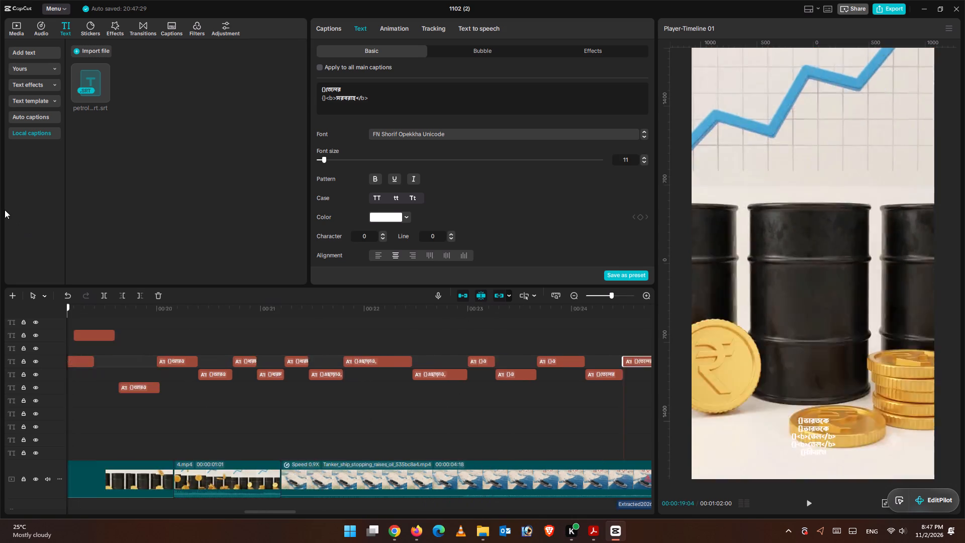
drag(5, 210, 281, 349)
click(803, 501)
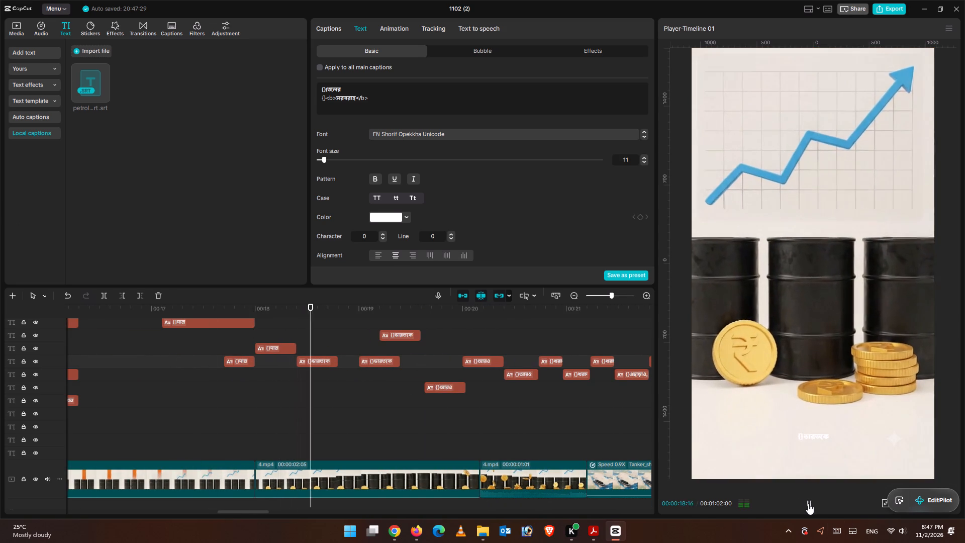
click(808, 503)
drag(333, 322, 104, 285)
drag(341, 316, 334, 315)
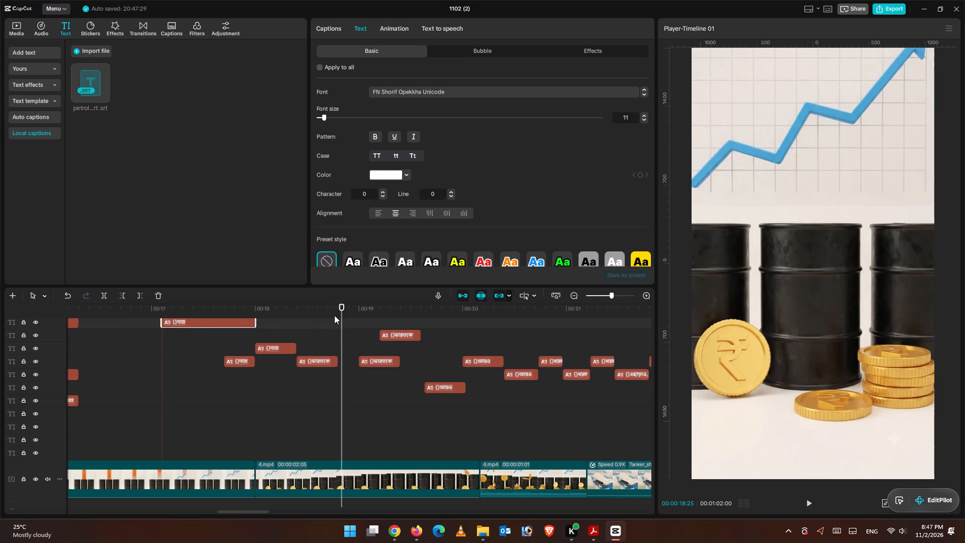
drag(334, 315, 232, 305)
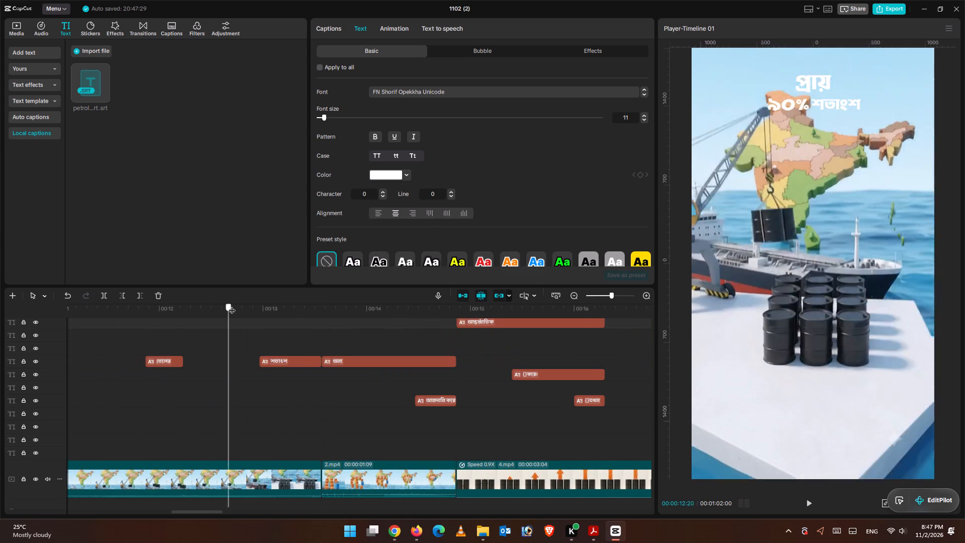
drag(232, 305, 268, 318)
scroll(322, 471, up, 2)
scroll(322, 471, down, 1)
scroll(322, 471, up, 4)
click(809, 503)
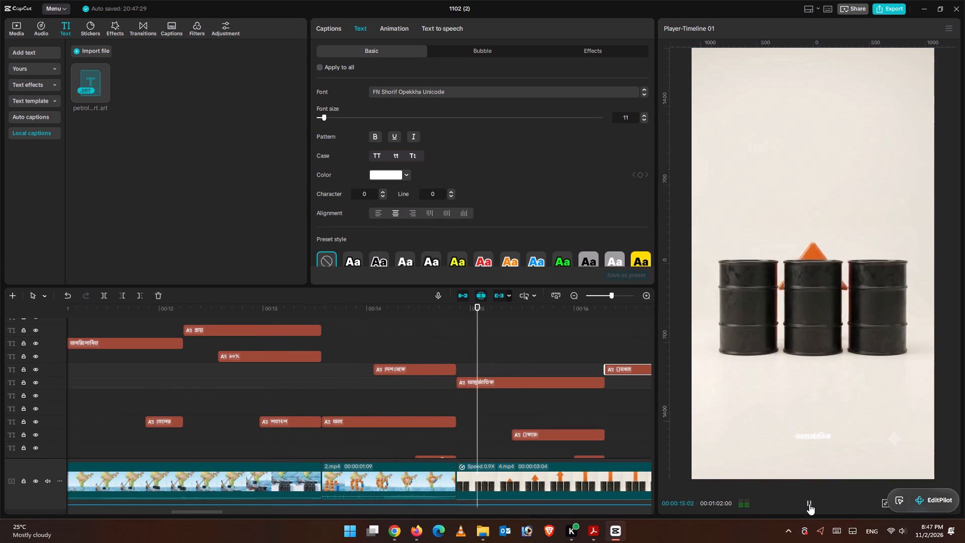
click(809, 504)
Replay the section between about 00:00:14 and 00:00:18 to check its captions for overlaps over the oil barrels and arrow.
click(473, 344)
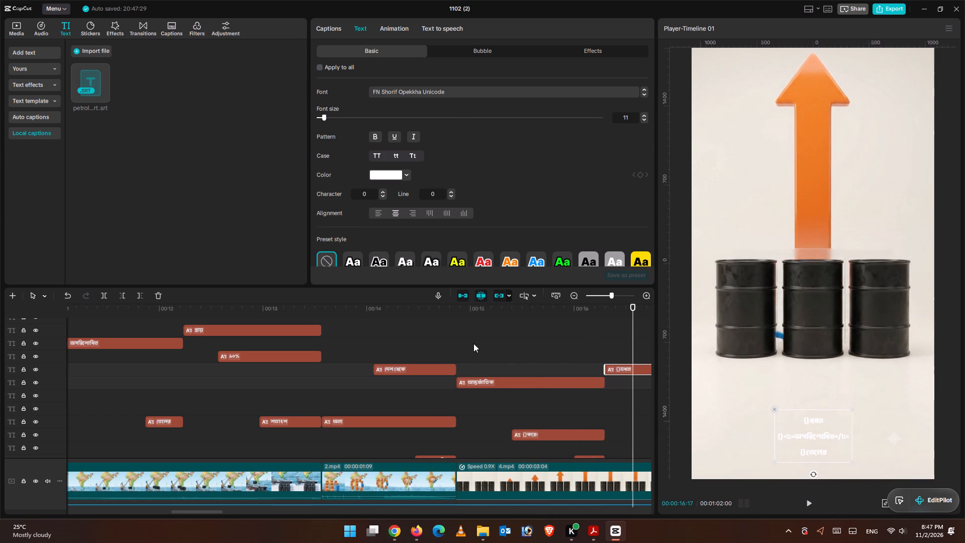
click(810, 505)
scroll(810, 505, down, 4)
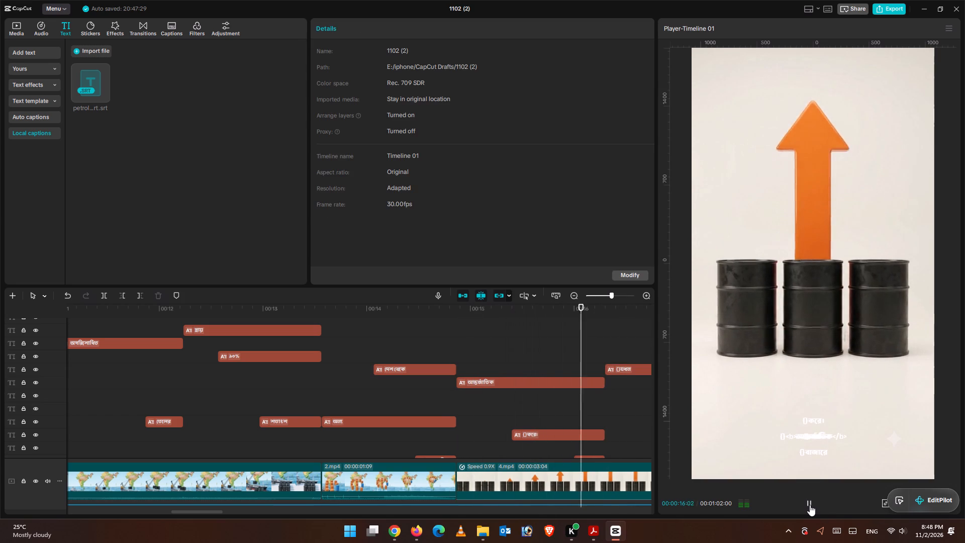
scroll(790, 453, up, 2)
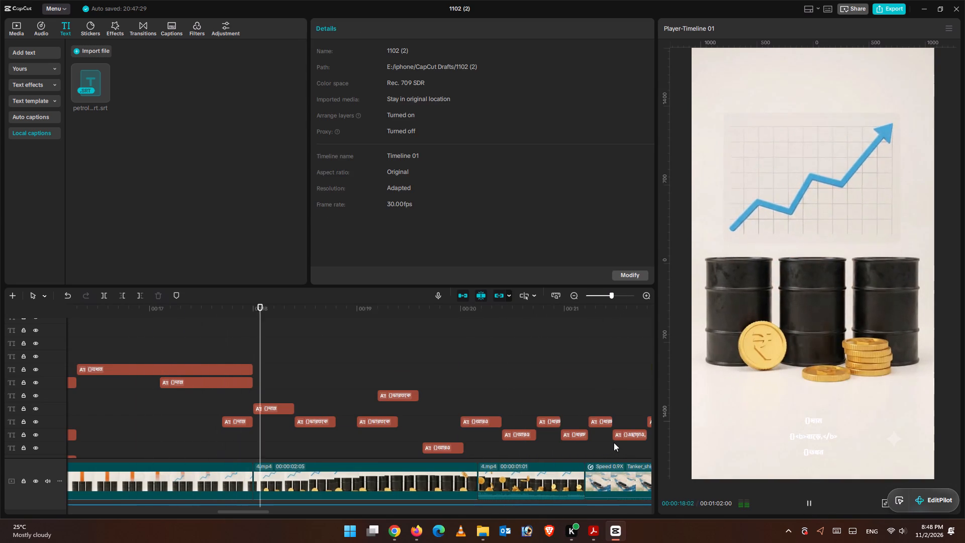
click(183, 344)
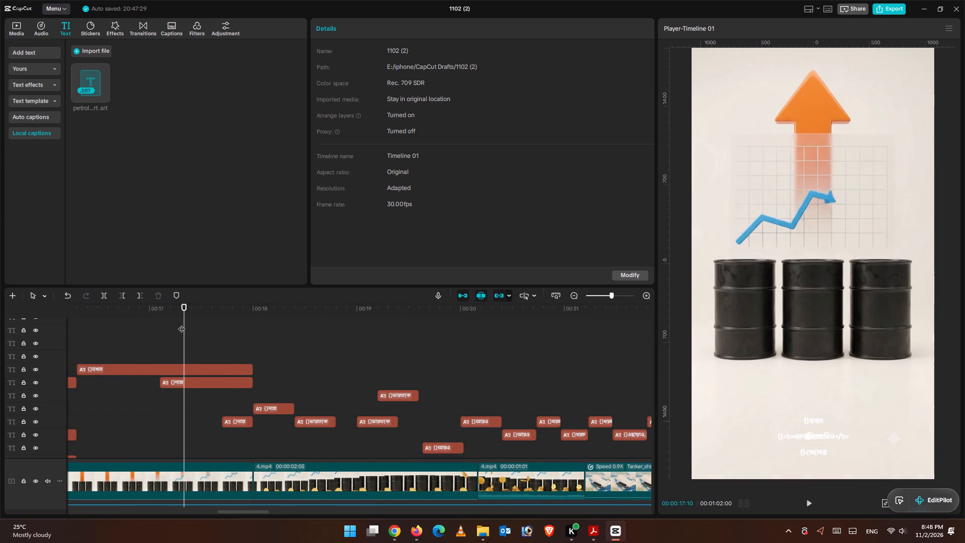
drag(182, 323, 243, 309)
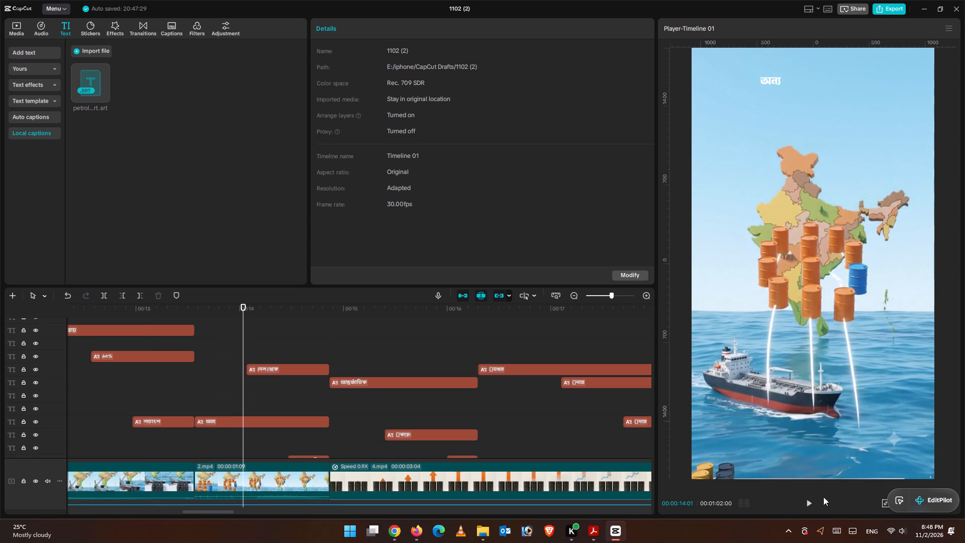
click(810, 505)
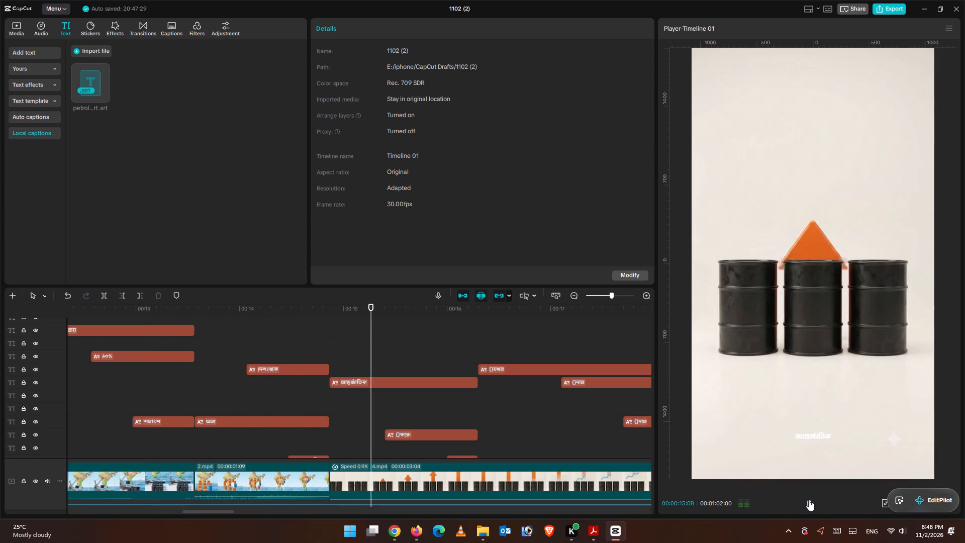
click(809, 500)
click(809, 500)
click(364, 335)
Move the আন্তর্জাতিক caption up near the top of the frame and apply the yellow preset style with black outline.
click(284, 311)
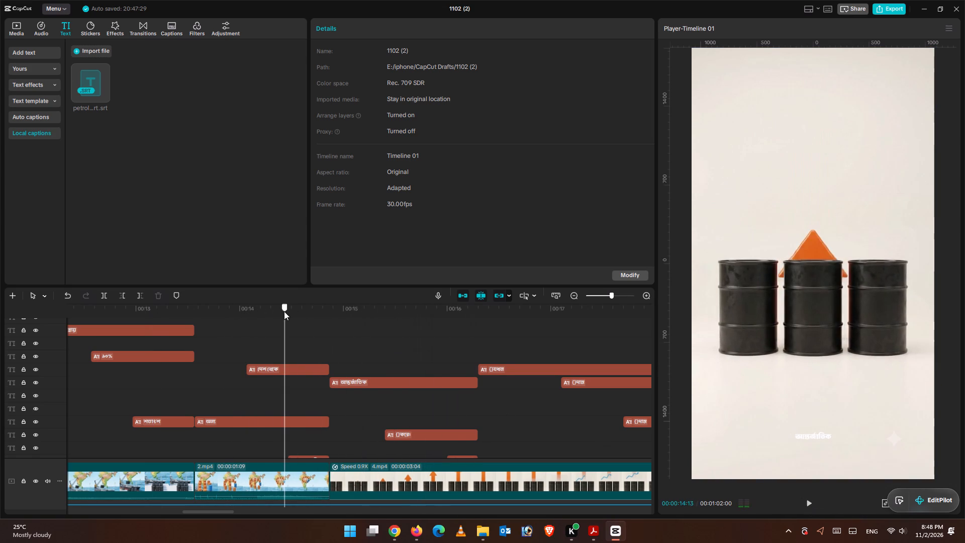
drag(284, 311, 391, 337)
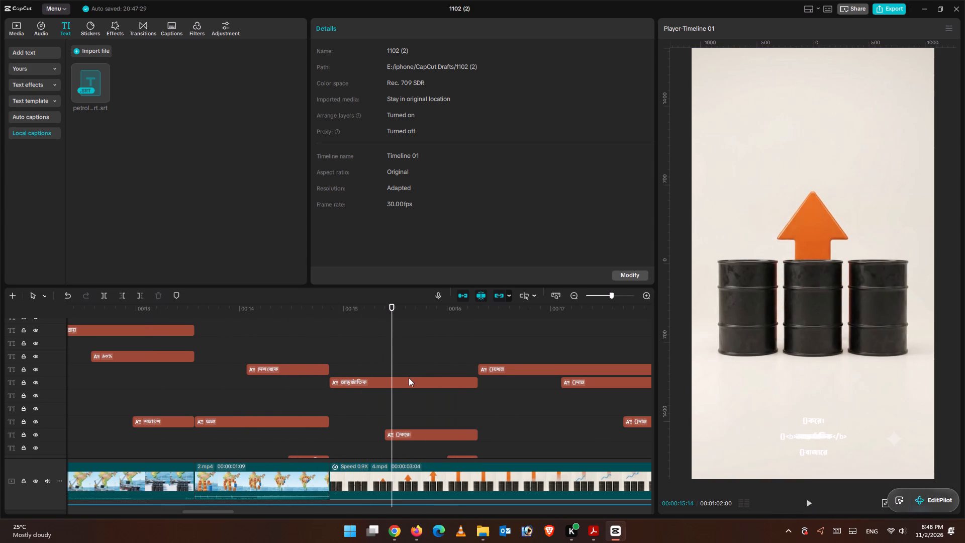
click(407, 379)
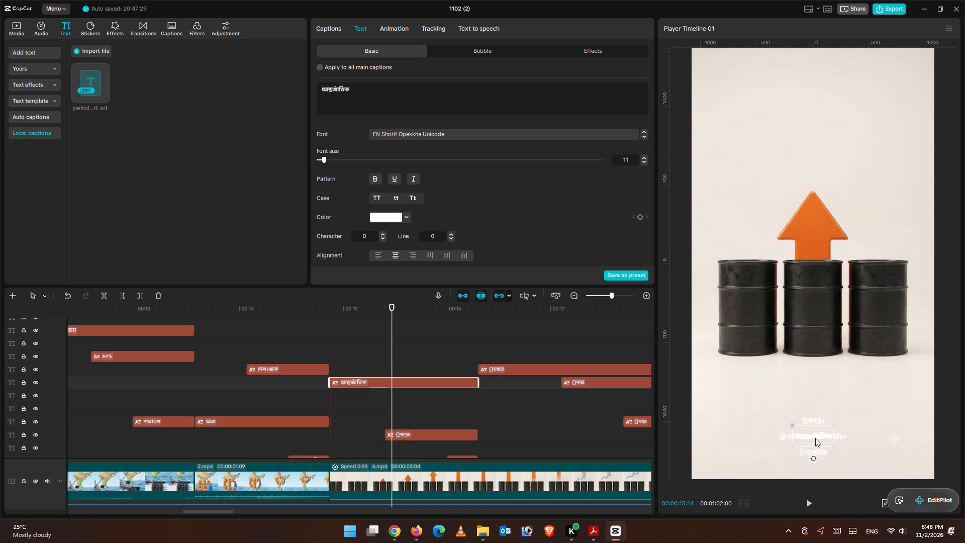
drag(818, 433, 809, 284)
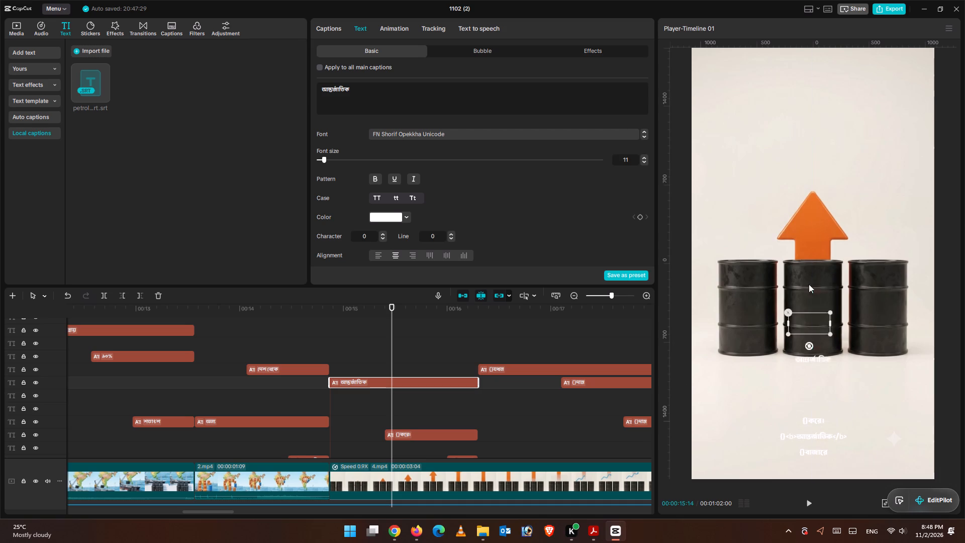
drag(809, 284, 775, 97)
scroll(474, 229, down, 2)
scroll(475, 231, up, 2)
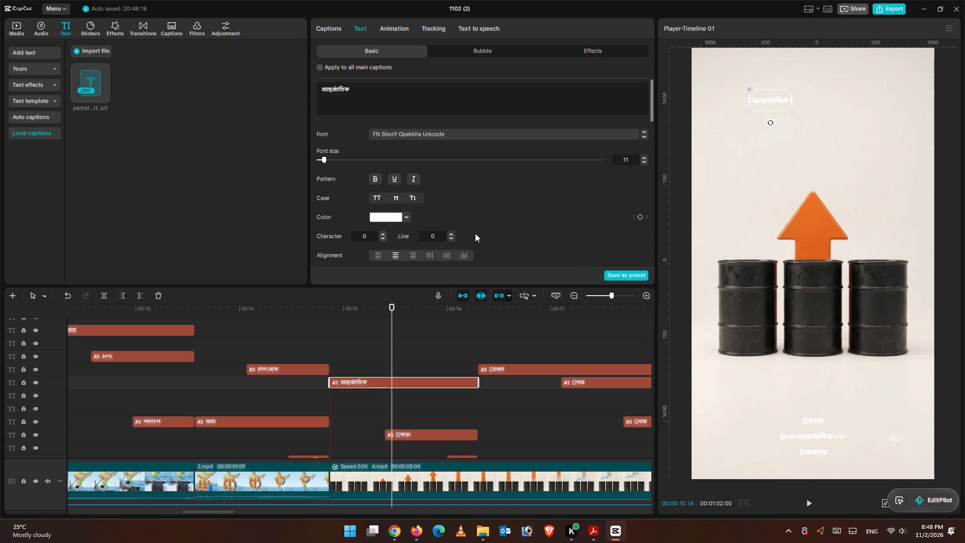
scroll(475, 233, down, 1)
click(460, 250)
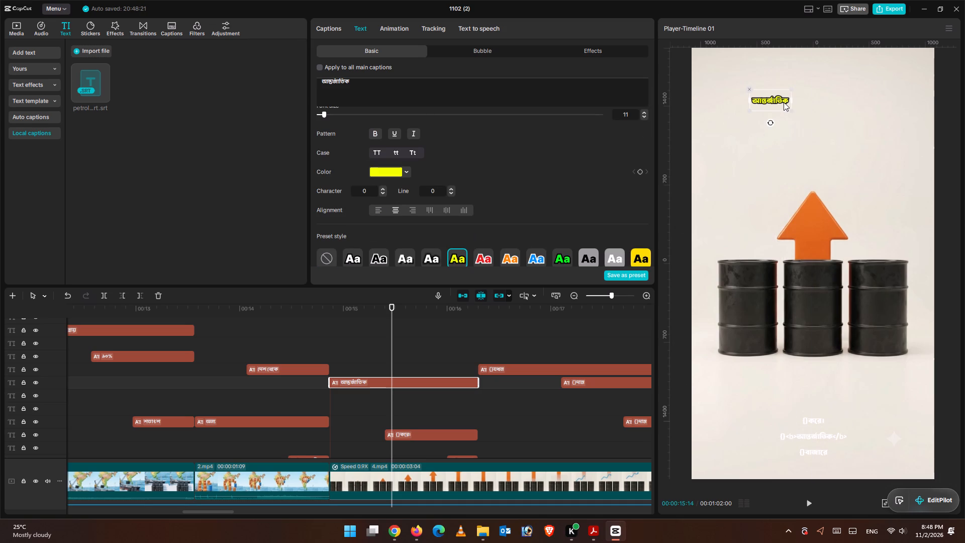
Enlarge the আন্তর্জাতিক caption and centre it horizontally above the orange arrow.
drag(791, 107, 826, 138)
drag(786, 101, 803, 92)
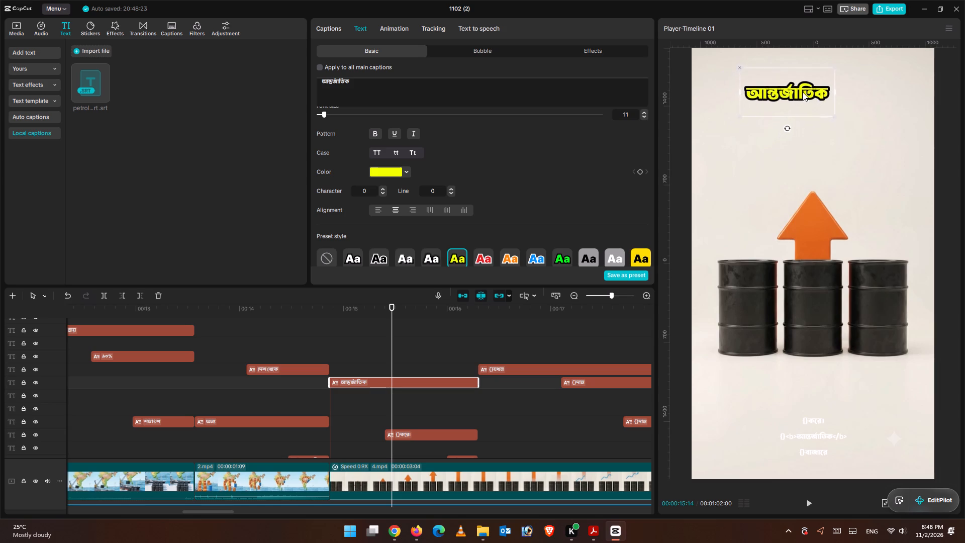
drag(803, 92, 829, 81)
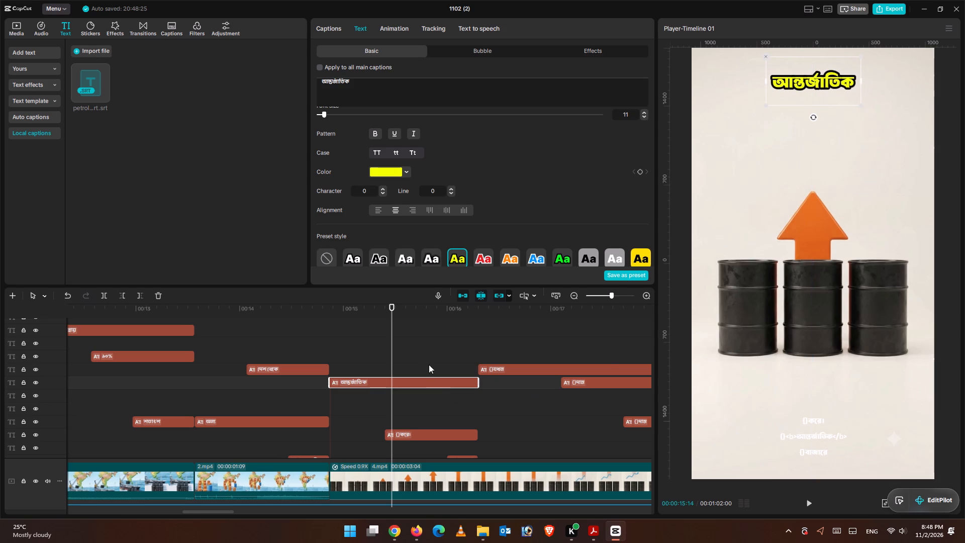
Reduce the three-line caption beginning around 00:00:15 to the single word বাজারে, removing the brackets, tags and first two lines.
drag(396, 315, 415, 320)
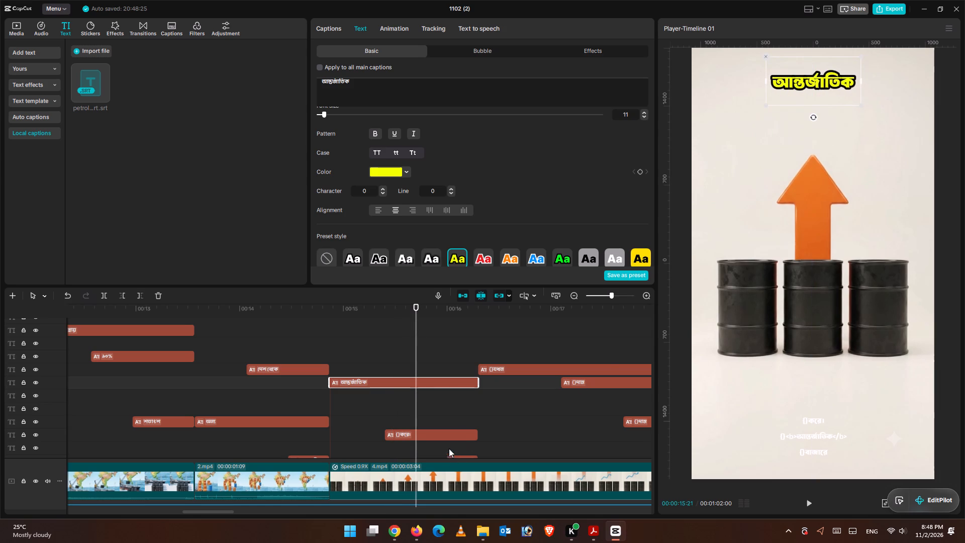
click(447, 441)
click(439, 435)
click(438, 432)
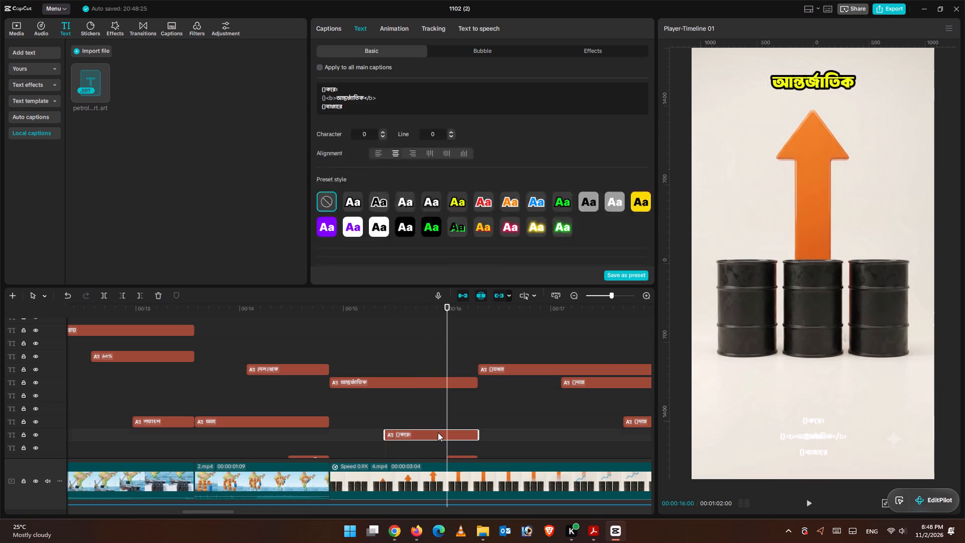
click(326, 107)
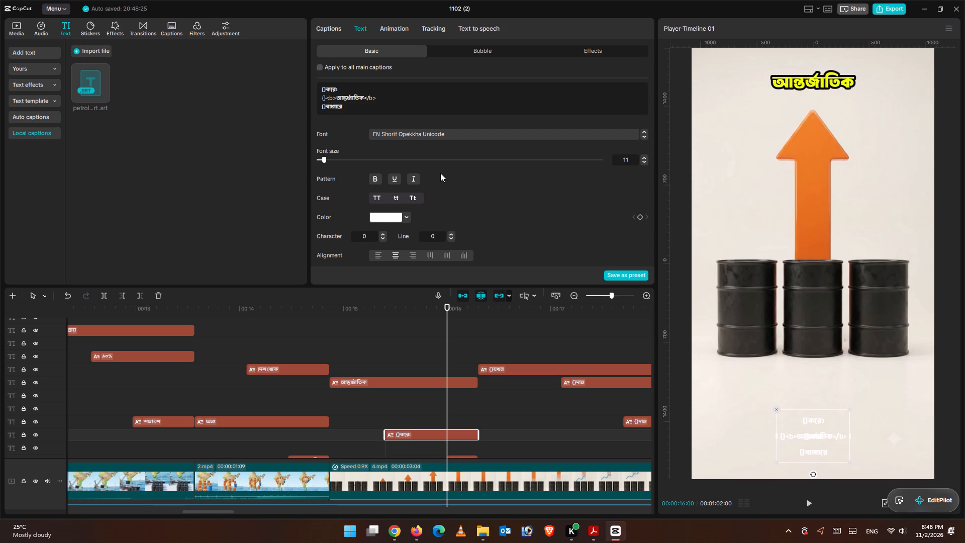
key(BackSpace)
key(BackSpace)
key(BackSpace)
key(BackSpace)
key(BackSpace)
key(BackSpace)
key(BackSpace)
key(BackSpace)
key(BackSpace)
key(BackSpace)
key(BackSpace)
key(BackSpace)
key(BackSpace)
key(BackSpace)
key(BackSpace)
key(BackSpace)
key(BackSpace)
key(BackSpace)
key(BackSpace)
key(BackSpace)
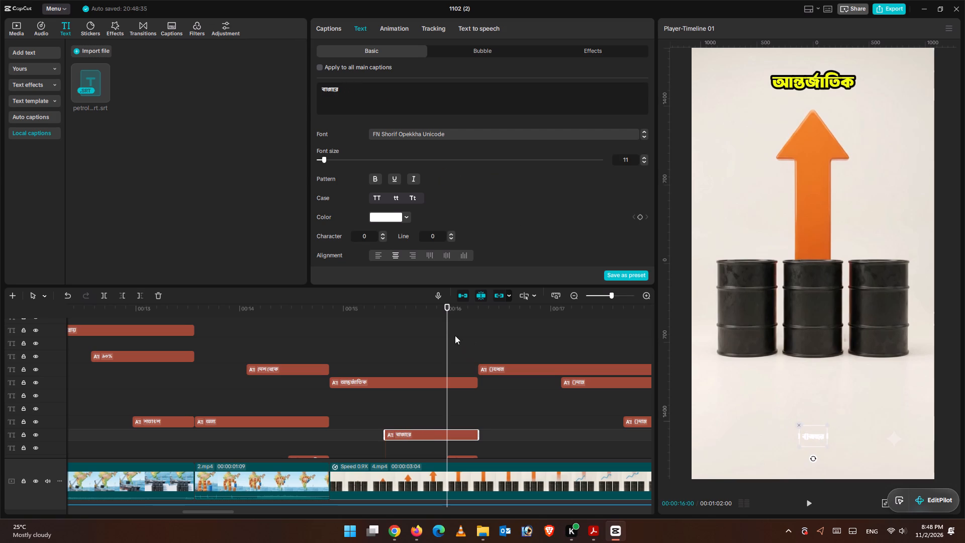
Apply the yellow preset style with black outline to the বাজারে caption.
drag(444, 321, 423, 314)
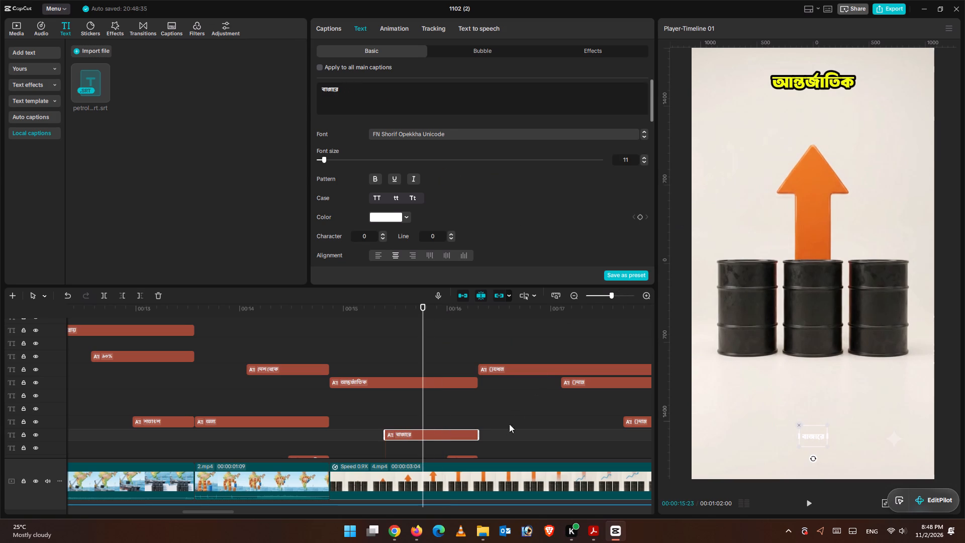
scroll(494, 215, down, 3)
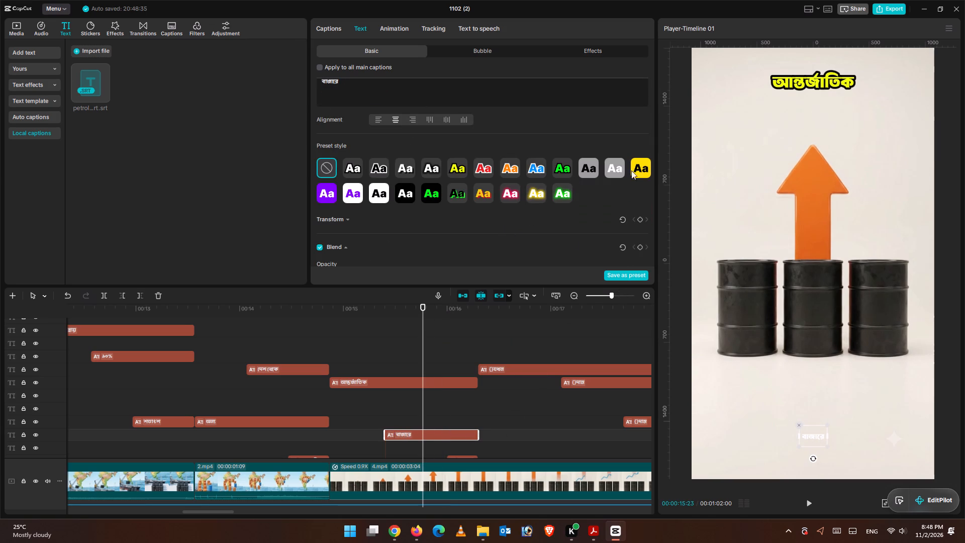
click(461, 167)
Move the বাজারে caption up between আন্তর্জাতিক and the arrow tip, and nudge আন্তর্জাতিক slightly higher.
drag(814, 432, 817, 403)
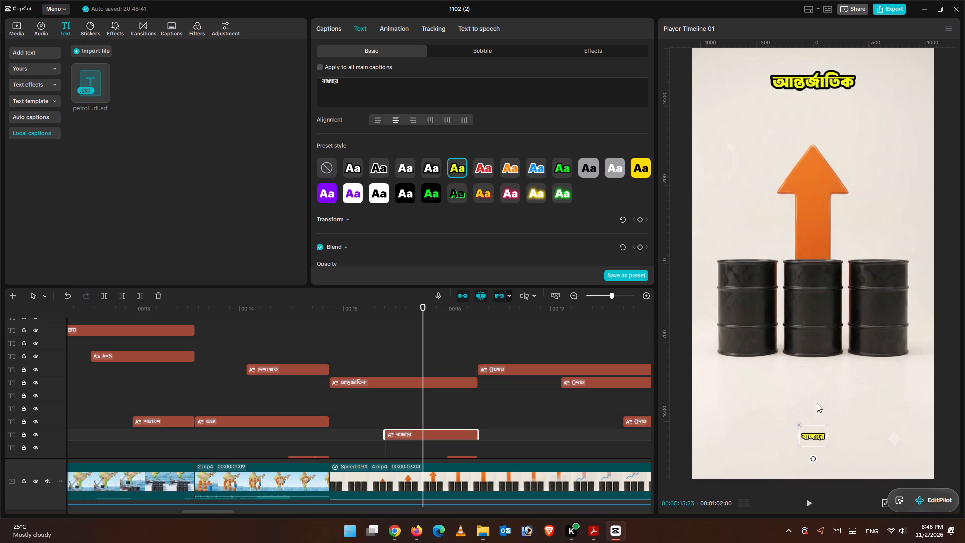
drag(817, 403, 808, 83)
drag(810, 93, 812, 120)
click(821, 78)
drag(822, 78, 820, 74)
click(808, 113)
click(834, 134)
click(812, 118)
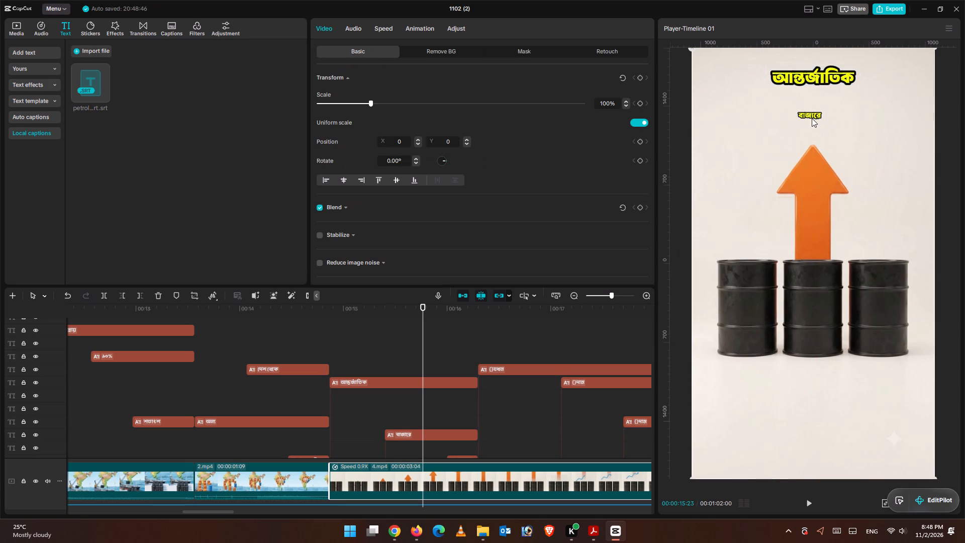
Enlarge the বাজারে caption and tuck it close beneath the right end of আন্তর্জাতিক.
click(814, 115)
drag(821, 124, 860, 144)
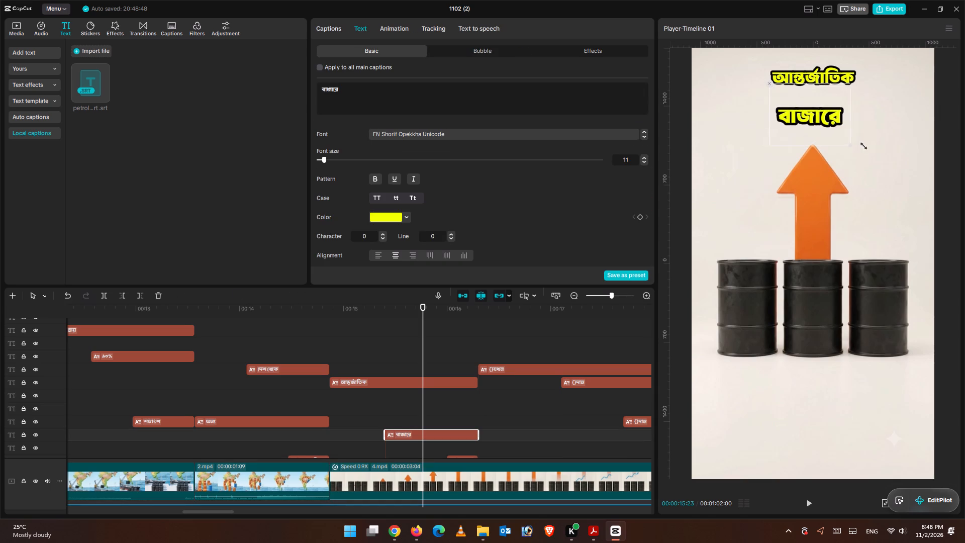
drag(860, 144, 860, 144)
drag(815, 130, 827, 111)
drag(862, 126, 854, 119)
click(831, 103)
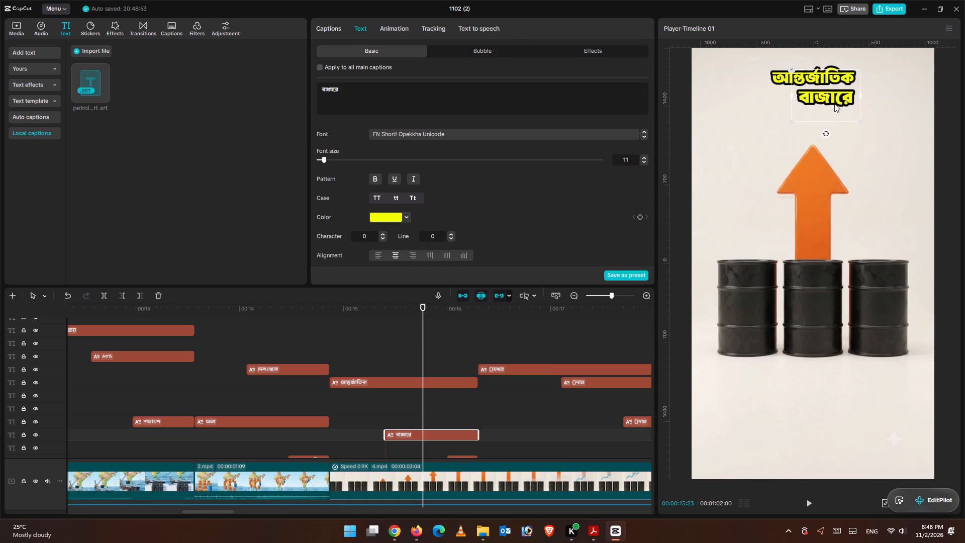
Enlarge the আন্তর্জাতিক caption so it is clearly bigger than বাজারে.
click(407, 352)
drag(407, 351, 423, 352)
click(427, 379)
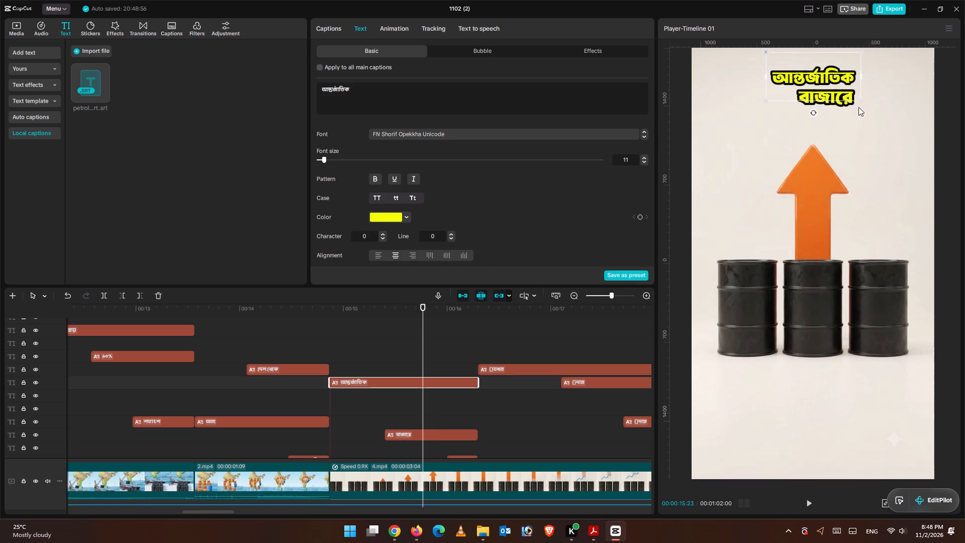
drag(862, 102, 884, 125)
click(849, 82)
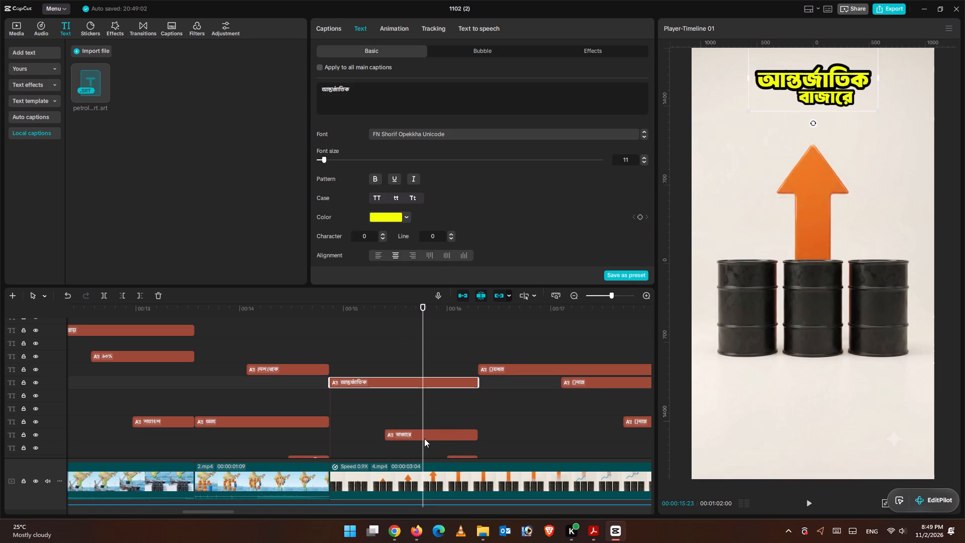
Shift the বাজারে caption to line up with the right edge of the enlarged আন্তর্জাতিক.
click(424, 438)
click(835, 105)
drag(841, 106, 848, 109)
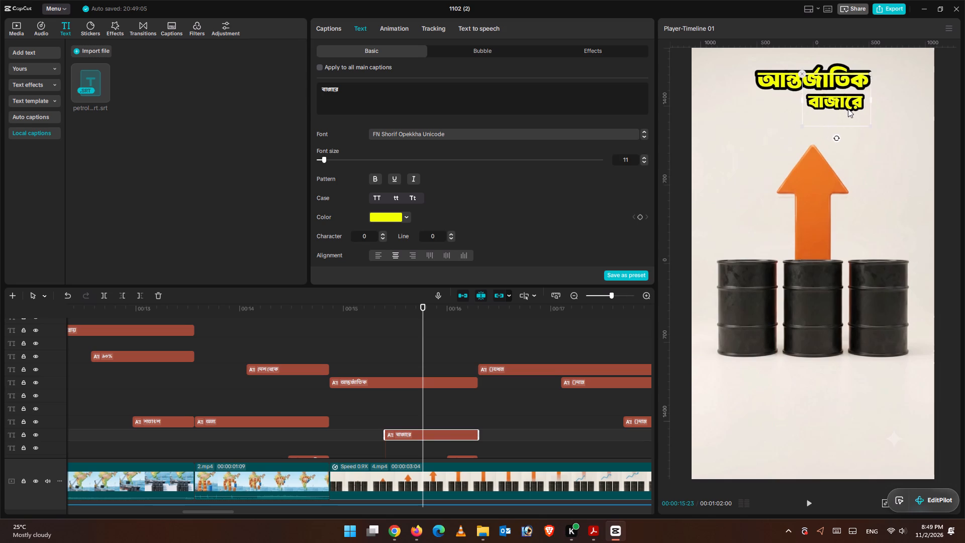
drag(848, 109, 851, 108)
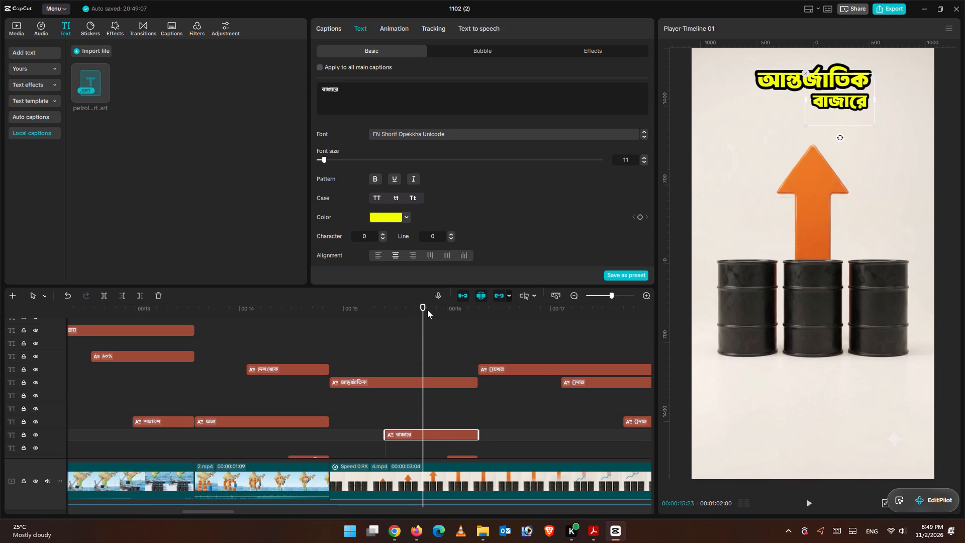
Remove the stray brackets from the short caption starting at 00:00:16:00 so that it reads যখন.
drag(427, 310, 452, 320)
scroll(457, 335, down, 3)
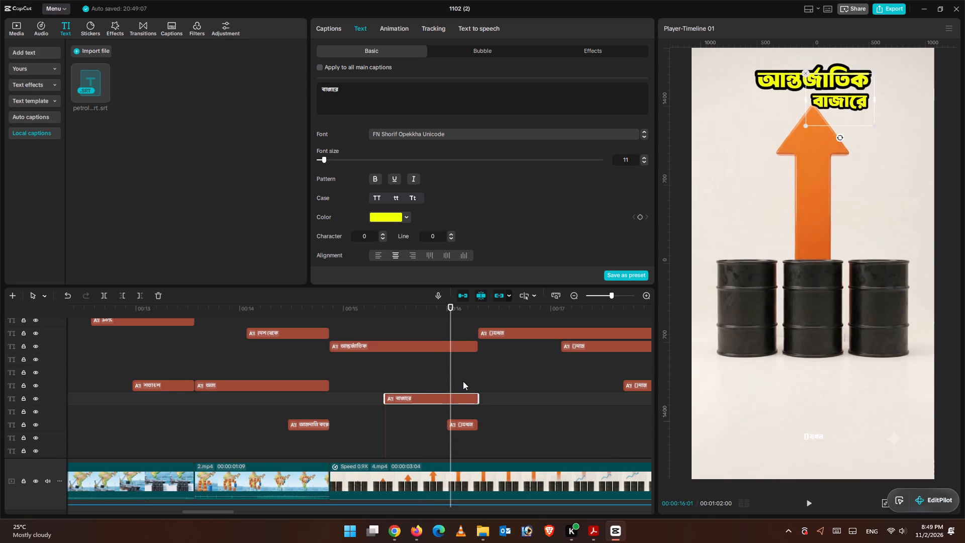
double_click(806, 504)
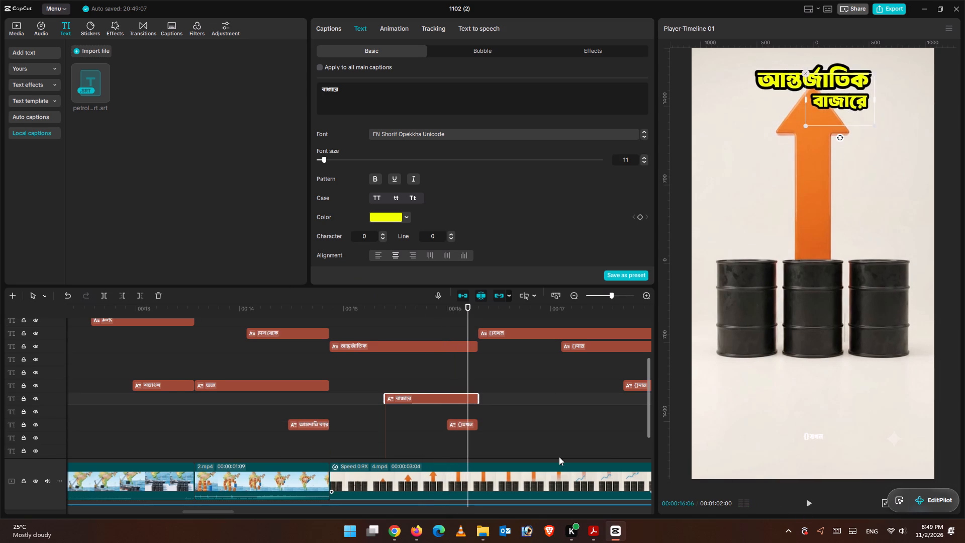
click(472, 424)
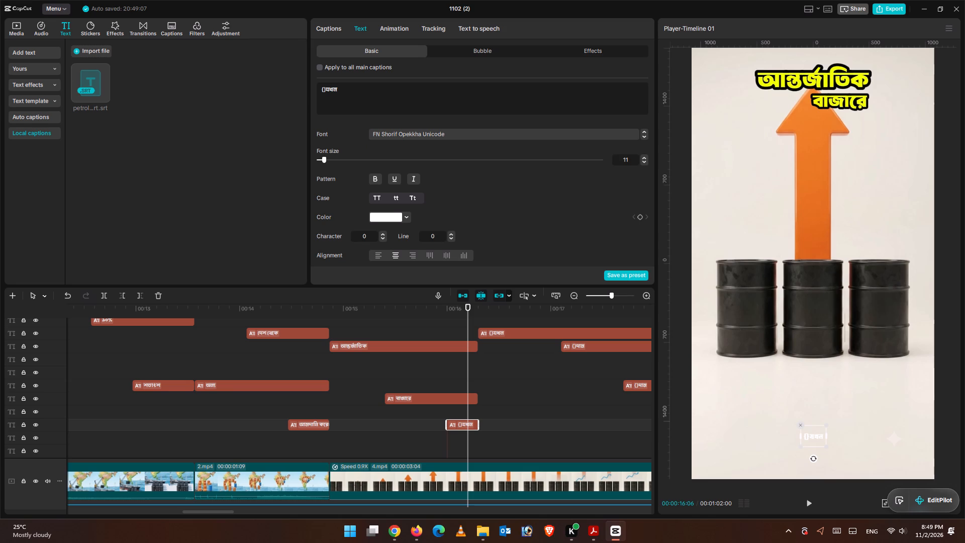
click(326, 92)
key(BackSpace)
key(BackSpace)
key(BackSpace)
Apply the yellow preset style with black outline to the যখন caption.
scroll(420, 213, down, 3)
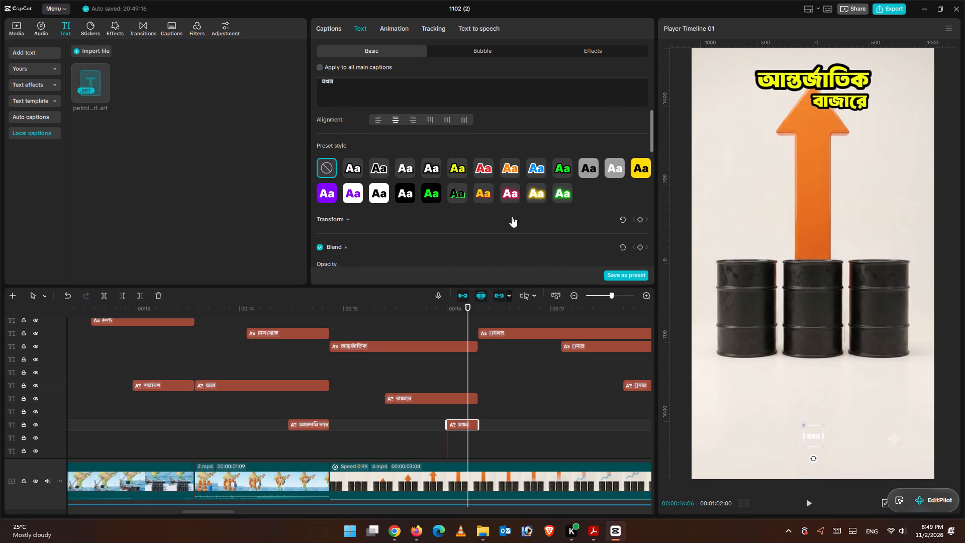
click(459, 167)
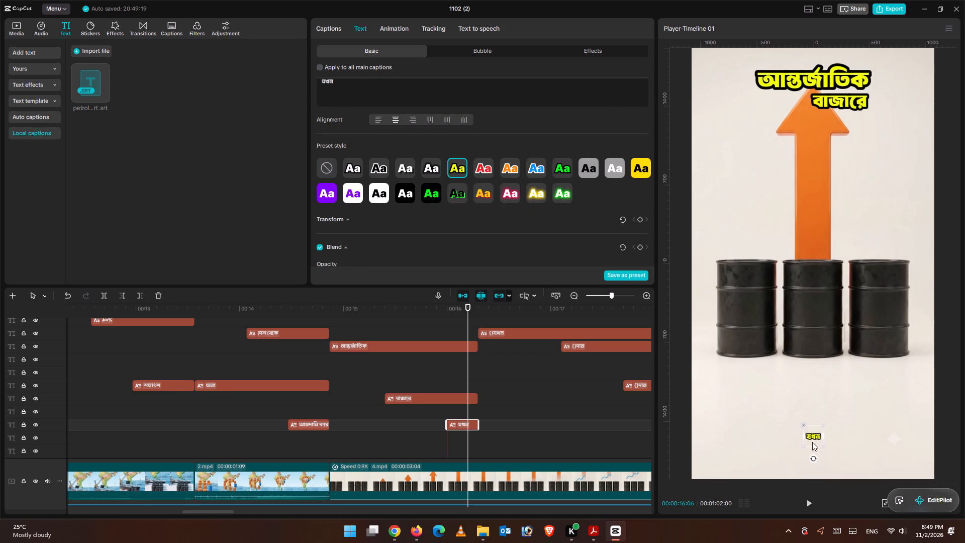
Place the যখন caption beneath the right end of the caption group and enlarge it.
drag(812, 441, 847, 124)
drag(857, 131, 886, 154)
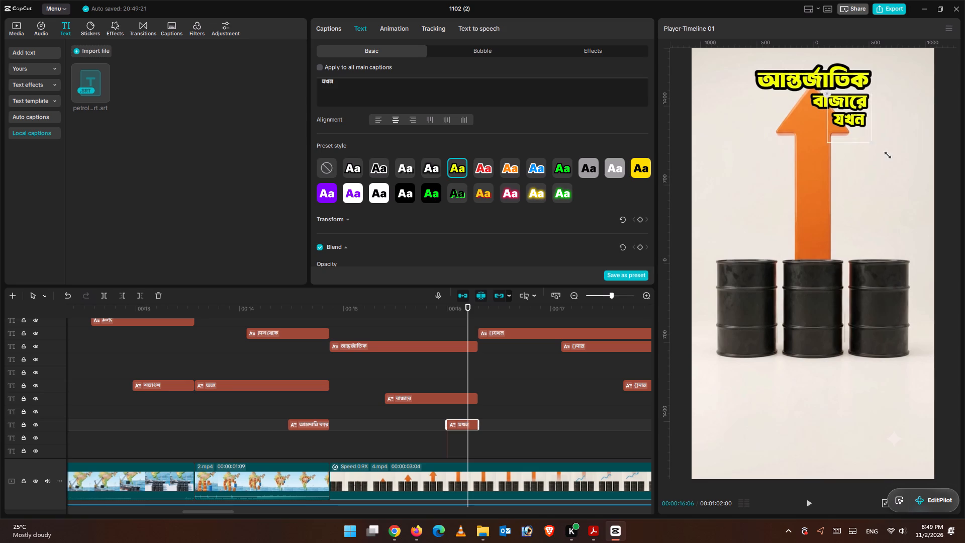
drag(886, 154, 887, 155)
drag(849, 127, 855, 131)
Reposition the বাজারে caption beneath the left end of আন্তর্জাতিক.
click(831, 102)
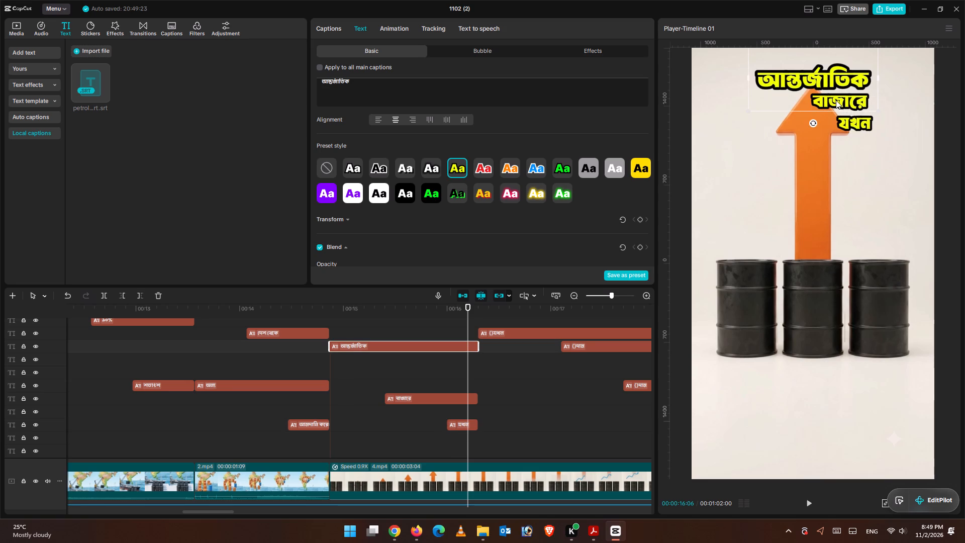
click(421, 329)
click(427, 408)
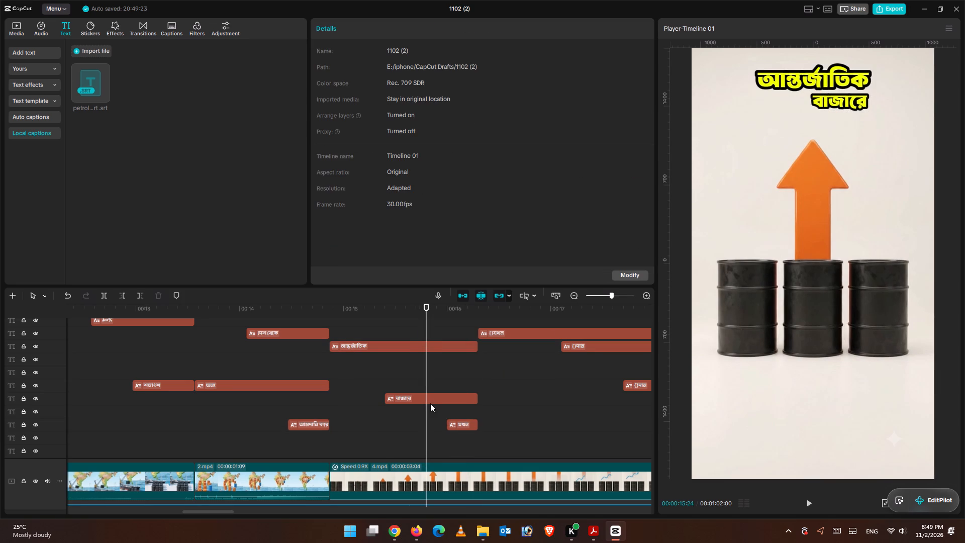
click(430, 403)
drag(850, 113, 799, 116)
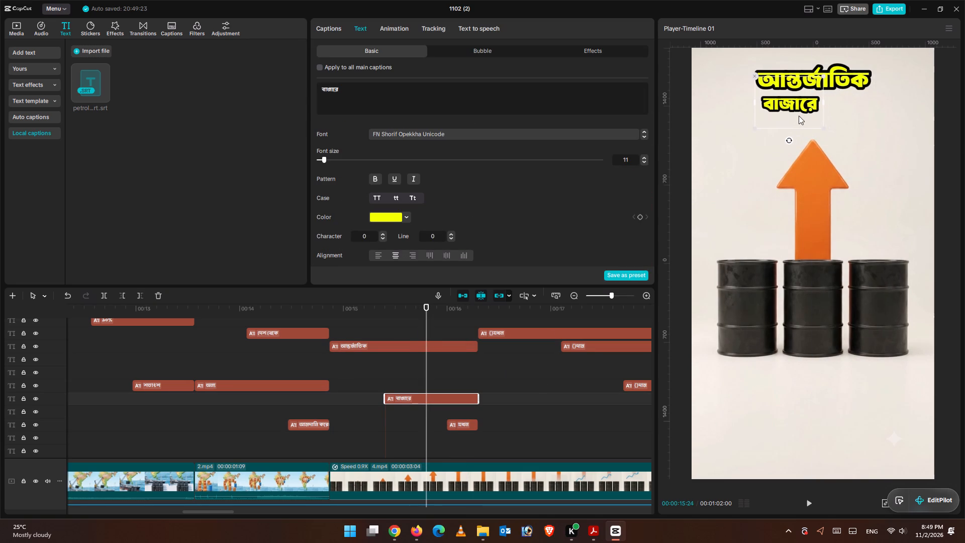
drag(799, 116, 798, 116)
Nudge the আন্তর্জাতিক caption slightly higher, keeping it centred horizontally above বাজারে.
click(833, 86)
click(842, 80)
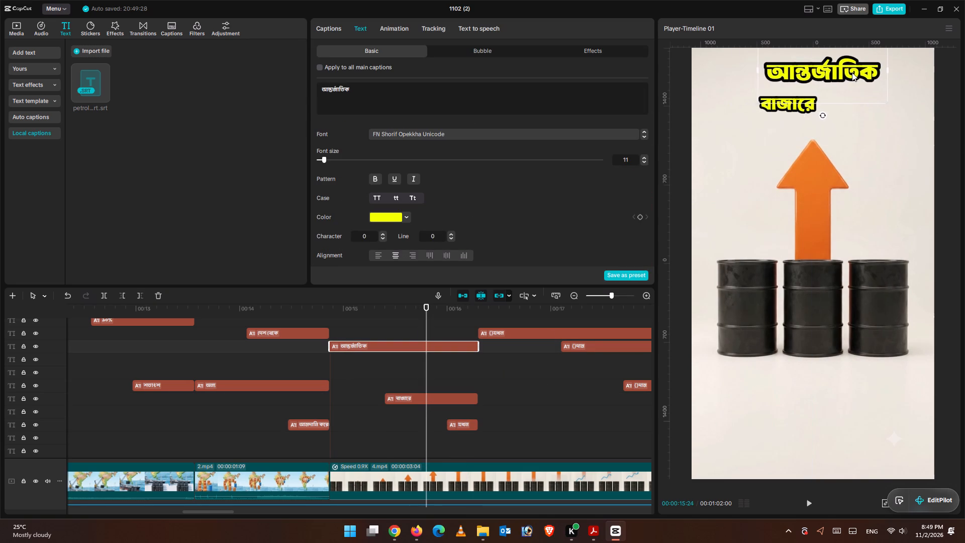
click(807, 107)
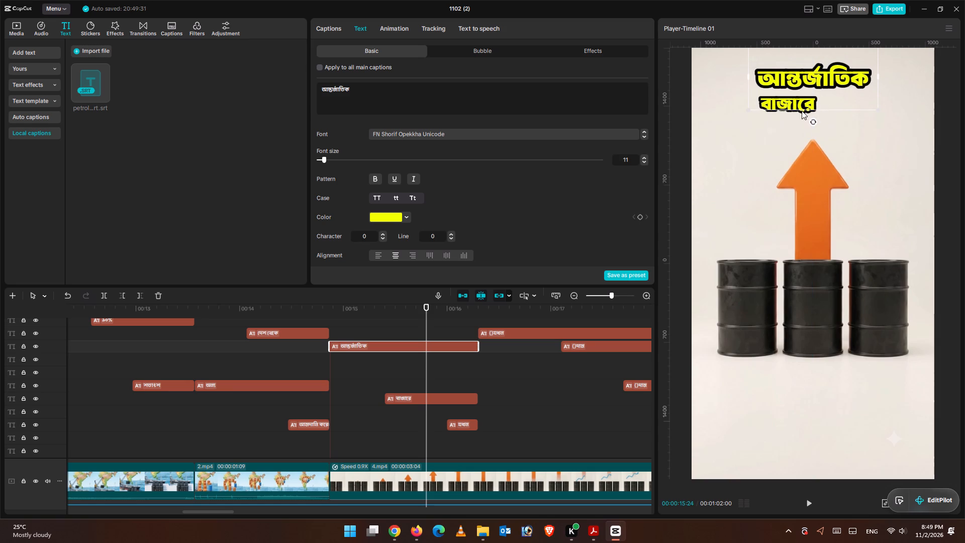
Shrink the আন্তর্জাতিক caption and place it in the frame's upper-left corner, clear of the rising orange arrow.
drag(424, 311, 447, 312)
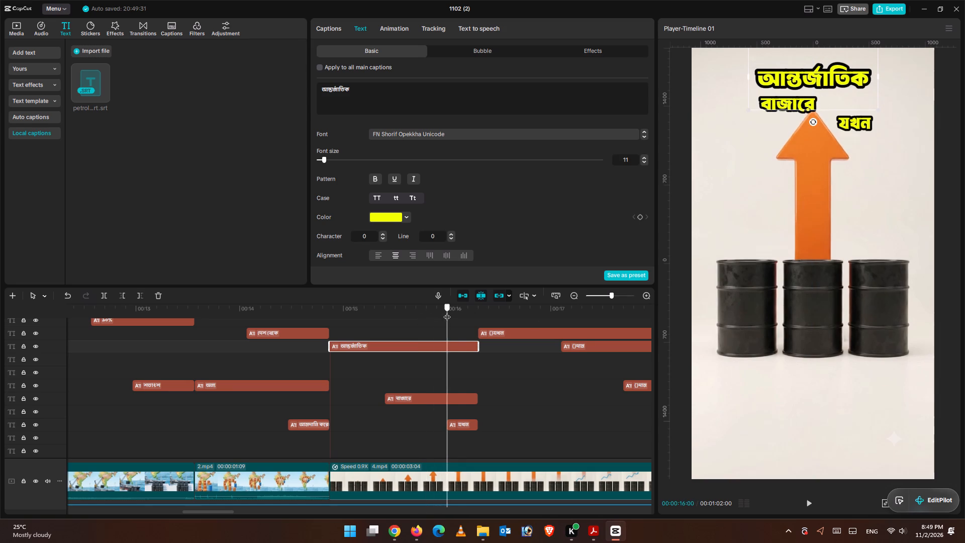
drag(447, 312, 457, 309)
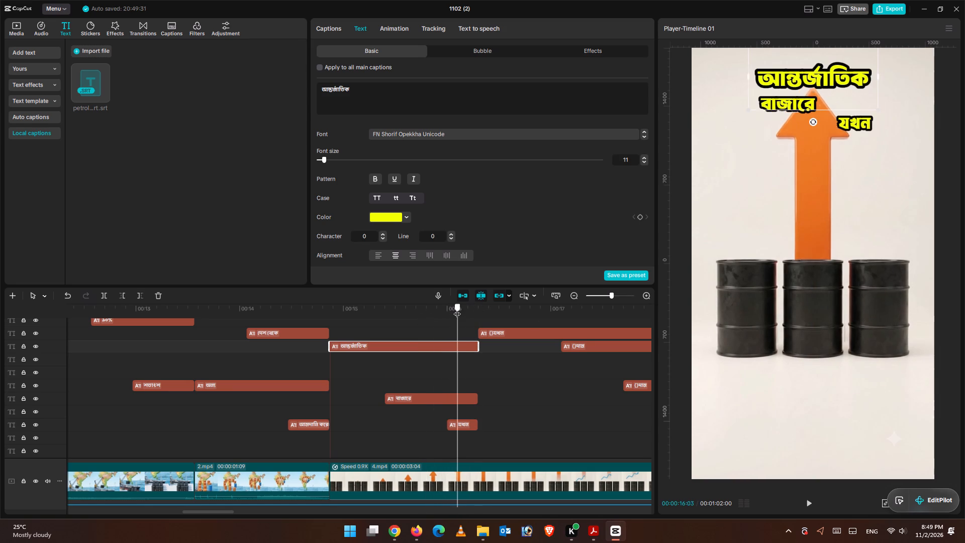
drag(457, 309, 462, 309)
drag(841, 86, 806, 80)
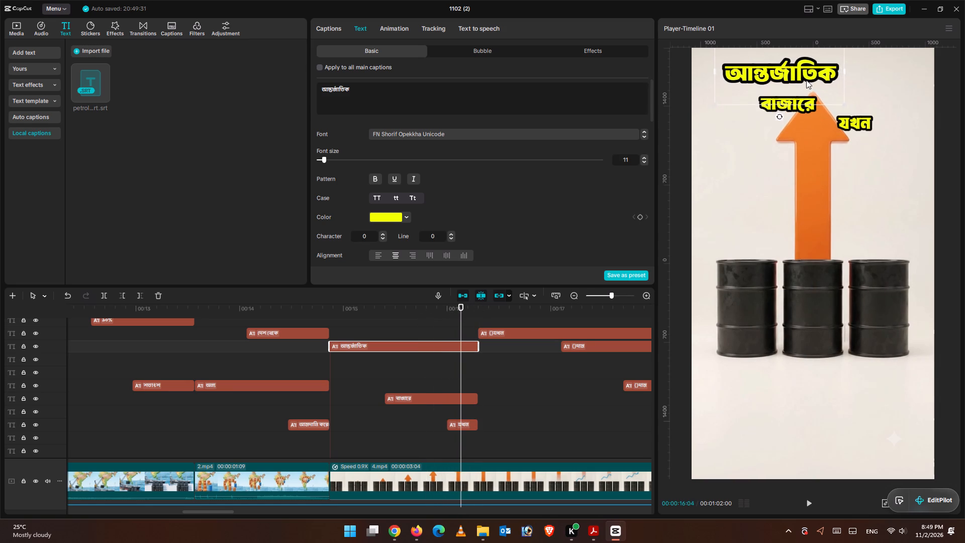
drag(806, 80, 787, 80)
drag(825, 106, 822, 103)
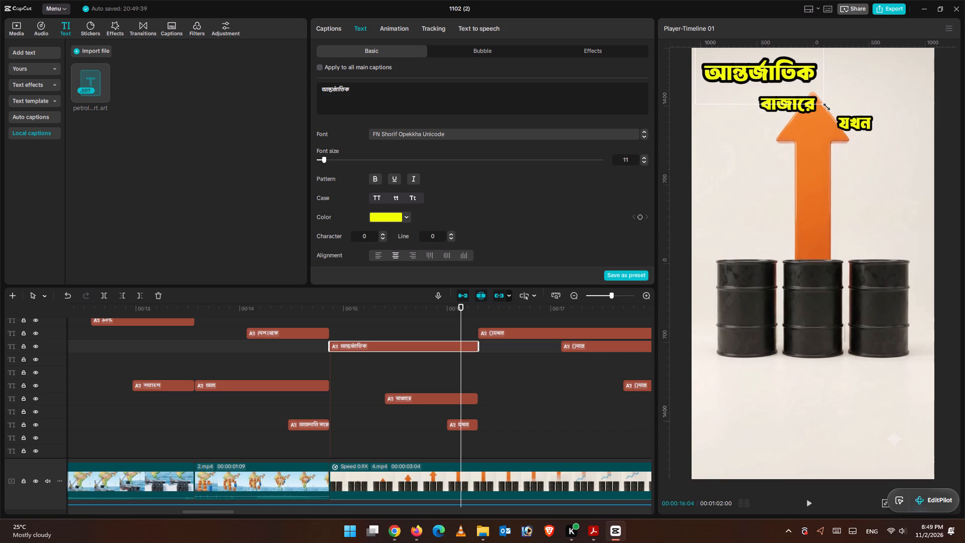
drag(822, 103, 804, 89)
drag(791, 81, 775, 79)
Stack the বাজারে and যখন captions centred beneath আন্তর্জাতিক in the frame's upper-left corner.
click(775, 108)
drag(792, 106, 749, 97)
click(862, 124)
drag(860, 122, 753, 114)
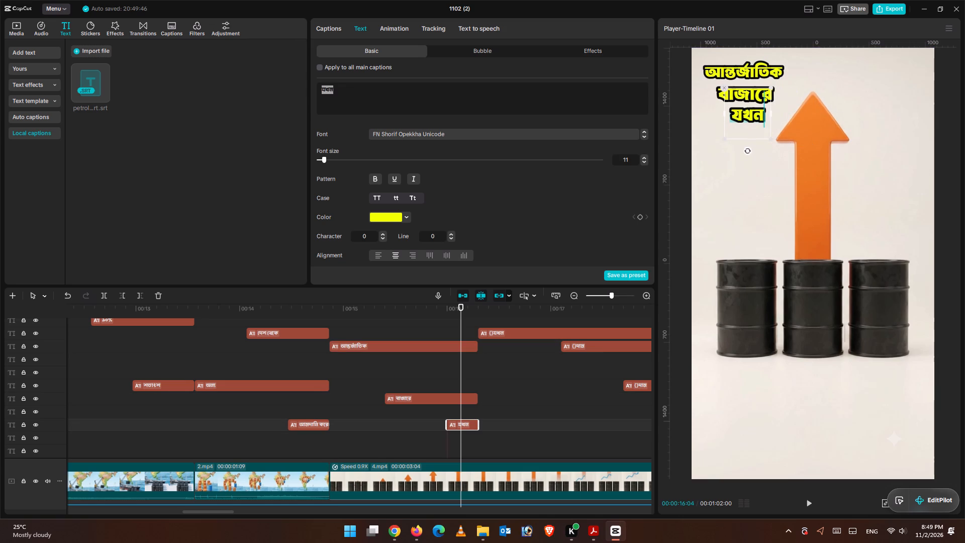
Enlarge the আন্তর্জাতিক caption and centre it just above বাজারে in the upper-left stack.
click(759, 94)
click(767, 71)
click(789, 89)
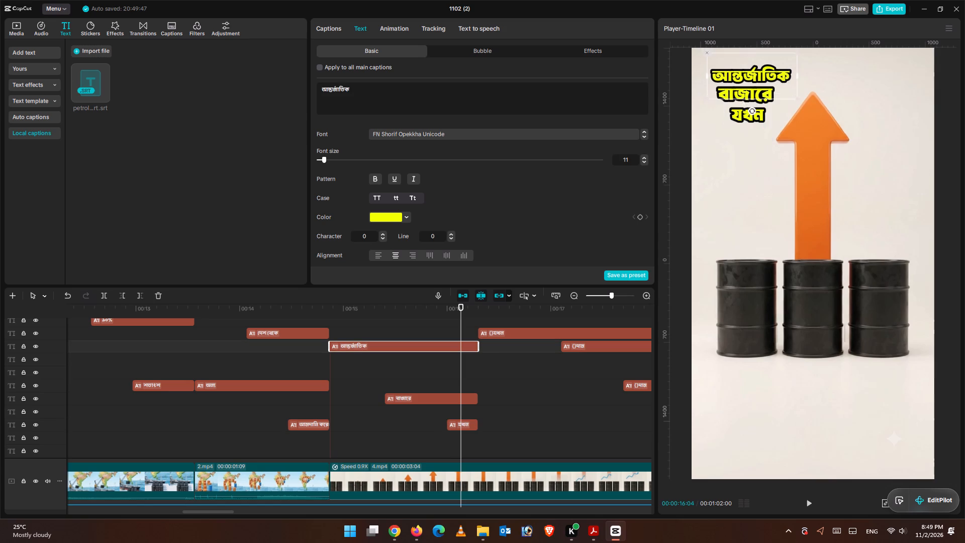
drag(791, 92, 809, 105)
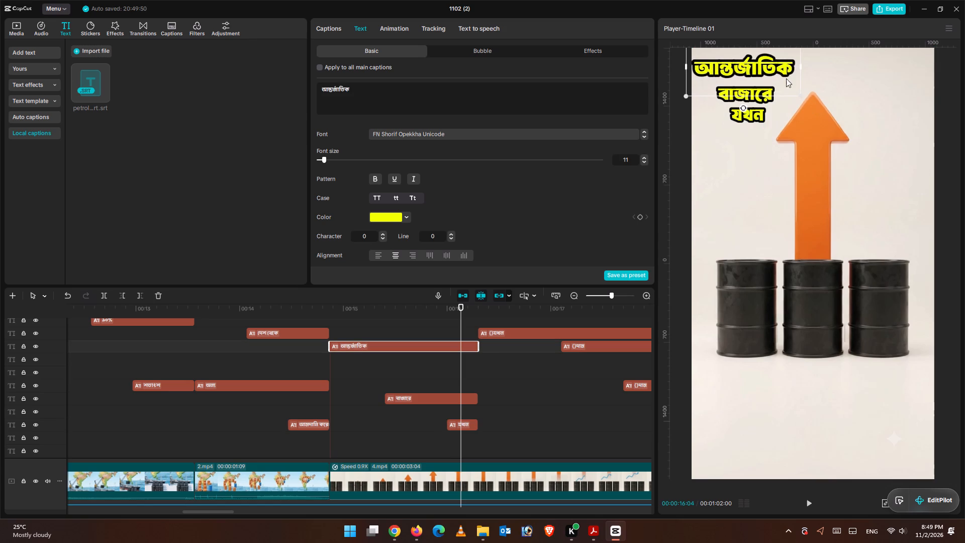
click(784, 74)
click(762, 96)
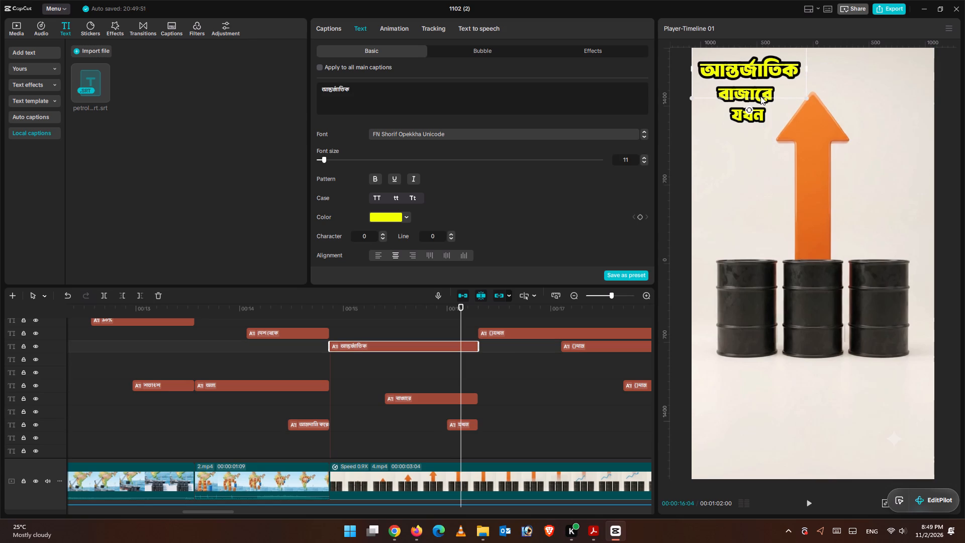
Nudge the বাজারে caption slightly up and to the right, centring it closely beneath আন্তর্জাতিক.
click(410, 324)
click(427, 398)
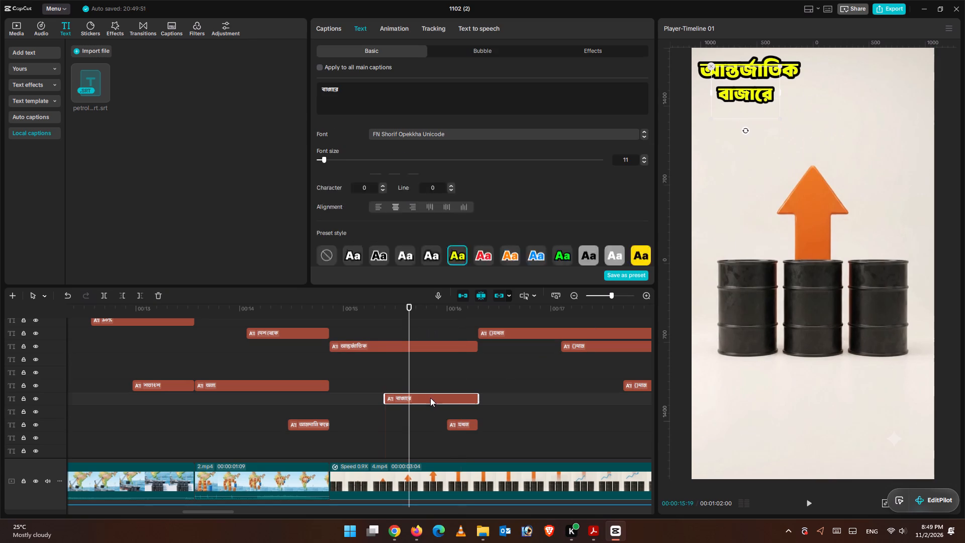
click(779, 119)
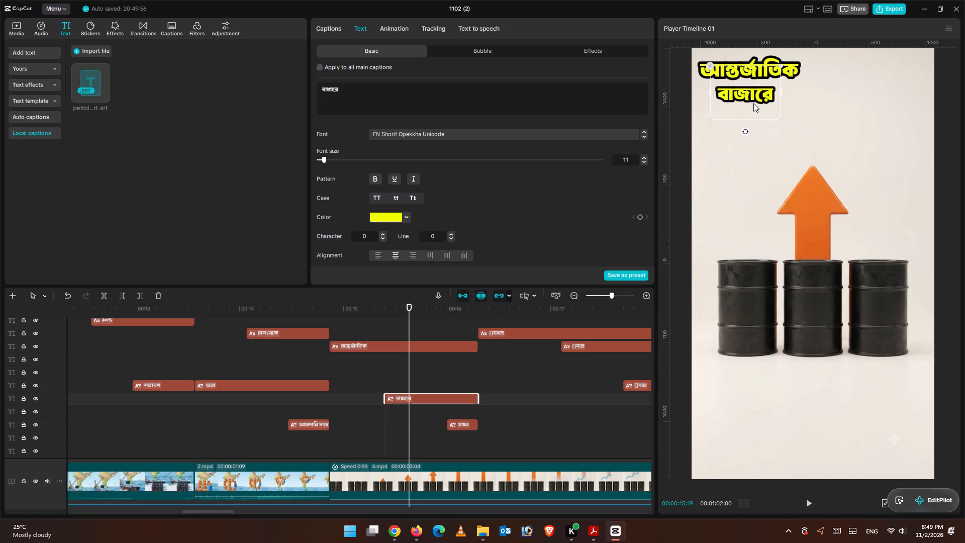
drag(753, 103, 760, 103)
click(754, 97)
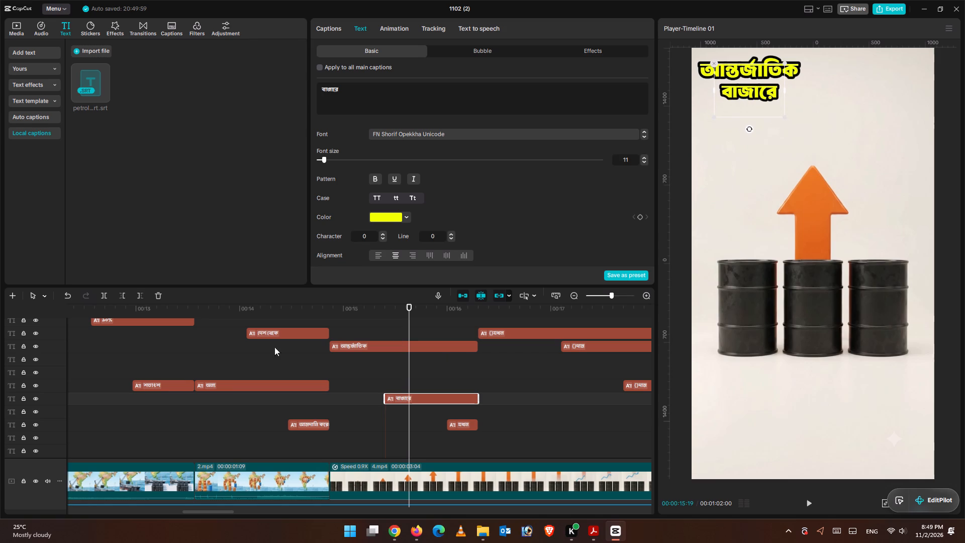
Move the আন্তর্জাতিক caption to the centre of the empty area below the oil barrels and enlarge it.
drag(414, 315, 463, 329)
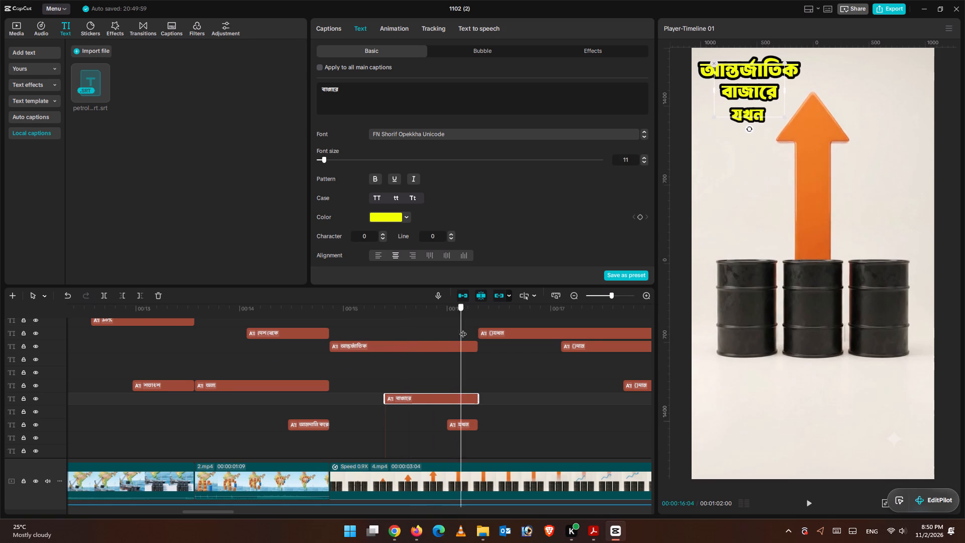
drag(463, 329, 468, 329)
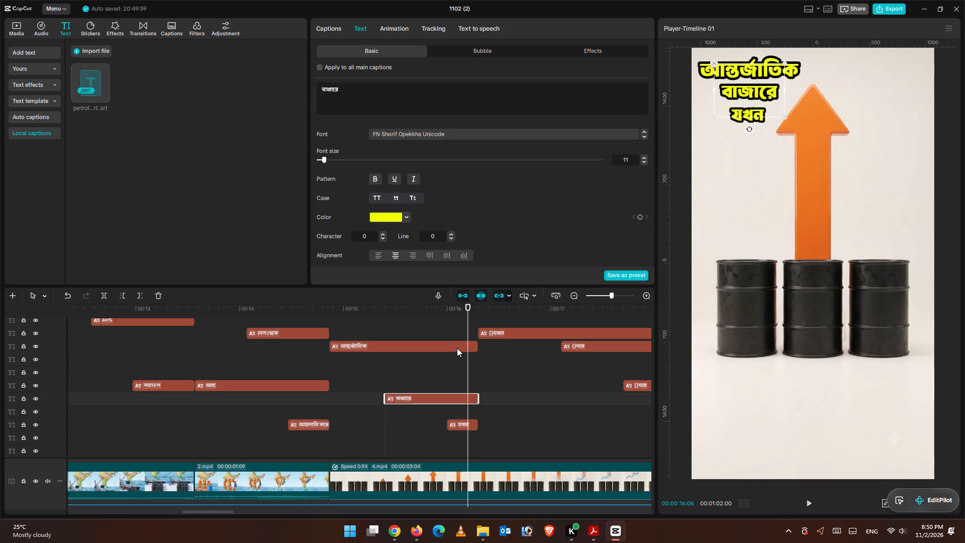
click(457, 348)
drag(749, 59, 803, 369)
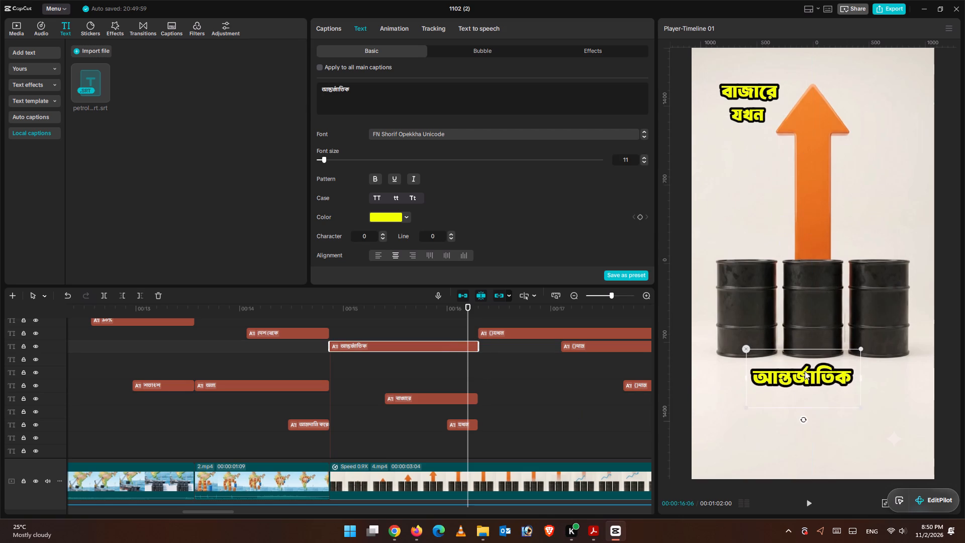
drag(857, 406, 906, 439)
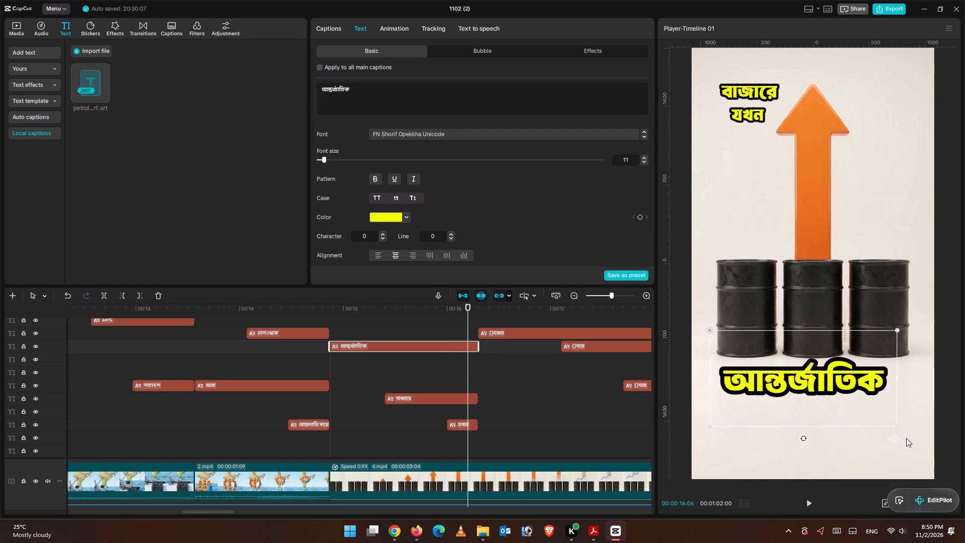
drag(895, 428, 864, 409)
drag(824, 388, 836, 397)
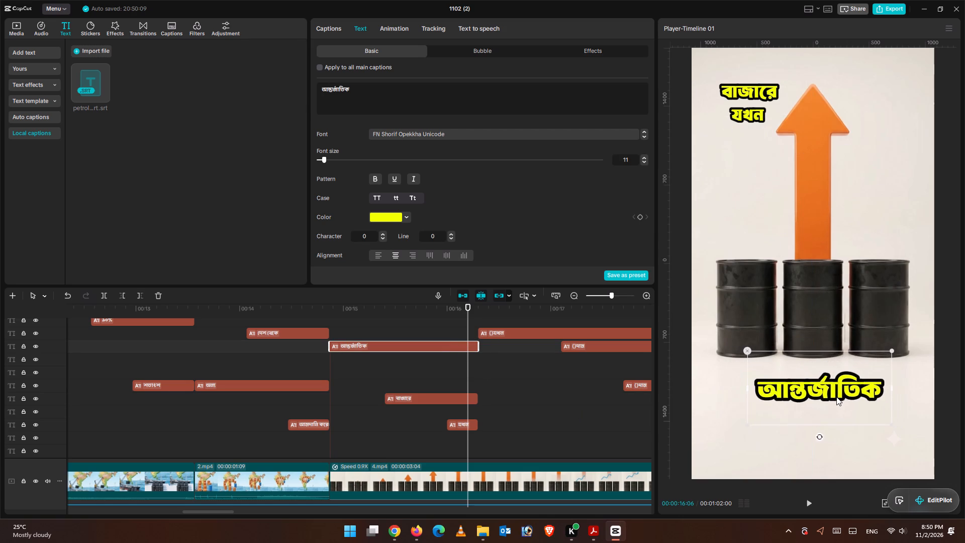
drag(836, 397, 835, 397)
Move the বাজারে and যখন captions below the barrels, stacked beneath the right end of আন্তর্জাতিক.
click(743, 88)
drag(746, 88, 867, 363)
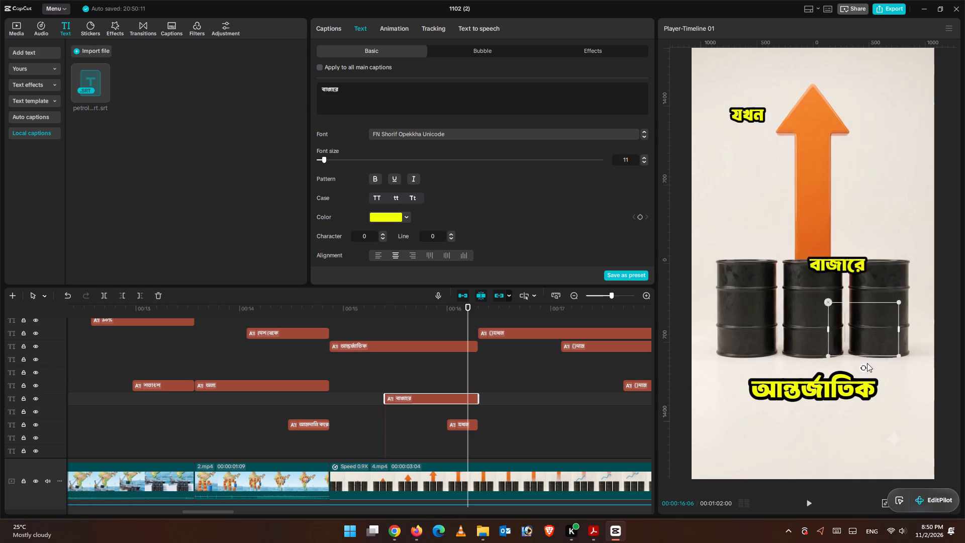
drag(867, 363, 843, 412)
click(744, 120)
drag(745, 119, 861, 441)
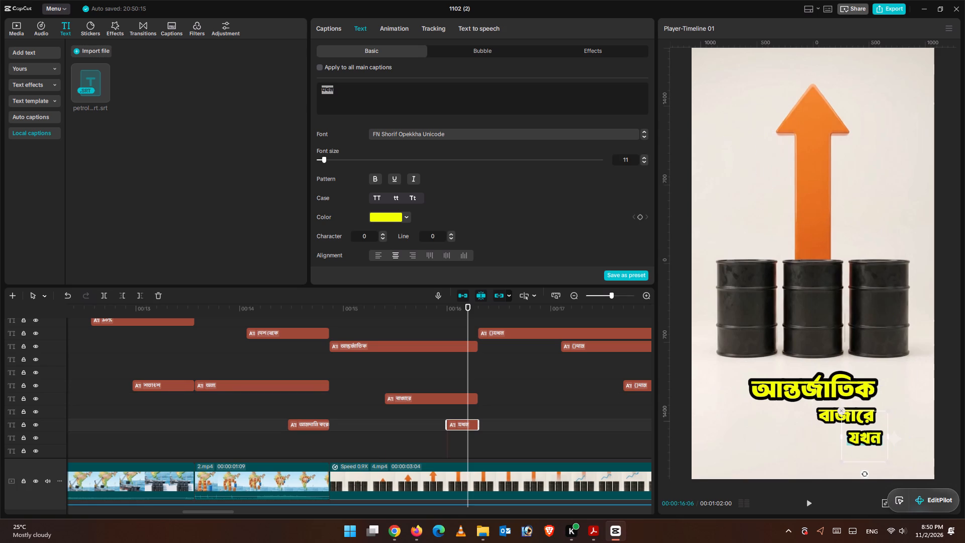
drag(861, 441, 852, 442)
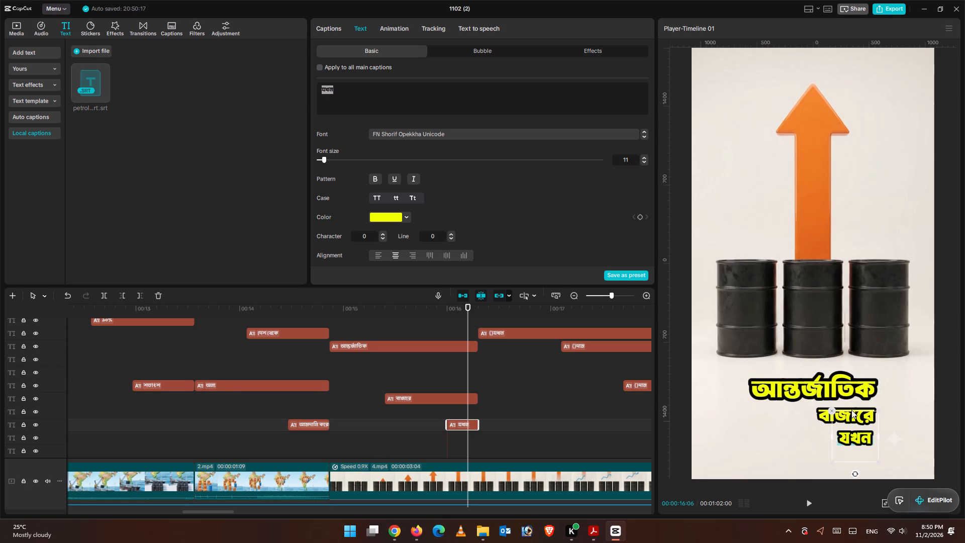
Nudge বাজারে up and slightly right towards আন্তর্জাতিক, and shift যখন slightly right beneath it.
click(887, 407)
click(862, 419)
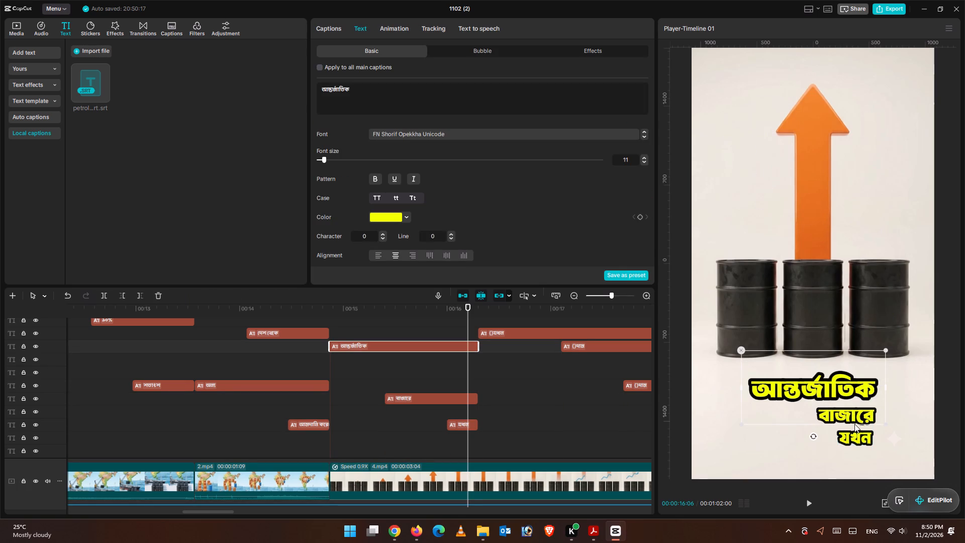
click(854, 424)
click(432, 401)
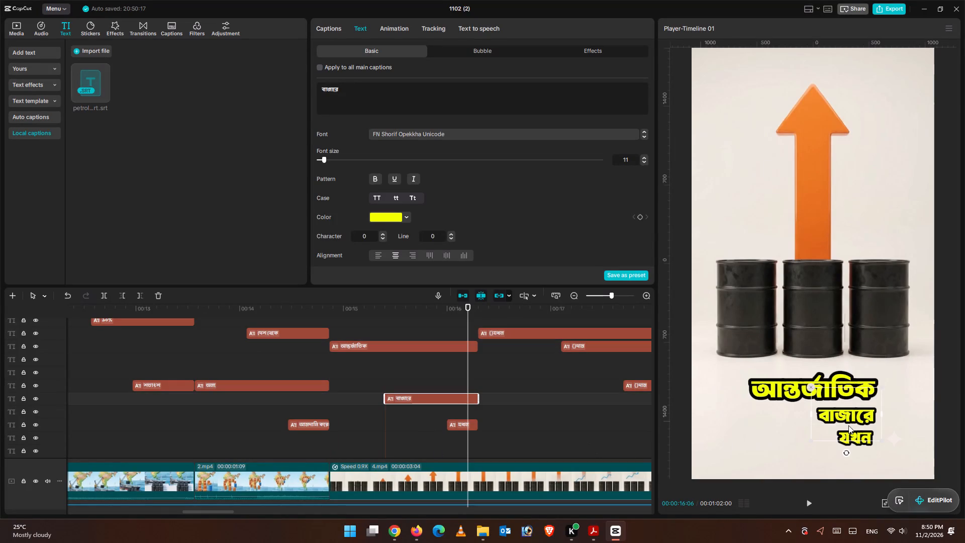
drag(849, 425, 854, 422)
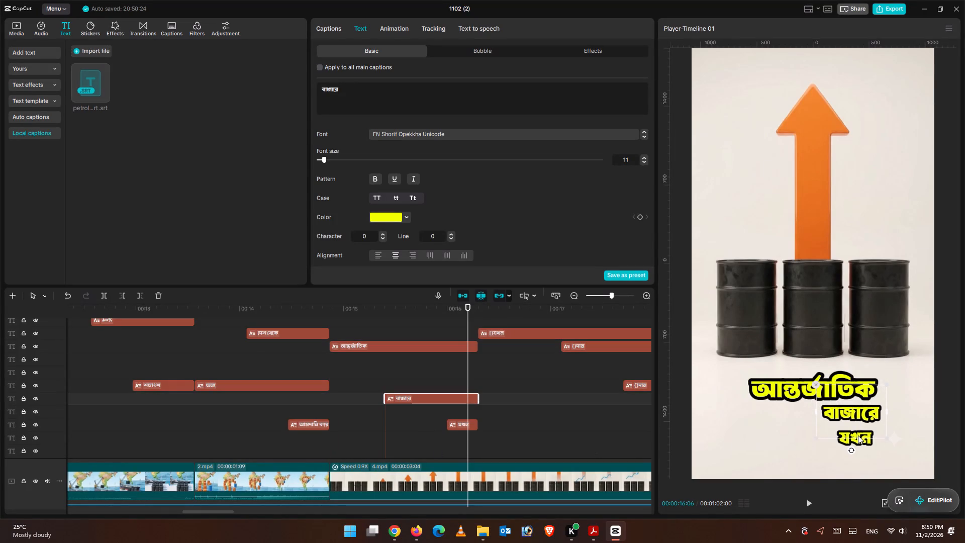
click(464, 428)
drag(859, 437, 863, 439)
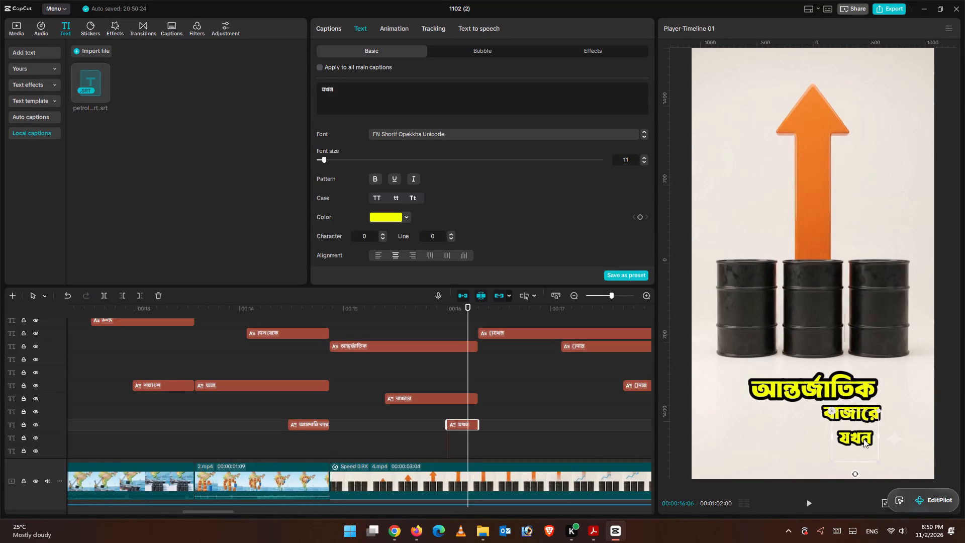
drag(863, 439, 868, 437)
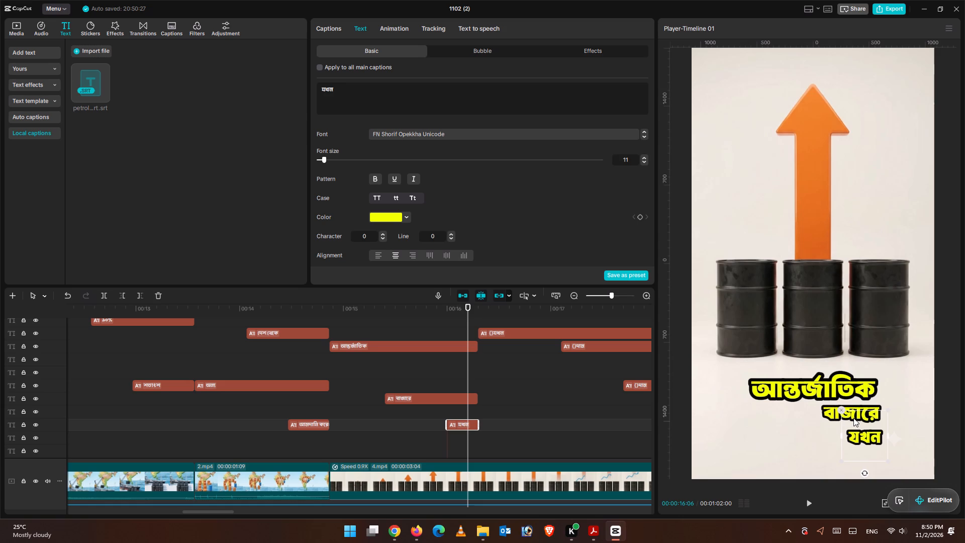
Shrink the আন্তর্জাতিক caption and move it back to the frame's upper-left corner, beside the arrow.
click(800, 395)
drag(843, 376, 834, 357)
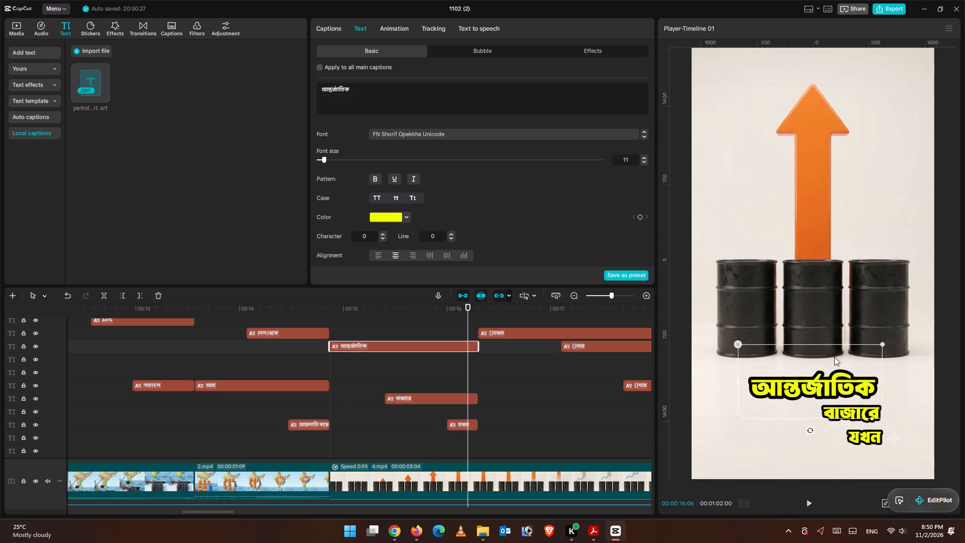
drag(834, 357, 833, 341)
drag(875, 388, 832, 364)
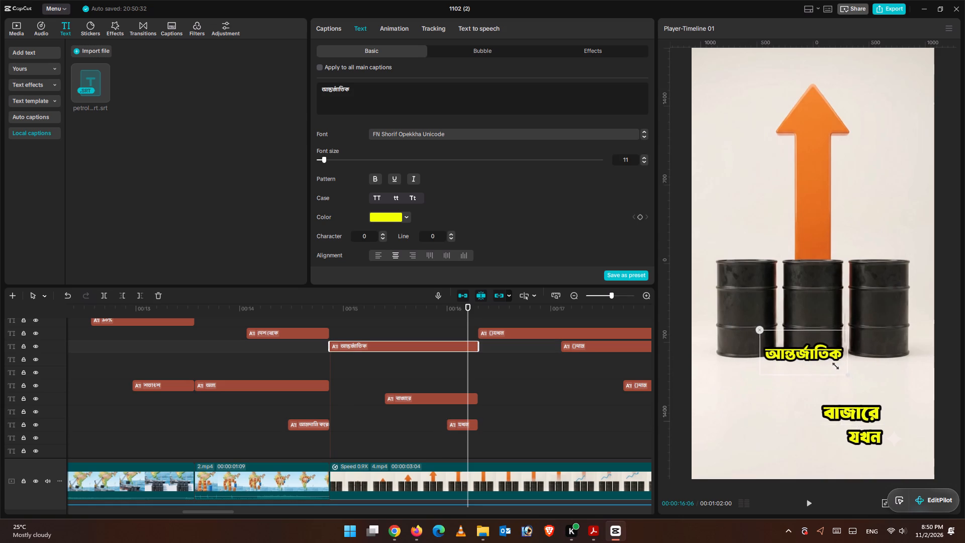
drag(832, 364, 825, 363)
drag(799, 351, 731, 78)
Move the বাজারে caption directly beneath আন্তর্জাতিক in the upper-left corner and enlarge it to be the wider word.
click(858, 419)
drag(867, 414, 717, 95)
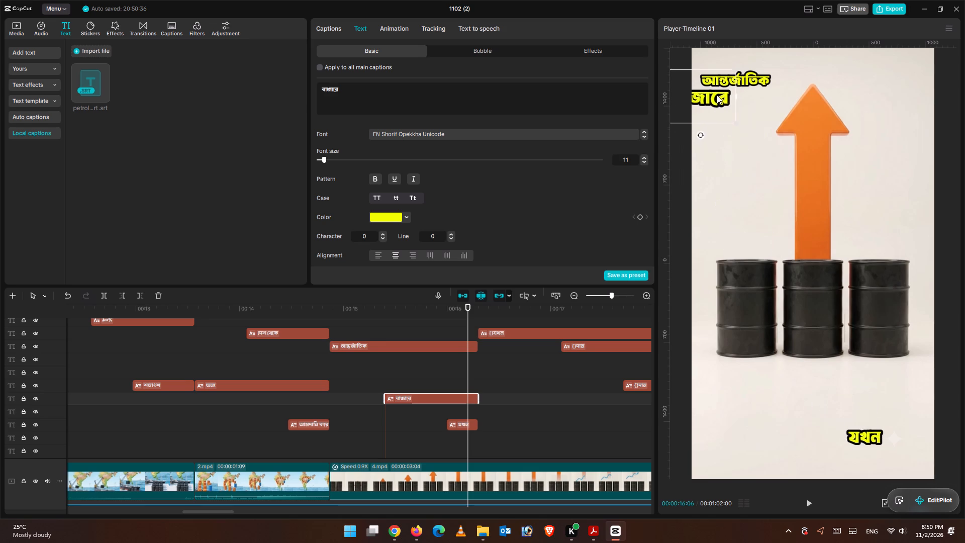
drag(717, 95, 731, 97)
click(745, 119)
drag(747, 119, 759, 128)
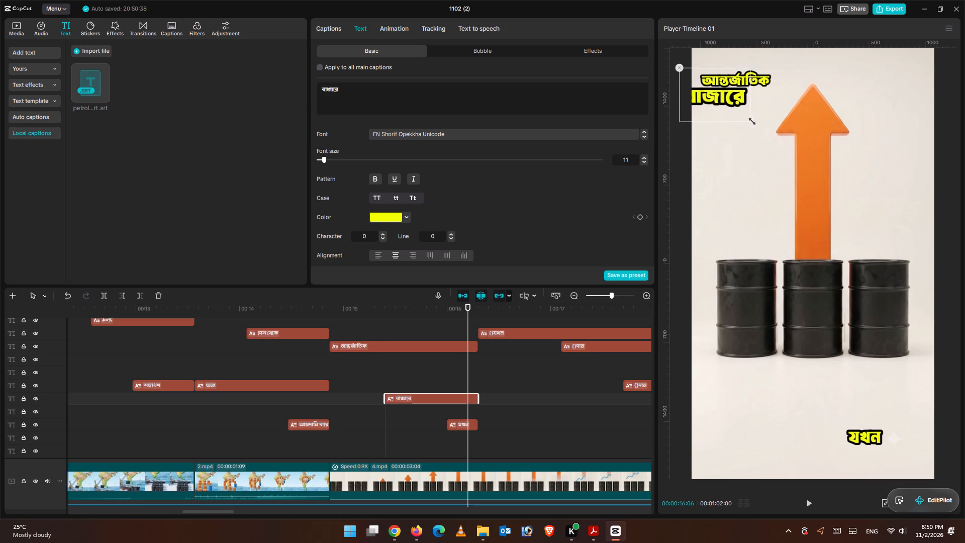
drag(759, 128, 776, 143)
drag(741, 116, 773, 116)
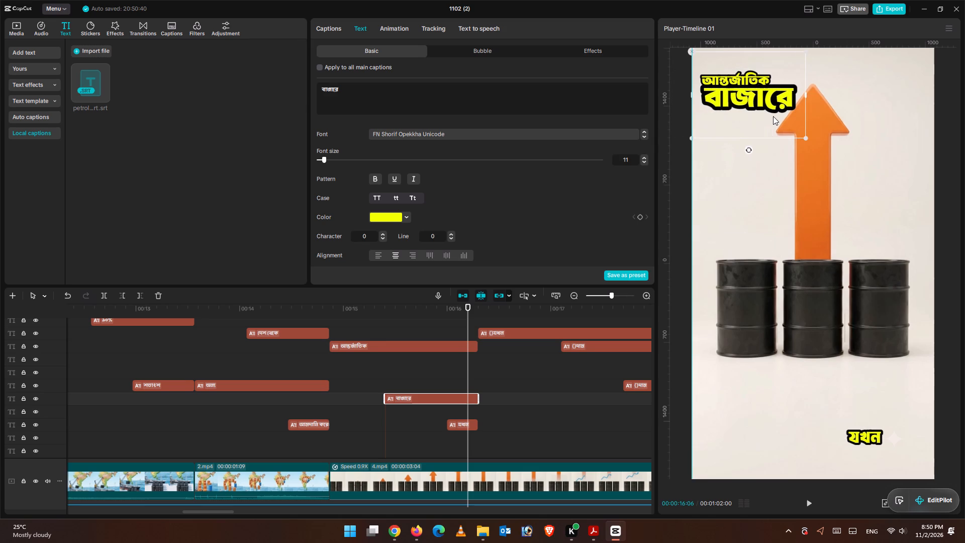
drag(773, 116, 773, 119)
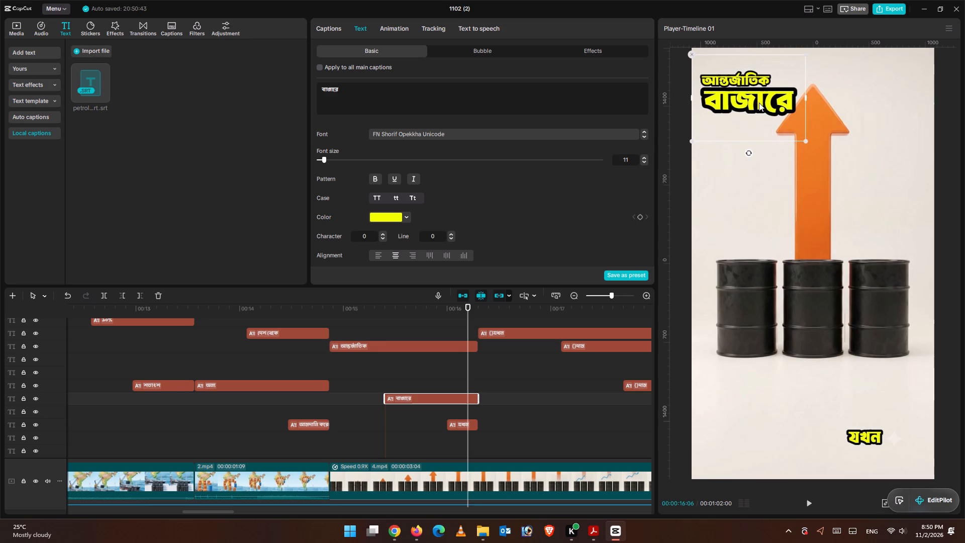
drag(756, 103, 751, 103)
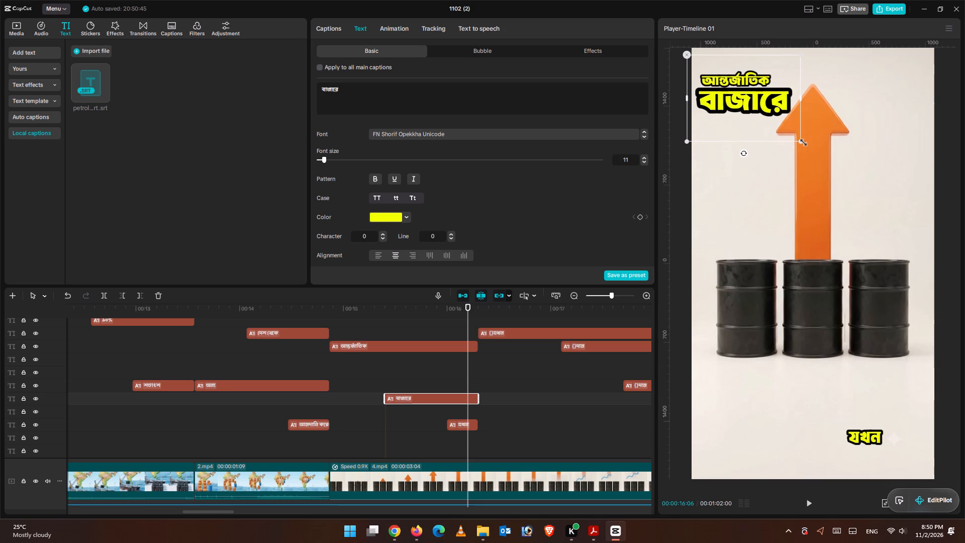
drag(799, 141, 789, 134)
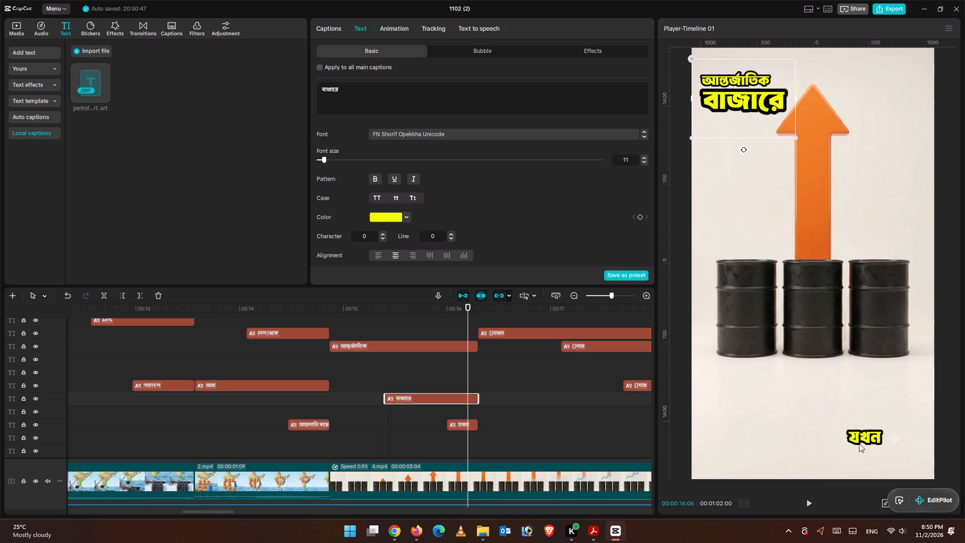
Shrink the আন্তর্জাতিক caption and place it just above বাজারে, aligned with that word's left edge.
click(417, 346)
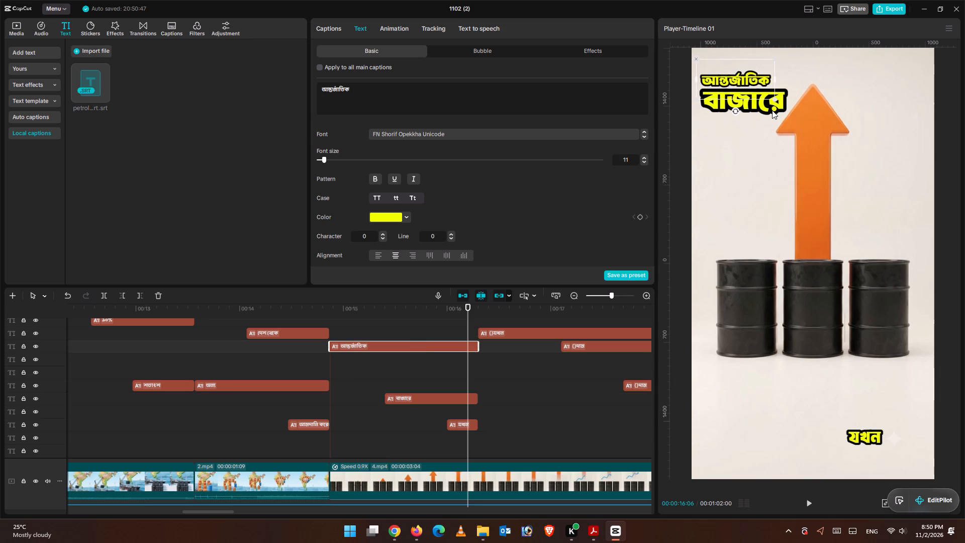
drag(773, 103, 763, 95)
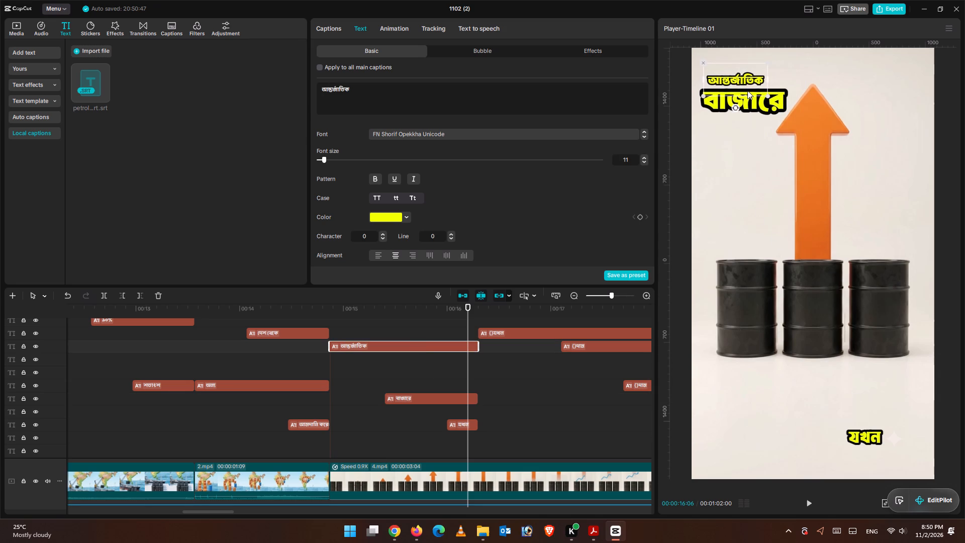
drag(741, 84, 736, 75)
drag(736, 75, 736, 84)
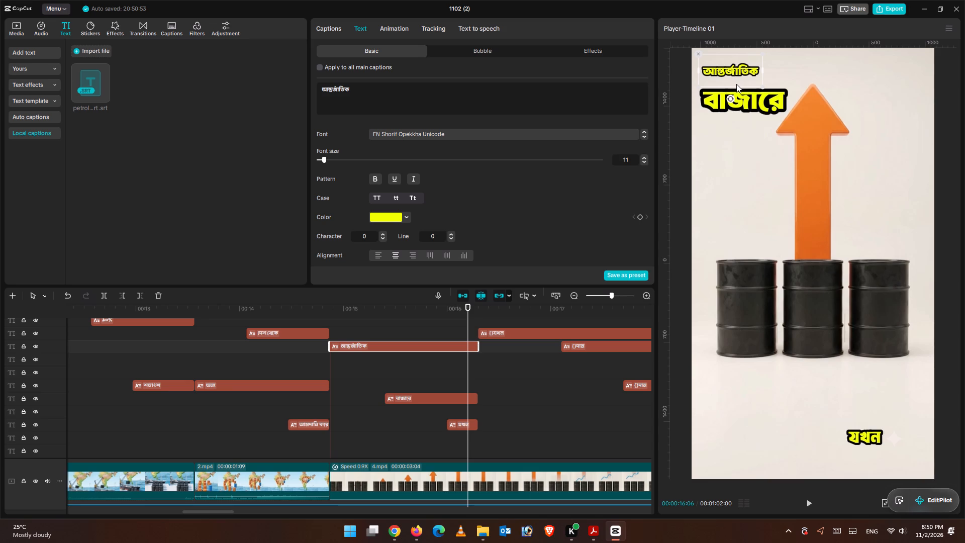
drag(738, 70, 738, 79)
Move the যখন caption from the bottom of the frame to beneath the right end of বাজারে.
click(872, 441)
drag(871, 441, 806, 251)
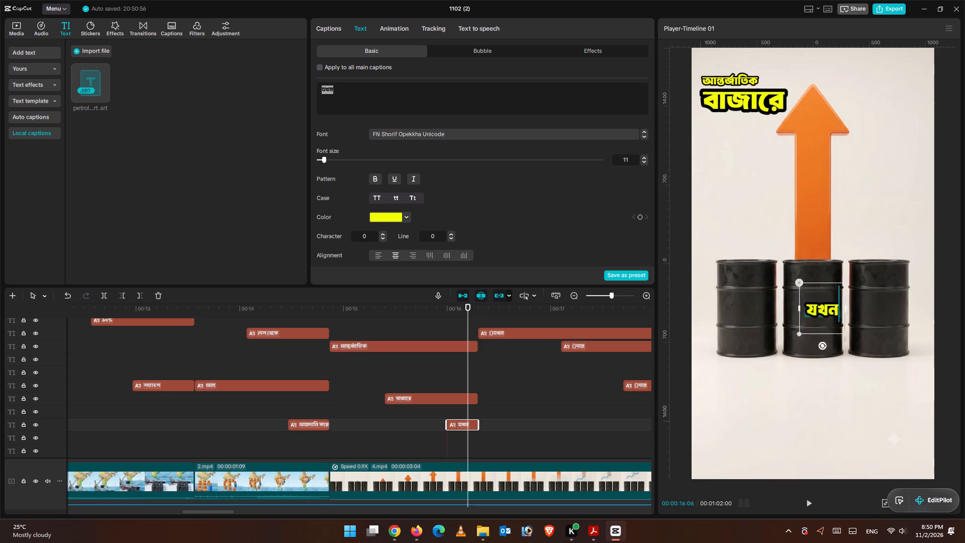
drag(806, 251, 760, 131)
click(774, 154)
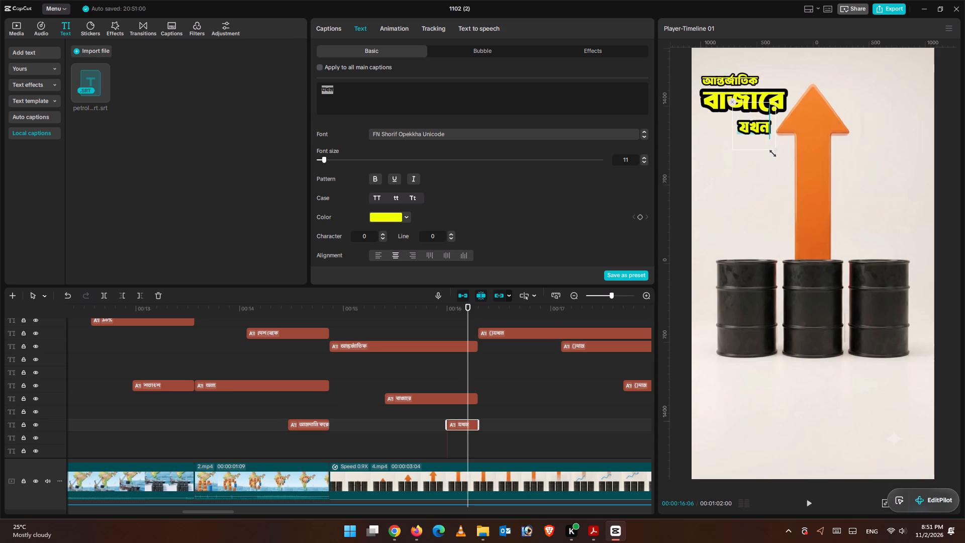
click(756, 128)
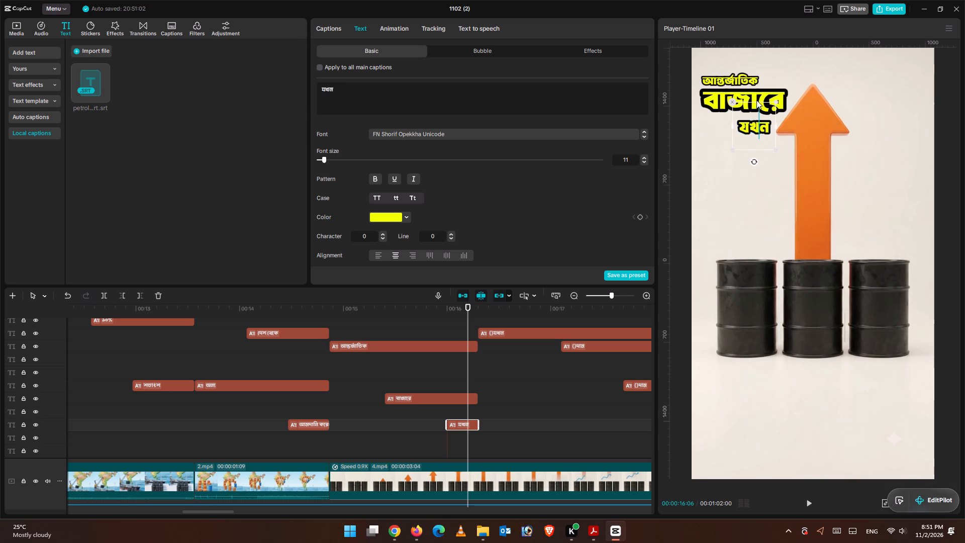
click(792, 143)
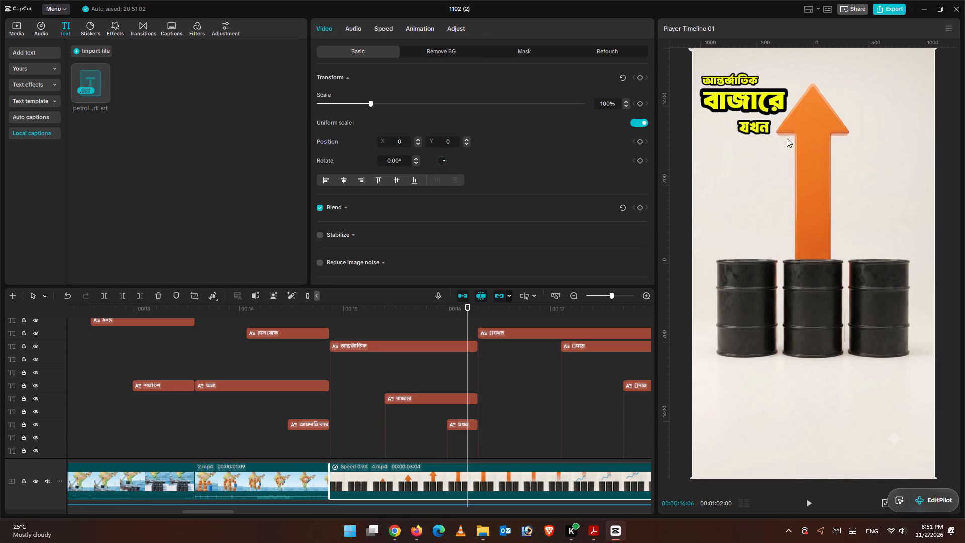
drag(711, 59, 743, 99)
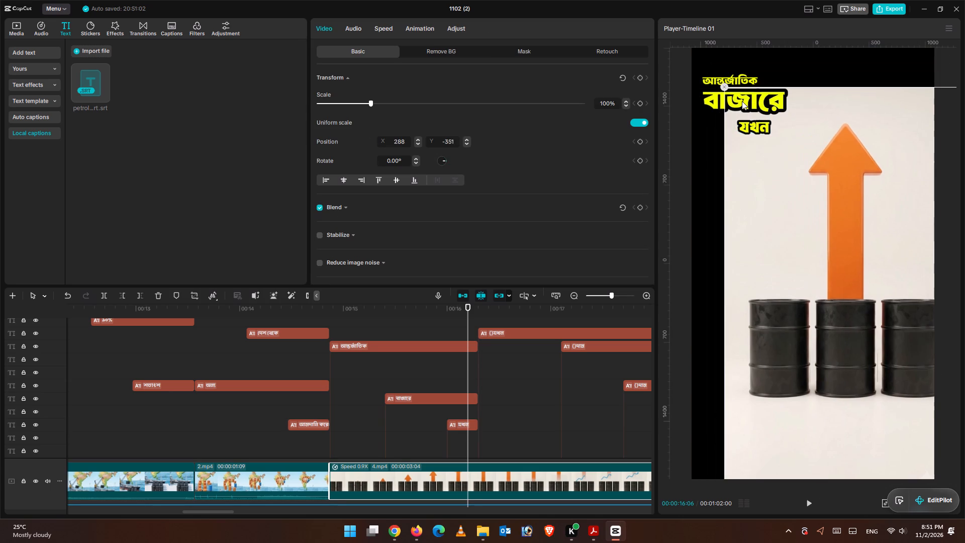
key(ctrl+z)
Set the stroke thickness to 13 for the আন্তর্জাতিক, বাজারে and যখন captions together.
drag(406, 325, 465, 443)
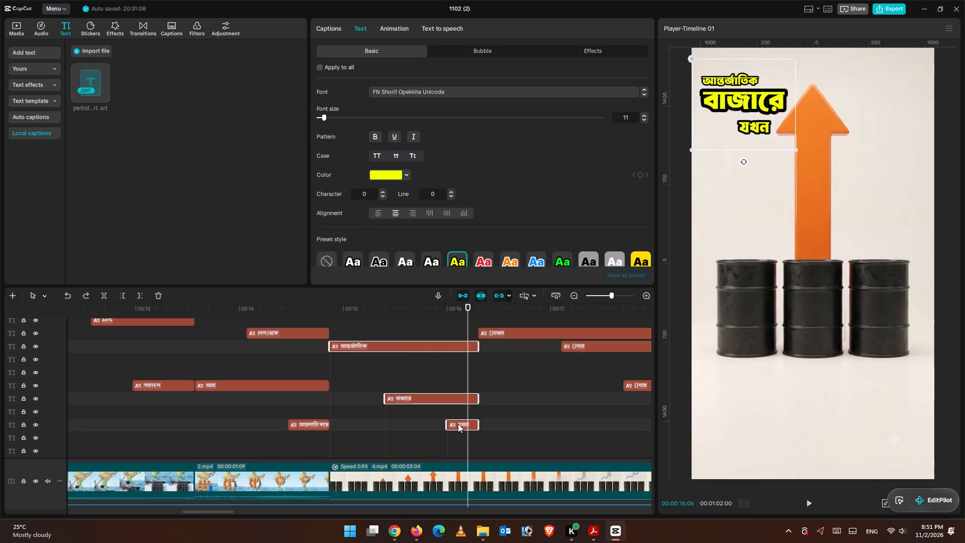
scroll(503, 228, down, 4)
scroll(505, 228, up, 1)
scroll(505, 228, down, 2)
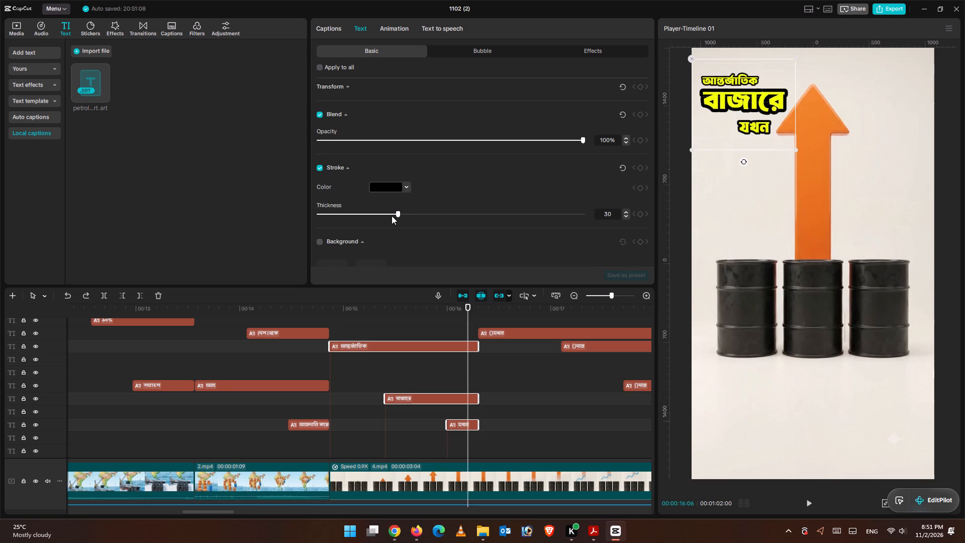
drag(392, 216, 352, 204)
click(464, 309)
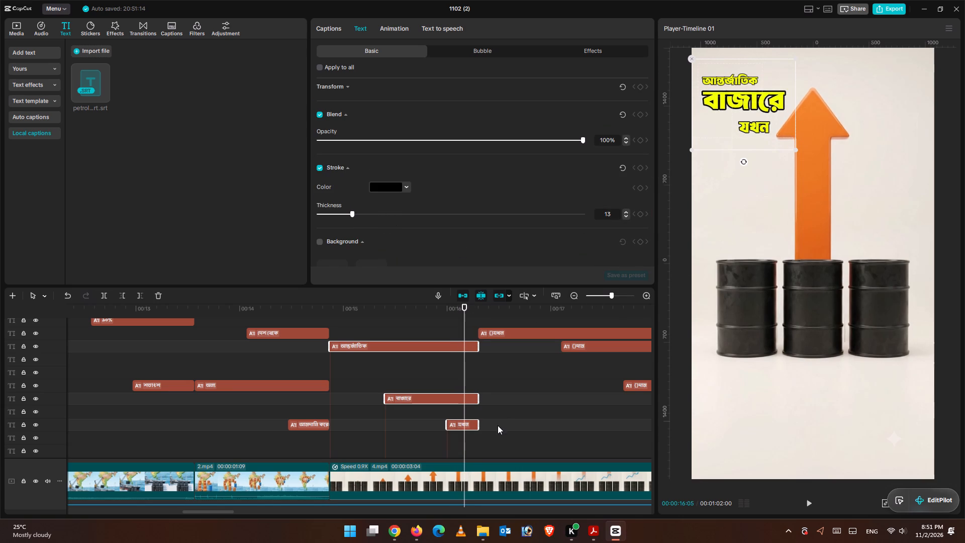
click(458, 375)
Nudge যখন up and right beneath বাজারে, and lower আন্তর্জাতিক slightly closer to বাজারে.
click(466, 425)
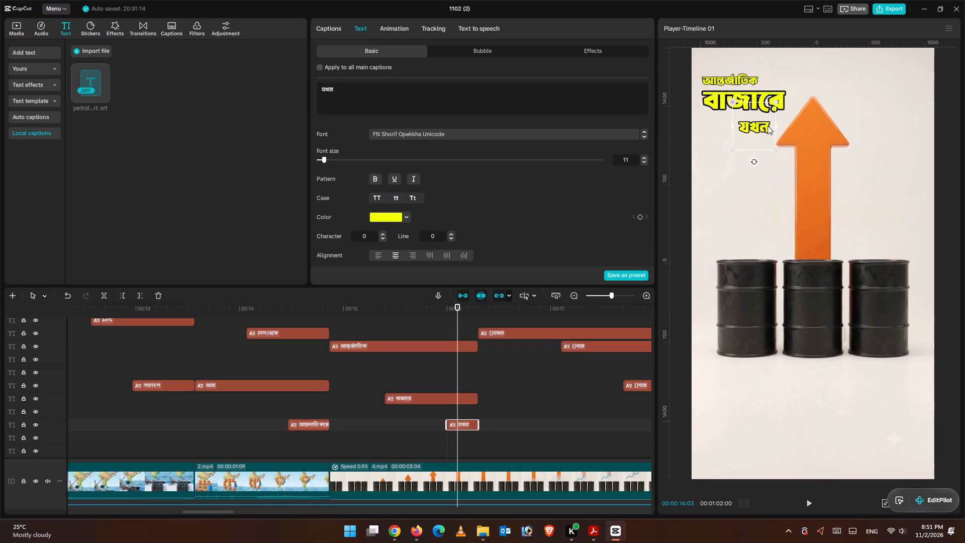
drag(756, 130, 762, 128)
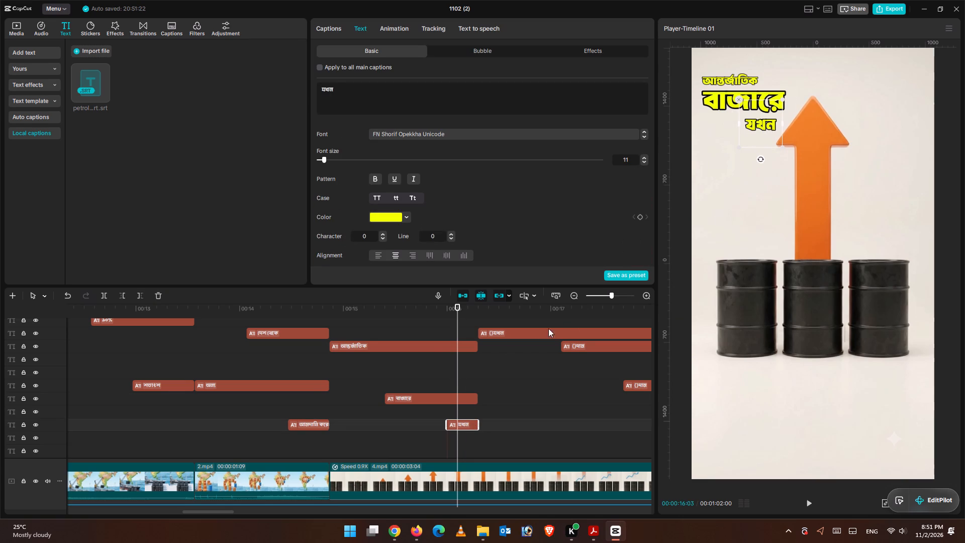
click(428, 344)
double_click(737, 80)
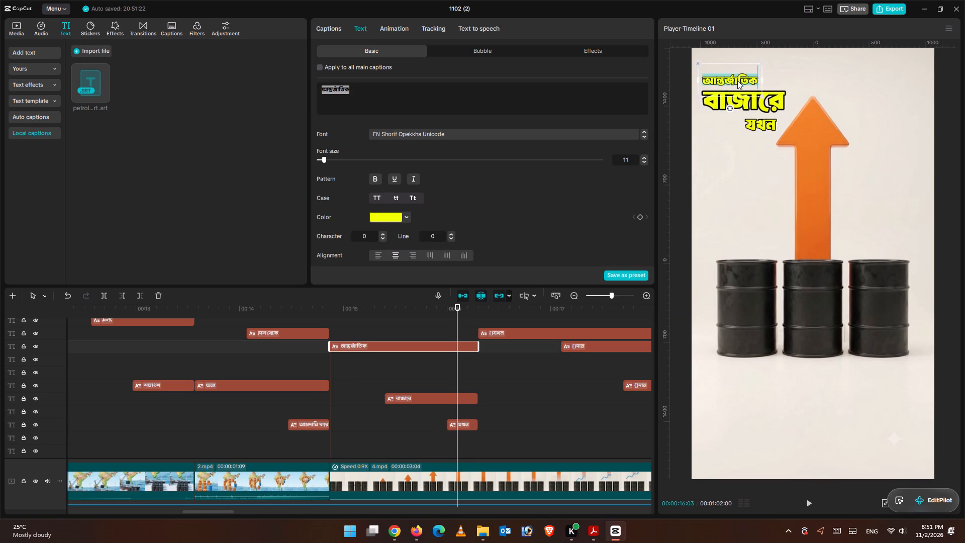
Tuck the যখন caption up under the right end of বাজারে and shrink it slightly.
click(763, 129)
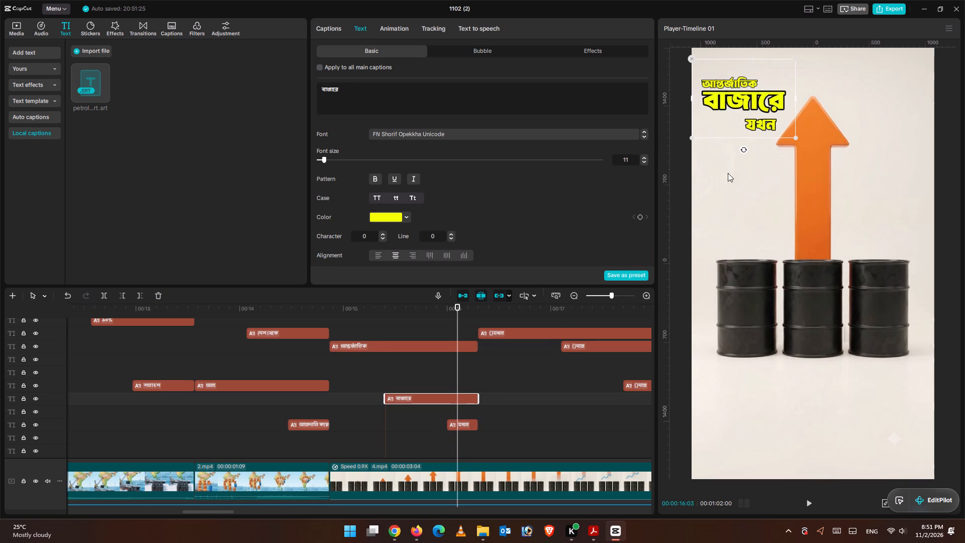
click(464, 428)
drag(755, 132, 758, 130)
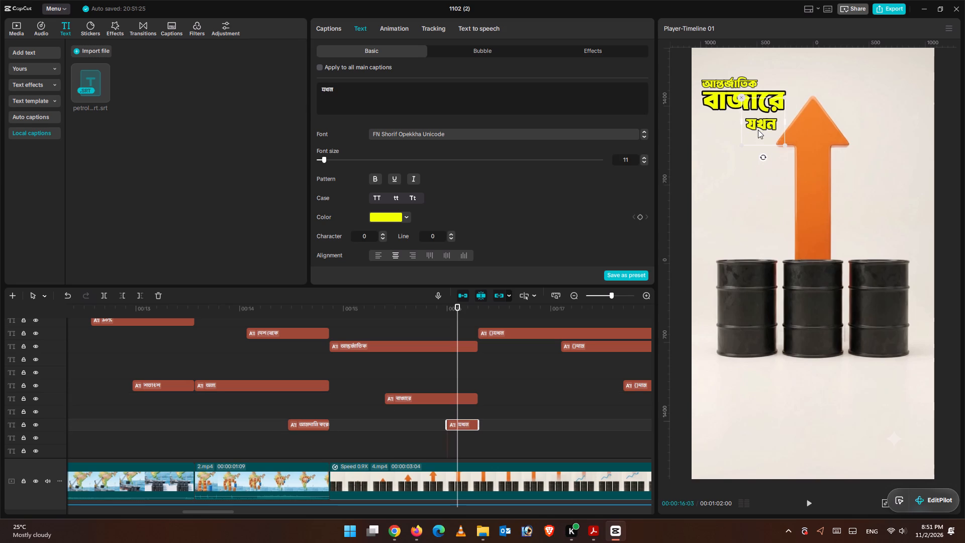
drag(758, 130, 762, 128)
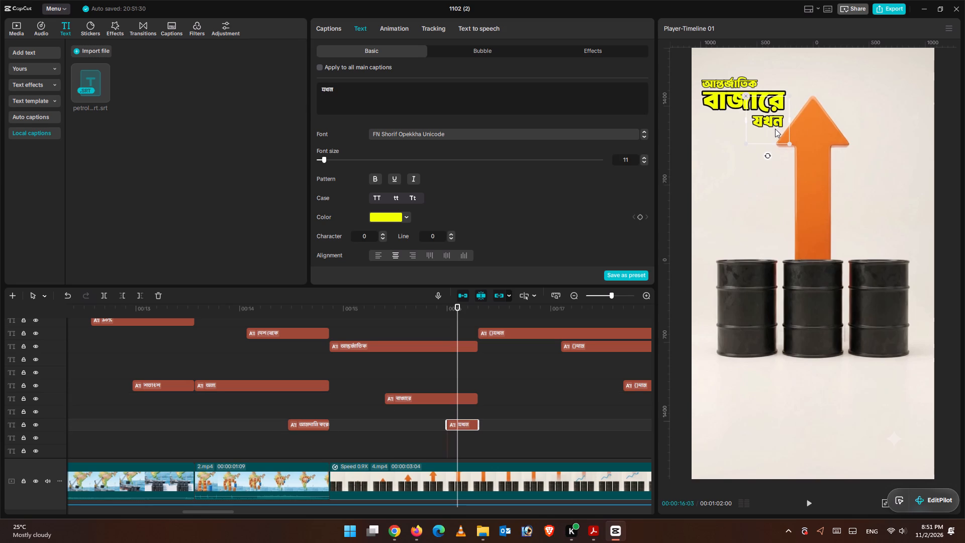
drag(788, 143, 787, 142)
drag(787, 142, 784, 138)
click(775, 126)
click(774, 122)
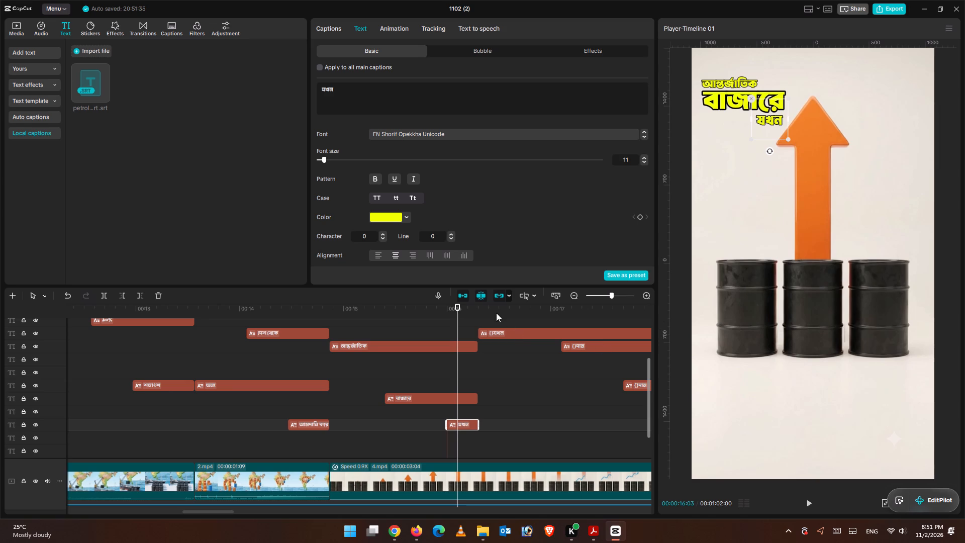
Play and scrub the video between about 00:00:16 and 00:00:17 to review where one caption group gives way to the next.
drag(456, 310, 477, 311)
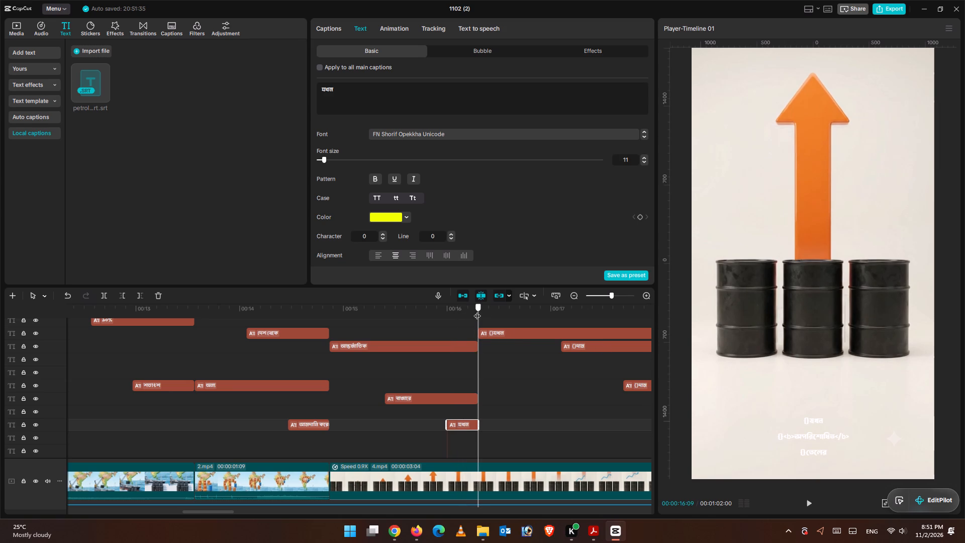
drag(477, 311, 484, 311)
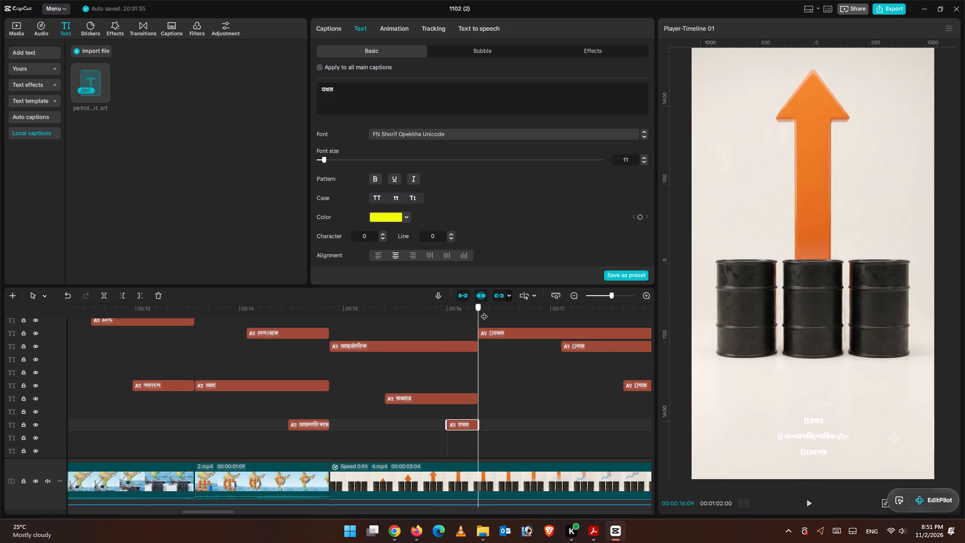
drag(484, 311, 509, 316)
drag(512, 309, 457, 307)
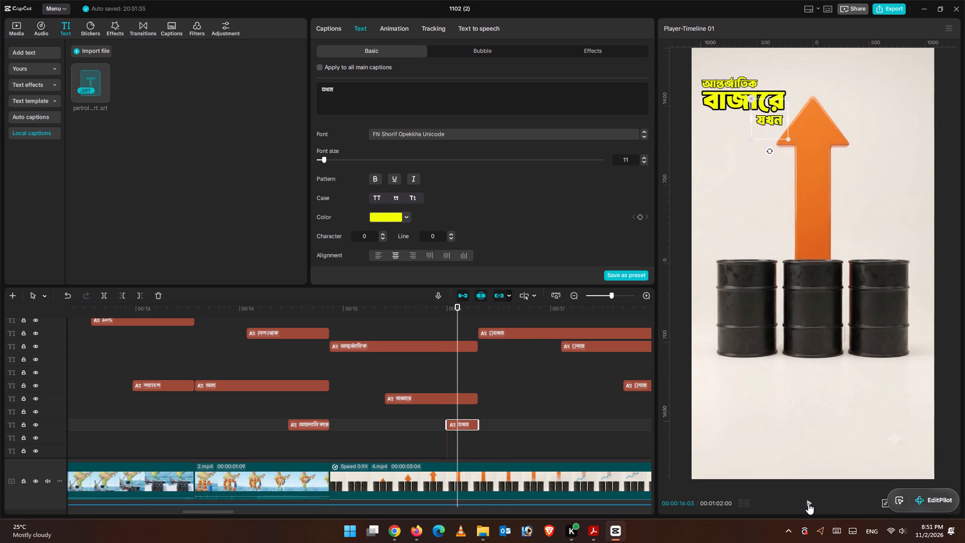
click(810, 504)
click(804, 506)
click(804, 506)
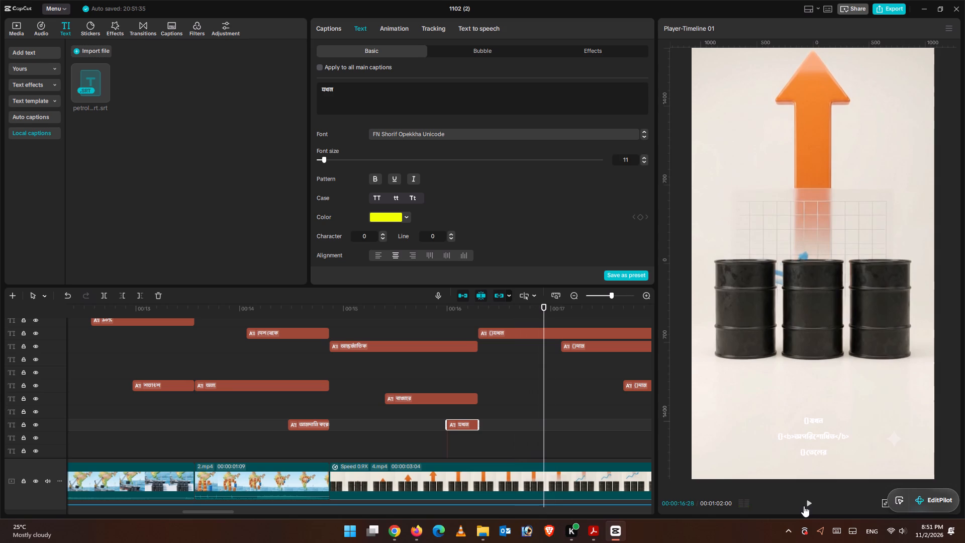
click(803, 507)
drag(600, 317, 576, 318)
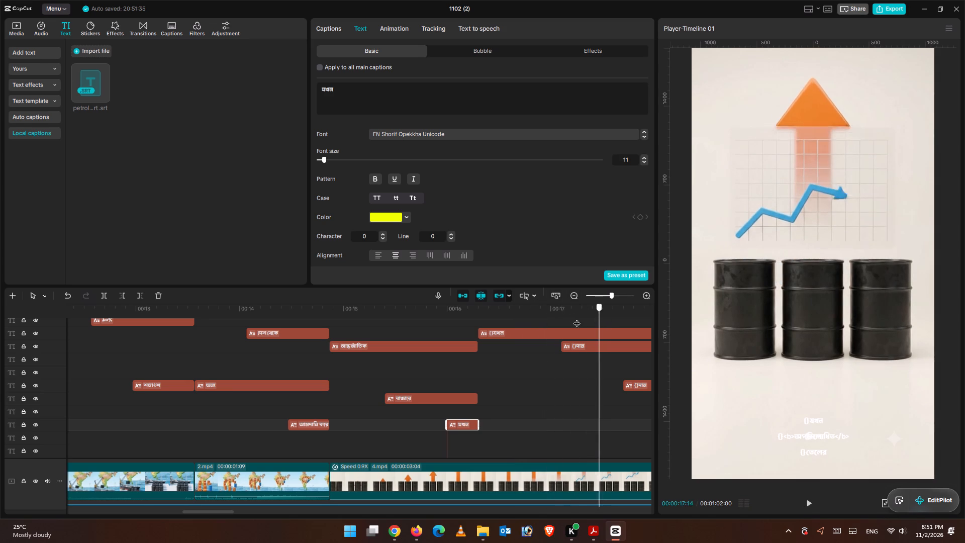
drag(576, 318, 561, 319)
In the caption starting at 00:00:16:09, delete the যখন line plus the stray brackets and <b> tag before অপরিশোধিত.
click(557, 332)
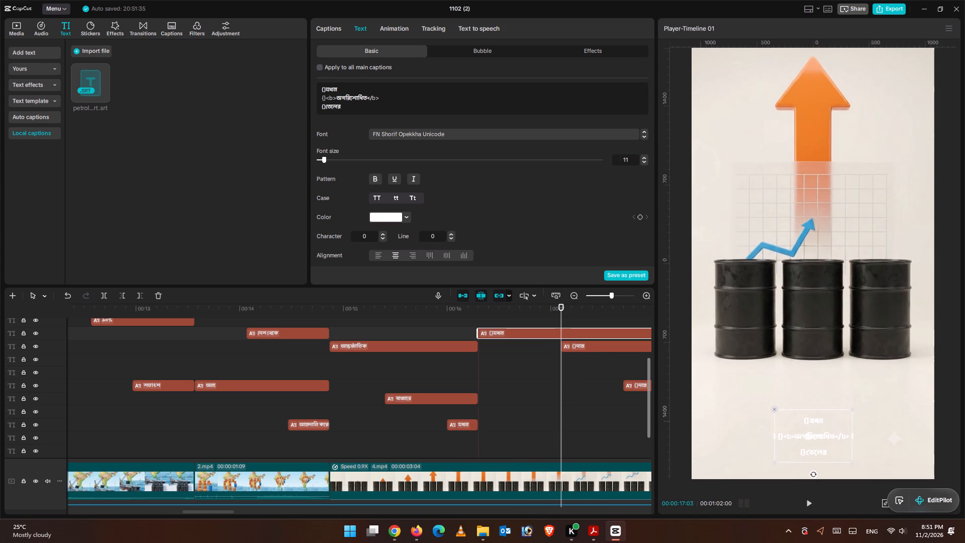
click(340, 101)
click(340, 99)
key(Left)
key(BackSpace)
key(BackSpace)
key(BackSpace)
key(BackSpace)
key(BackSpace)
key(BackSpace)
key(BackSpace)
key(BackSpace)
key(BackSpace)
key(BackSpace)
key(BackSpace)
key(BackSpace)
key(BackSpace)
key(BackSpace)
key(BackSpace)
key(BackSpace)
key(BackSpace)
key(BackSpace)
key(BackSpace)
key(BackSpace)
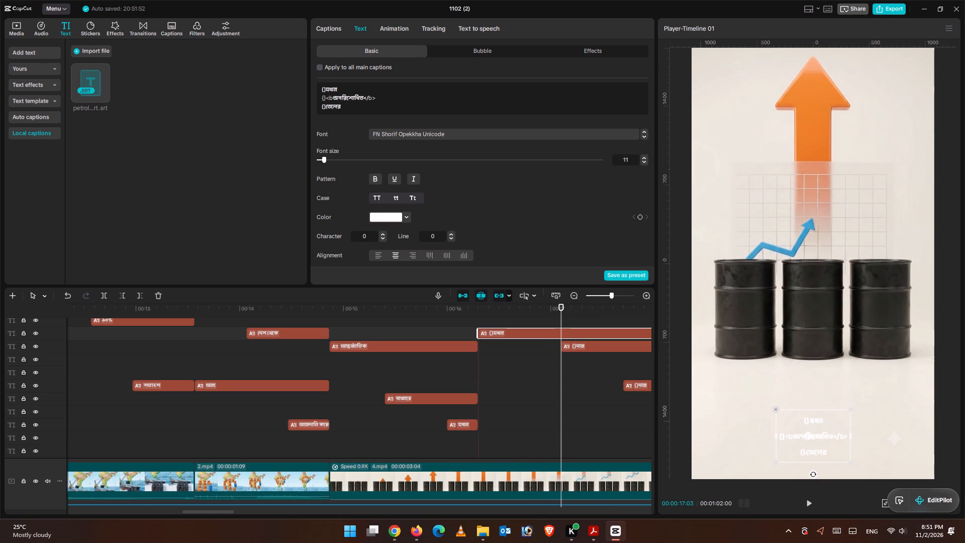
Delete the closing </b> tag after অপরিশোধিত in the same caption.
click(381, 91)
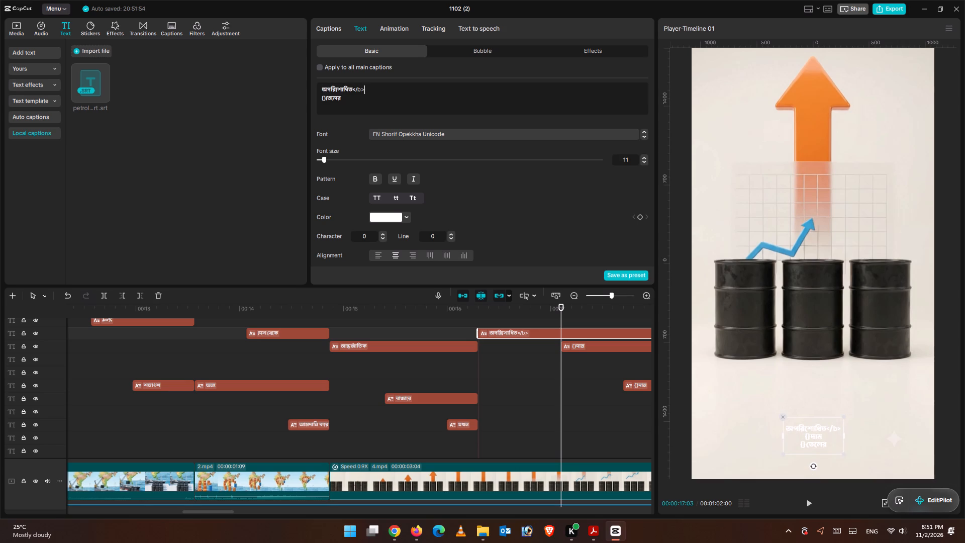
key(BackSpace)
key(BackSpace)
key(BackSpace)
key(BackSpace)
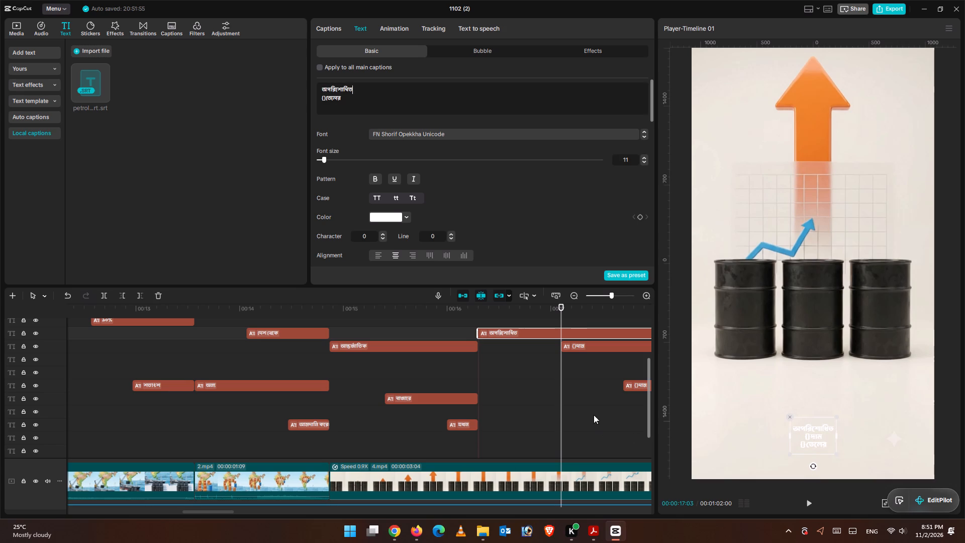
Move the two-line অপরিশোধিত caption from the bottom of the frame to the left of the orange arrow, below its head.
drag(562, 312, 555, 307)
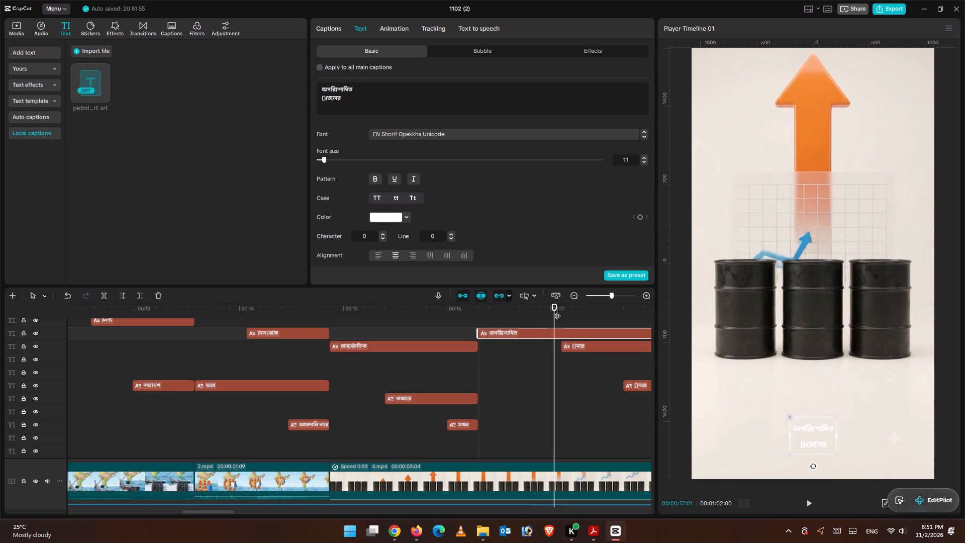
drag(806, 432, 744, 154)
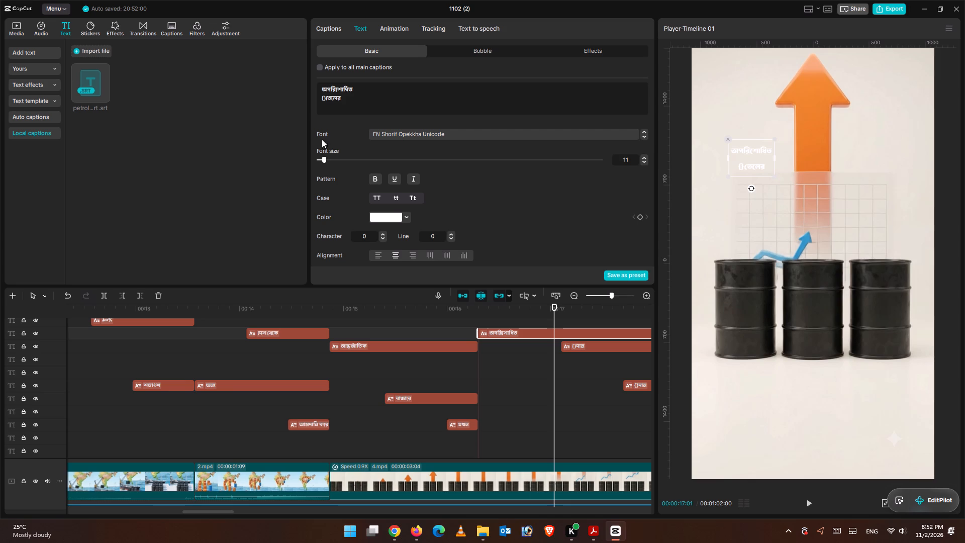
Remove the stray brackets before তেলের in the second line of the অপরিশোধিত caption.
drag(349, 100, 317, 100)
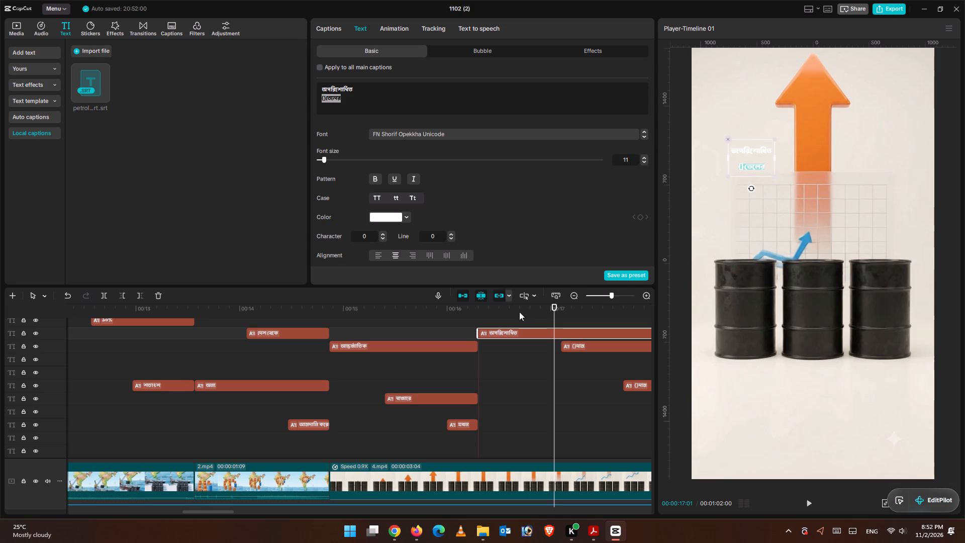
click(574, 348)
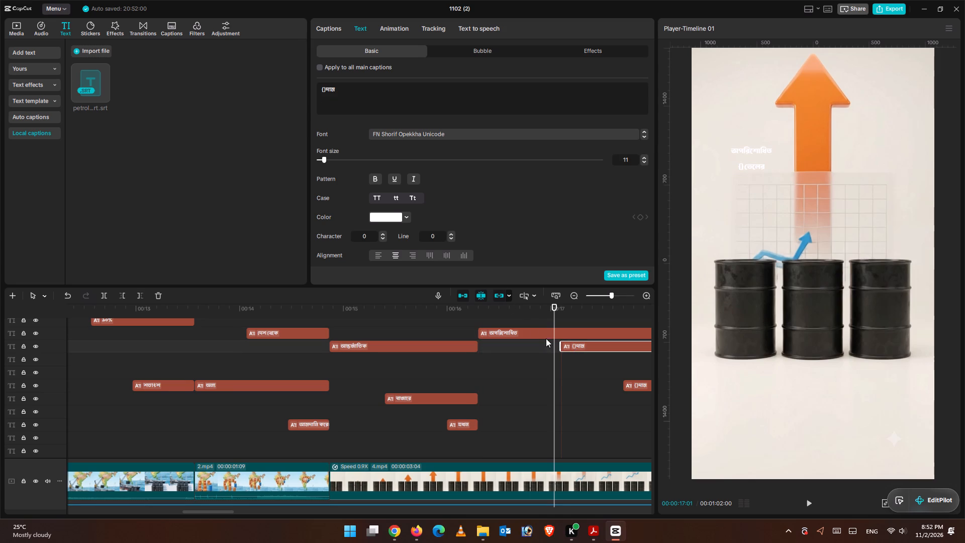
click(532, 326)
click(529, 331)
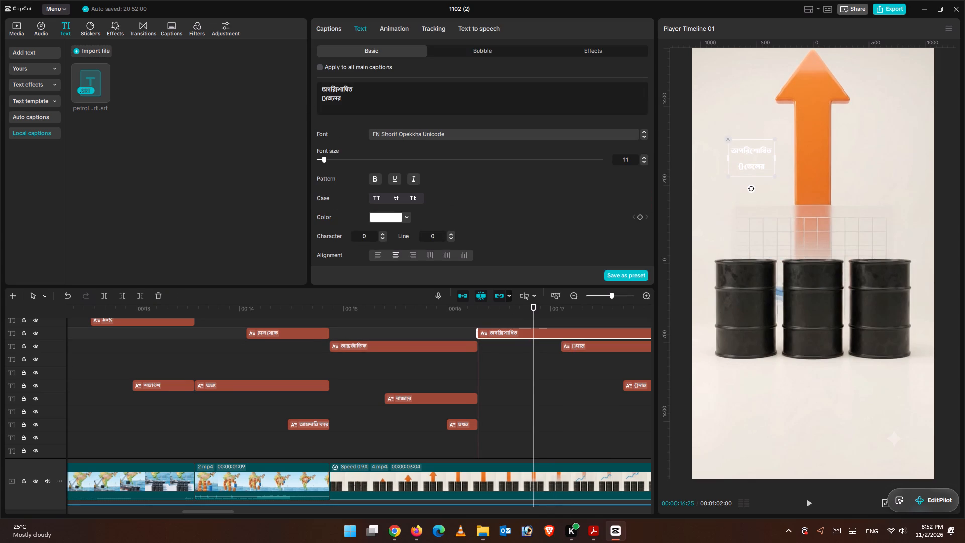
click(324, 100)
key(Right)
key(BackSpace)
key(BackSpace)
Cut the word তেলের out of the caption starting at 00:00:16:09, leaving only অপরিশোধিত on a single line.
key(BackSpace)
key(space)
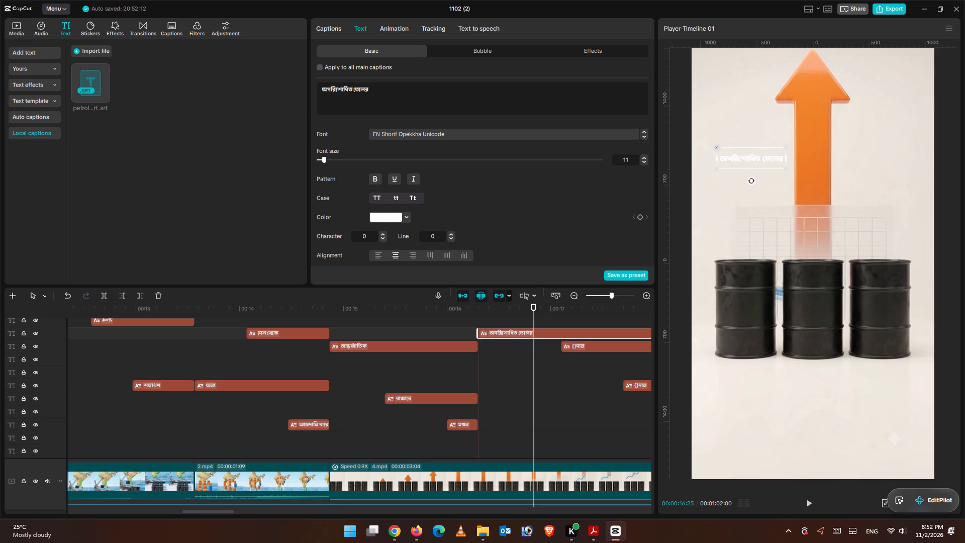
drag(356, 89, 371, 91)
right_click(367, 91)
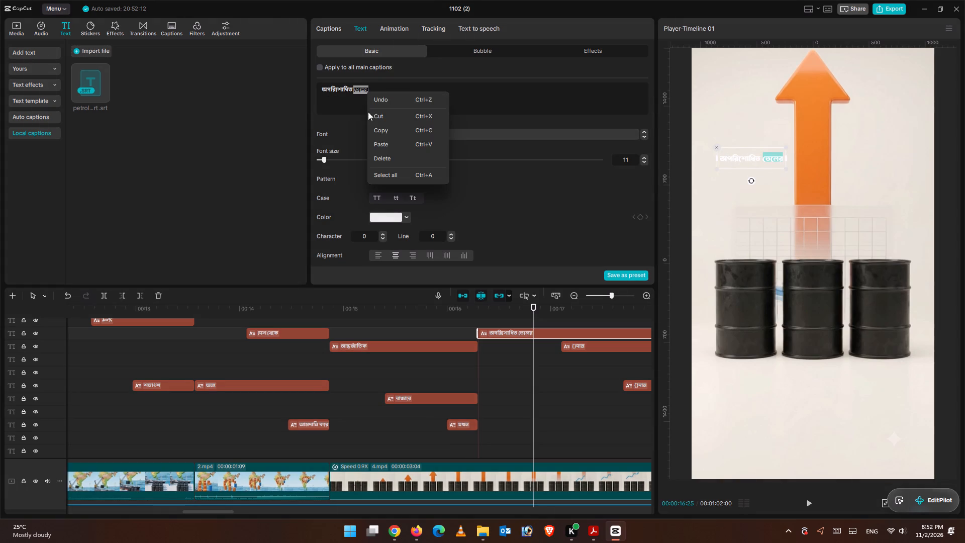
click(379, 118)
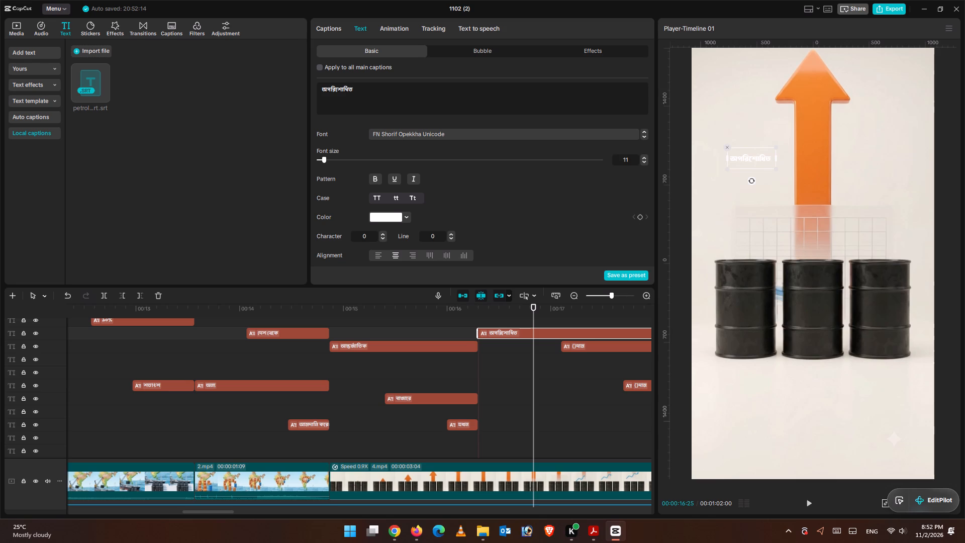
key(BackSpace)
In the দাম caption starting just after 00:00:17, replace the stray brackets with the cut word তেলের so it reads তেলের দাম.
click(581, 350)
click(328, 92)
key(BackSpace)
key(BackSpace)
key(BackSpace)
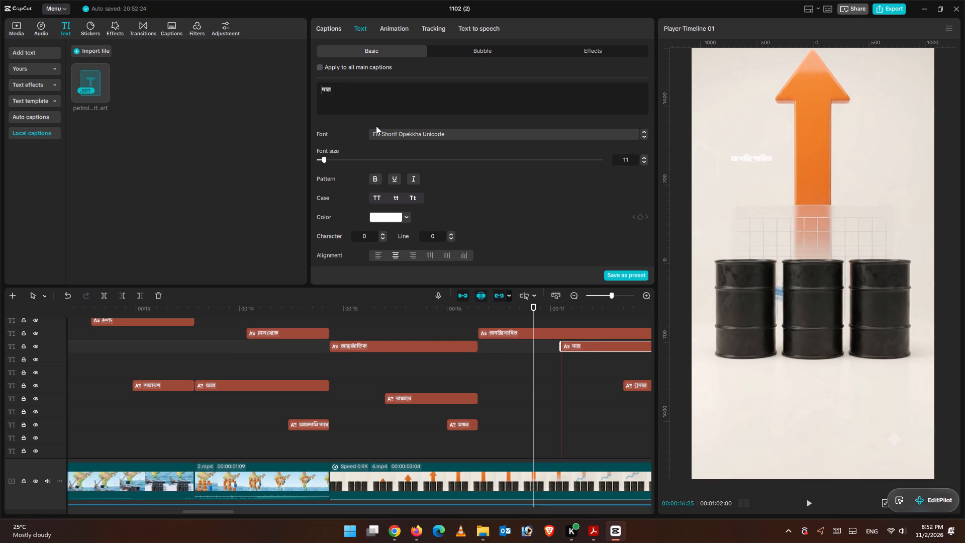
key(ctrl+v)
key(space)
In the short two-line দাম caption ending near 00:00:18, delete the brackets and <b> tag before বাড়ে and join both words with a space.
drag(531, 309, 615, 328)
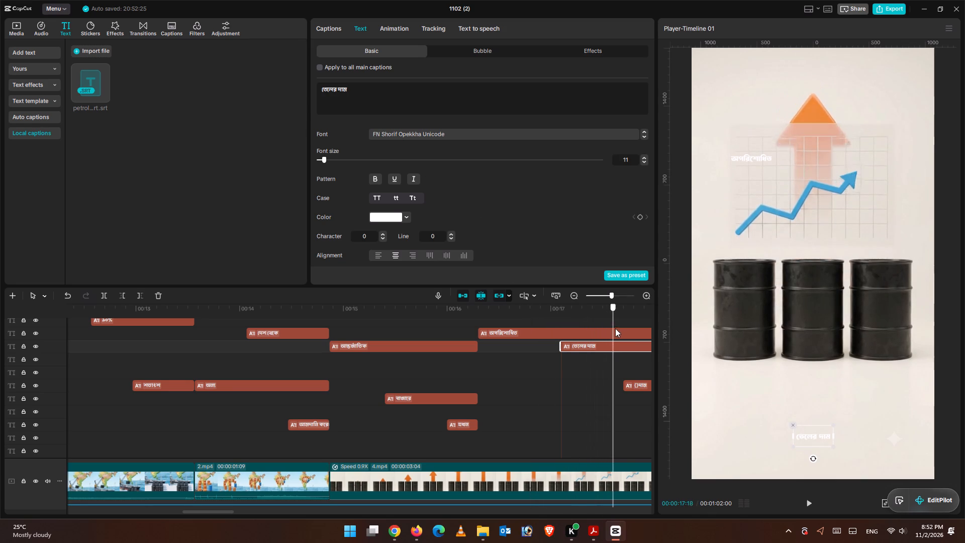
drag(615, 328, 614, 343)
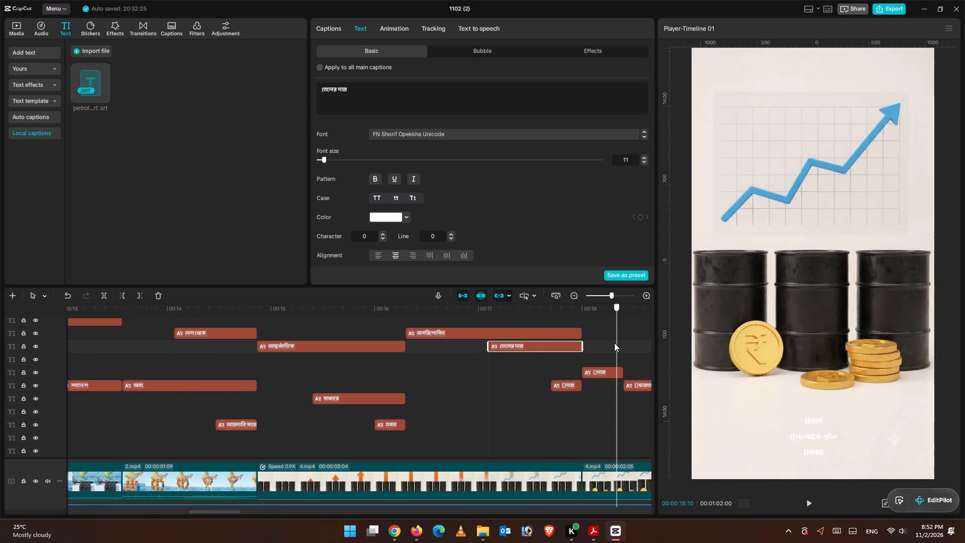
drag(614, 343, 560, 366)
click(567, 386)
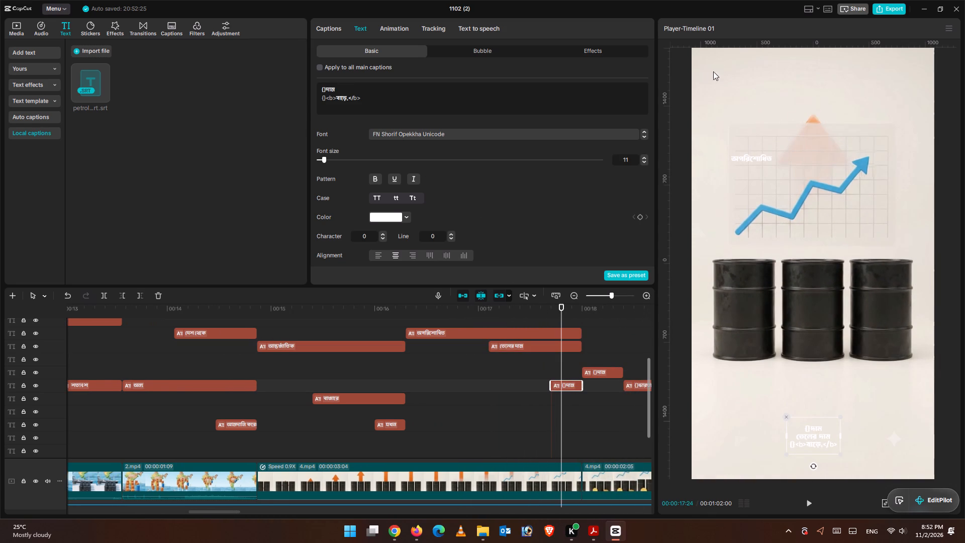
click(324, 88)
key(Left)
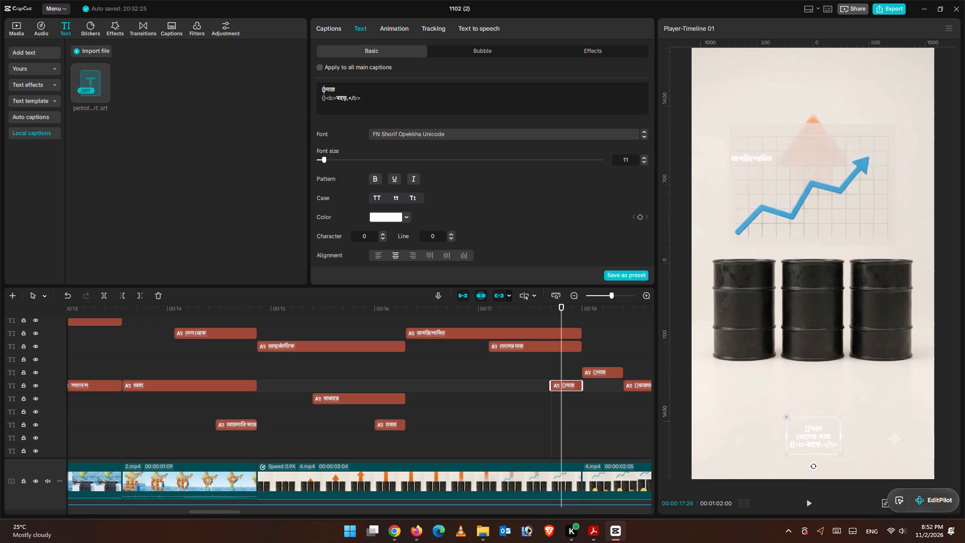
key(BackSpace)
key(BackSpace)
key(BackSpace)
click(337, 101)
key(BackSpace)
key(BackSpace)
key(BackSpace)
key(BackSpace)
key(BackSpace)
key(BackSpace)
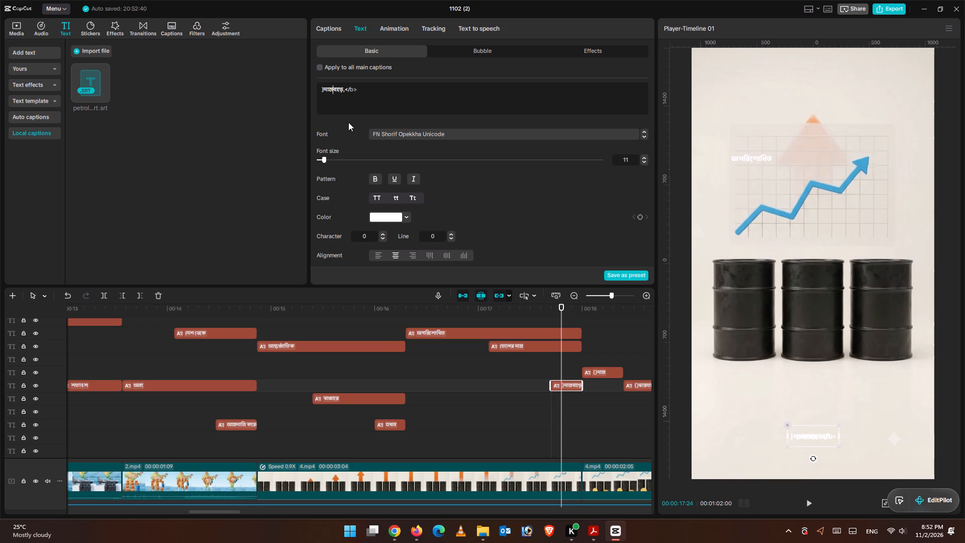
key(space)
Delete the comma and closing </b> tag after বাড়ে and the leftover bracket before দাম so the caption reads দাম বাড়ে.
drag(348, 90, 432, 79)
click(366, 92)
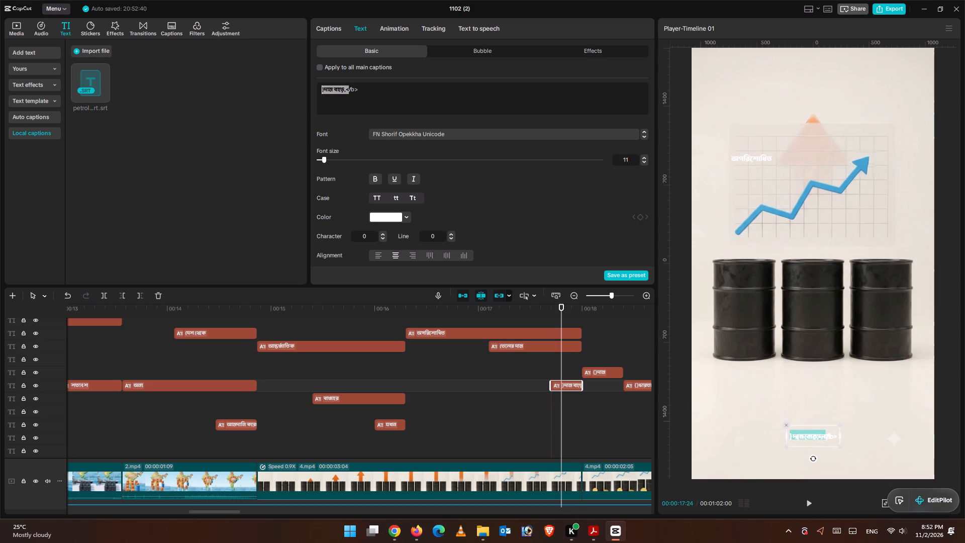
key(BackSpace)
key(BackSpace)
key(BackSpace)
key(BackSpace)
key(BackSpace)
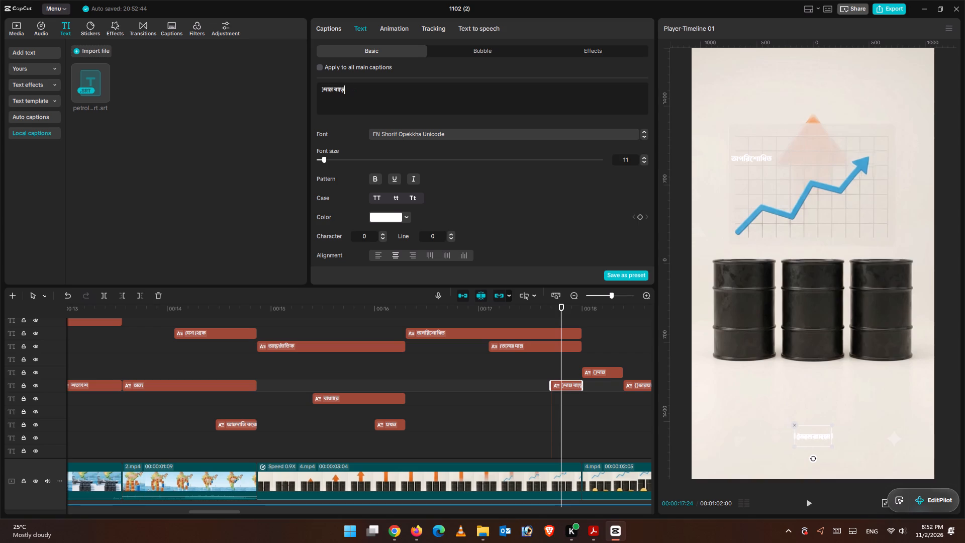
click(325, 93)
key(BackSpace)
Enlarge the অপরিশোধিত caption and move it up to the upper-left edge of the blue chart.
click(489, 318)
drag(488, 314, 518, 320)
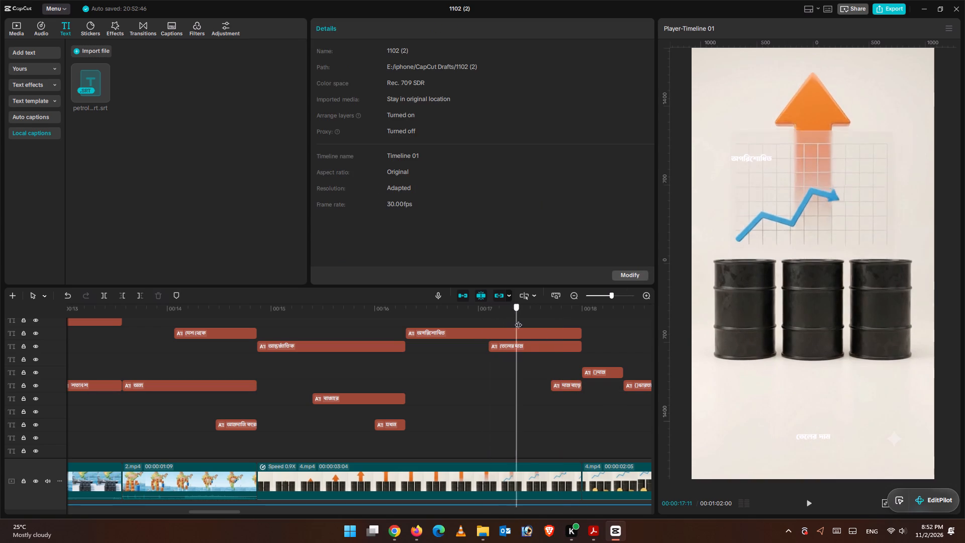
drag(518, 320, 577, 335)
click(559, 337)
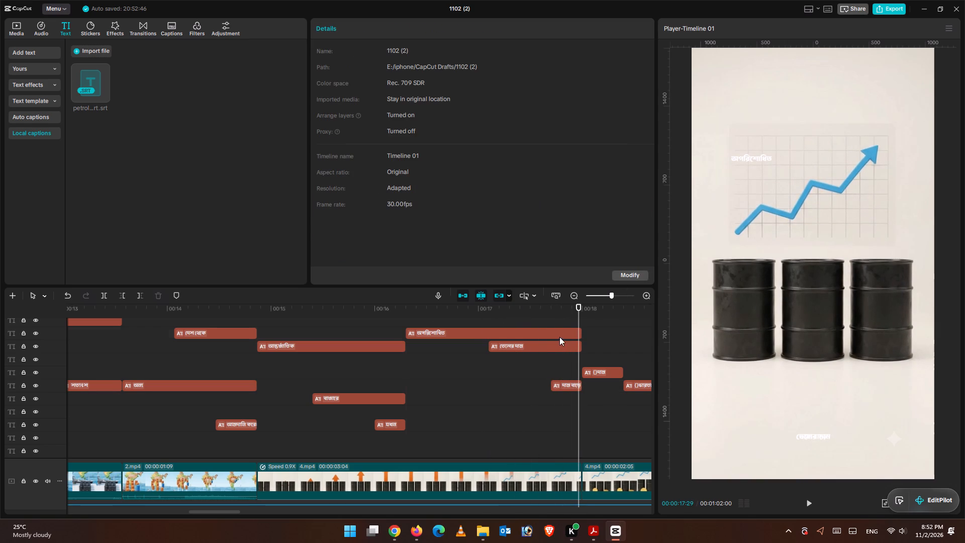
click(770, 168)
drag(776, 171, 803, 199)
drag(767, 161, 773, 129)
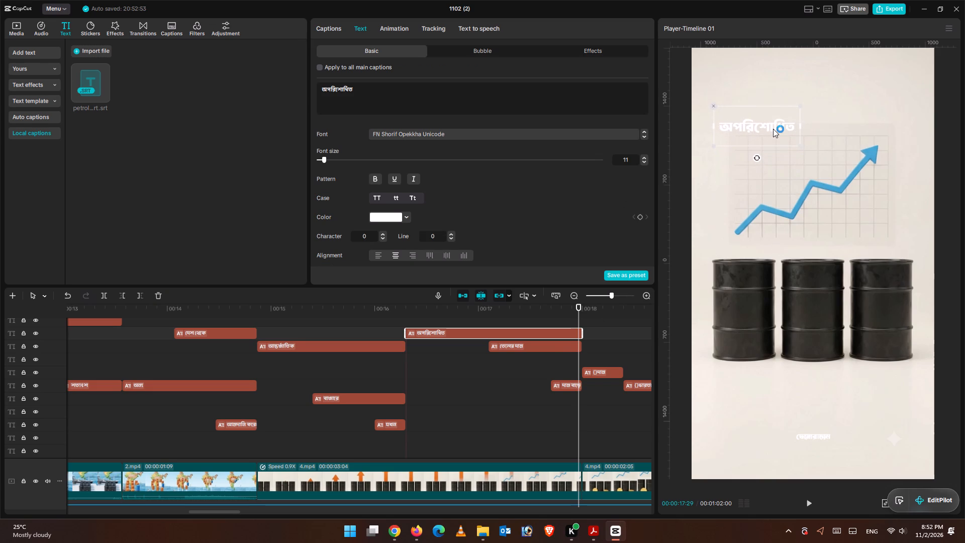
drag(773, 129, 773, 130)
Move the তেলের দাম caption from the bottom of the frame to directly beneath অপরিশোধিত and enlarge it slightly.
click(534, 346)
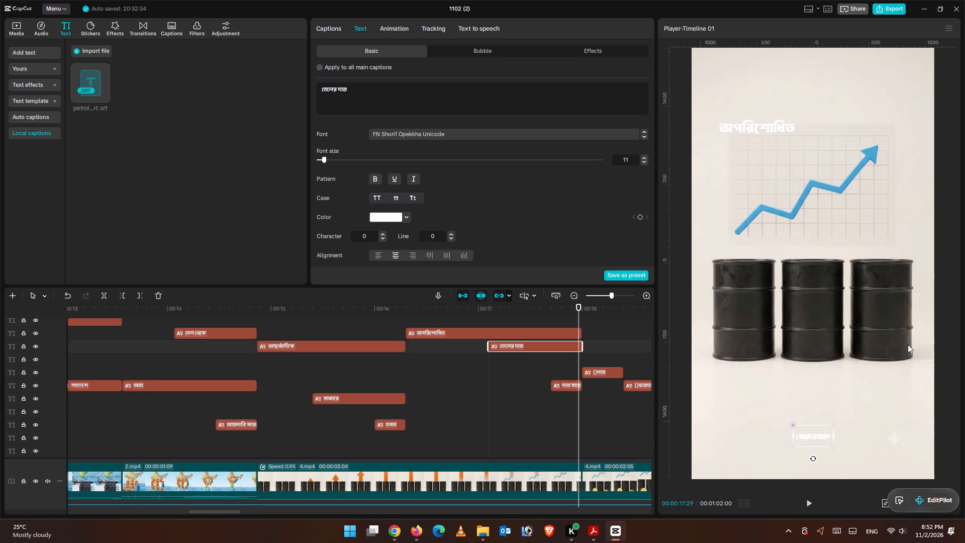
drag(826, 428, 784, 134)
drag(792, 154, 805, 162)
drag(782, 144, 796, 144)
click(774, 144)
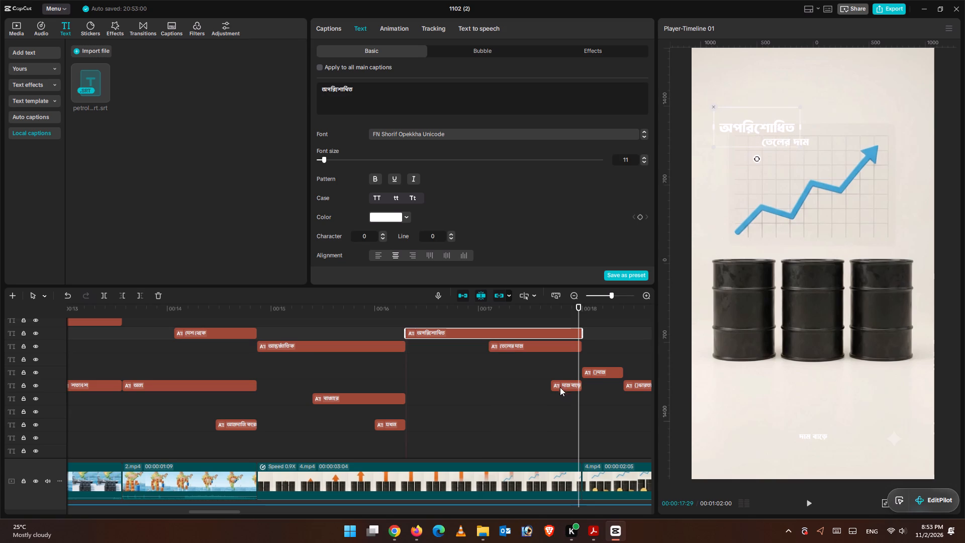
Move the দাম বাড়ে caption from the bottom of the frame to beneath তেলের দাম and enlarge it, stepped slightly to the right.
click(567, 386)
drag(809, 439, 791, 168)
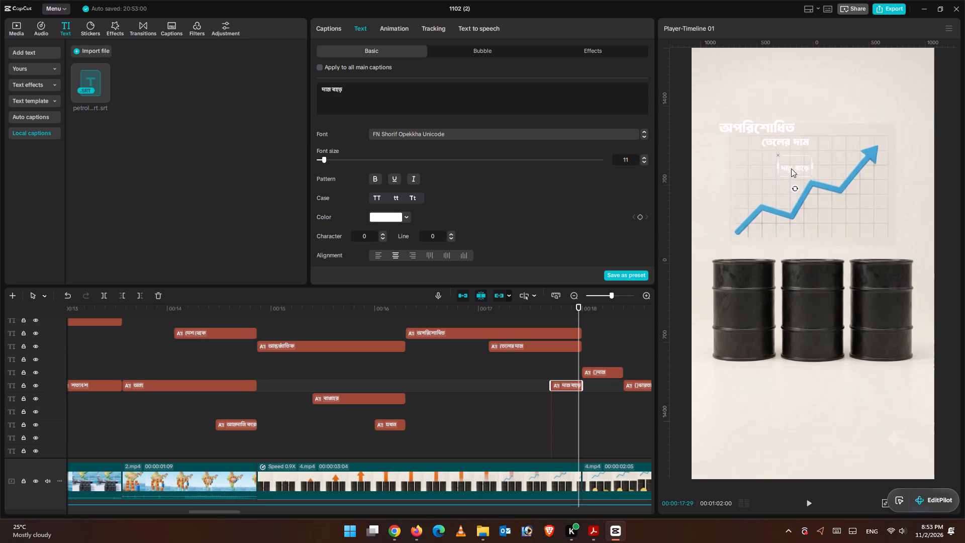
drag(791, 168, 791, 167)
drag(809, 174, 824, 188)
drag(804, 169, 810, 159)
Nudge the অপরিশোধিত caption slightly right, closer above the তেলের দাম line.
click(799, 137)
click(807, 119)
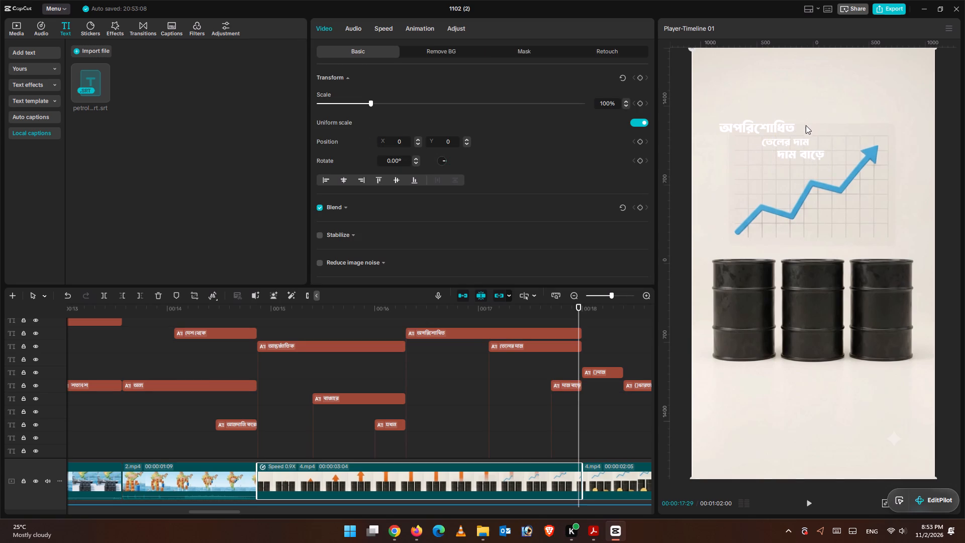
click(533, 331)
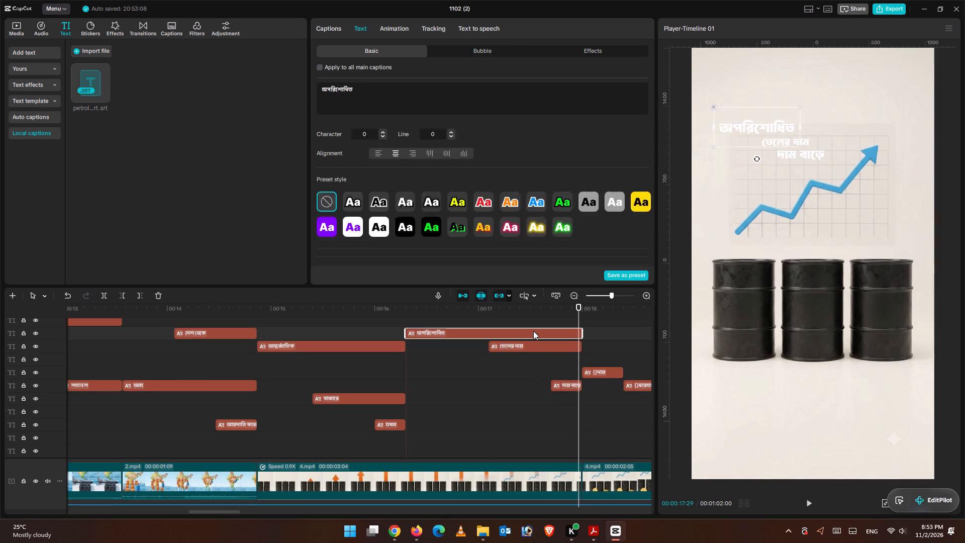
drag(752, 125, 764, 127)
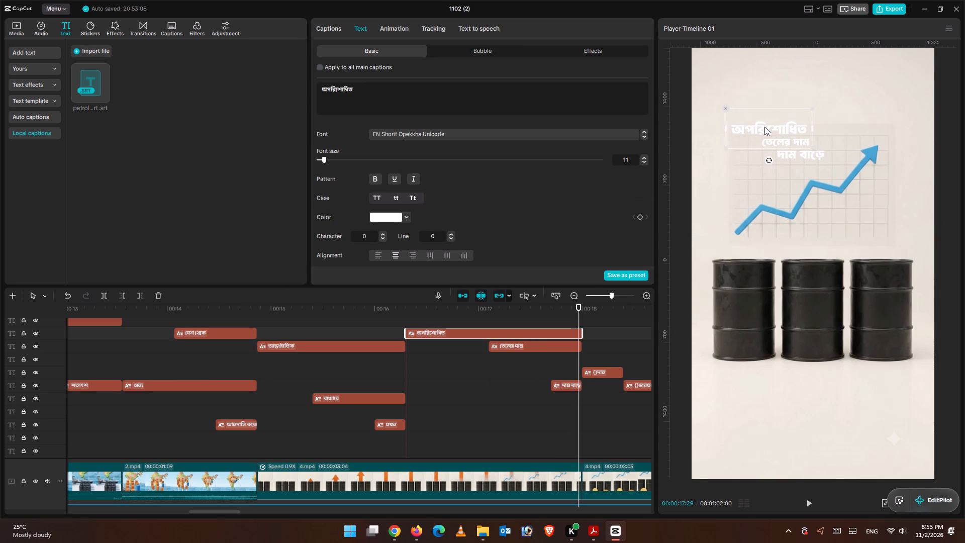
drag(764, 127, 761, 129)
click(766, 131)
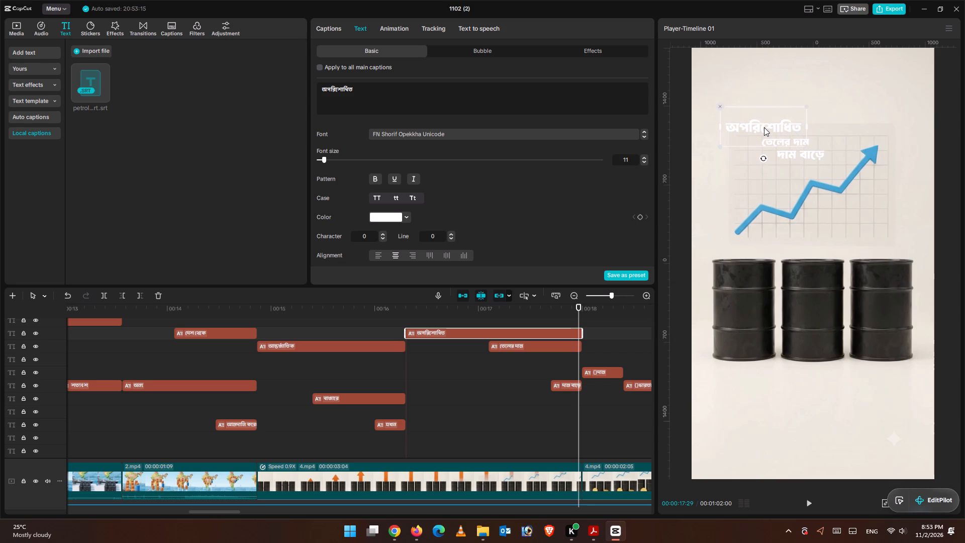
click(775, 201)
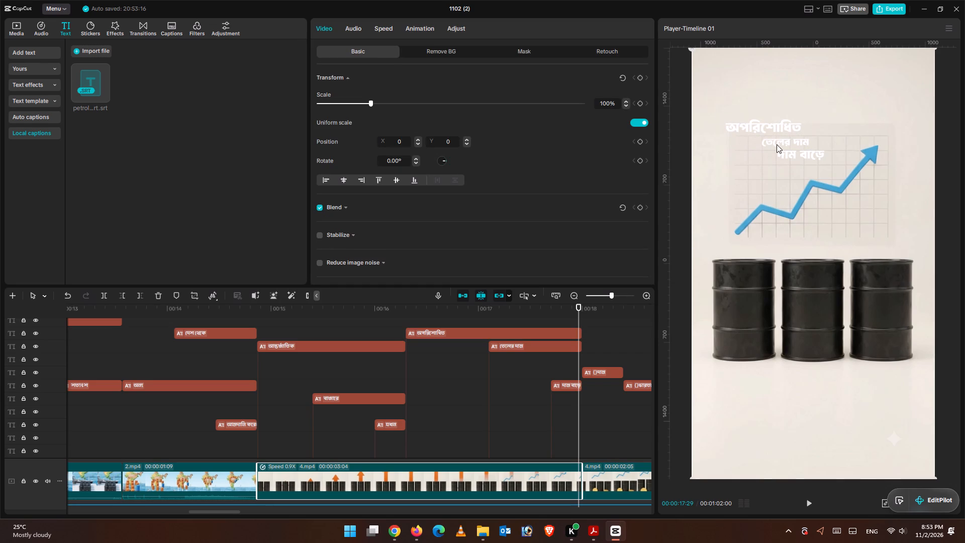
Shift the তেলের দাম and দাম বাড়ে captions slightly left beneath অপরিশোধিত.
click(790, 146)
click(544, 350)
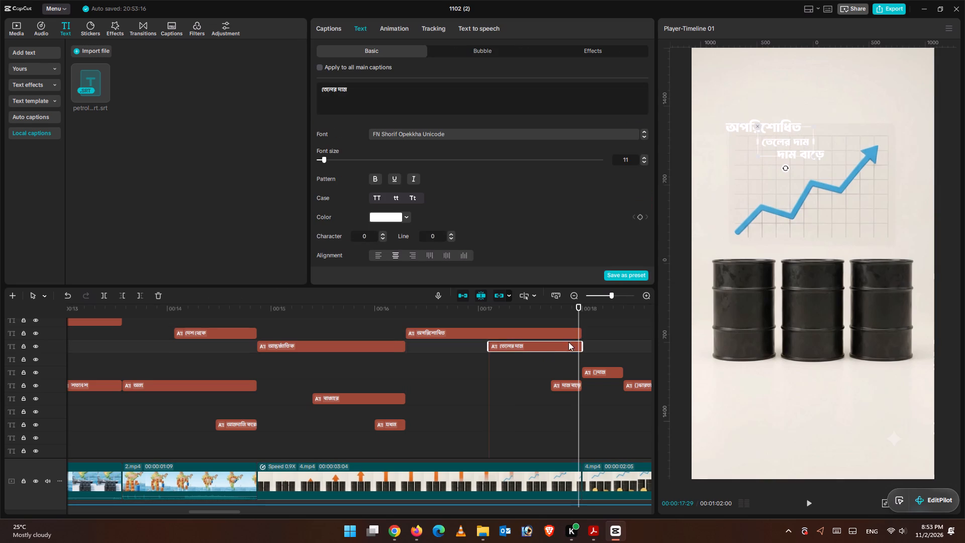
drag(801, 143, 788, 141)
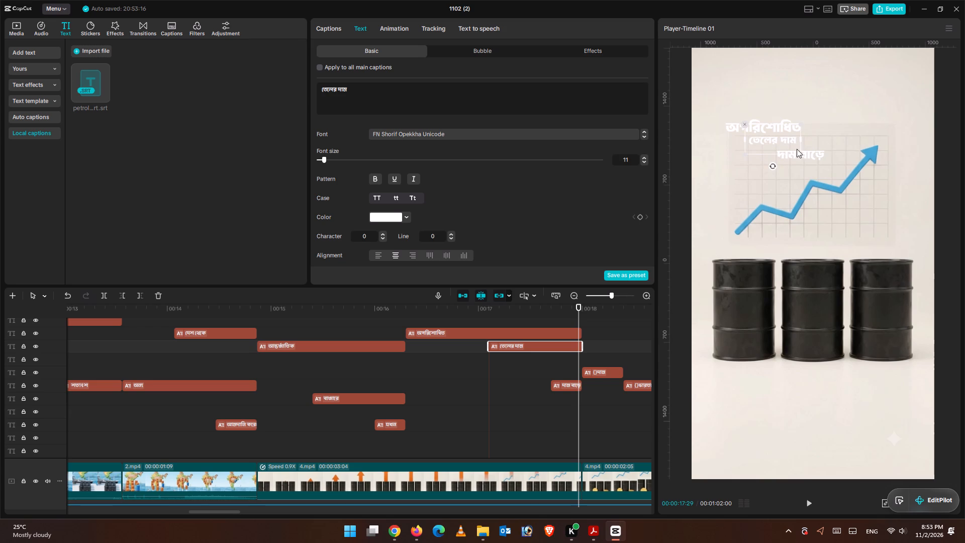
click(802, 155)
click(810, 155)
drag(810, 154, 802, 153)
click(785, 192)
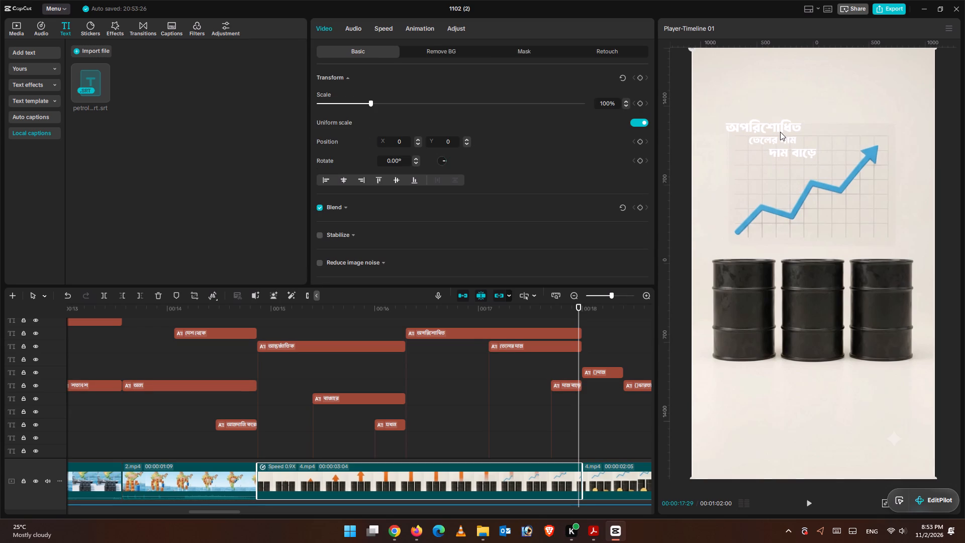
Enlarge the অপরিশোধিত caption further so it stands out as the largest of the three lines.
click(780, 131)
click(777, 128)
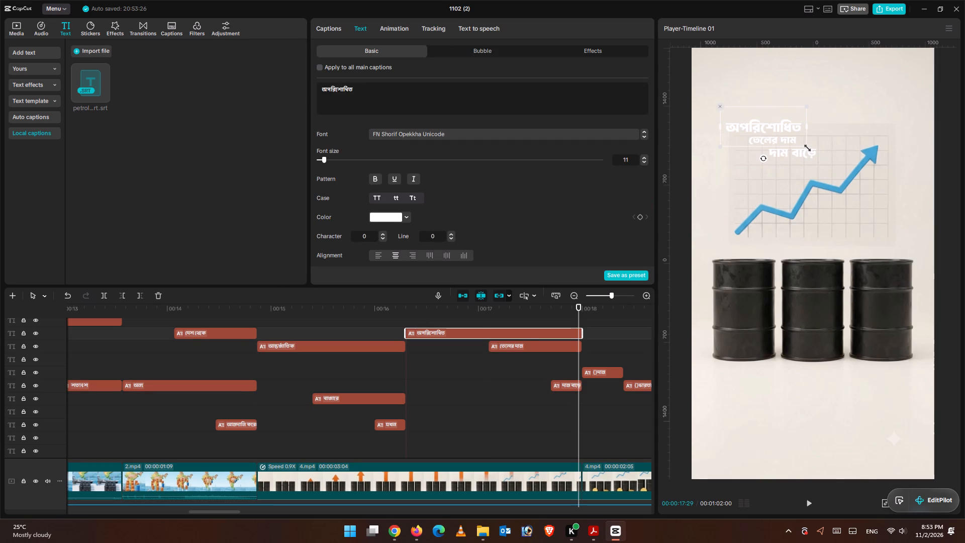
drag(805, 146, 824, 153)
click(777, 145)
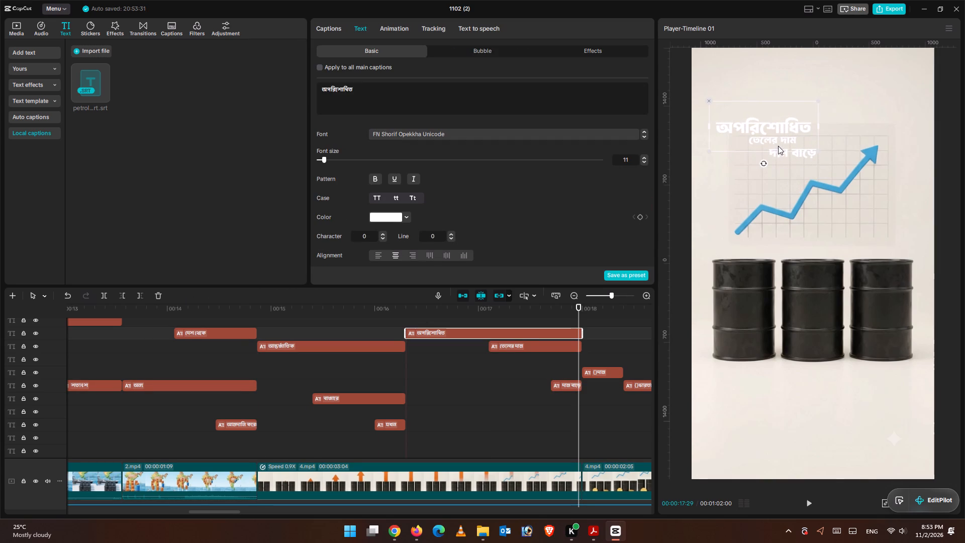
Shift the তেলের দাম and দাম বাড়ে captions slightly right beneath the enlarged অপরিশোধিত line.
click(524, 343)
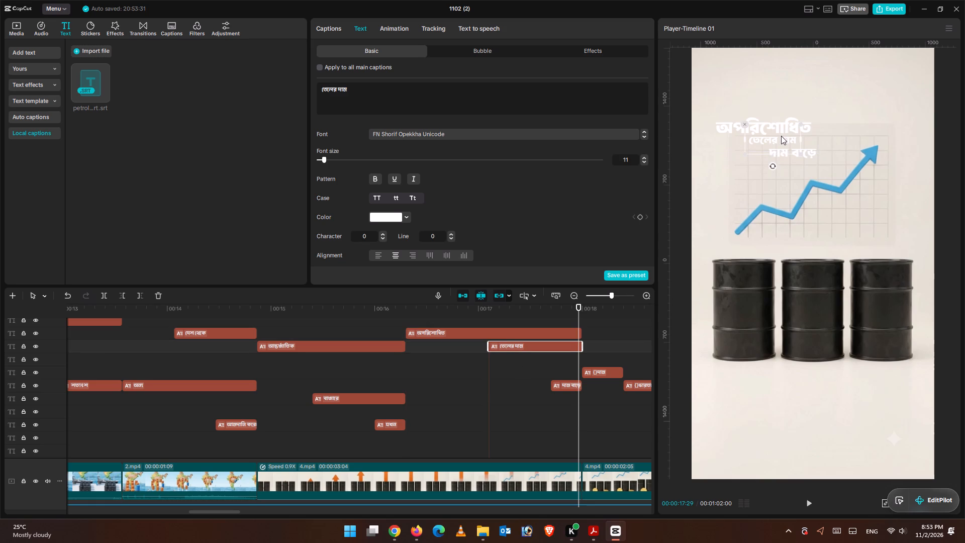
drag(784, 139, 796, 140)
click(801, 158)
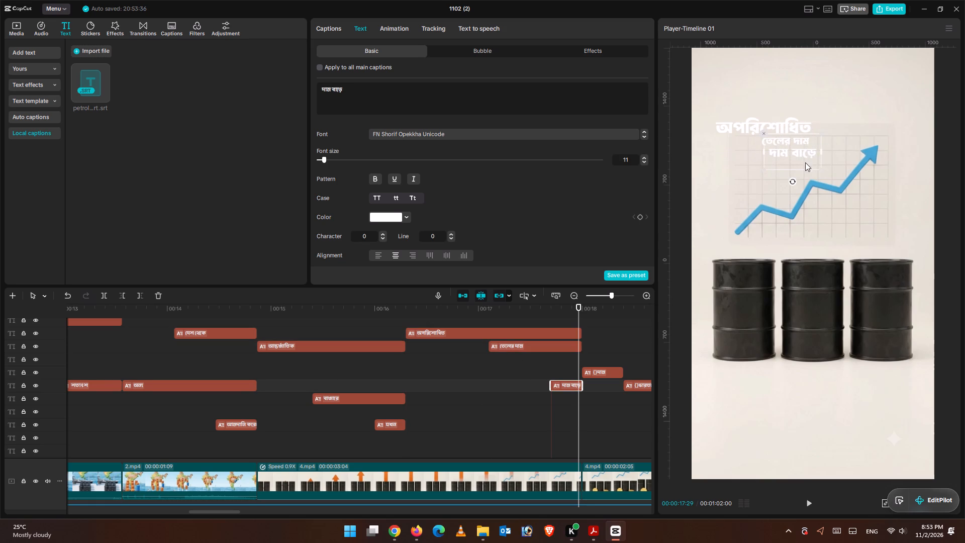
drag(802, 156, 812, 157)
click(802, 144)
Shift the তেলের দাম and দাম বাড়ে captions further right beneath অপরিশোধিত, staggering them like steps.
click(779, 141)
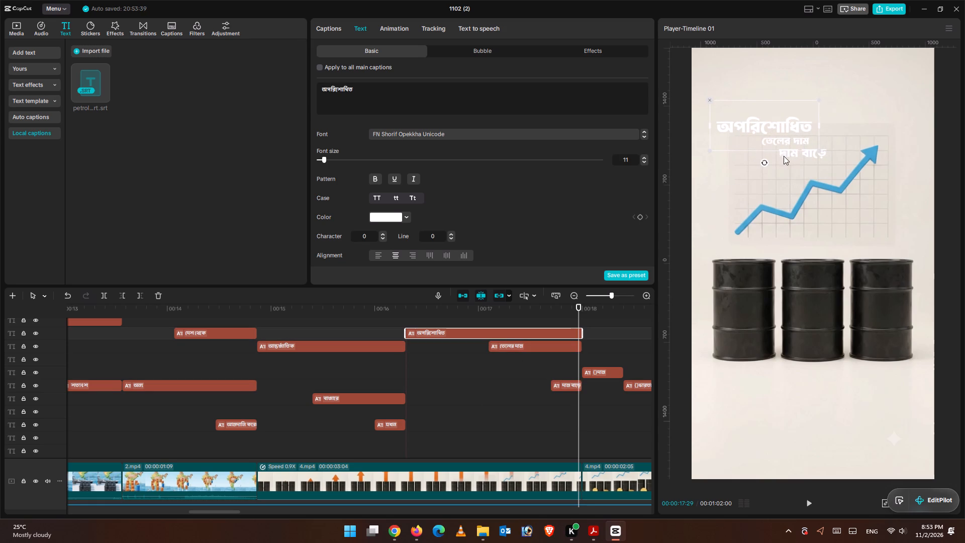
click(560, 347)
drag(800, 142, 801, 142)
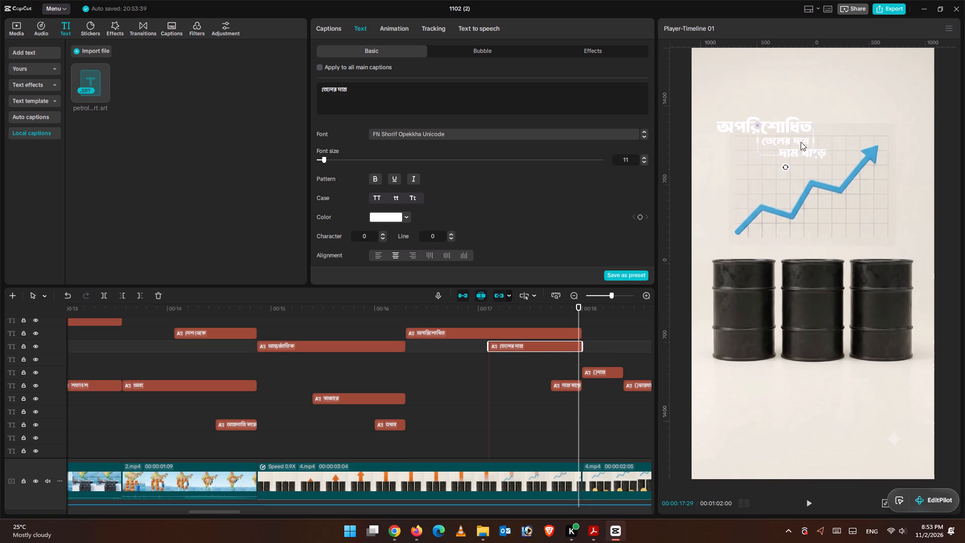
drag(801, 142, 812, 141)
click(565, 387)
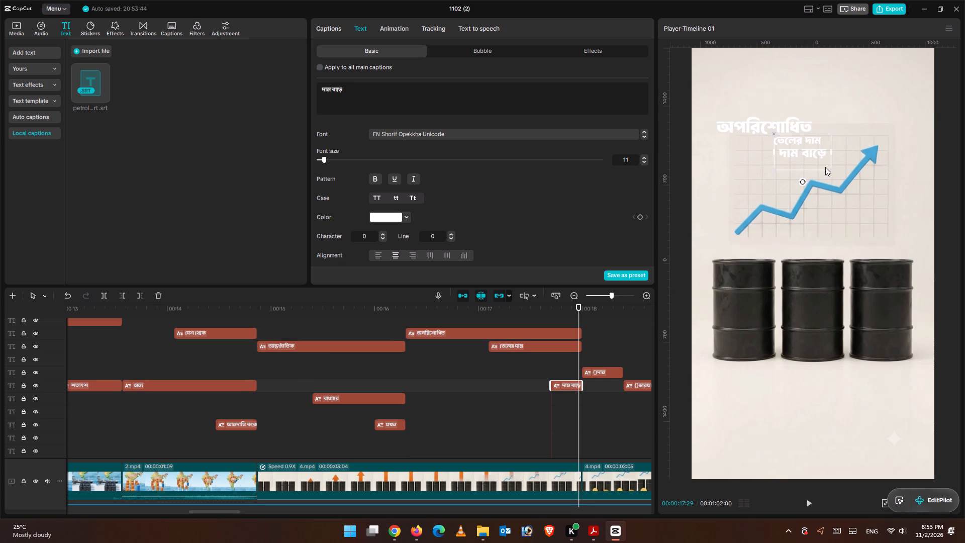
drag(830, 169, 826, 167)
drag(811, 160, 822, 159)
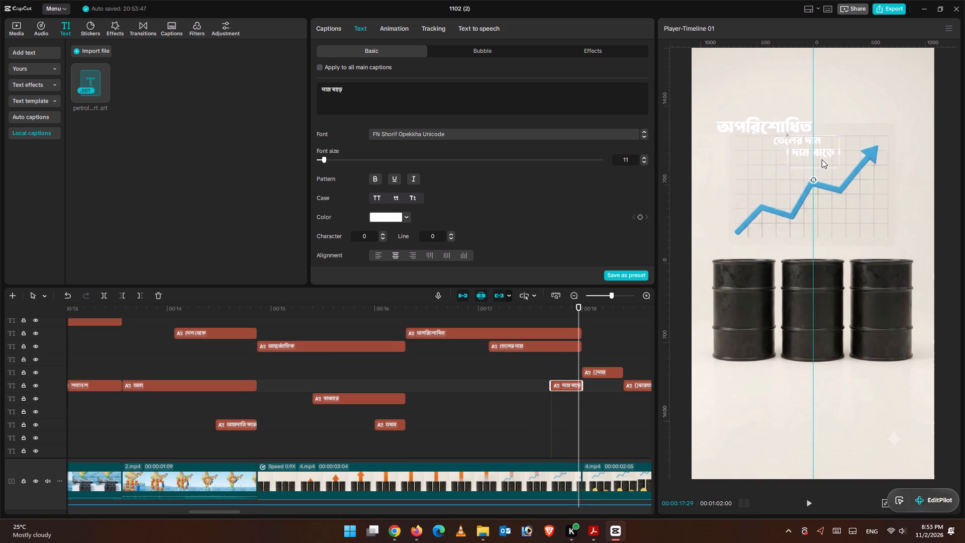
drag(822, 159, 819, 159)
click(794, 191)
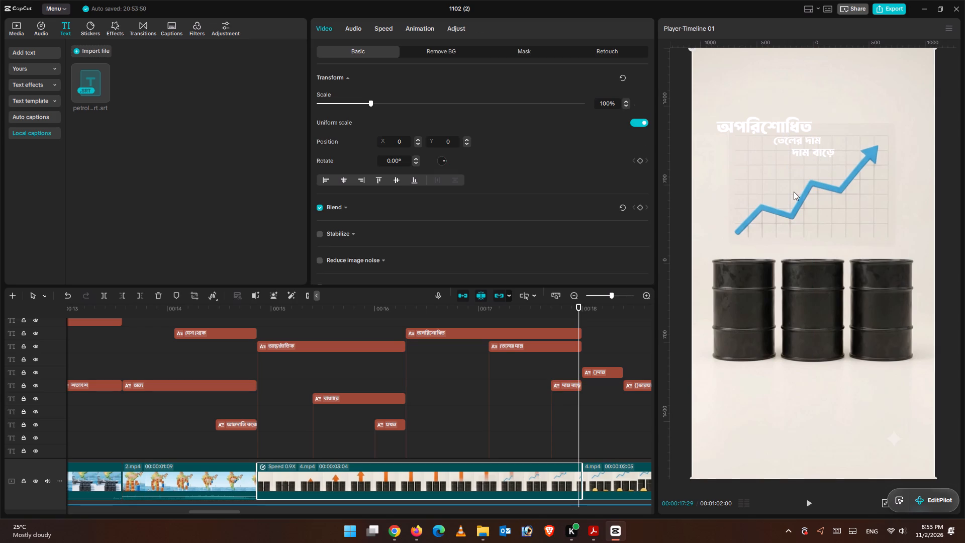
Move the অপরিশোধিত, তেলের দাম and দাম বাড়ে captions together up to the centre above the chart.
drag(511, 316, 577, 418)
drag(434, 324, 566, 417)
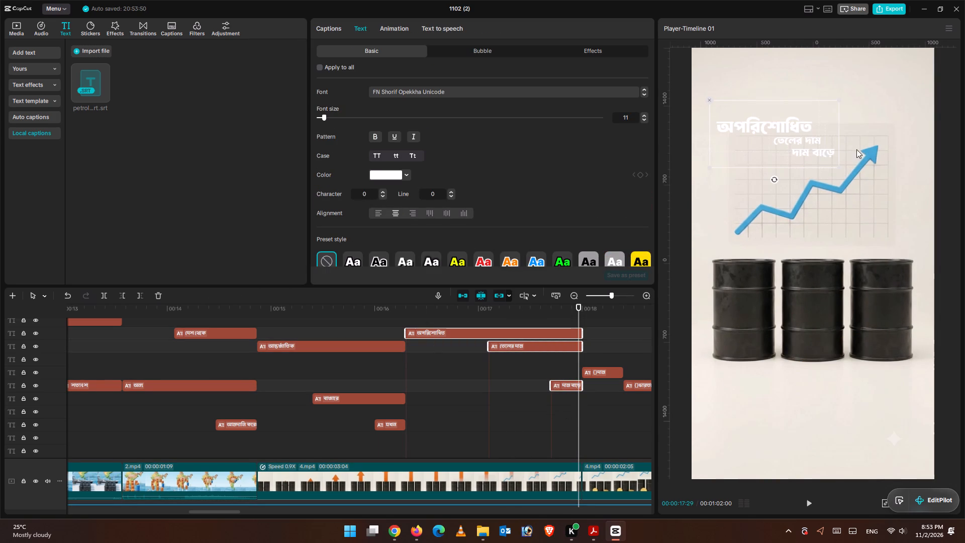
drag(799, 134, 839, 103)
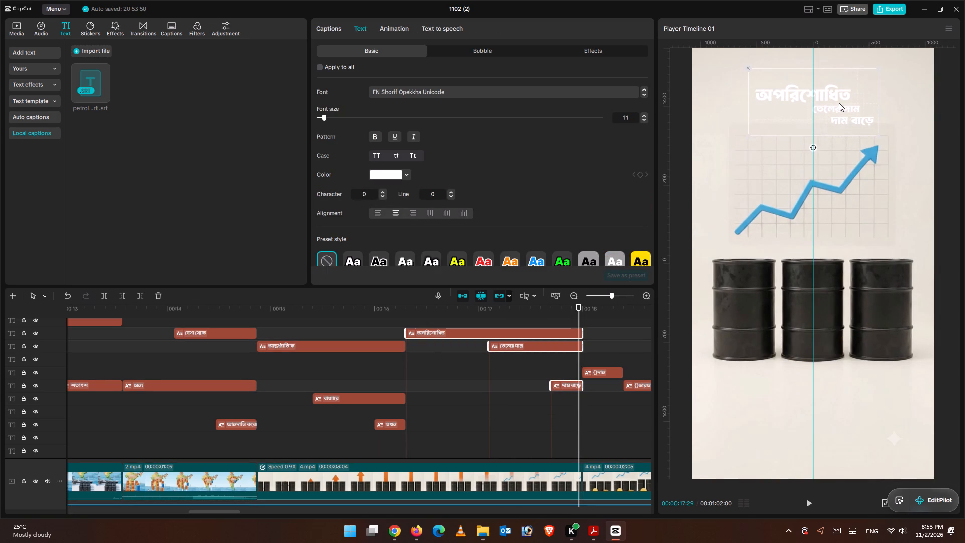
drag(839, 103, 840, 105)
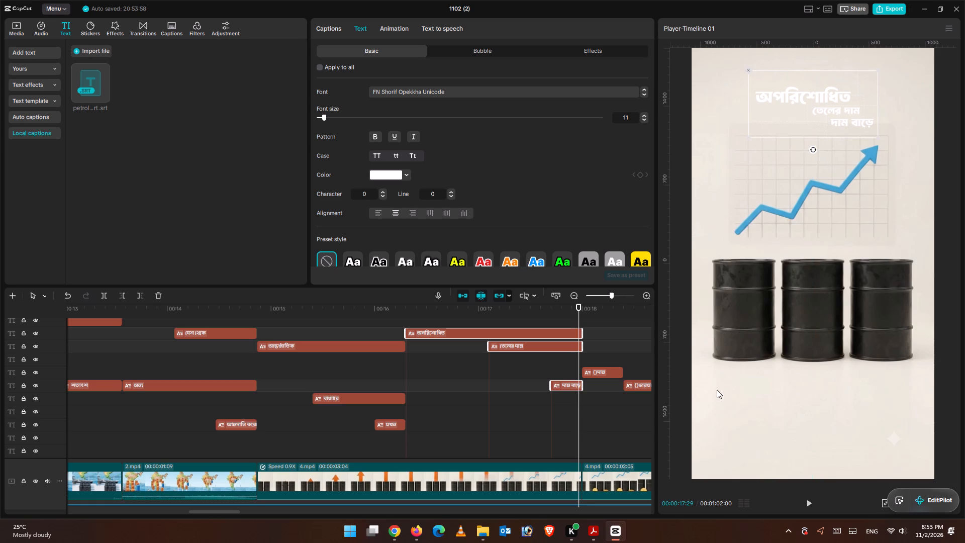
Move the three-caption group down over the chart's upper-left area and shrink it to fit beside the orange arrow.
drag(577, 310, 537, 309)
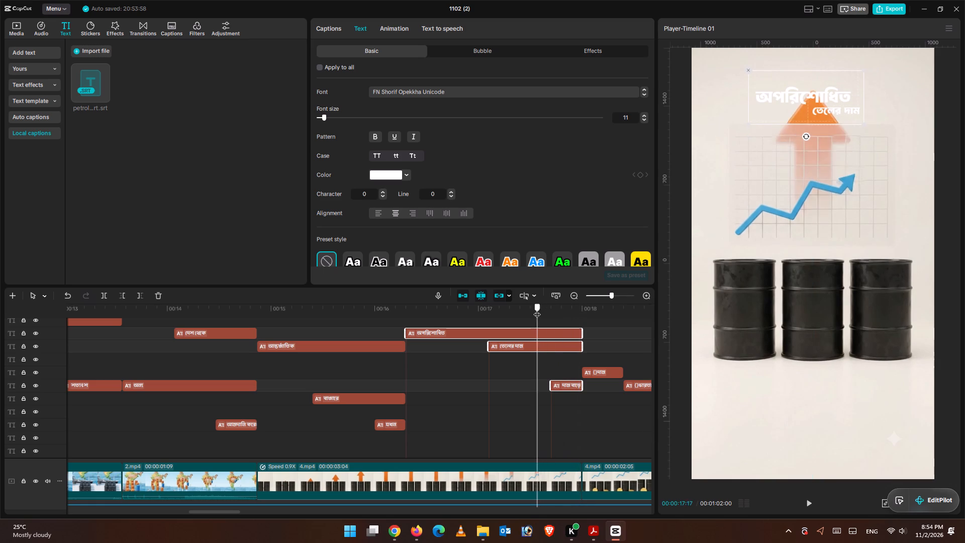
drag(537, 309, 496, 308)
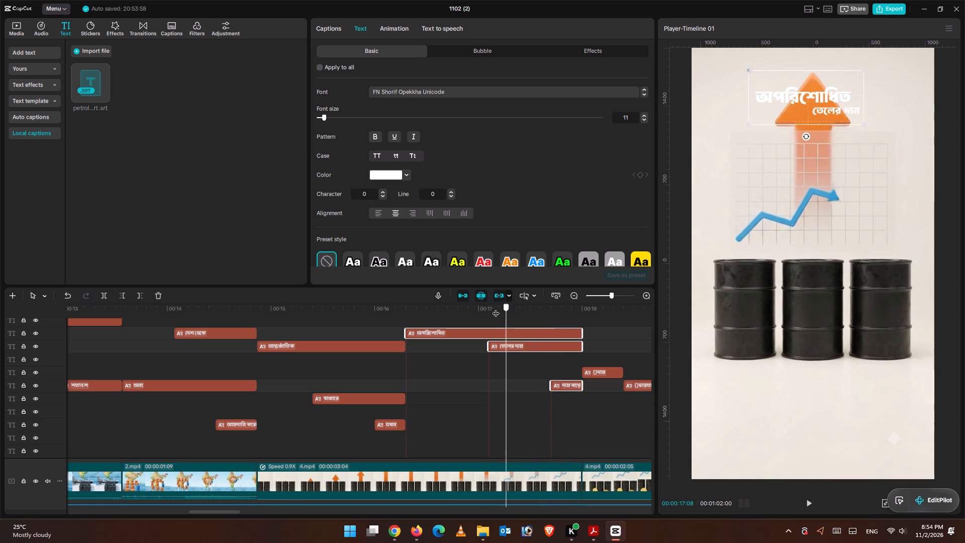
drag(496, 308, 456, 297)
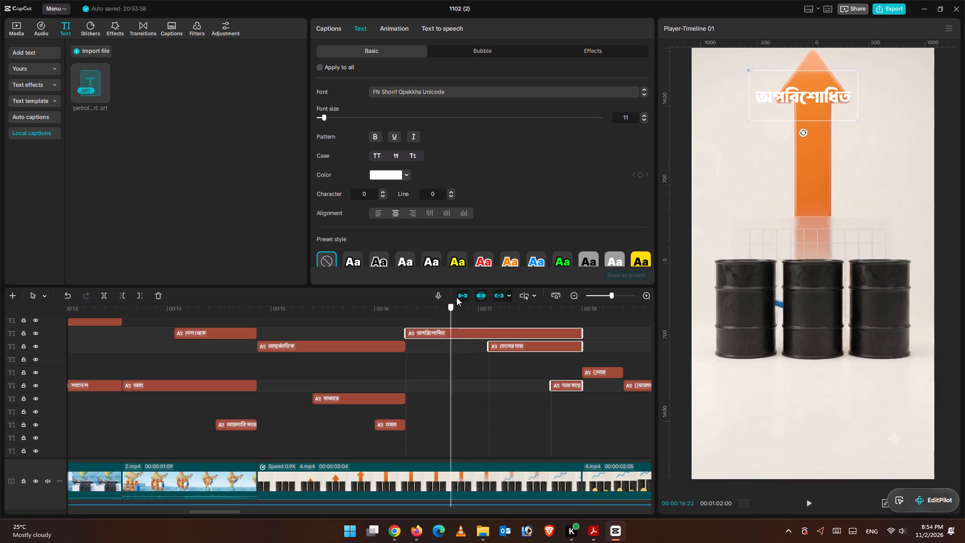
drag(456, 297, 576, 293)
drag(822, 104, 811, 107)
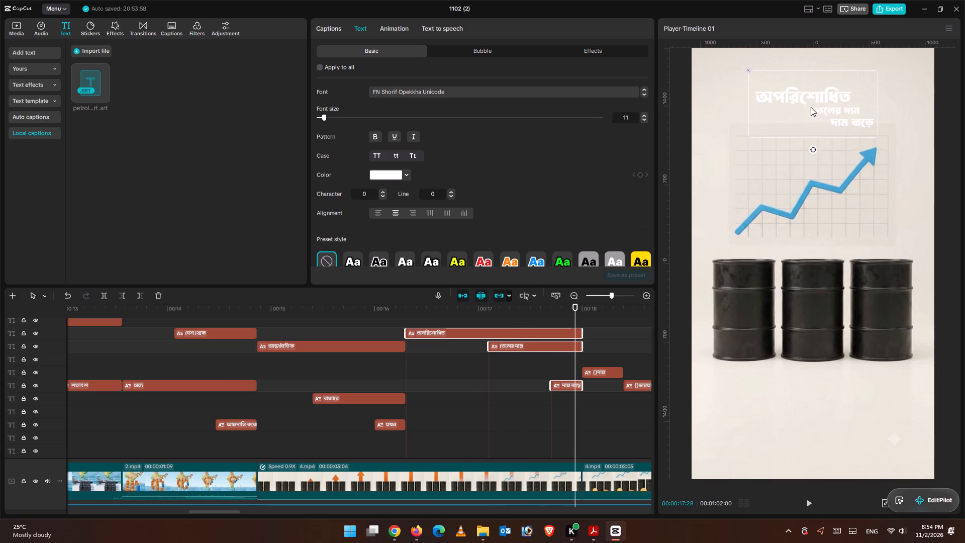
drag(811, 107, 768, 141)
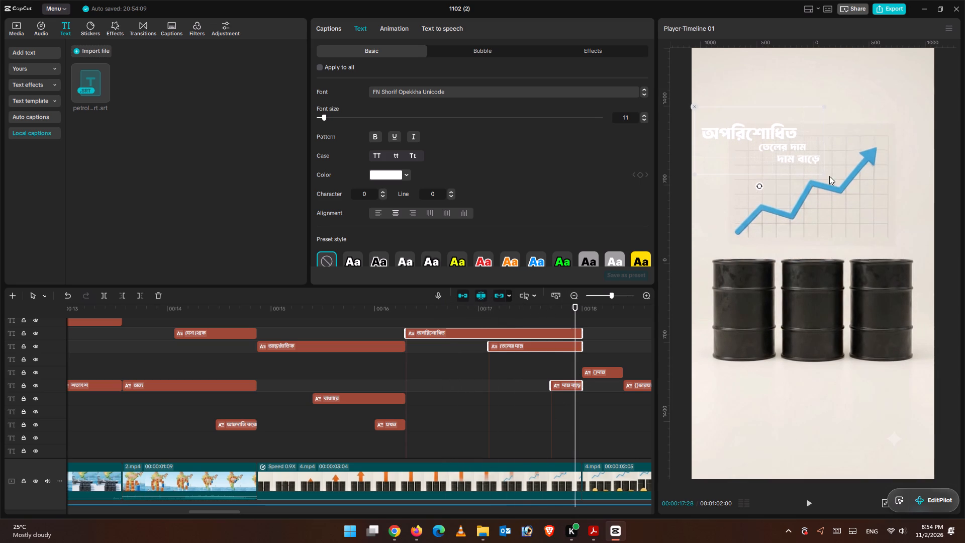
drag(823, 175, 792, 162)
drag(770, 141, 773, 153)
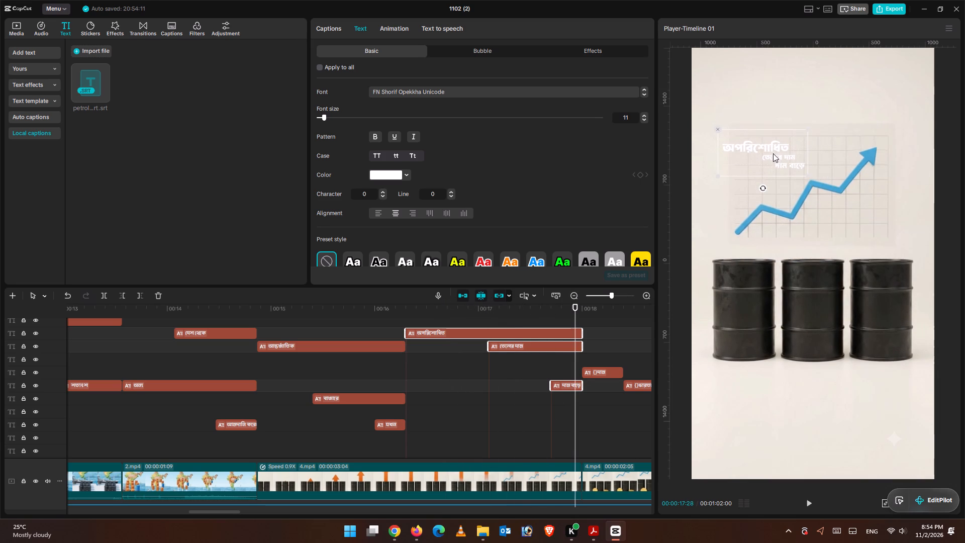
Play back the 00:00:15–00:00:18 section to examine how the captions sit against the orange arrow and the chart.
drag(573, 311, 597, 311)
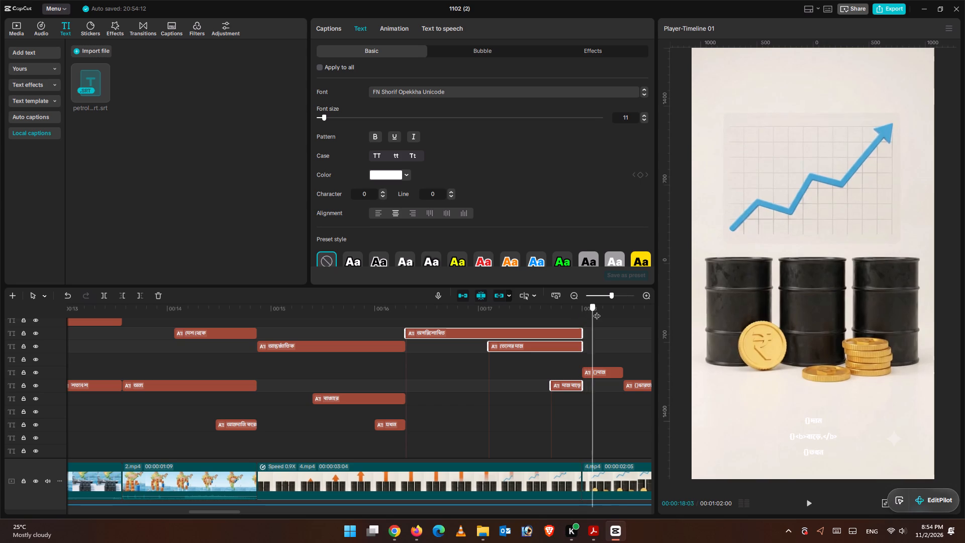
drag(597, 311, 539, 317)
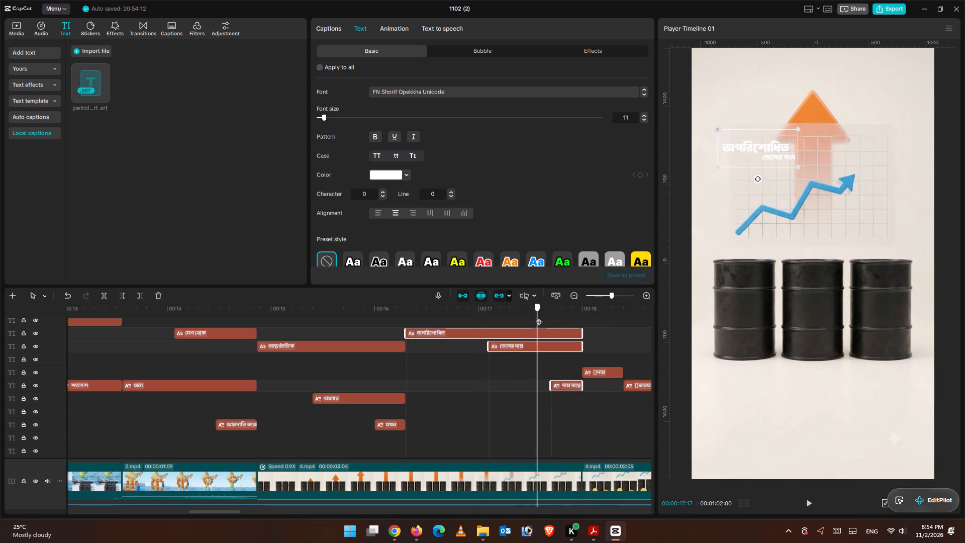
drag(539, 317, 560, 320)
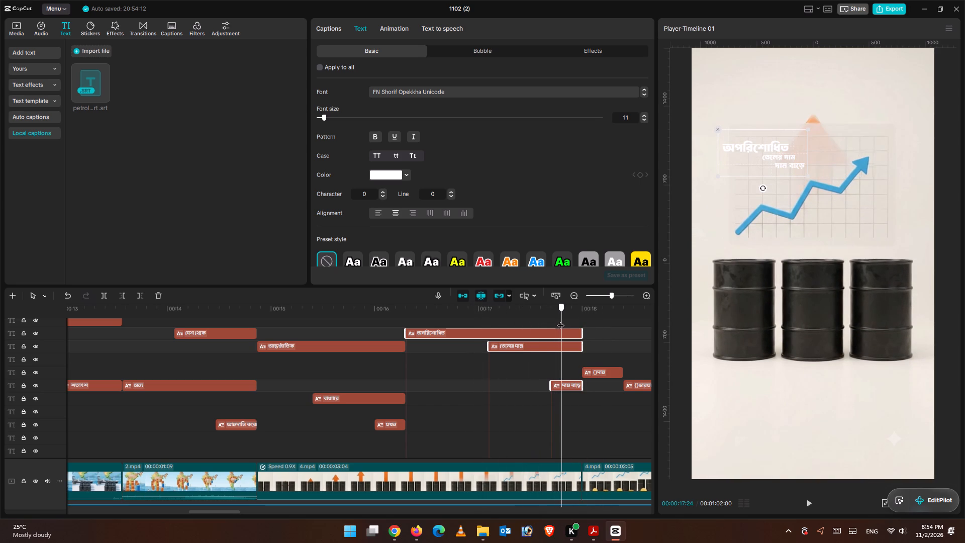
drag(564, 308, 581, 308)
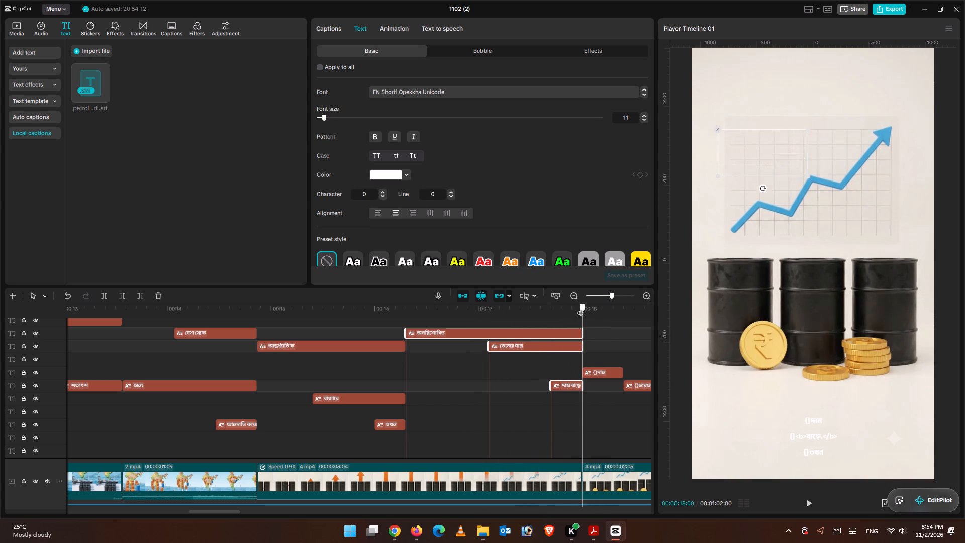
drag(581, 308, 403, 334)
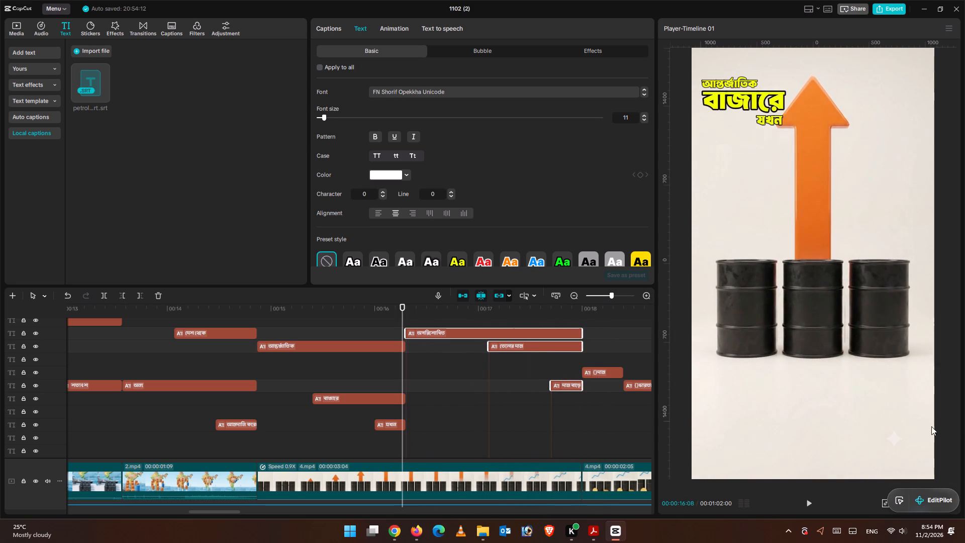
click(810, 504)
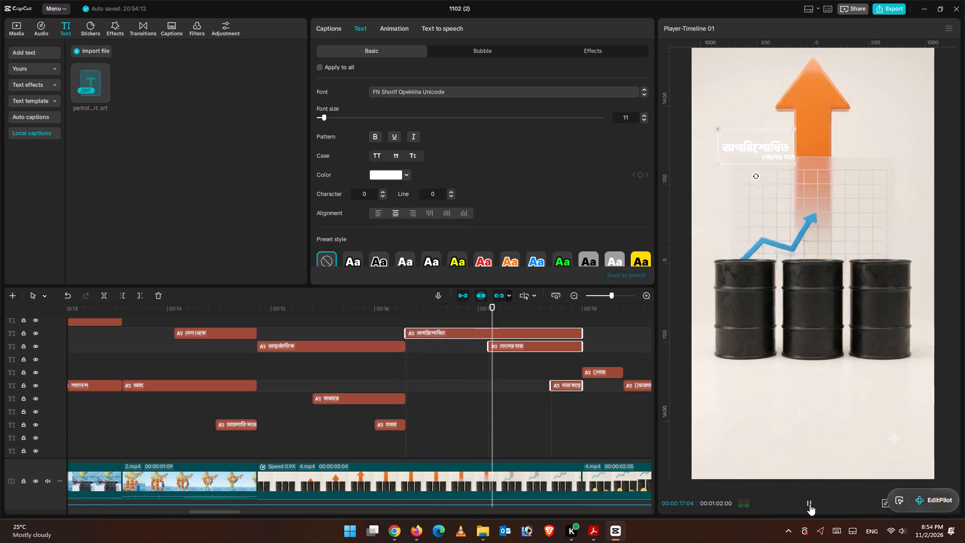
click(810, 504)
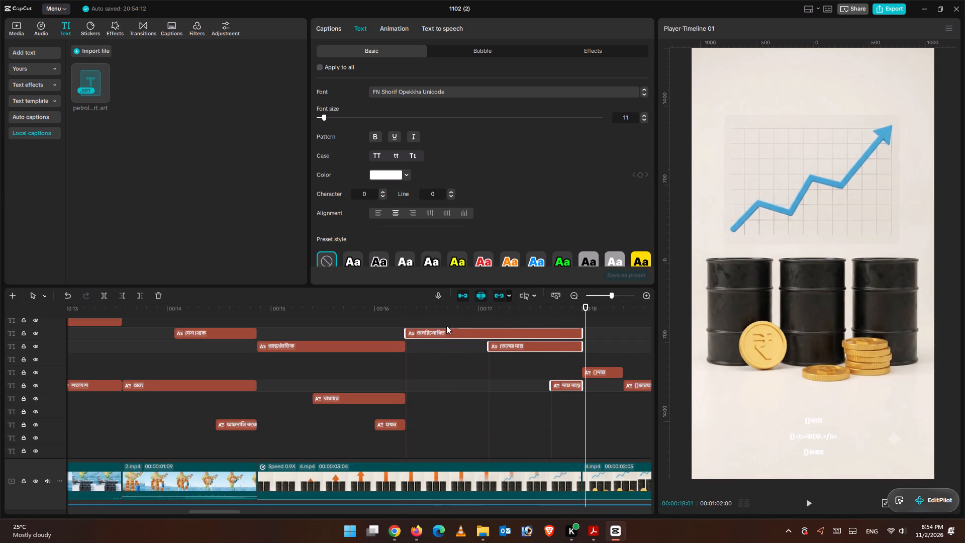
click(446, 325)
click(325, 326)
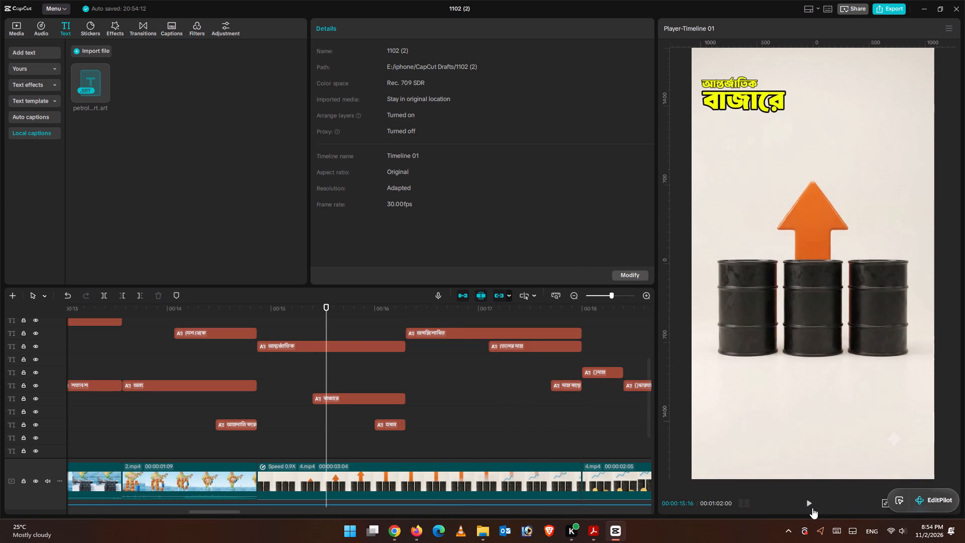
click(812, 508)
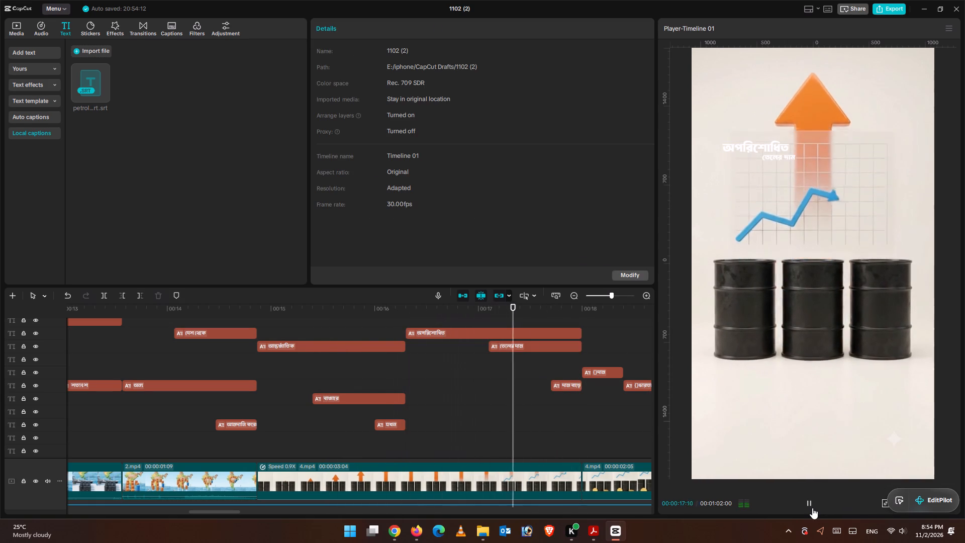
click(812, 508)
click(812, 508)
click(812, 508)
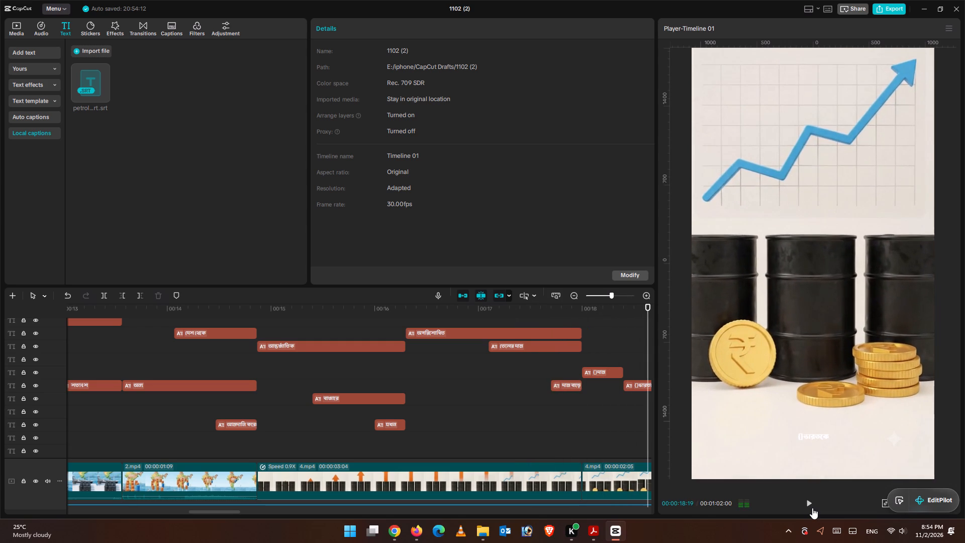
click(423, 321)
click(809, 505)
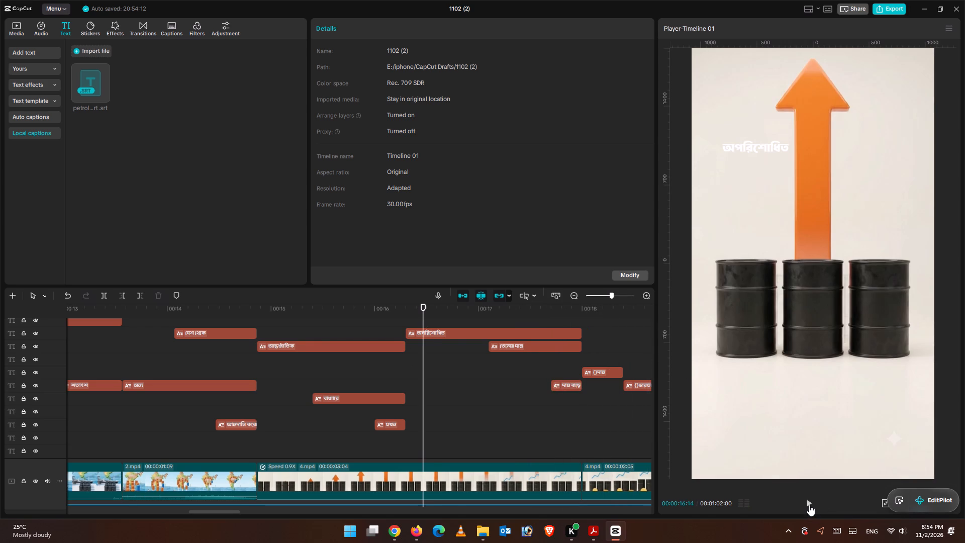
click(809, 505)
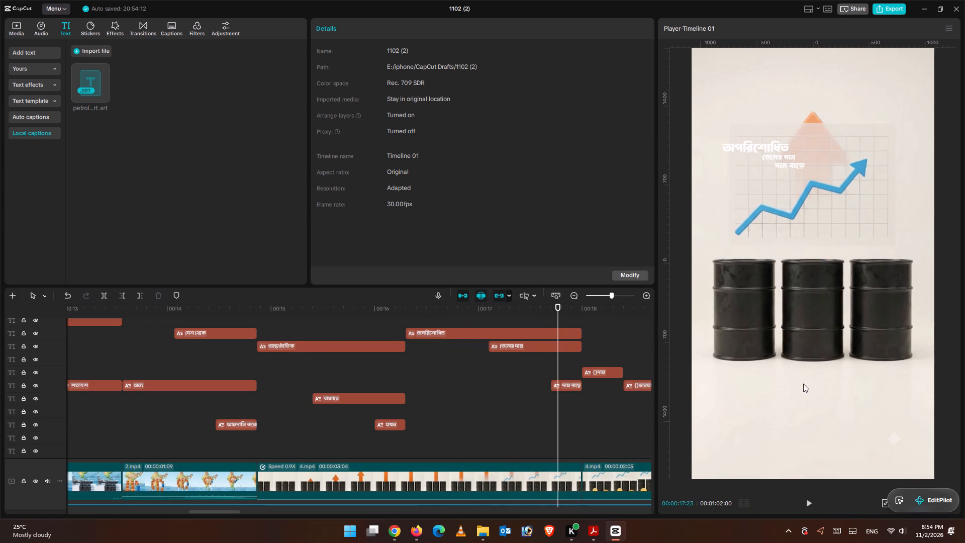
Move the অপরিশোধিত, তেলের দাম and দাম বাড়ে captions together to the chart's lower-right corner, below the blue arrow.
click(776, 153)
drag(544, 452, 543, 412)
drag(543, 412, 533, 317)
drag(567, 436, 525, 326)
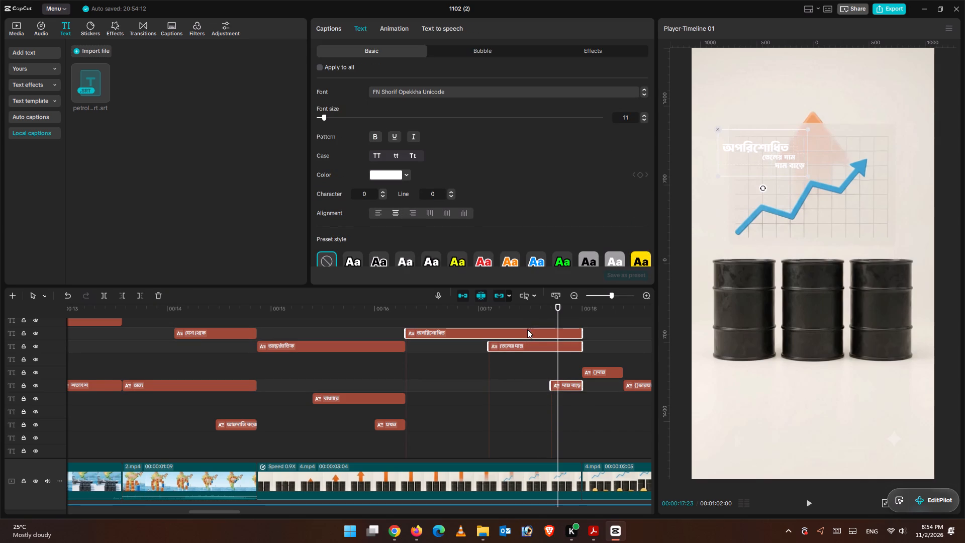
drag(763, 142, 876, 207)
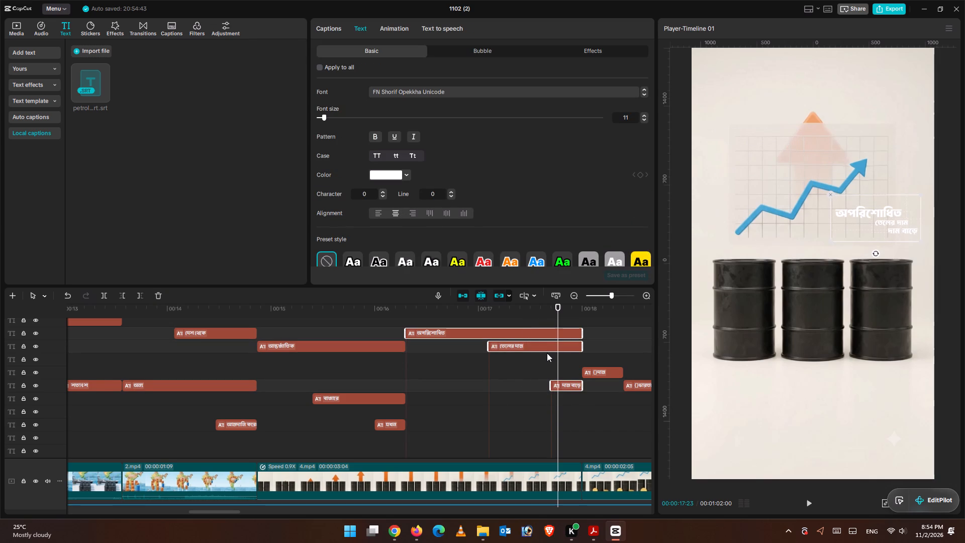
Reposition the তেলের দাম and দাম বাড়ে captions leftward so they stack centred beneath অপরিশোধিত.
click(551, 349)
drag(887, 224, 873, 225)
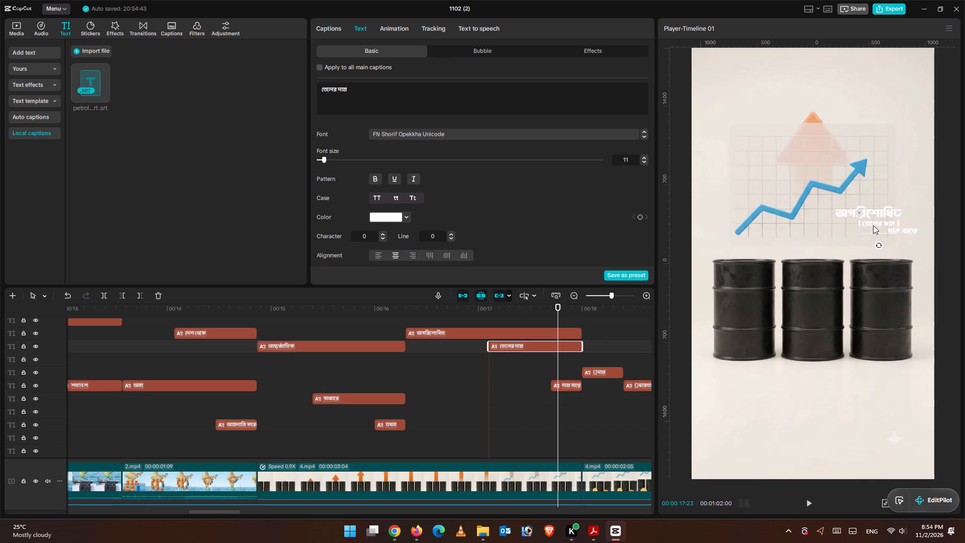
drag(873, 225, 858, 228)
drag(858, 228, 864, 228)
click(904, 231)
drag(906, 231, 883, 238)
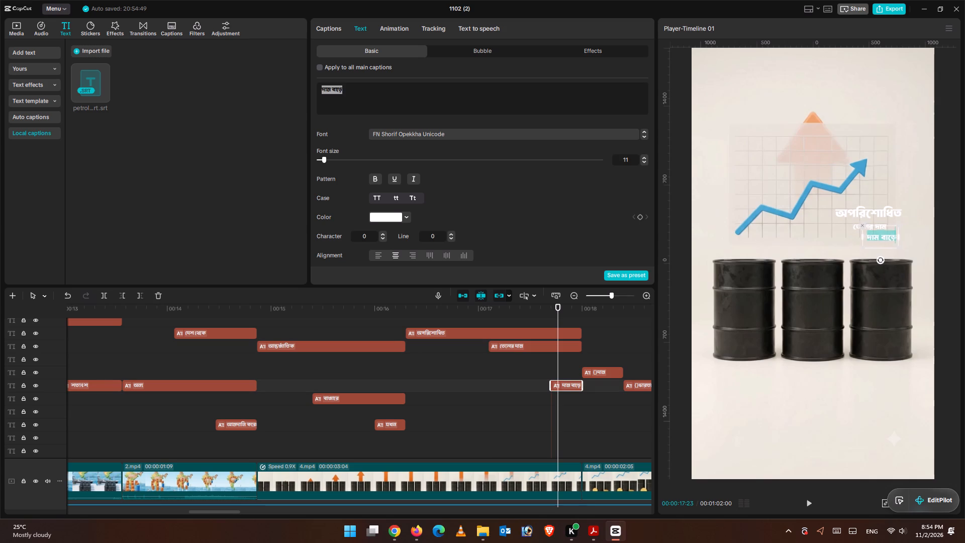
drag(883, 238, 876, 238)
click(898, 238)
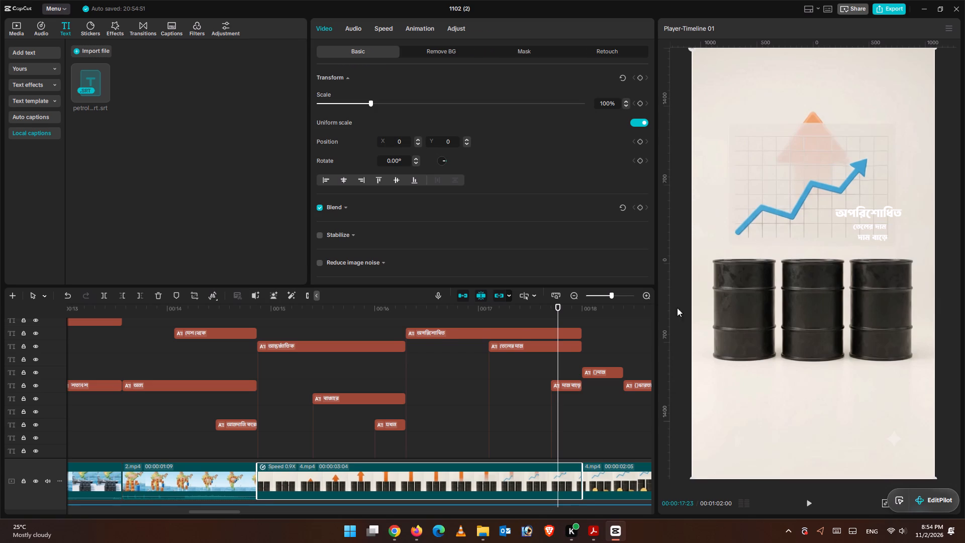
Enlarge the অপরিশোধিত caption slightly and position it at the chart's lower-right corner, extending just past the chart's edge.
click(440, 333)
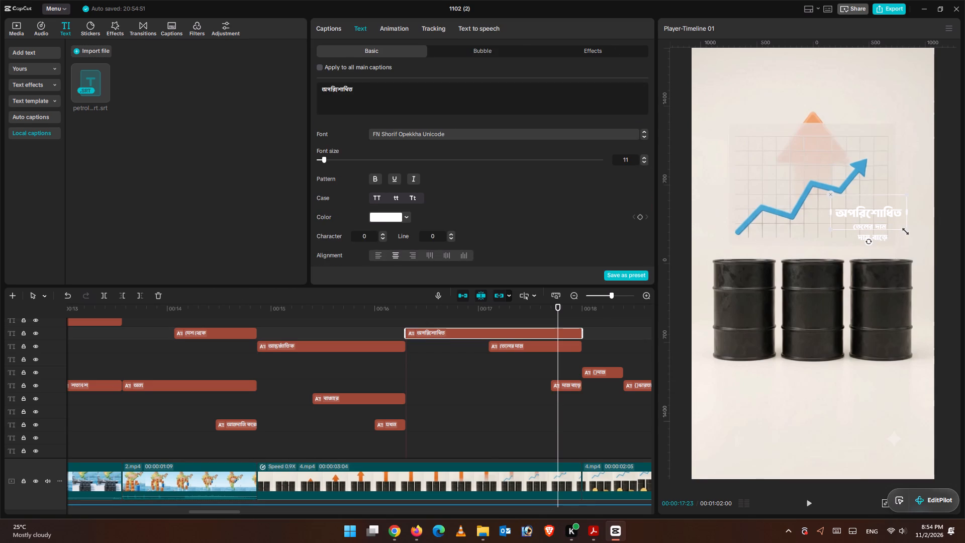
click(902, 230)
drag(903, 228, 907, 231)
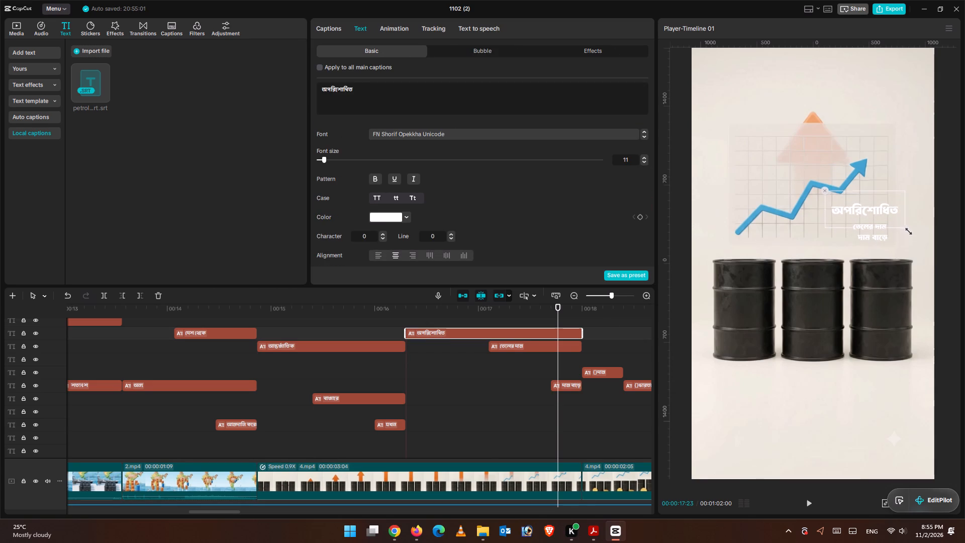
drag(907, 231, 919, 239)
drag(895, 221, 905, 223)
Enlarge the তেলের দাম caption and shift it right so its end lines up beneath অপরিশোধিত.
click(525, 344)
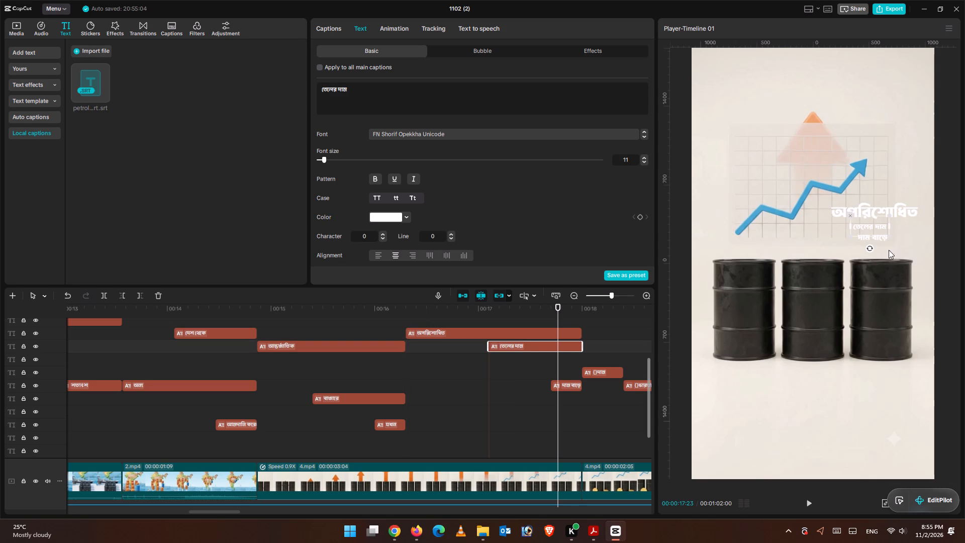
drag(889, 239, 907, 249)
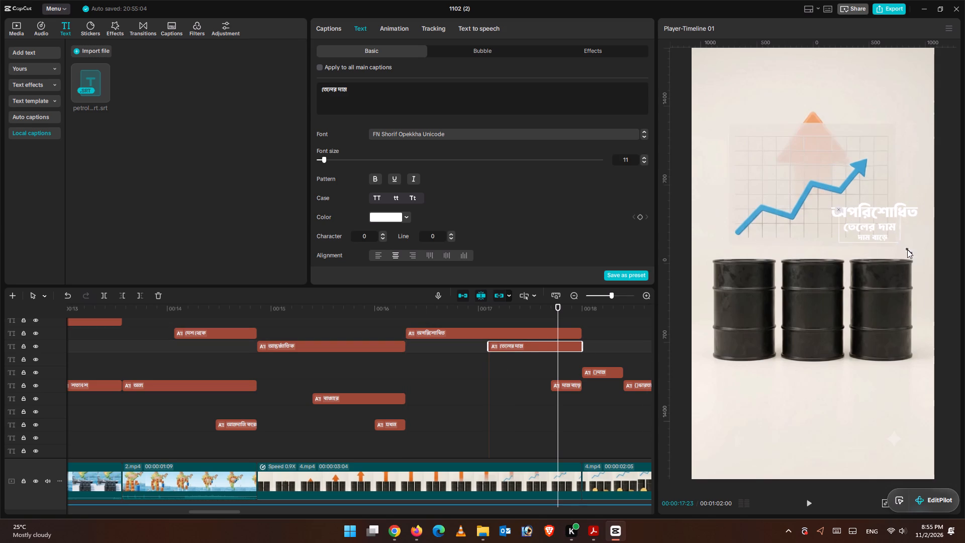
drag(887, 227, 906, 226)
click(883, 240)
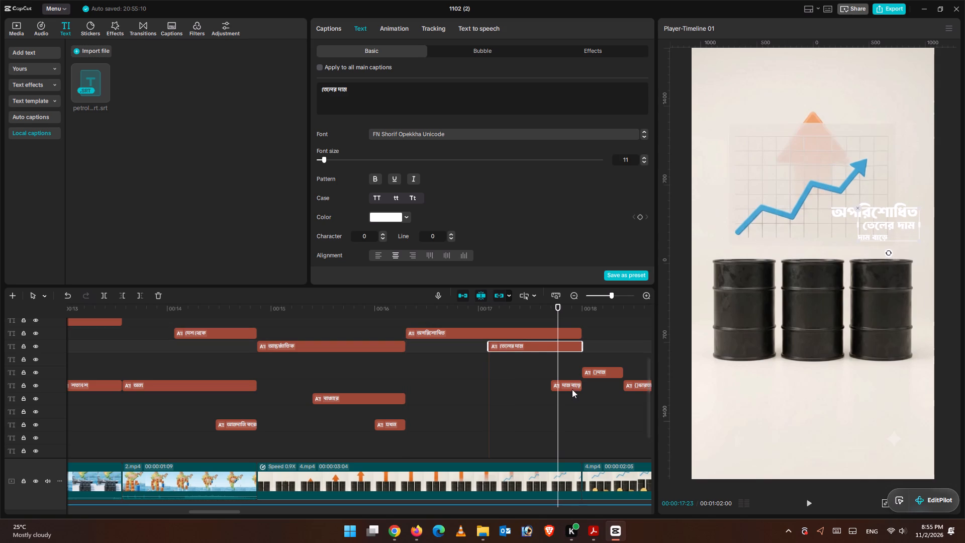
Shift the দাম বাড়ে caption right so it sits beneath the তেলের দাম caption.
click(572, 389)
drag(878, 239, 896, 241)
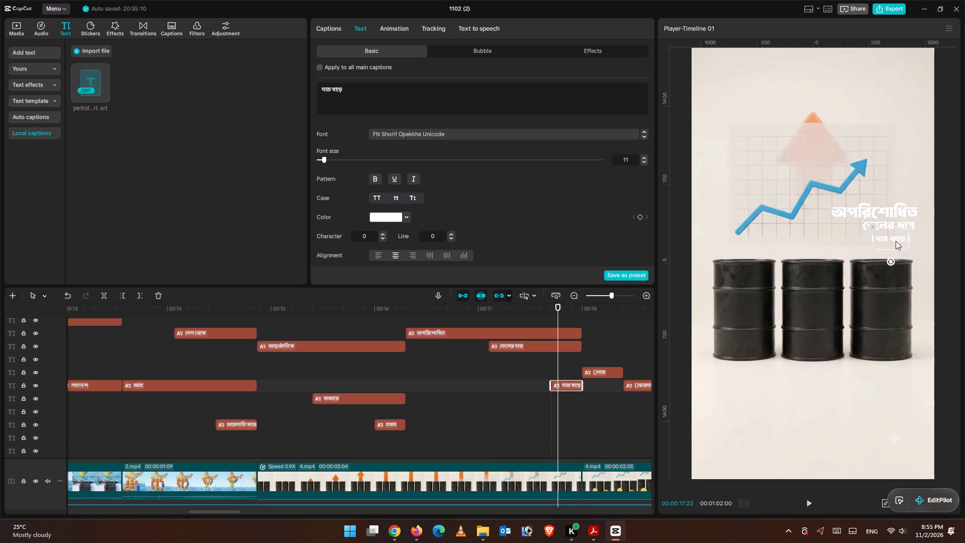
drag(896, 241, 895, 240)
click(832, 250)
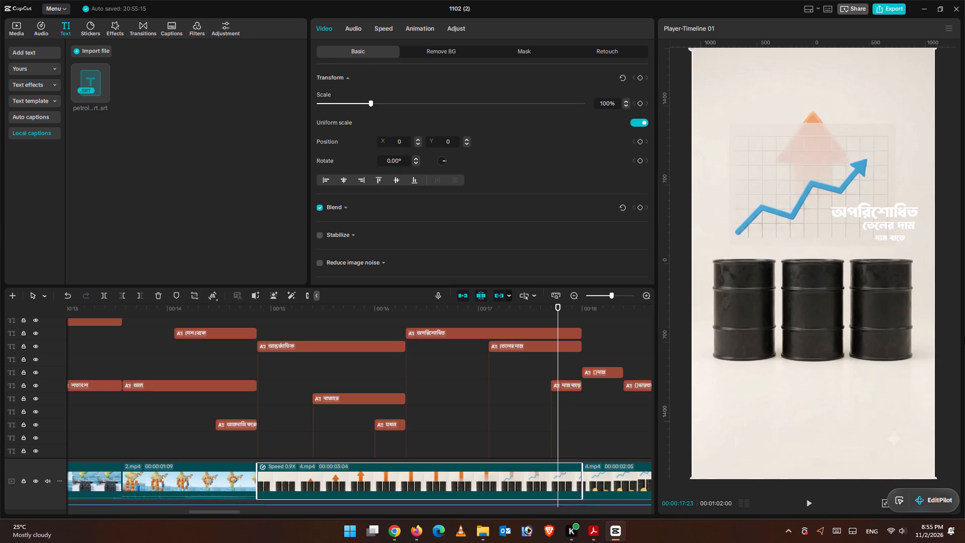
Play back the 00:00:17–00:00:18 section to examine the stacked captions against the chart and the change to the coin clip.
drag(556, 313, 565, 312)
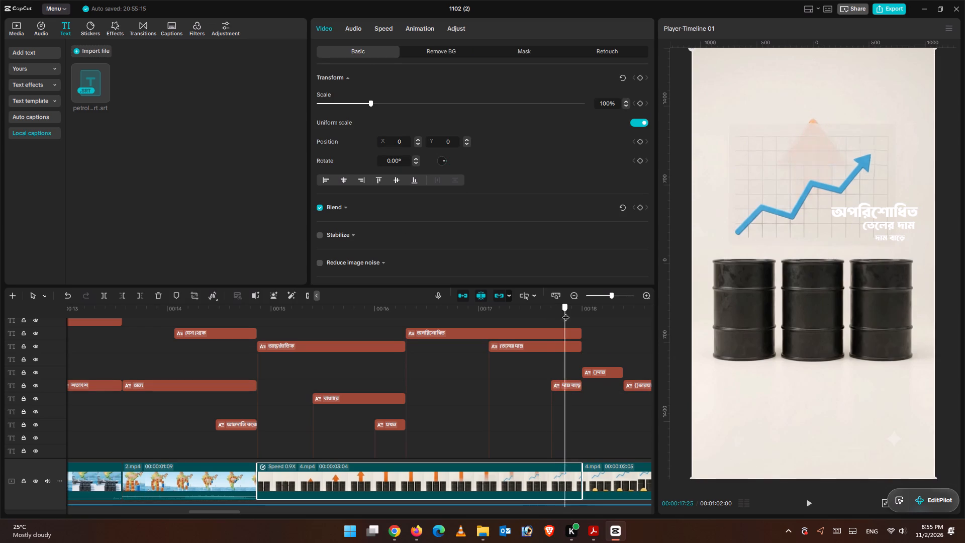
drag(565, 312, 580, 307)
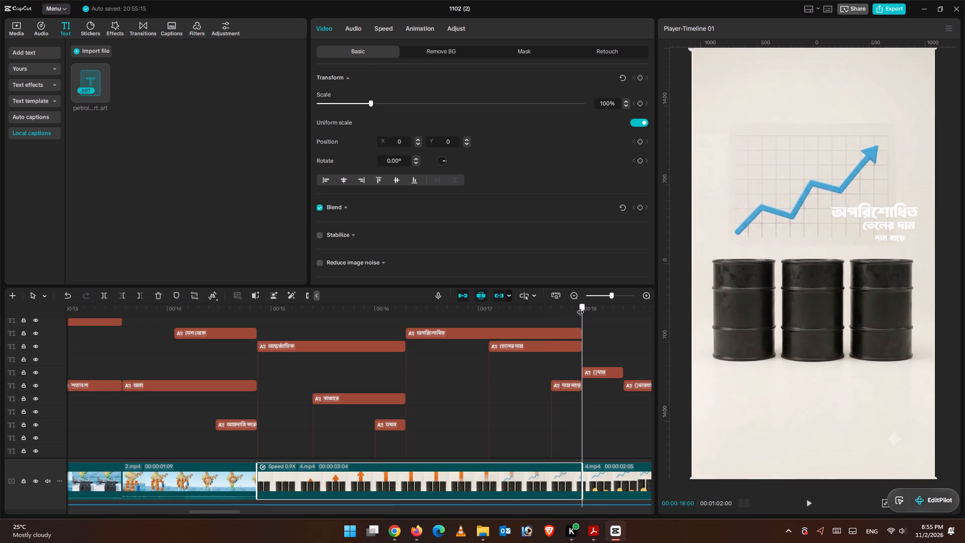
drag(580, 307, 634, 307)
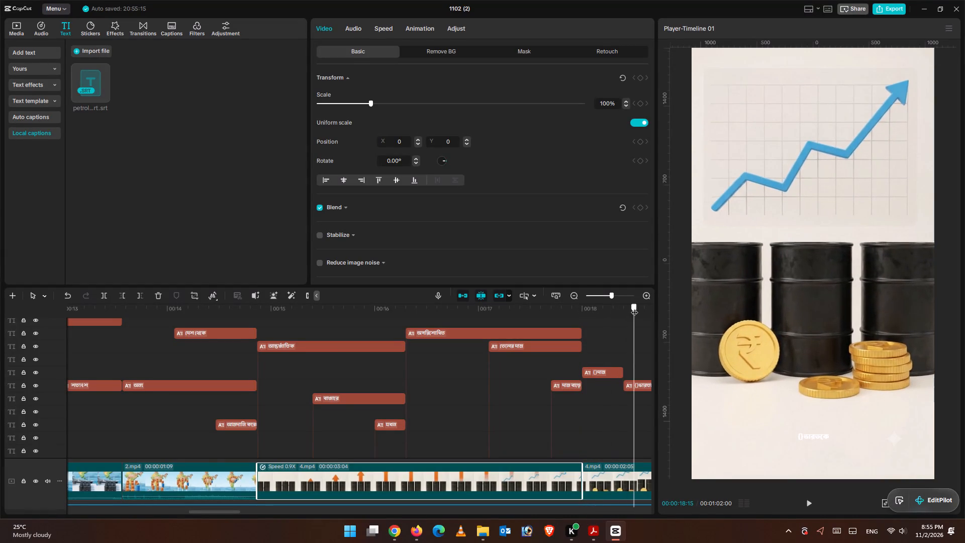
drag(634, 307, 560, 328)
click(481, 379)
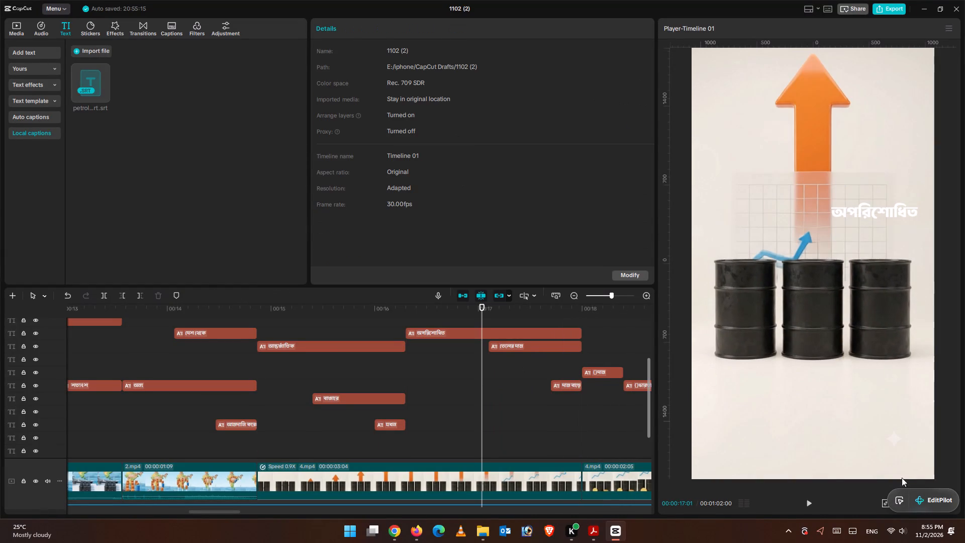
click(812, 504)
click(811, 504)
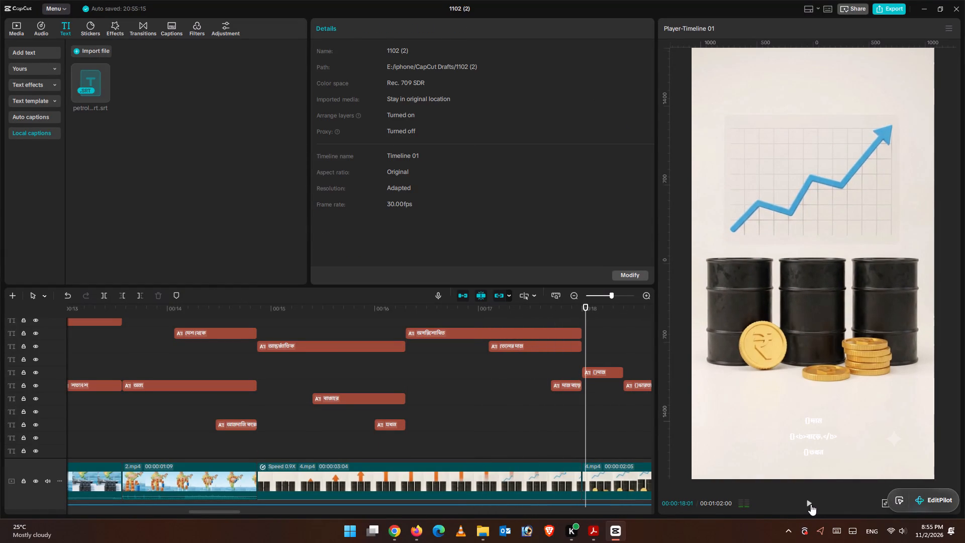
click(810, 504)
click(810, 504)
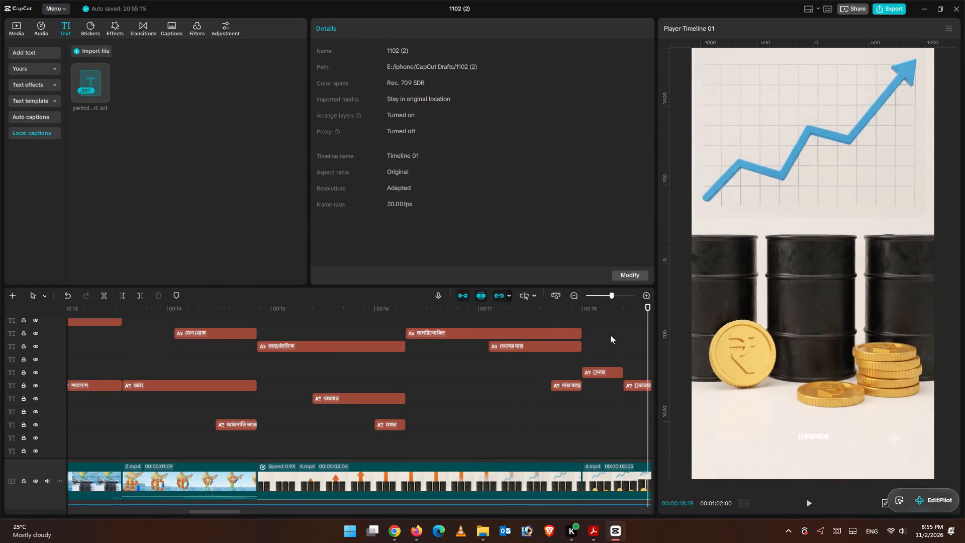
drag(646, 311, 579, 319)
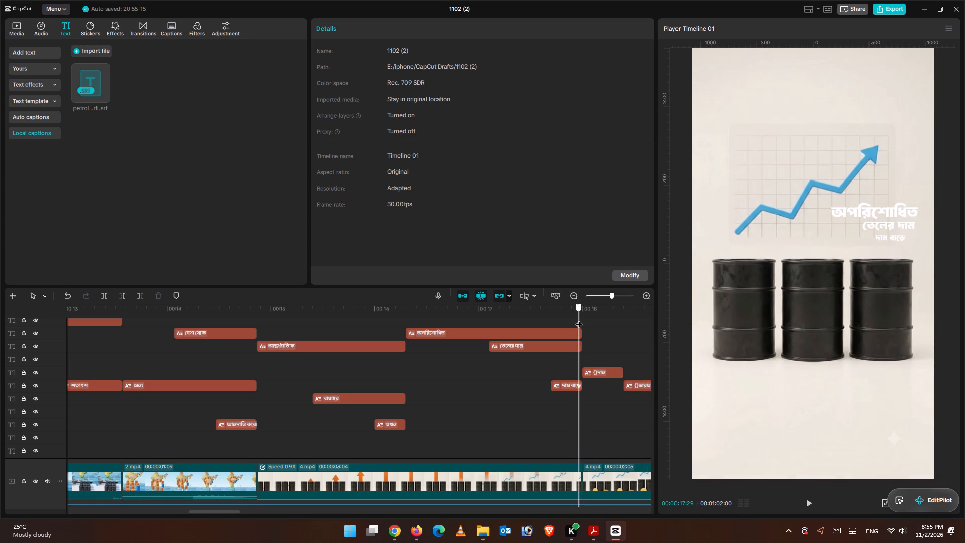
drag(579, 319, 585, 321)
Play back the 00:00:18–00:00:19 coin clip section to examine its unedited captions and their timing against the audio.
drag(234, 510, 244, 511)
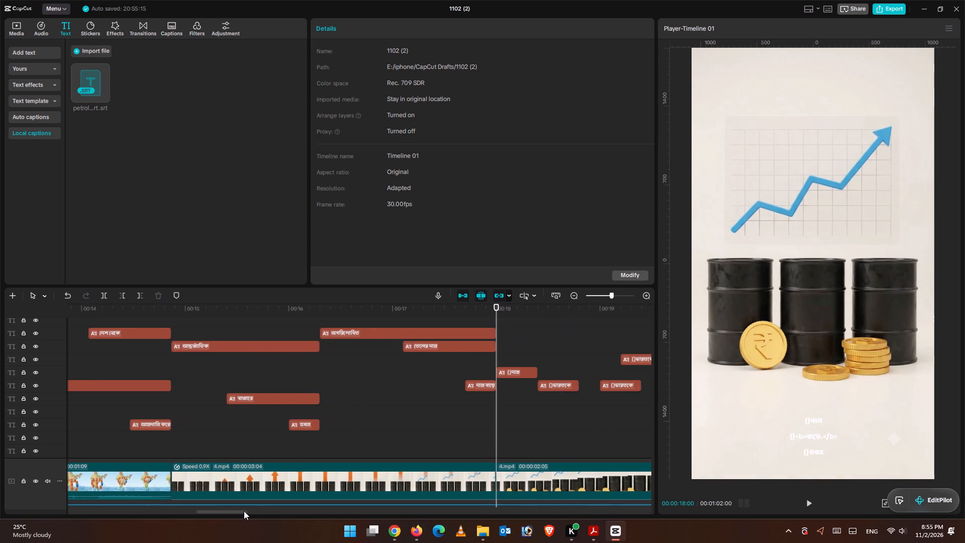
drag(244, 511, 253, 511)
scroll(384, 400, up, 1)
scroll(387, 403, down, 9)
scroll(425, 439, up, 1)
scroll(425, 439, down, 5)
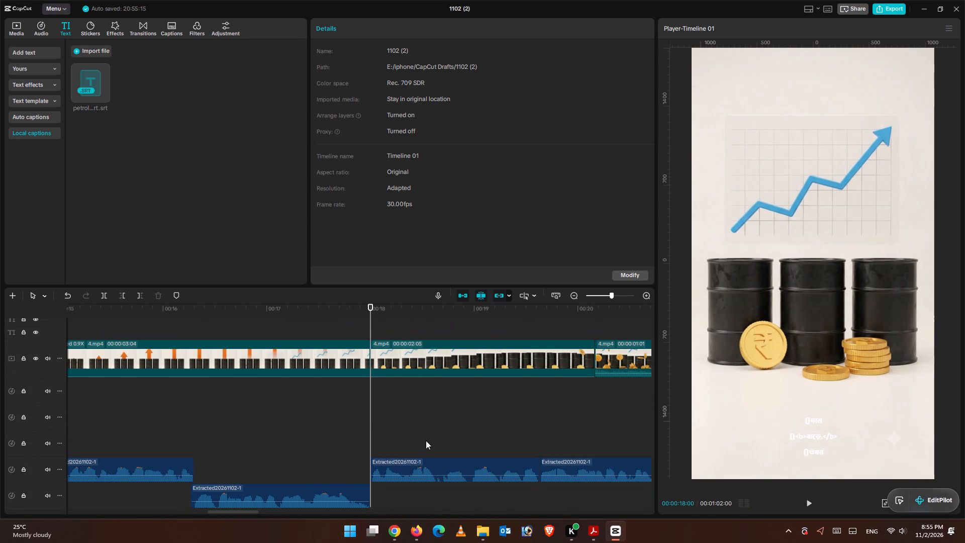
scroll(466, 440, up, 5)
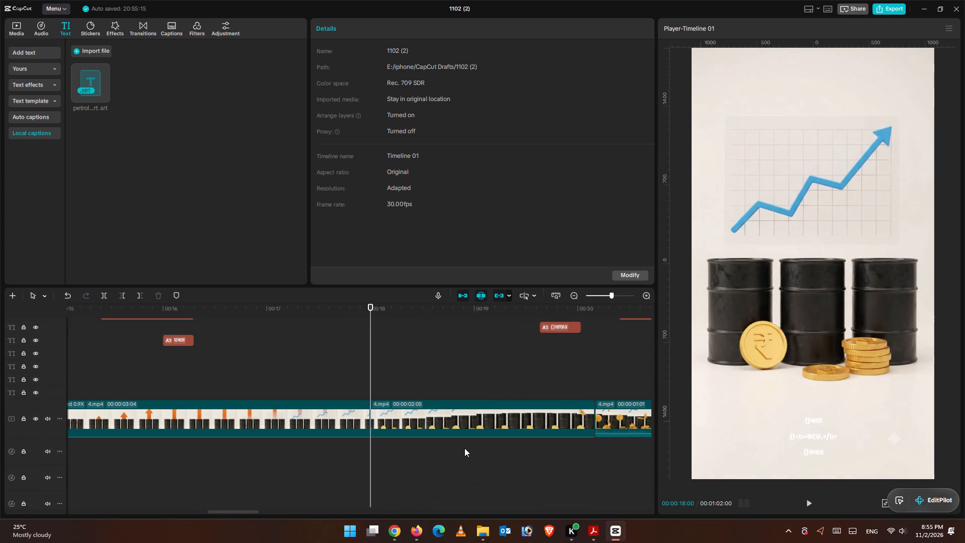
scroll(465, 446, up, 6)
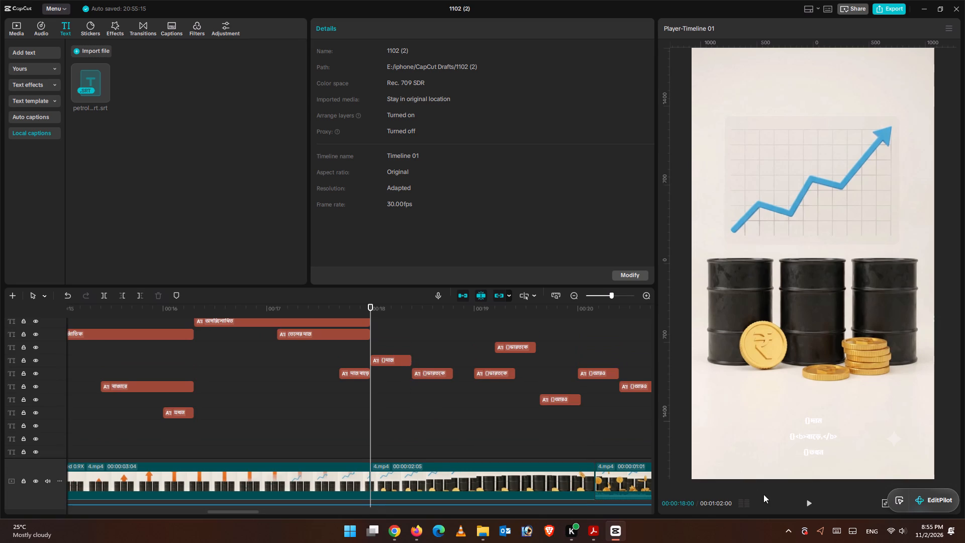
click(813, 506)
click(813, 506)
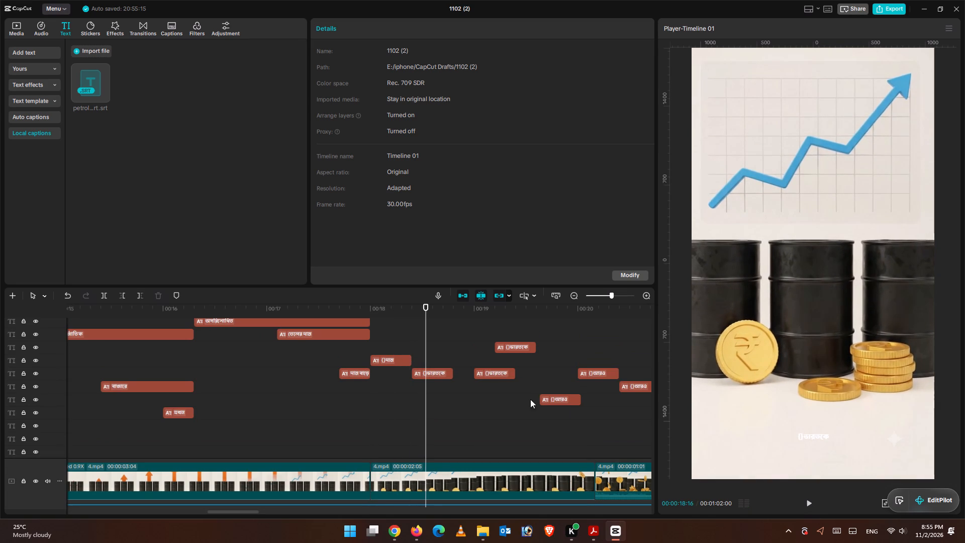
click(808, 503)
click(808, 503)
scroll(516, 436, up, 7)
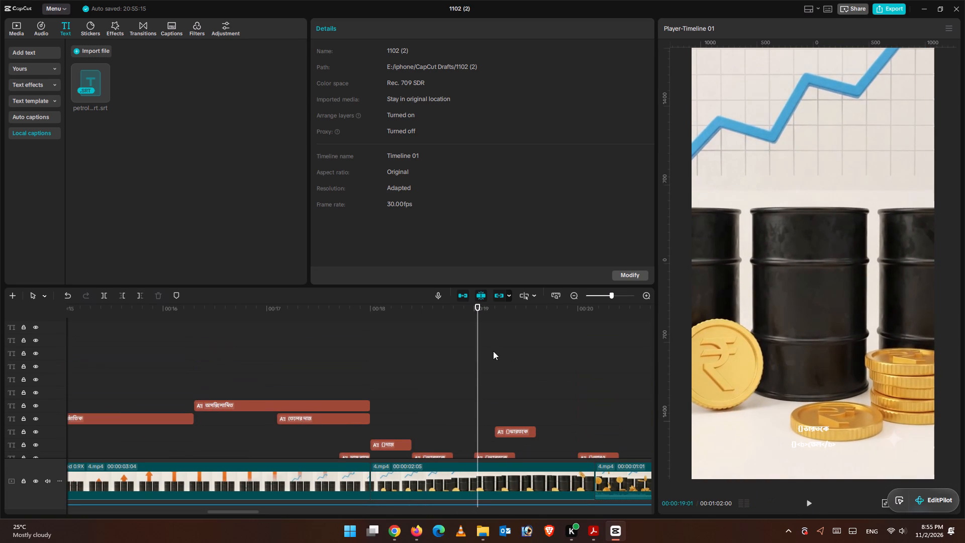
drag(477, 318, 451, 320)
scroll(498, 400, down, 3)
scroll(498, 401, up, 2)
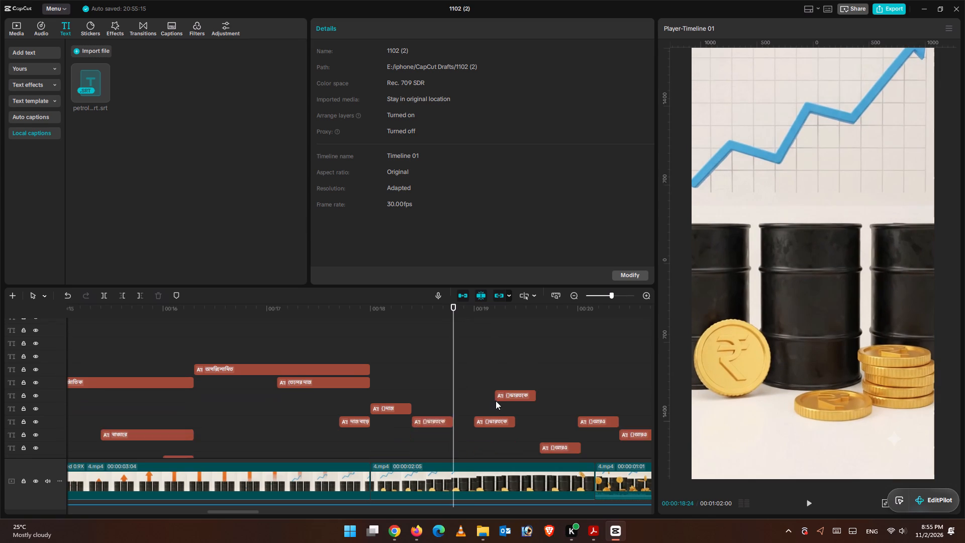
scroll(494, 401, down, 6)
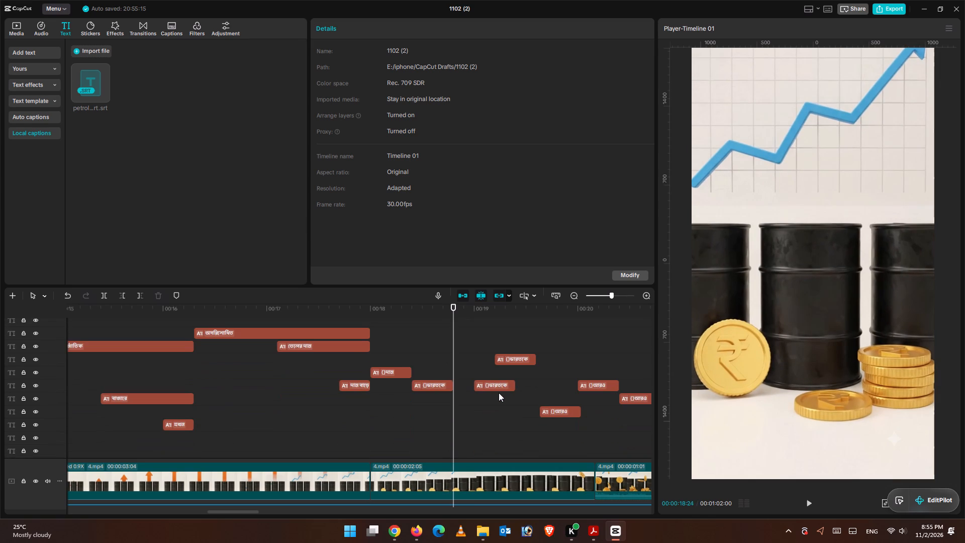
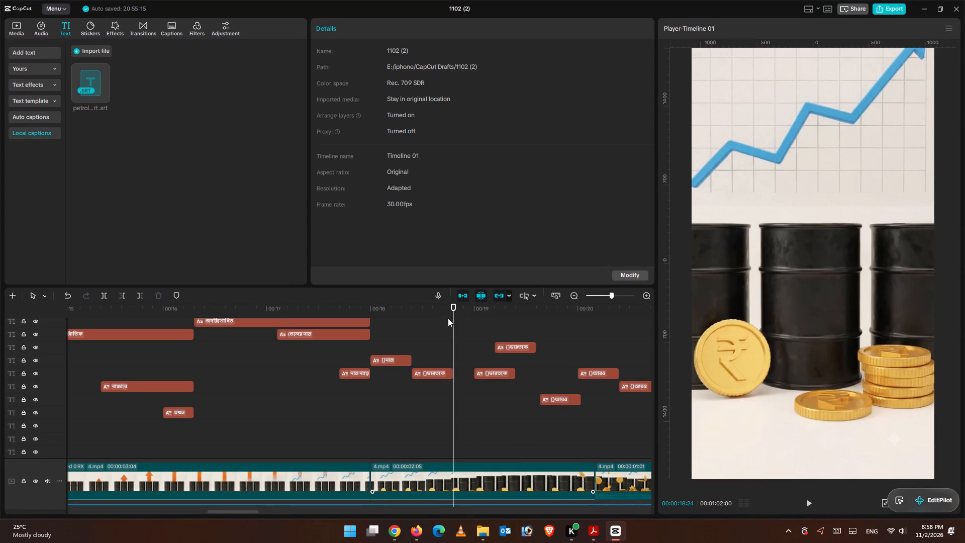
Play back the video from the beginning to the coin clip at 00:00:18 to review the captions arranged so far.
drag(448, 316, 0, 245)
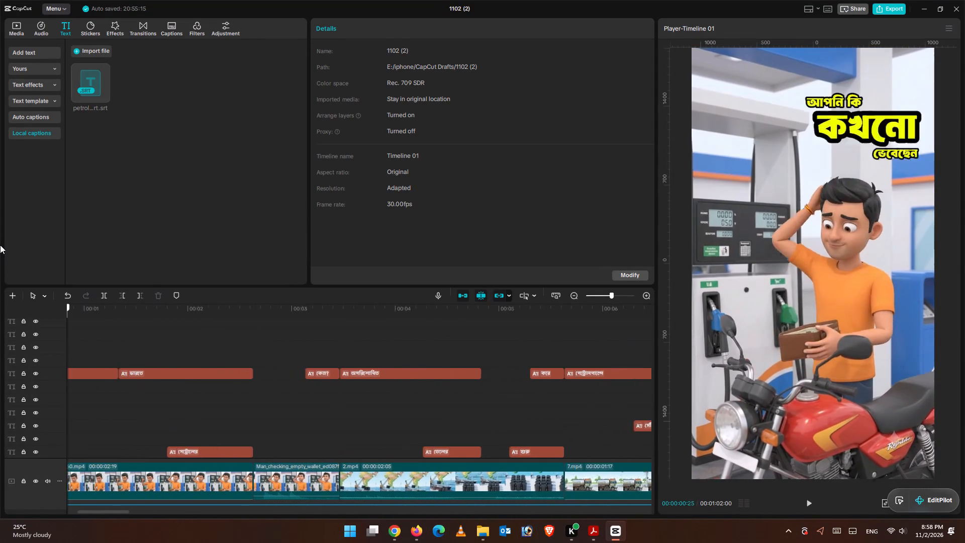
click(807, 510)
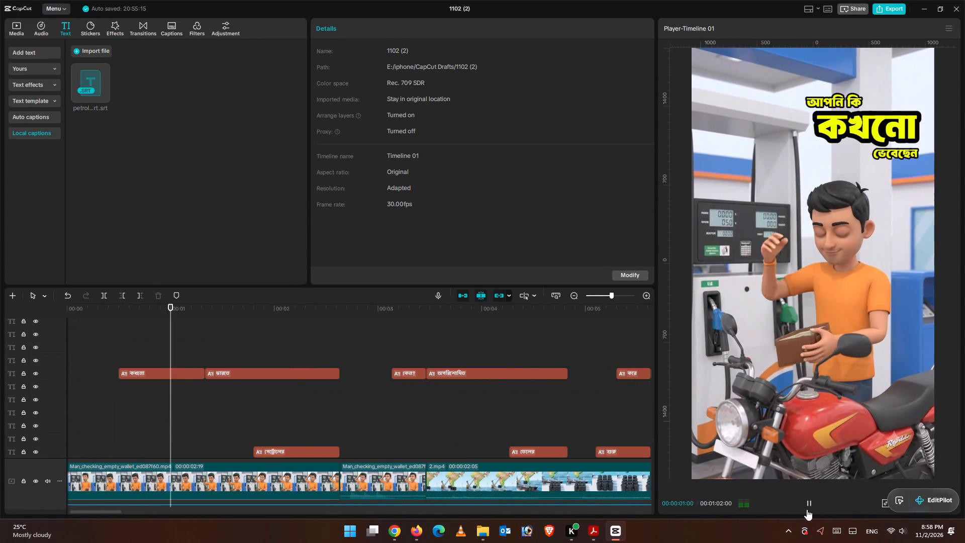
key(ctrl+minus)
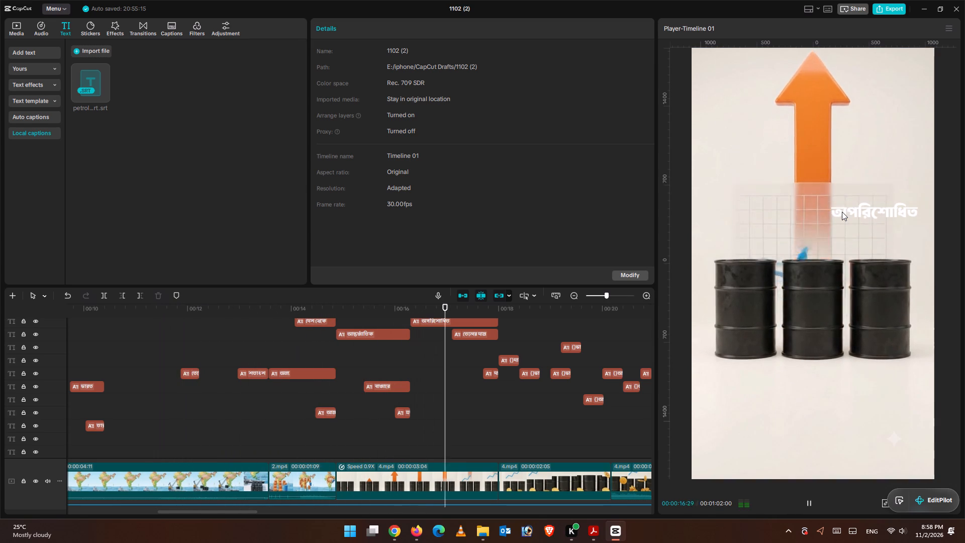
click(842, 212)
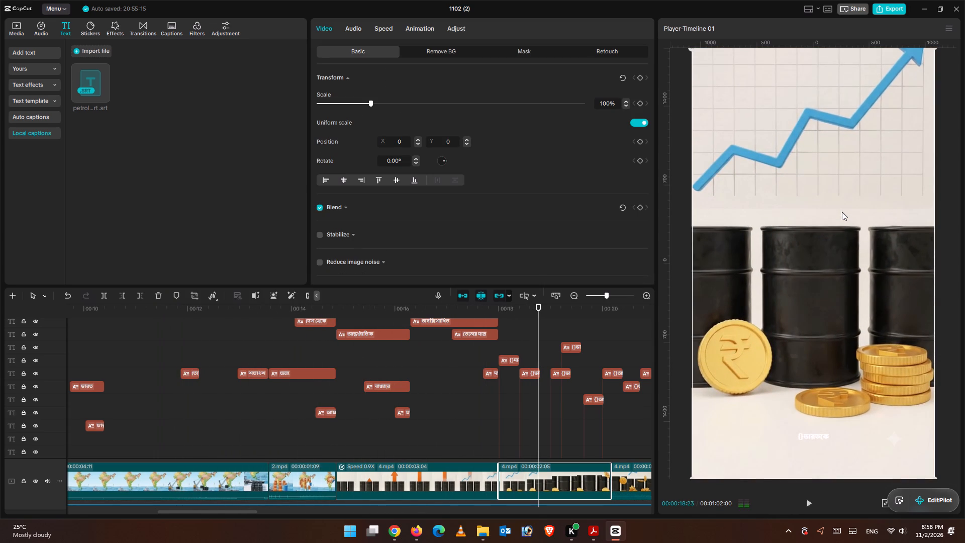
Replay the 00:00:17–00:00:18 section around the change to the coin clip to check the first ভারতকে caption's timing.
key(ctrl+equal)
key(ctrl+equal)
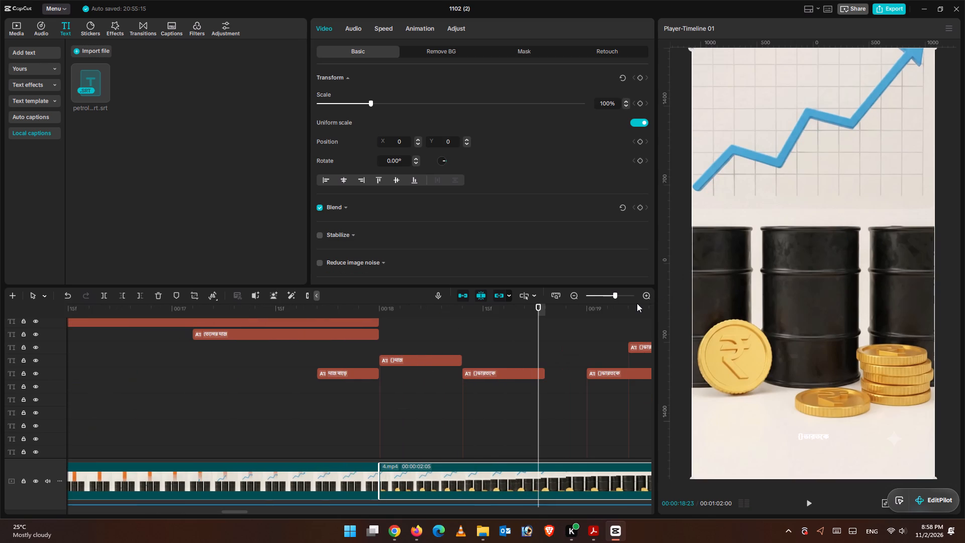
click(389, 330)
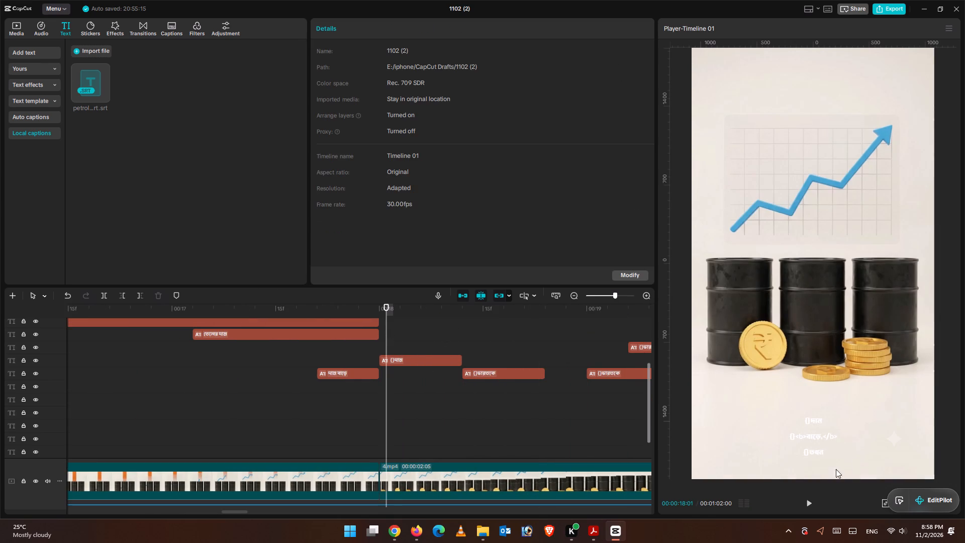
click(321, 356)
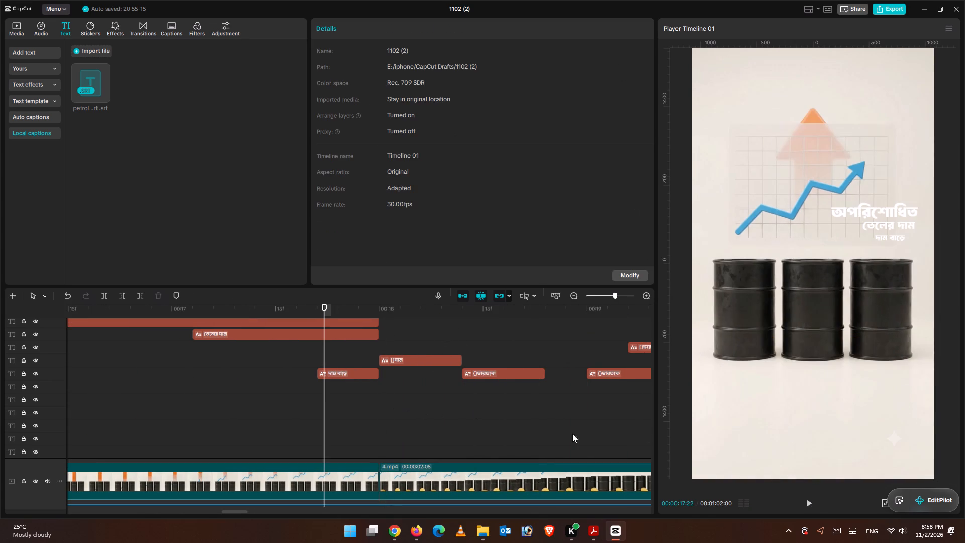
click(810, 505)
click(810, 504)
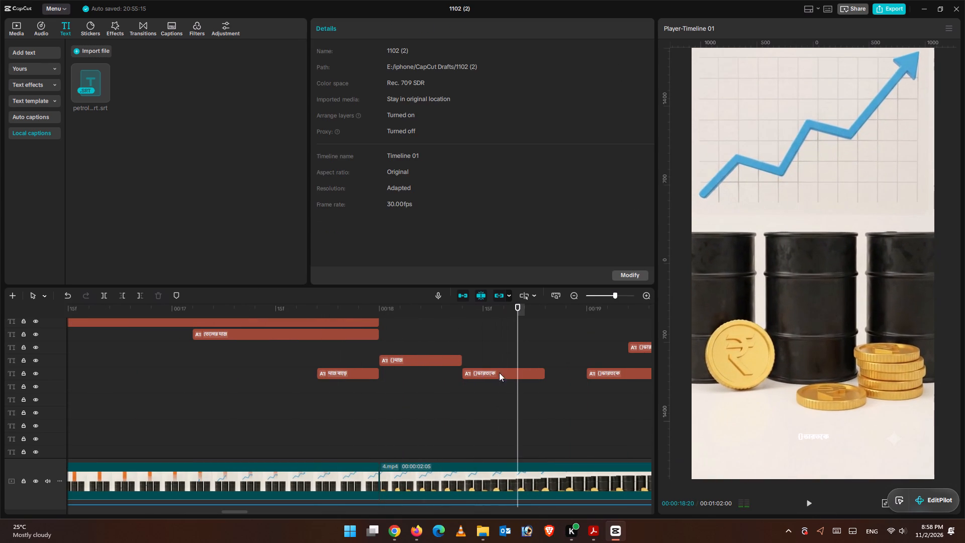
click(433, 327)
click(812, 503)
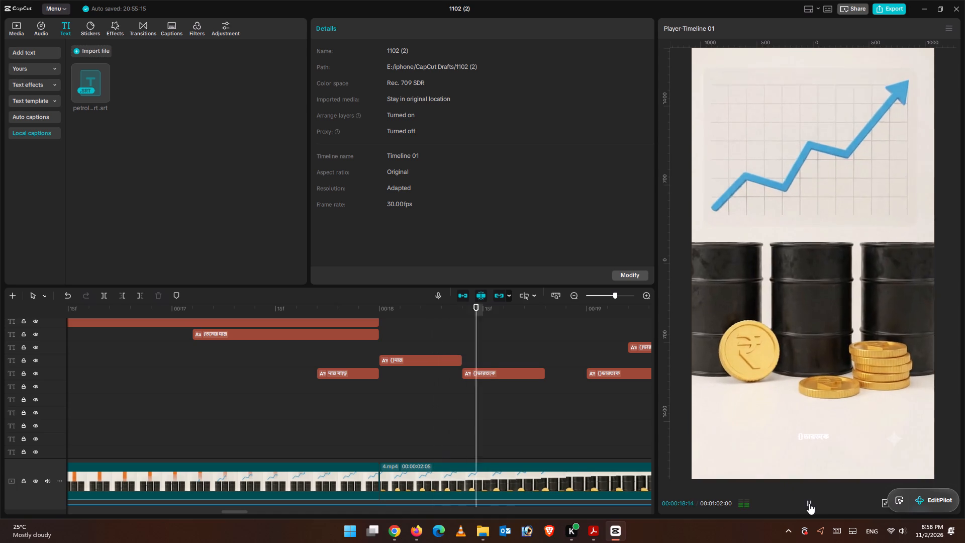
click(806, 504)
drag(587, 316, 541, 324)
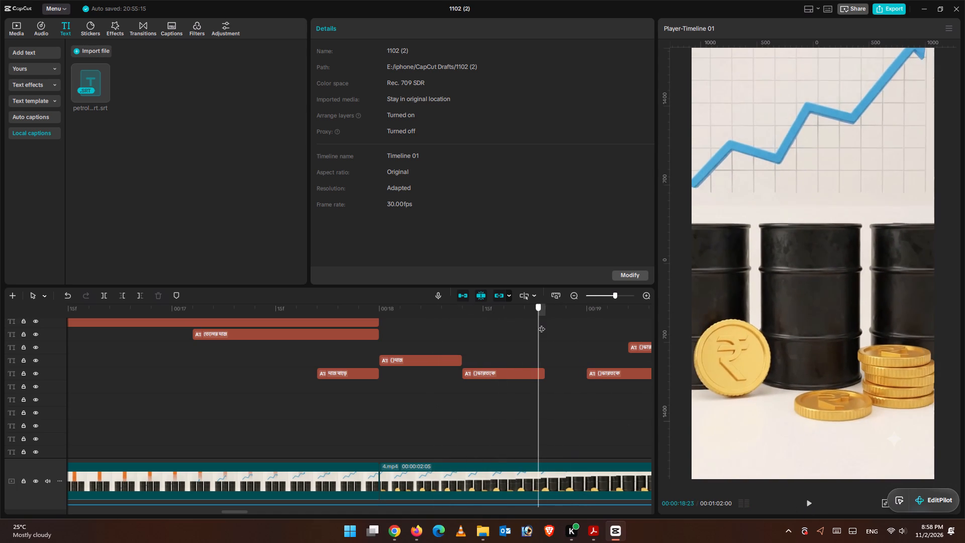
drag(541, 324, 543, 327)
Compare the extracted audio's waveform with playback of the 00:00:18–00:00:19 section to locate where the spoken phrase ends.
scroll(577, 395, down, 10)
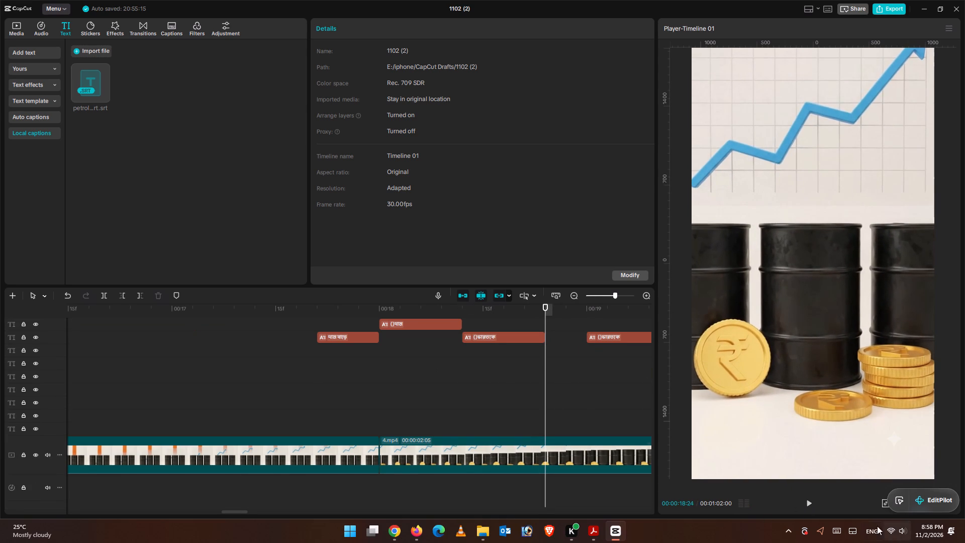
scroll(550, 465, down, 8)
scroll(554, 470, up, 1)
scroll(554, 470, down, 1)
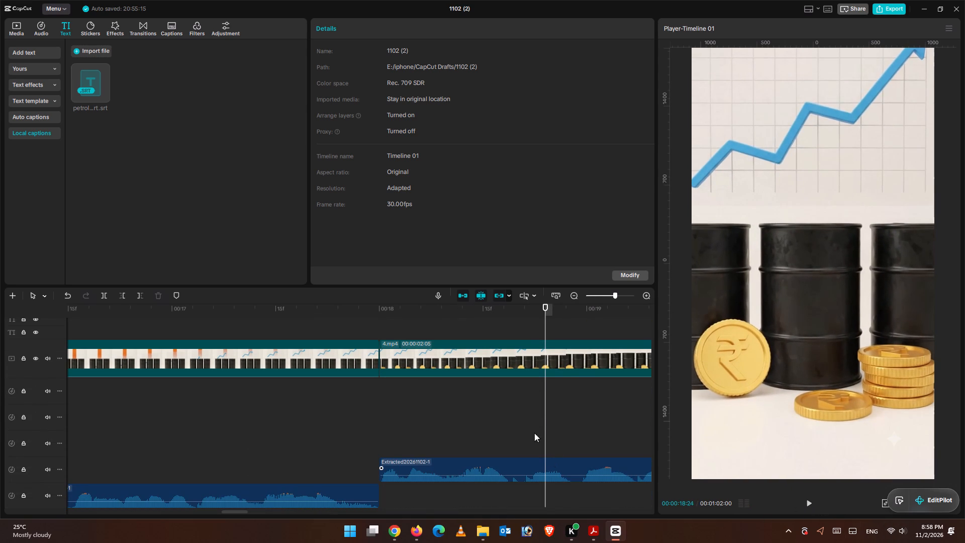
click(457, 414)
click(806, 504)
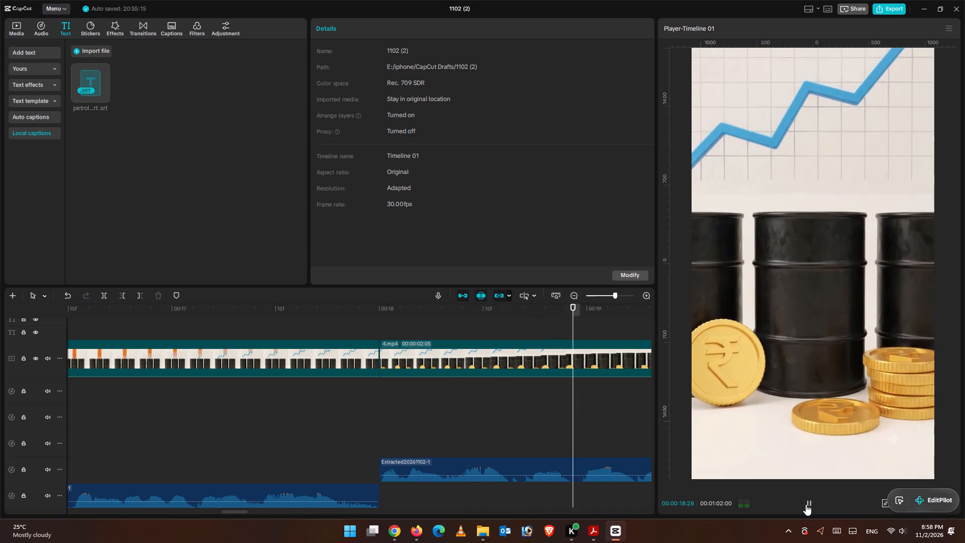
click(806, 504)
drag(601, 309, 495, 305)
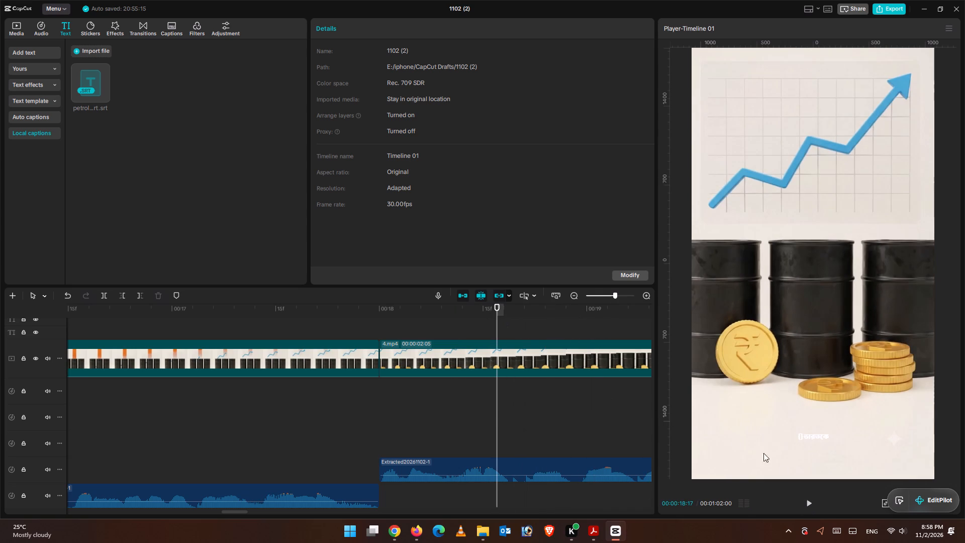
click(815, 511)
click(813, 506)
click(809, 504)
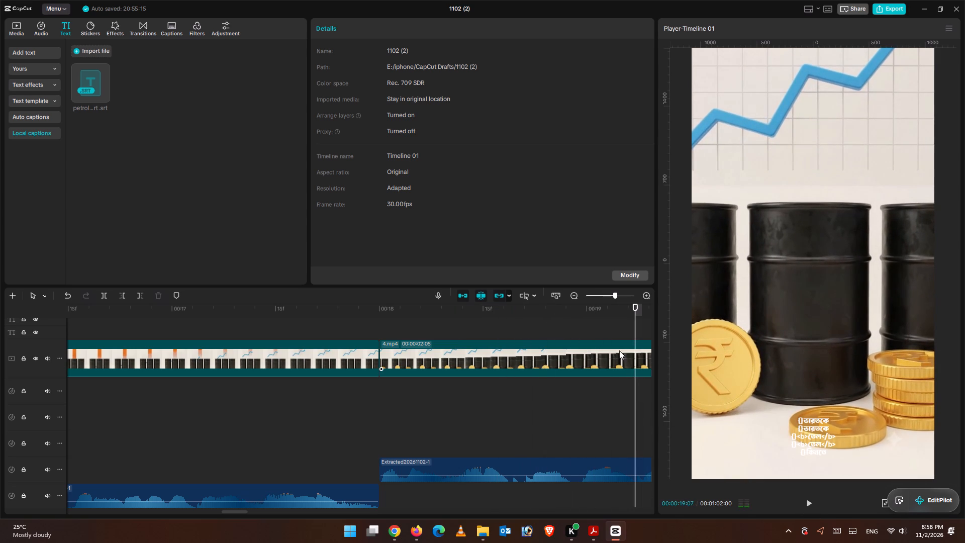
drag(640, 310, 580, 314)
Extend the end of the first ভারতকে caption to 00:00:18:29, matching the pause in the extracted audio.
scroll(602, 374, up, 5)
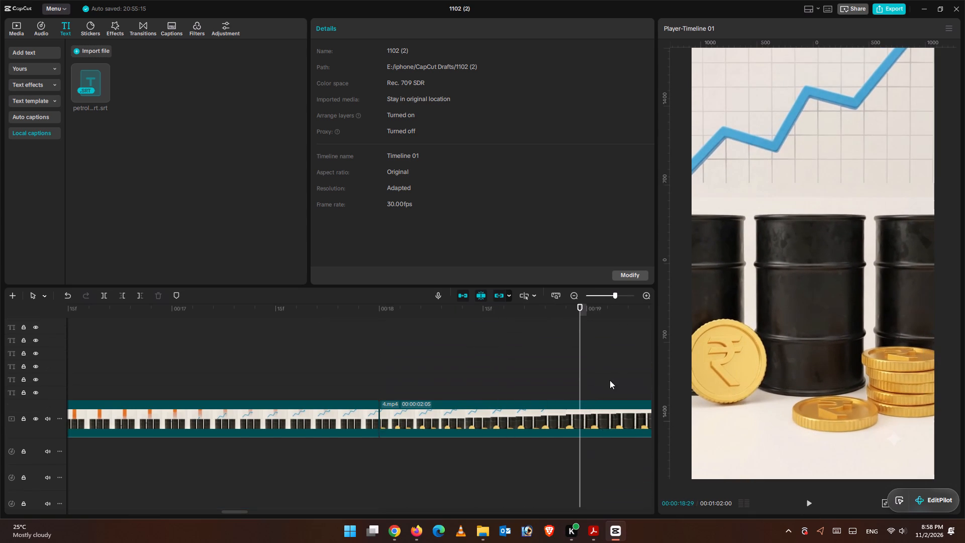
scroll(610, 380, up, 6)
click(545, 365)
drag(545, 371, 547, 371)
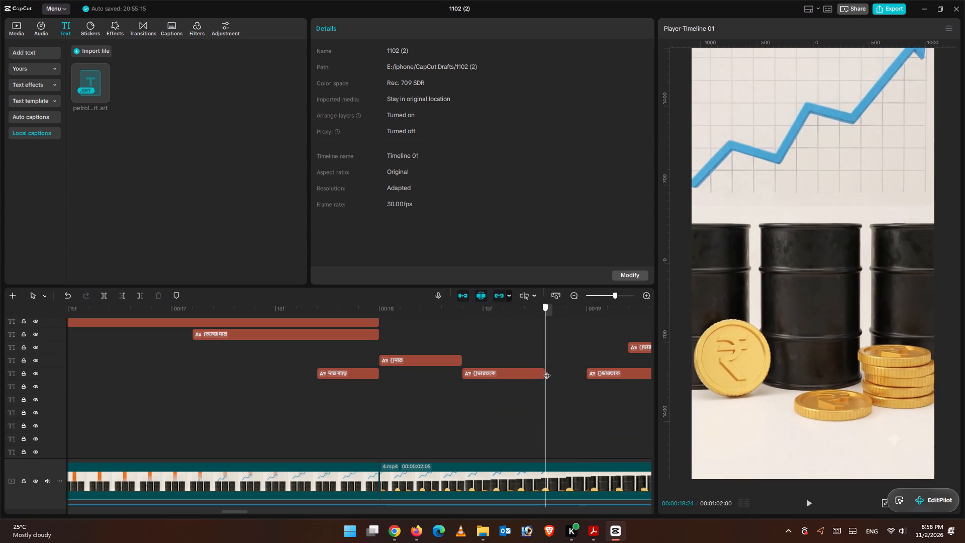
drag(547, 371, 572, 371)
scroll(577, 371, down, 8)
scroll(583, 378, up, 2)
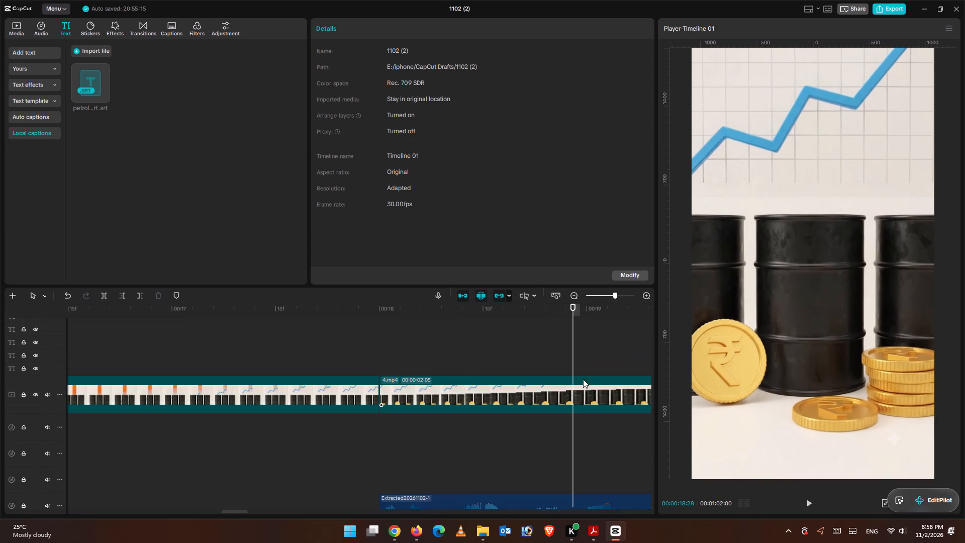
scroll(585, 381, down, 5)
drag(573, 321, 584, 328)
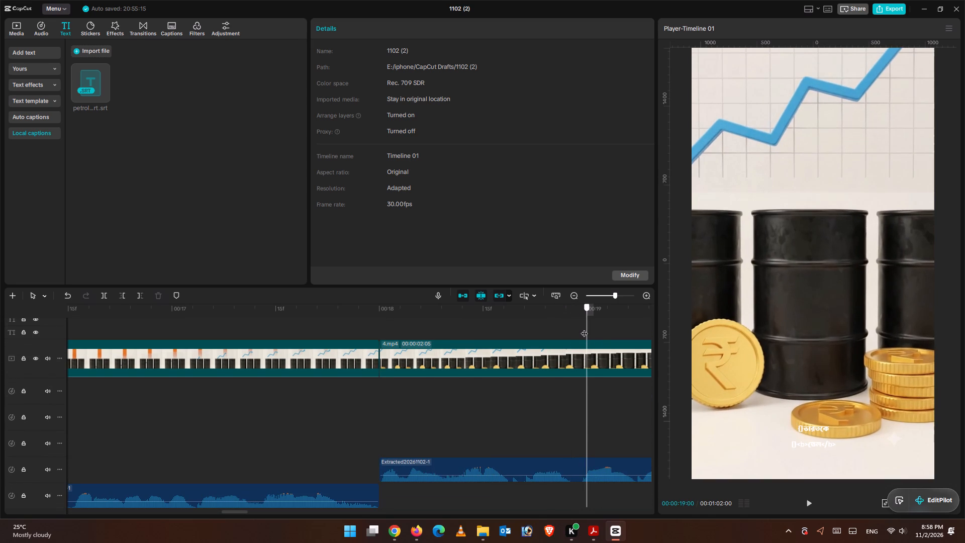
drag(584, 328, 583, 328)
scroll(604, 372, up, 9)
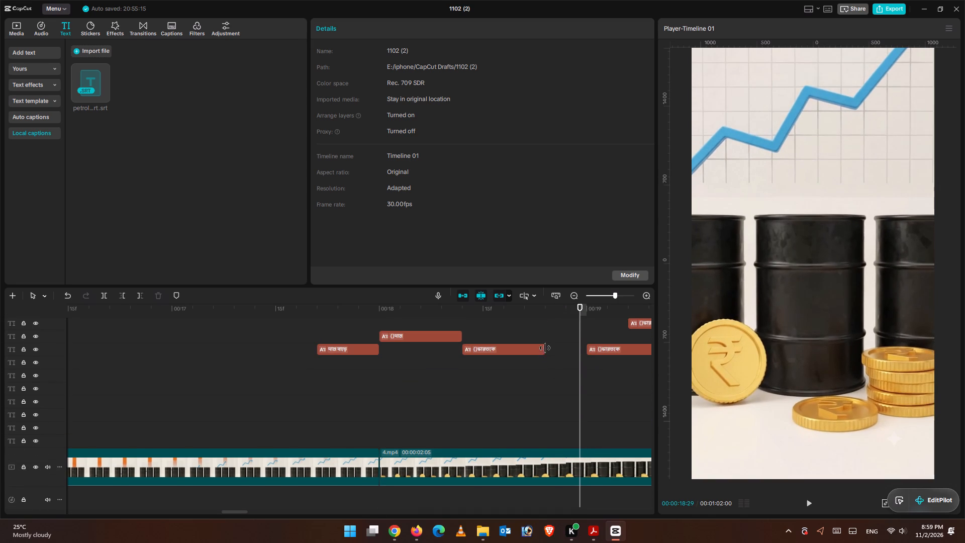
click(545, 347)
drag(545, 349, 577, 357)
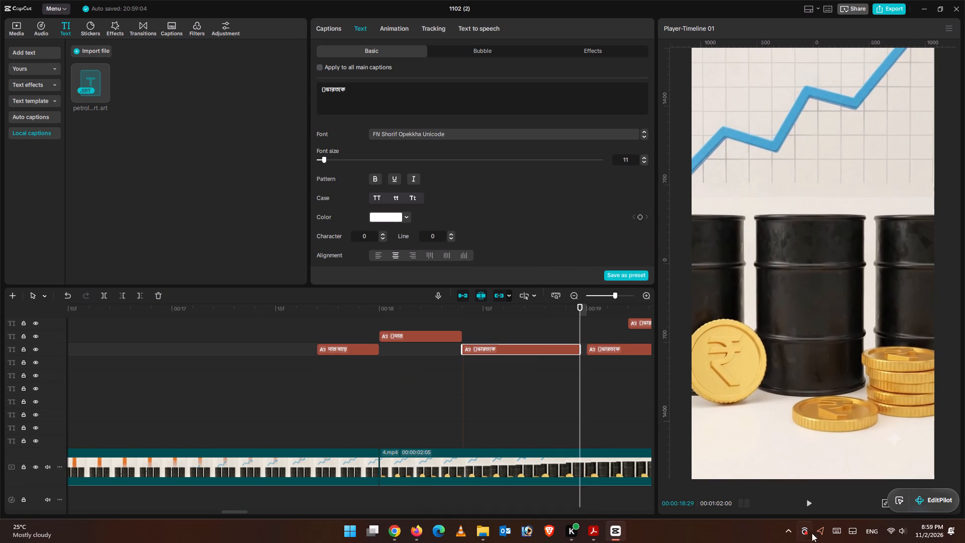
Play back from 00:00:18:29 into the falling-coins section and review the captions back to 00:00:17:27.
click(811, 507)
click(811, 505)
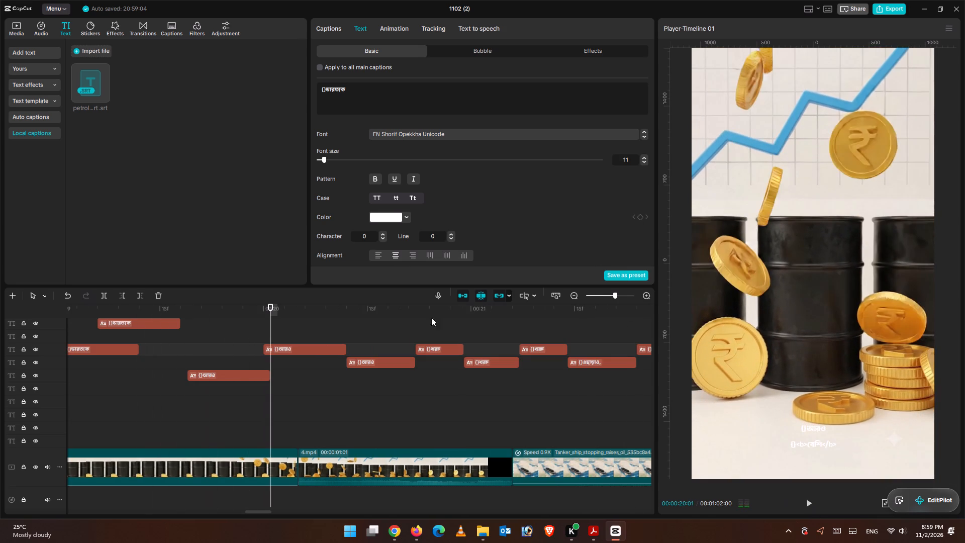
drag(277, 309, 107, 308)
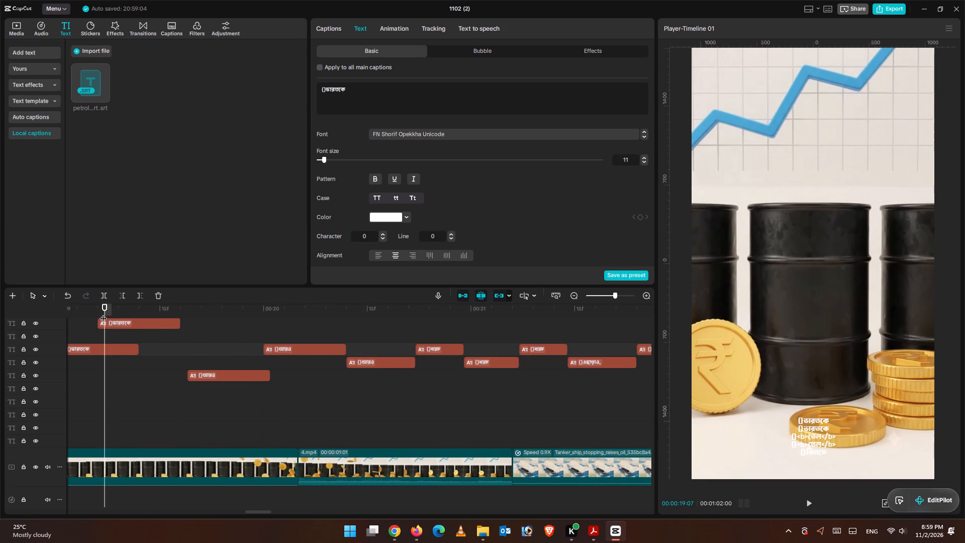
drag(105, 313, 171, 319)
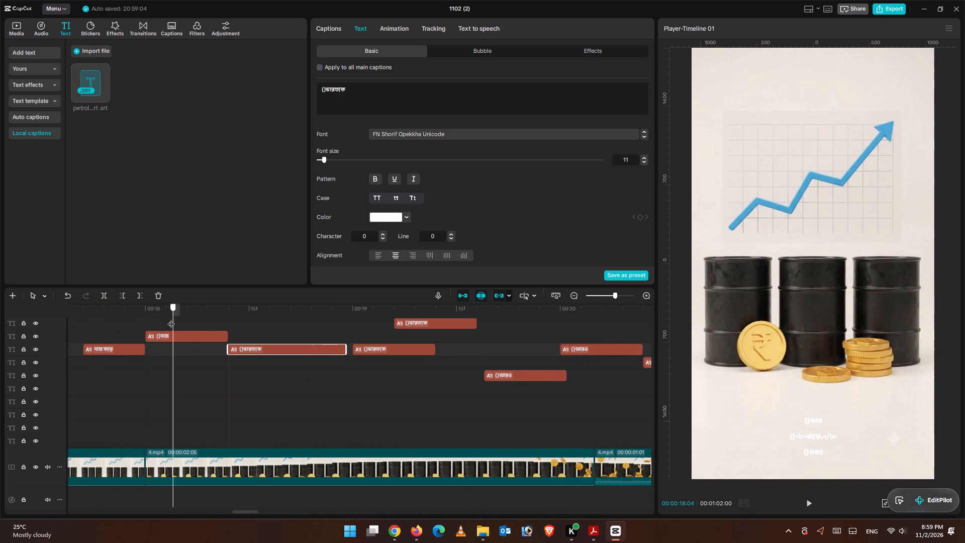
drag(171, 319, 123, 319)
scroll(193, 349, up, 5)
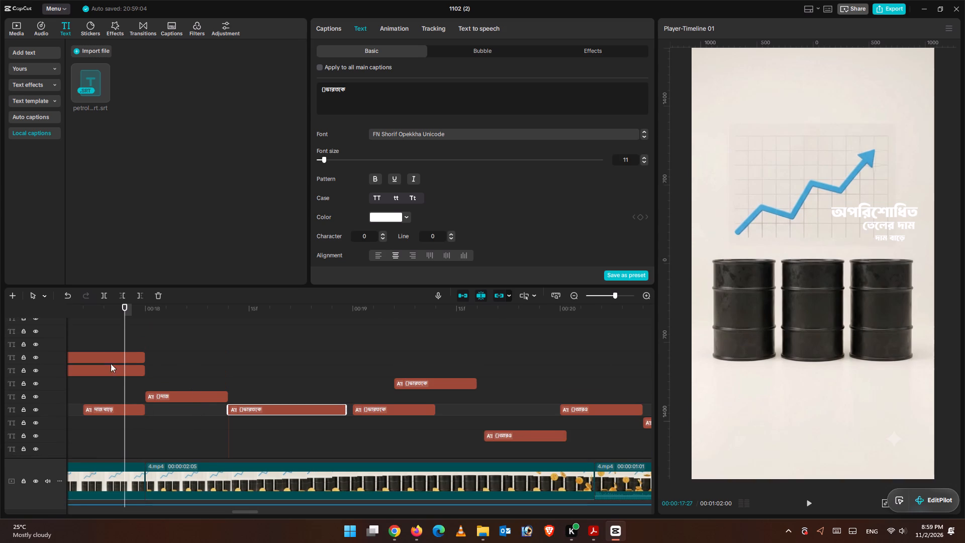
Reduce the three-line caption at the start of the coin clip to the single word তখন, removing the brackets and bold tags.
drag(125, 314, 196, 343)
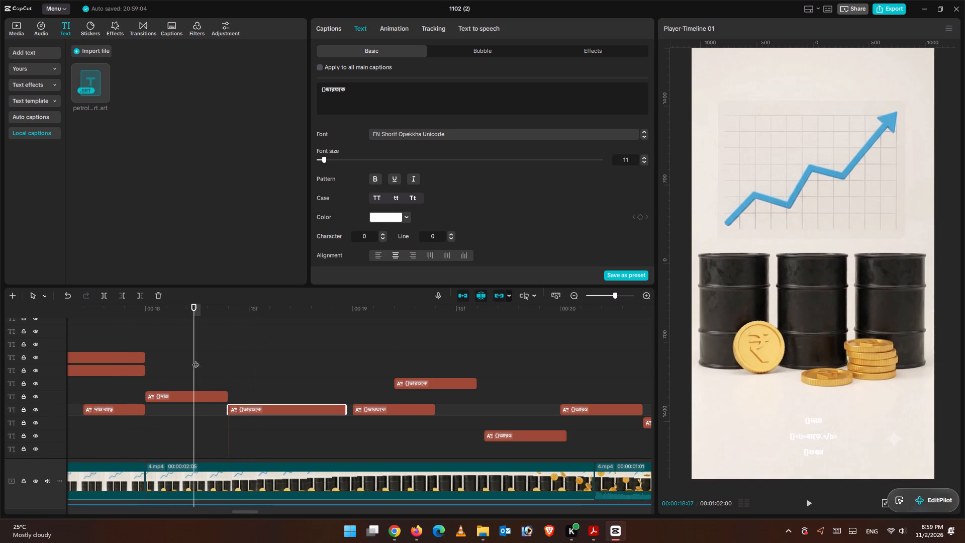
click(199, 399)
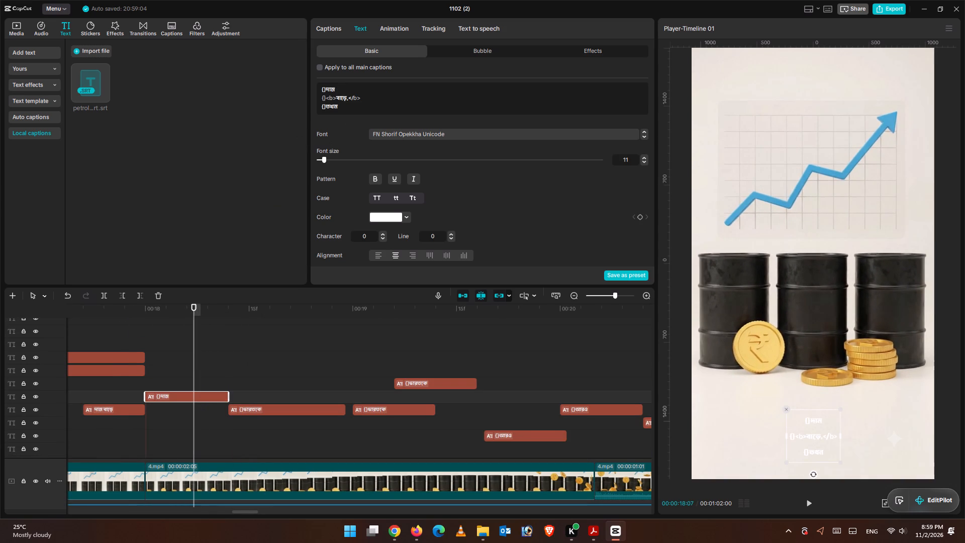
click(326, 109)
key(BackSpace)
key(BackSpace)
key(BackSpace)
key(BackSpace)
key(BackSpace)
key(BackSpace)
key(BackSpace)
key(BackSpace)
key(BackSpace)
key(BackSpace)
key(BackSpace)
key(BackSpace)
key(BackSpace)
key(BackSpace)
key(BackSpace)
key(BackSpace)
key(BackSpace)
key(BackSpace)
key(BackSpace)
key(BackSpace)
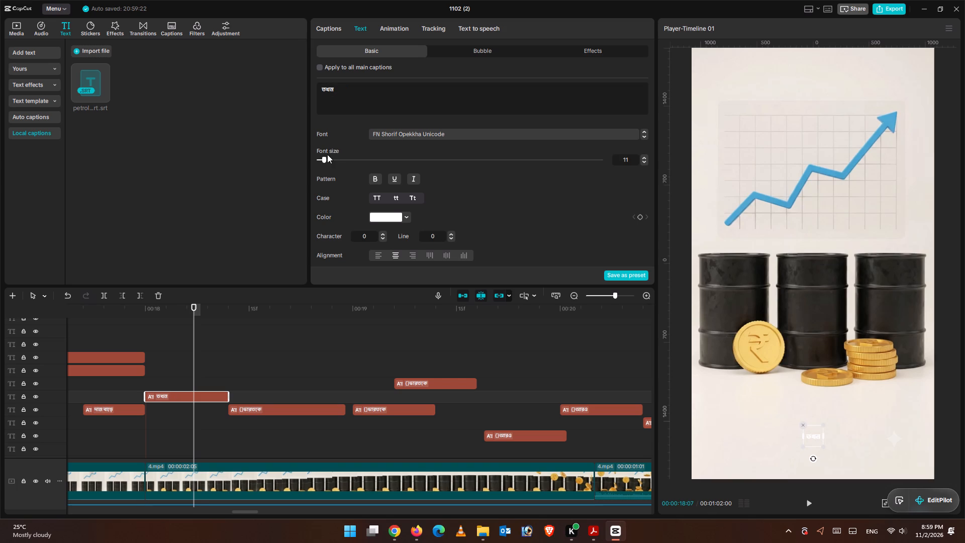
Play back from 00:00:18:07 to 00:00:20:20 to examine the following captions against the audio.
scroll(353, 414, up, 5)
key(ctrl+equal)
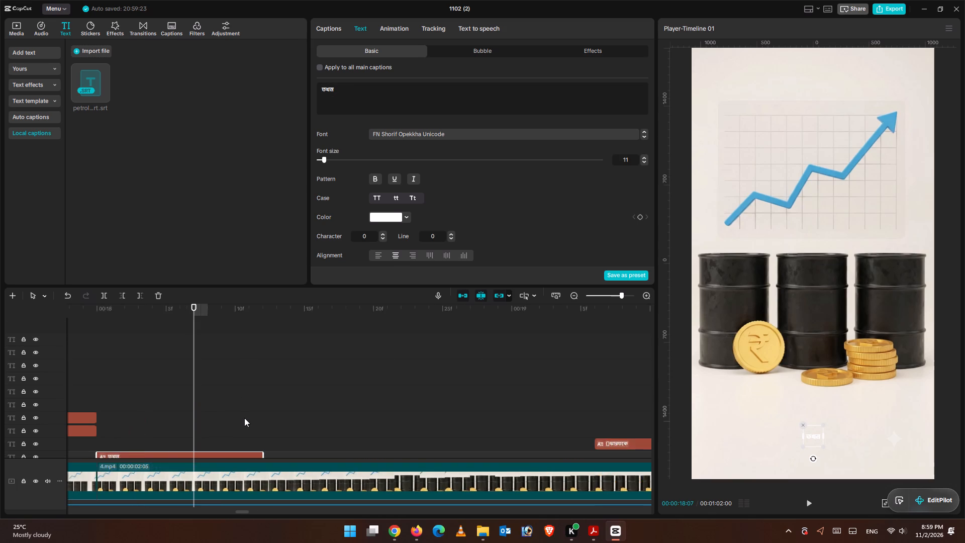
key(ctrl+equal)
key(ctrl+minus)
key(ctrl+minus)
key(ctrl+minus)
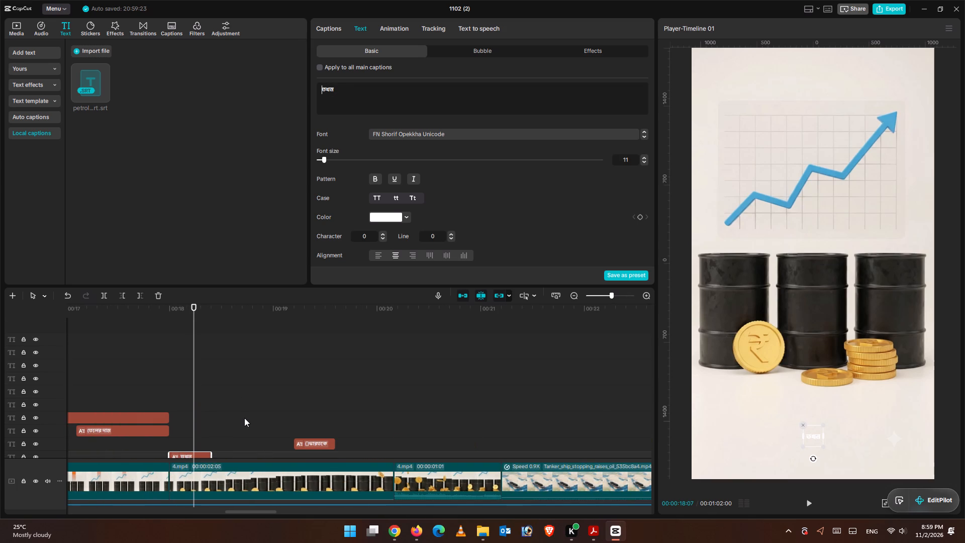
scroll(246, 419, down, 9)
scroll(383, 485, down, 6)
scroll(383, 485, up, 1)
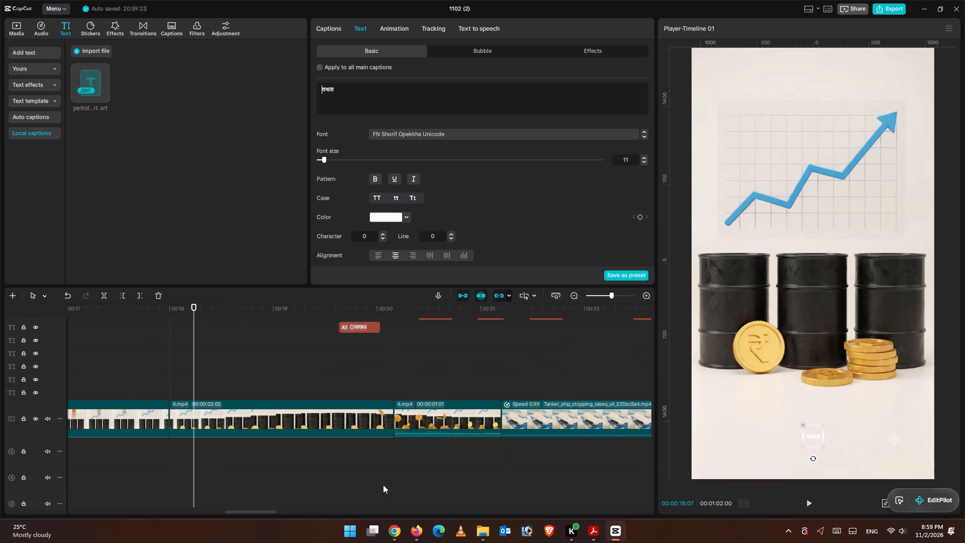
click(814, 508)
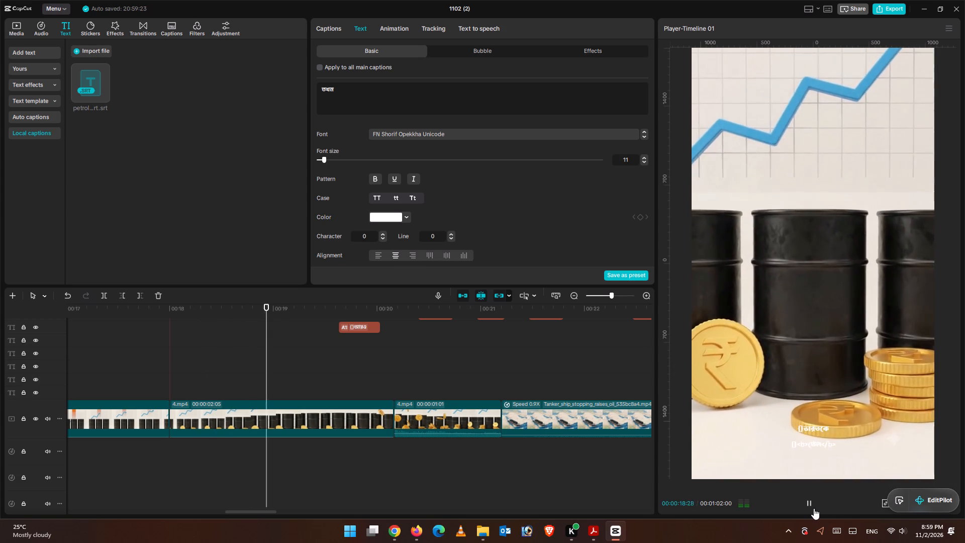
click(814, 508)
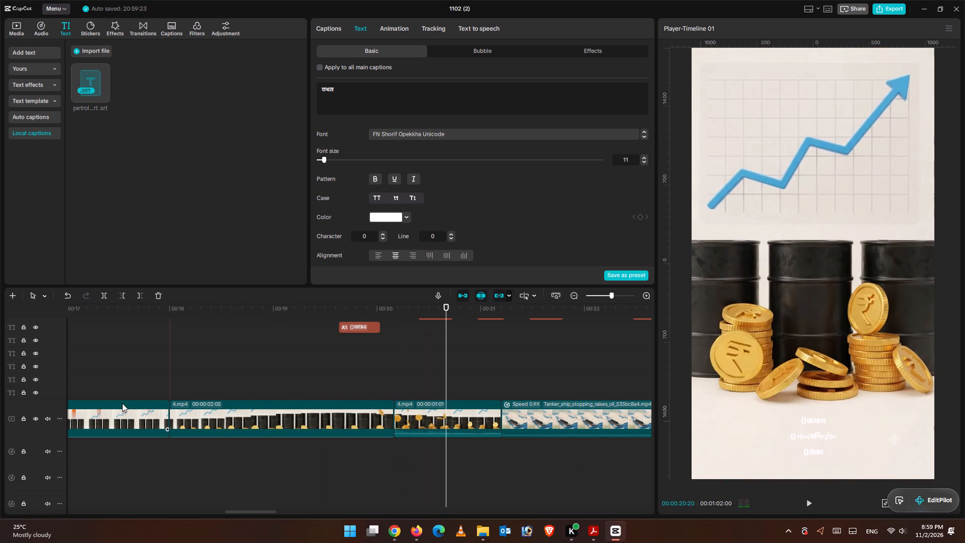
Remove the leading brackets from the first ভারতকে caption, leaving only the word ভারতকে.
scroll(175, 373, up, 2)
scroll(175, 373, down, 1)
scroll(175, 373, up, 8)
click(185, 349)
drag(184, 349, 245, 374)
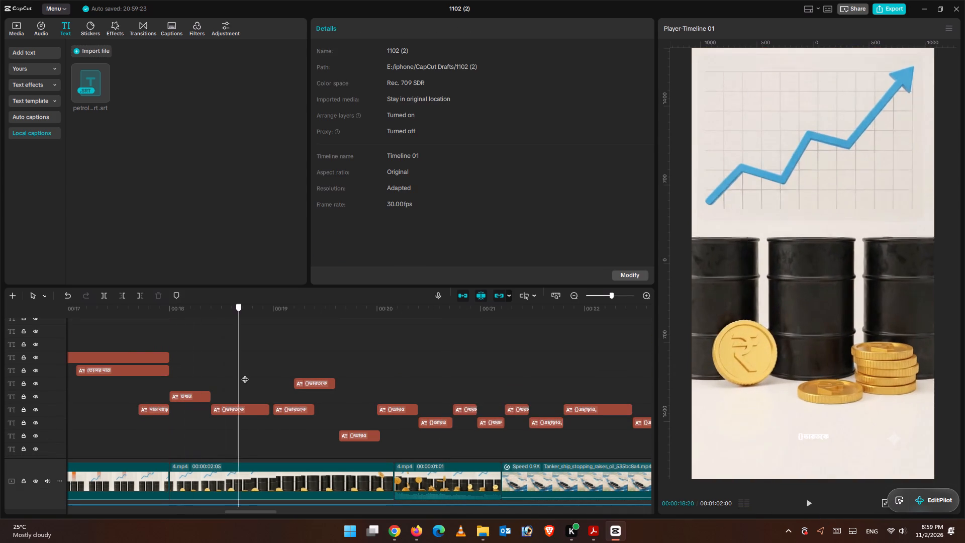
drag(245, 374, 246, 374)
click(231, 405)
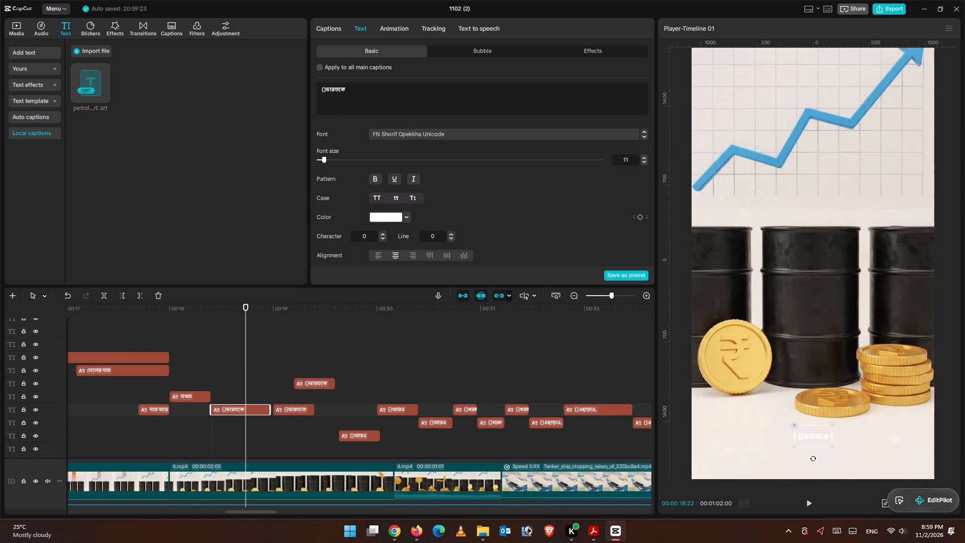
click(327, 93)
key(BackSpace)
key(BackSpace)
key(BackSpace)
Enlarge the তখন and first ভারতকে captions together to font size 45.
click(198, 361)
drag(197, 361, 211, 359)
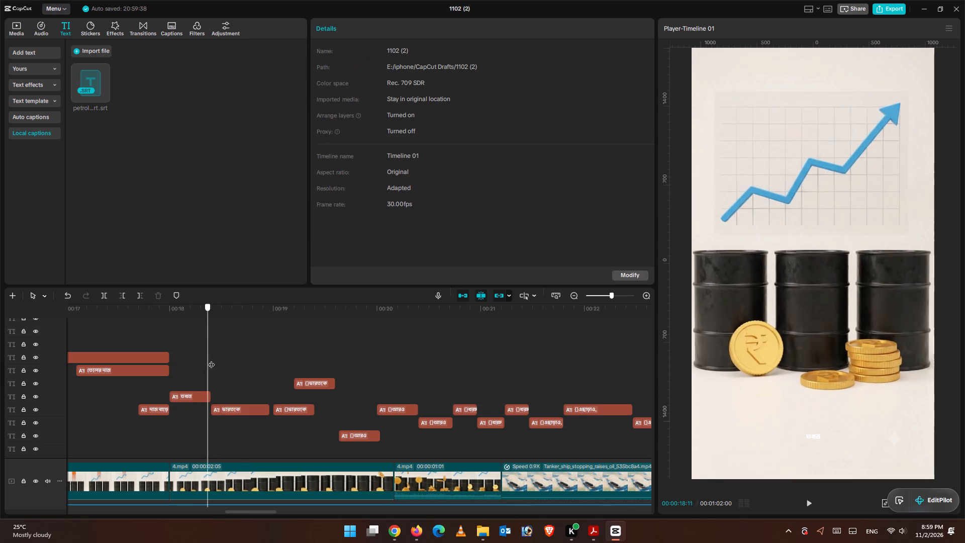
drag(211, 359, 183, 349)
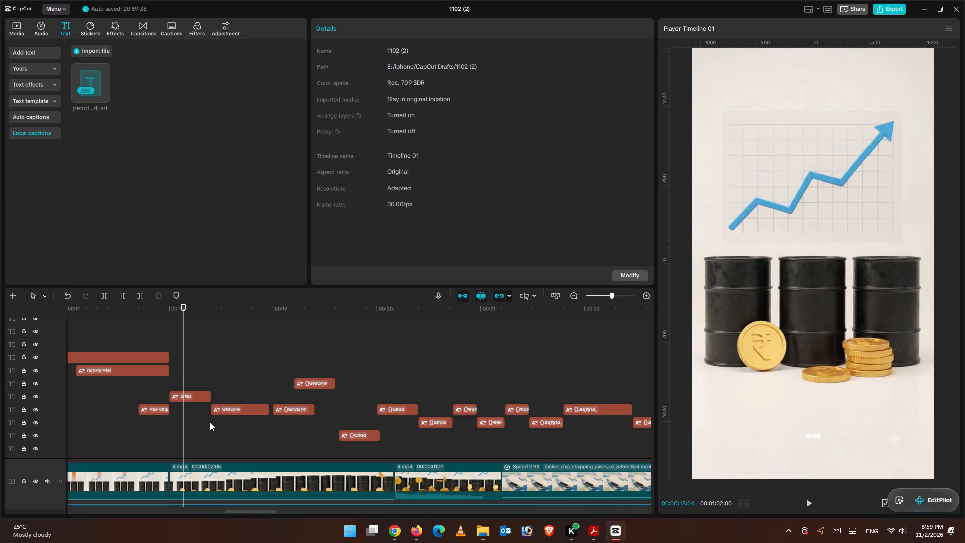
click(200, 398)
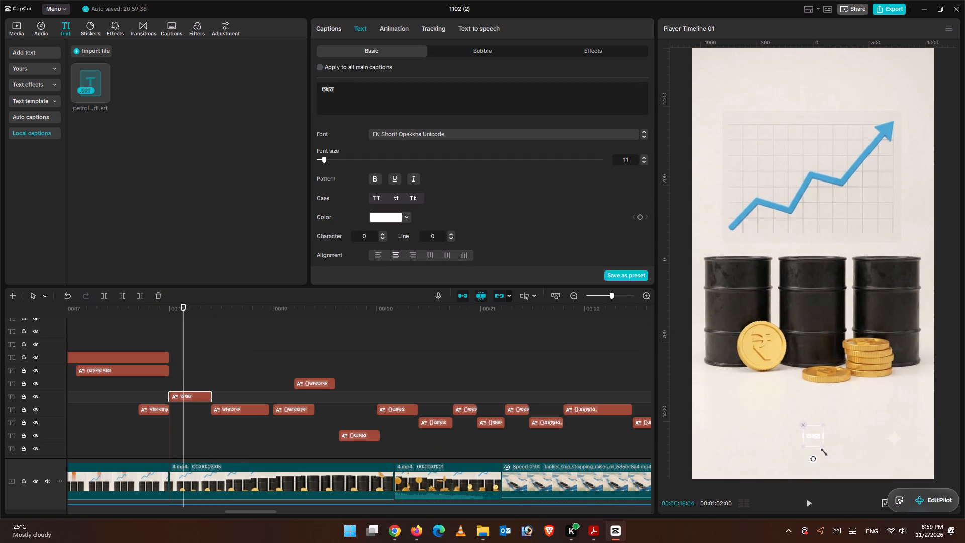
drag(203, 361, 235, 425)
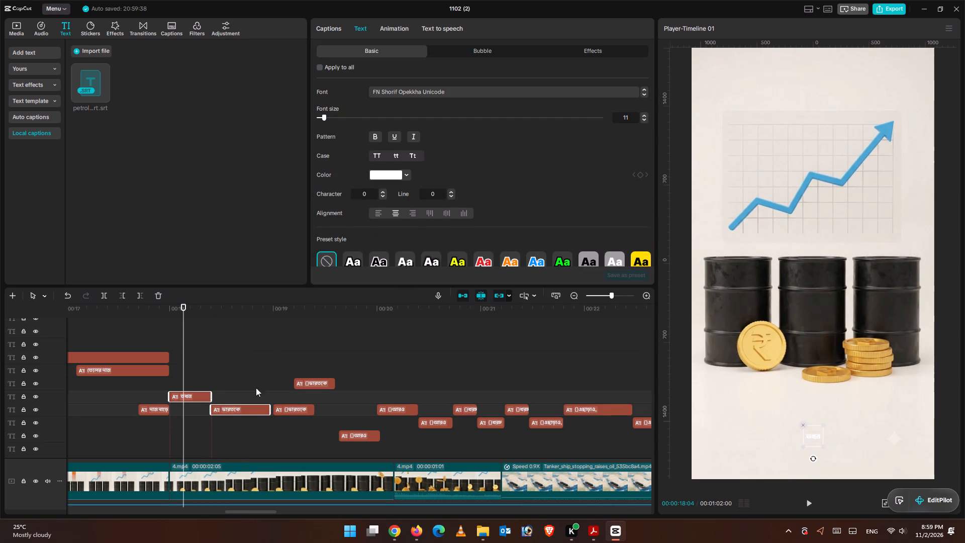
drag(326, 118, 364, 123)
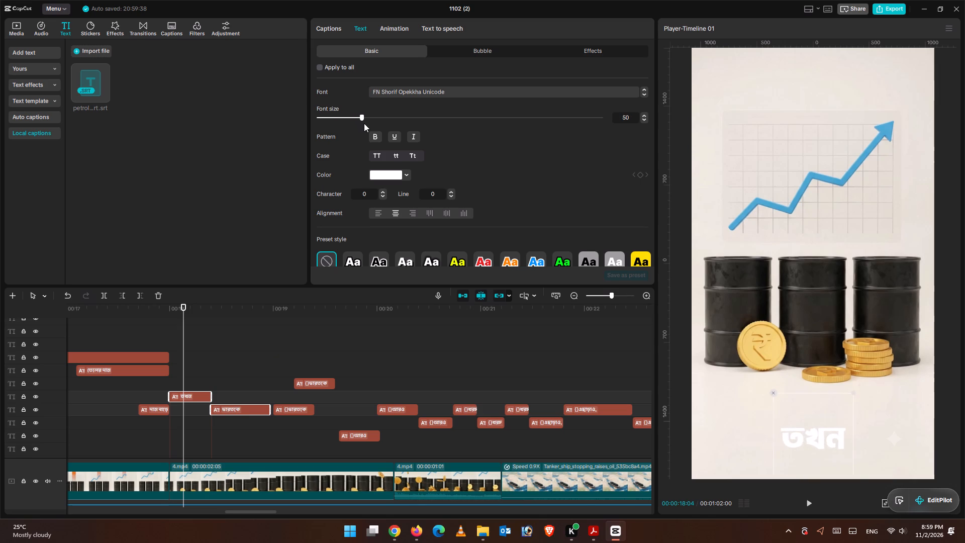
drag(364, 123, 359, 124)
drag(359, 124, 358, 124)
Extend the ends of the তখন and first ভারতকে captions to the start of the next caption, at about 00:00:19:00.
click(181, 330)
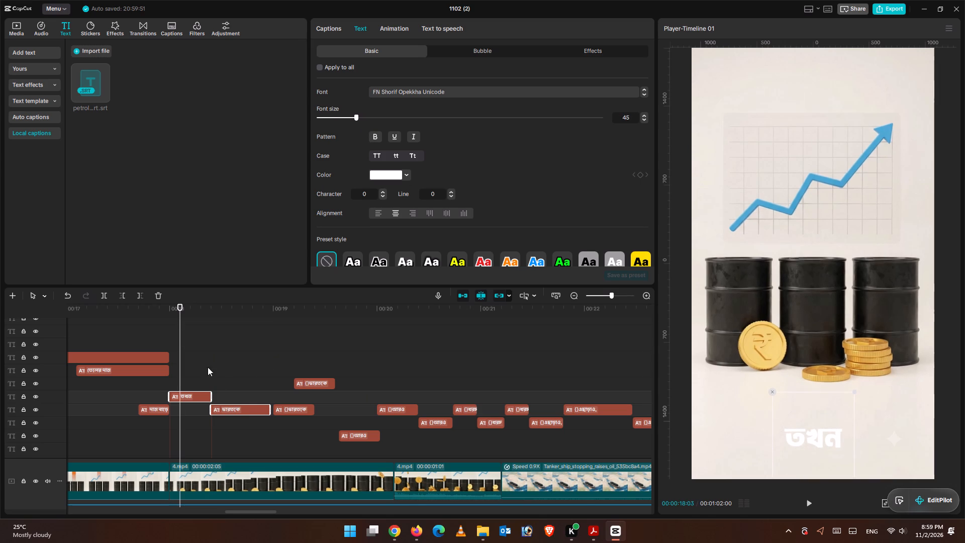
click(209, 396)
drag(213, 397, 272, 397)
click(218, 394)
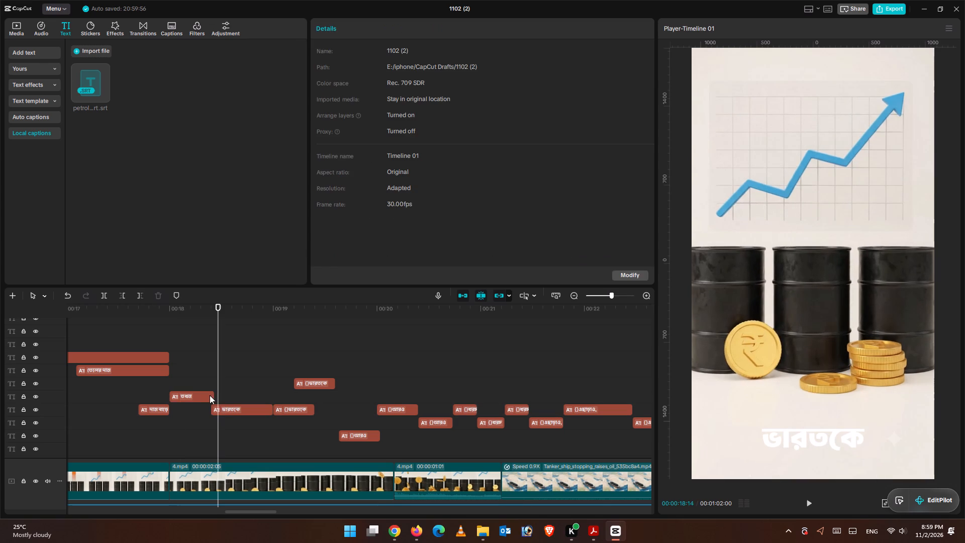
click(210, 395)
drag(216, 393, 268, 394)
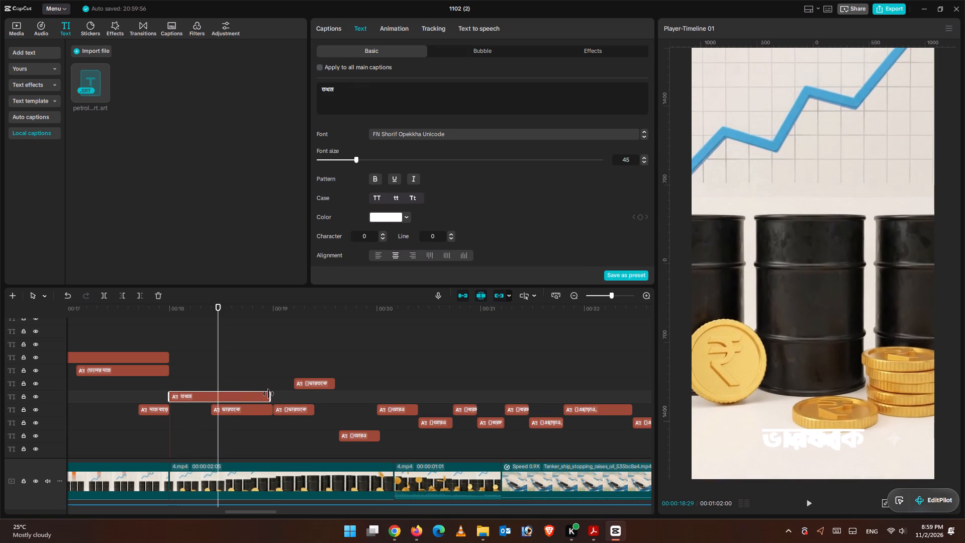
drag(268, 394, 271, 394)
Move the তখন caption from the bottom of the video frame to its upper left, over the price chart.
click(247, 380)
click(243, 403)
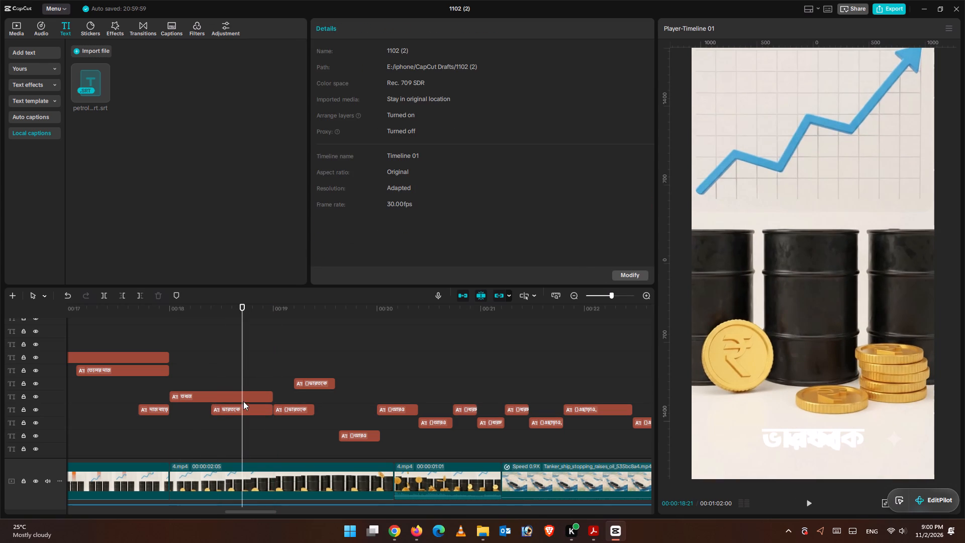
drag(242, 371, 231, 372)
click(238, 397)
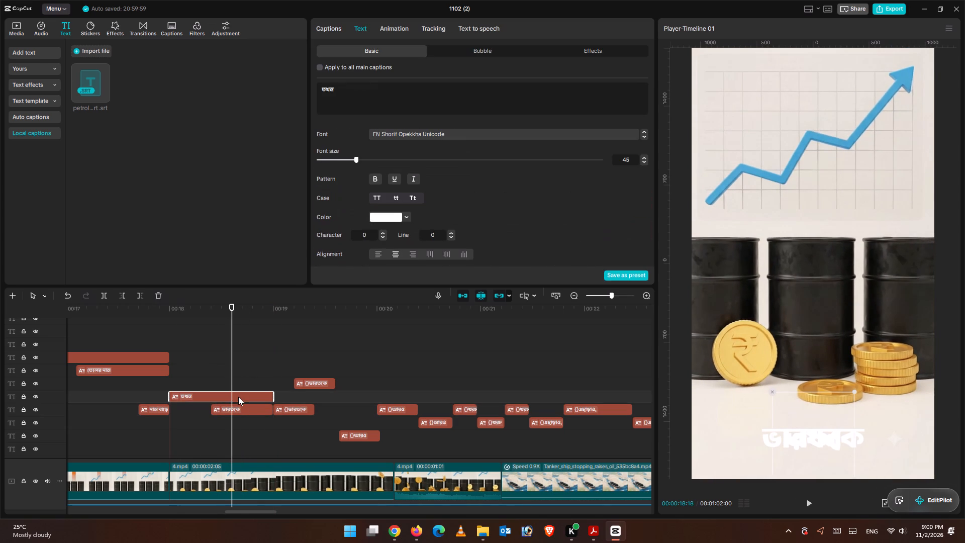
drag(821, 420, 771, 83)
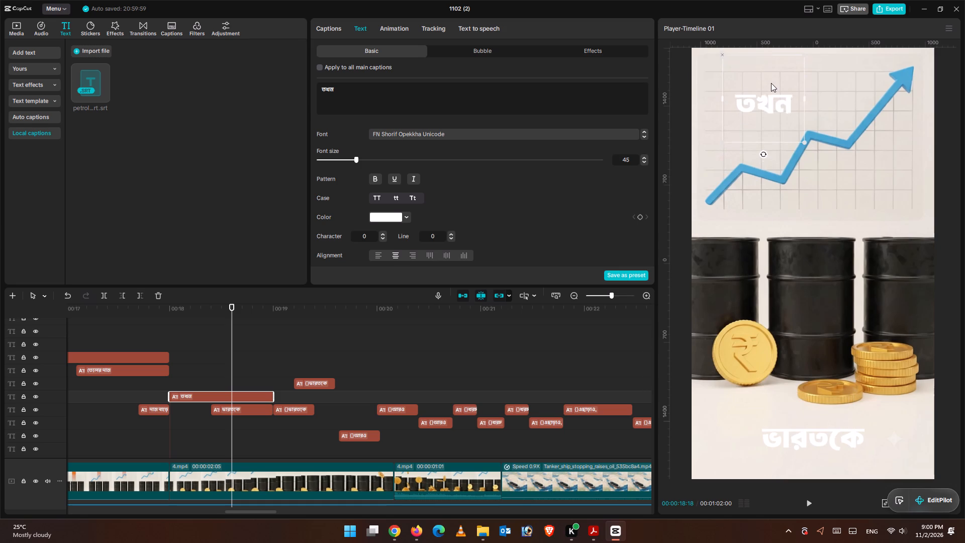
drag(771, 83, 750, 82)
Move the first ভারতকে caption up over the price chart, to the right of তখন and level with it.
drag(233, 323, 266, 325)
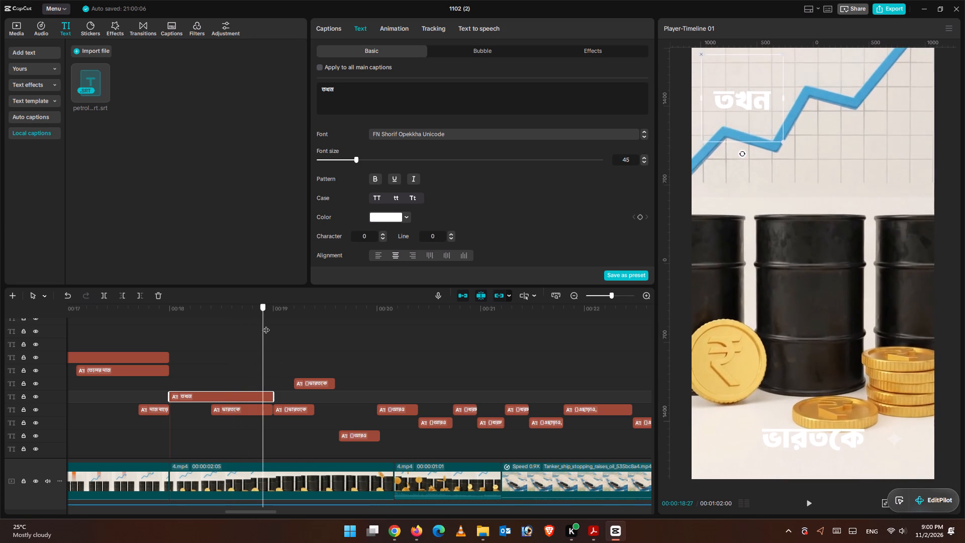
drag(266, 325, 334, 328)
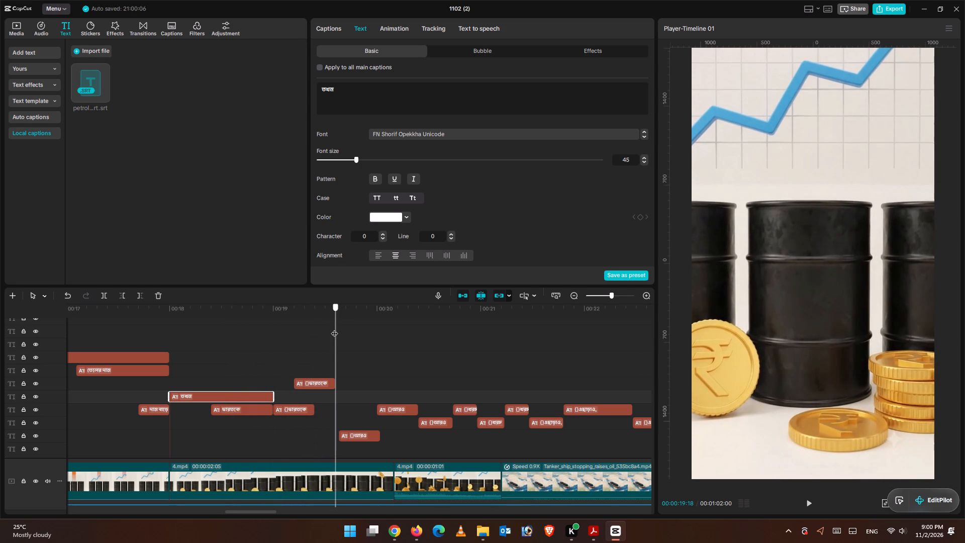
drag(334, 328, 241, 328)
click(236, 413)
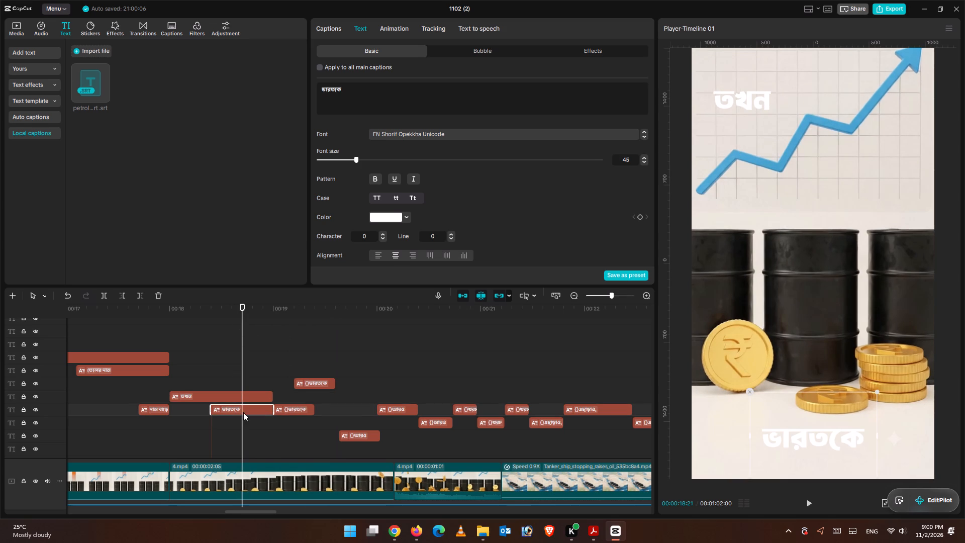
drag(812, 436, 821, 94)
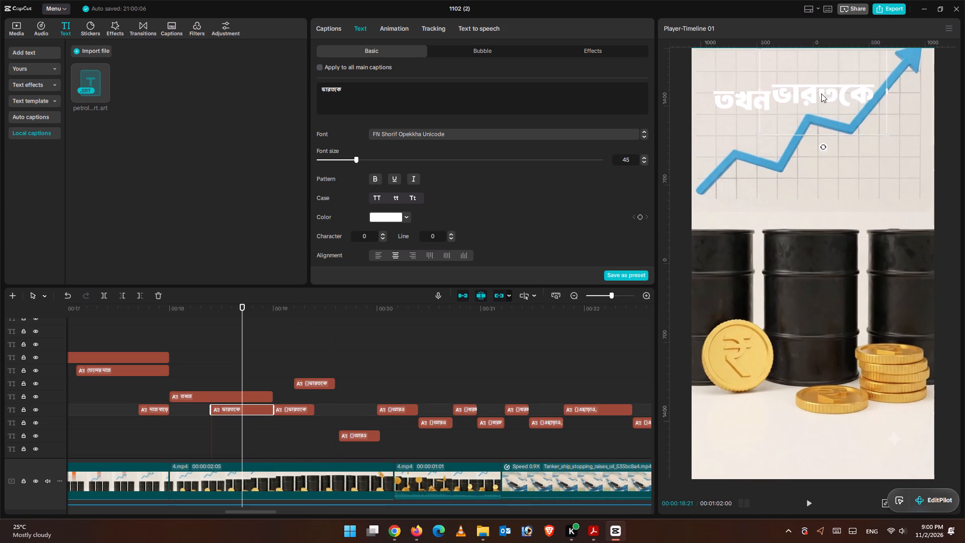
drag(821, 94, 824, 100)
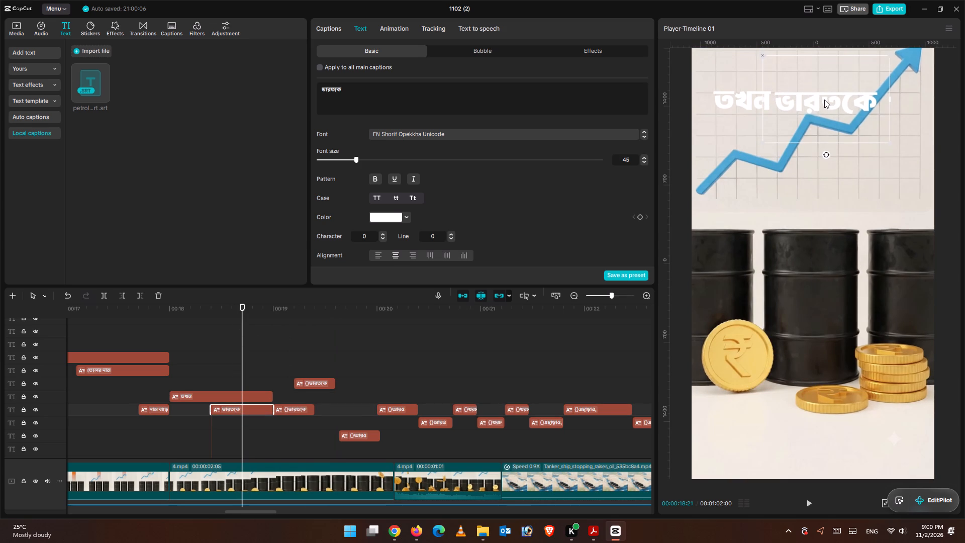
drag(824, 100, 825, 99)
drag(825, 99, 843, 99)
drag(843, 101, 848, 102)
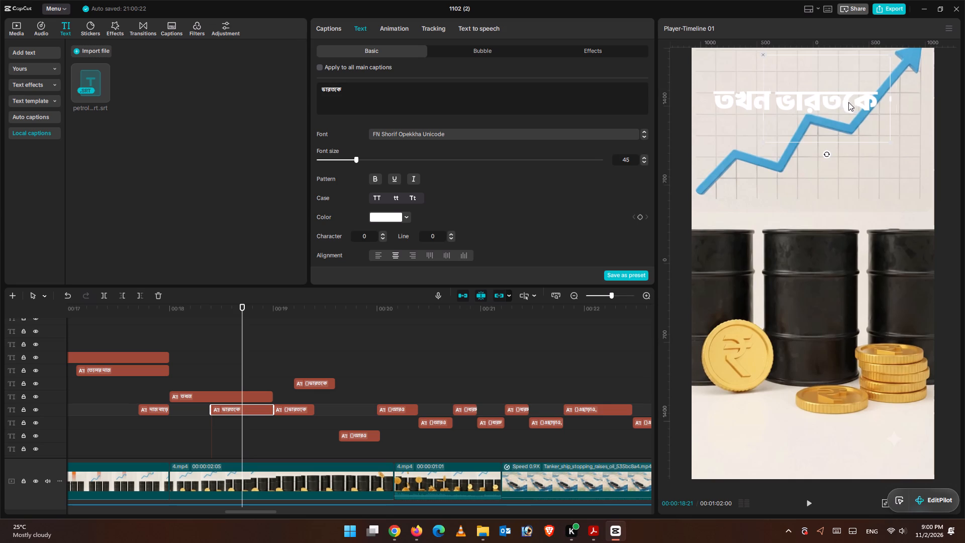
drag(848, 102, 865, 102)
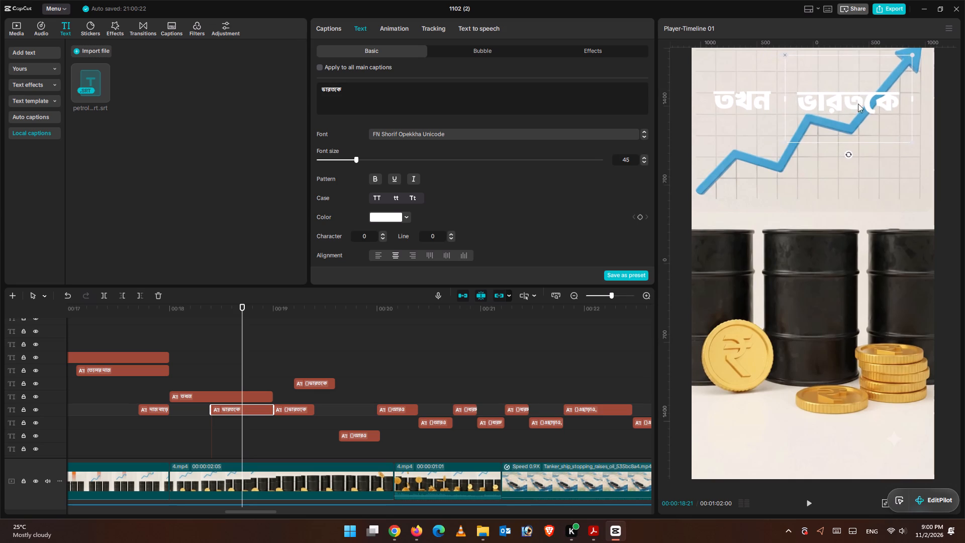
Shift the তখন caption right so it sits close beside ভারতকে on the same line.
click(753, 107)
drag(748, 100, 764, 102)
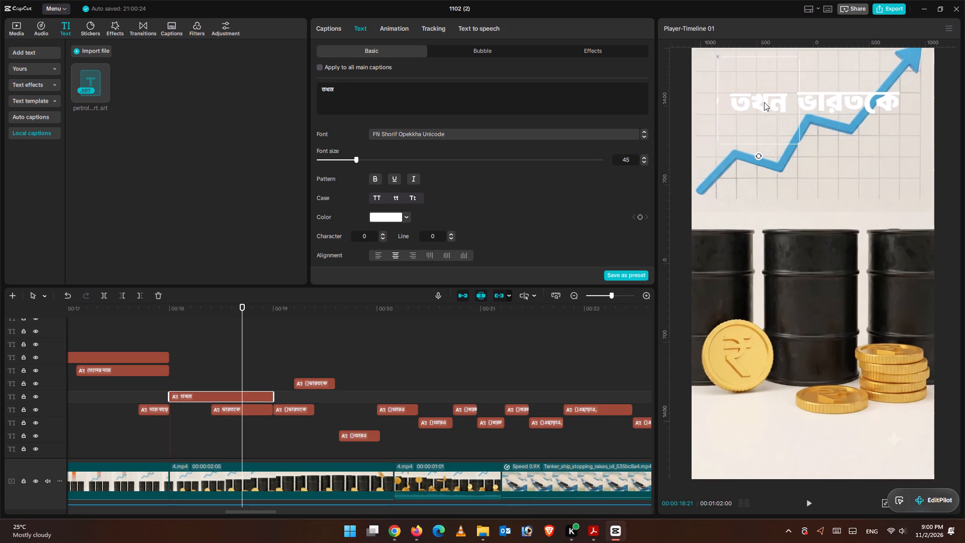
drag(764, 102, 762, 101)
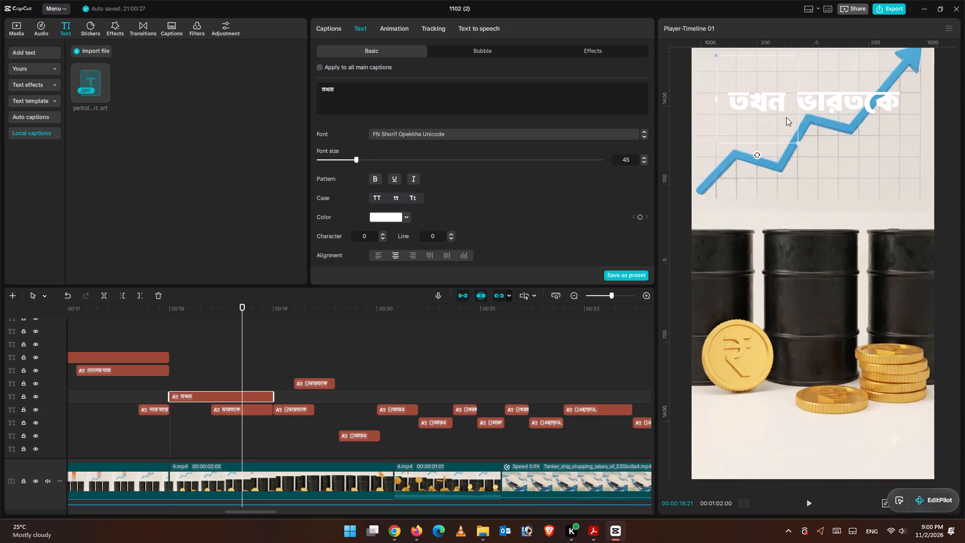
drag(773, 107, 779, 107)
click(771, 104)
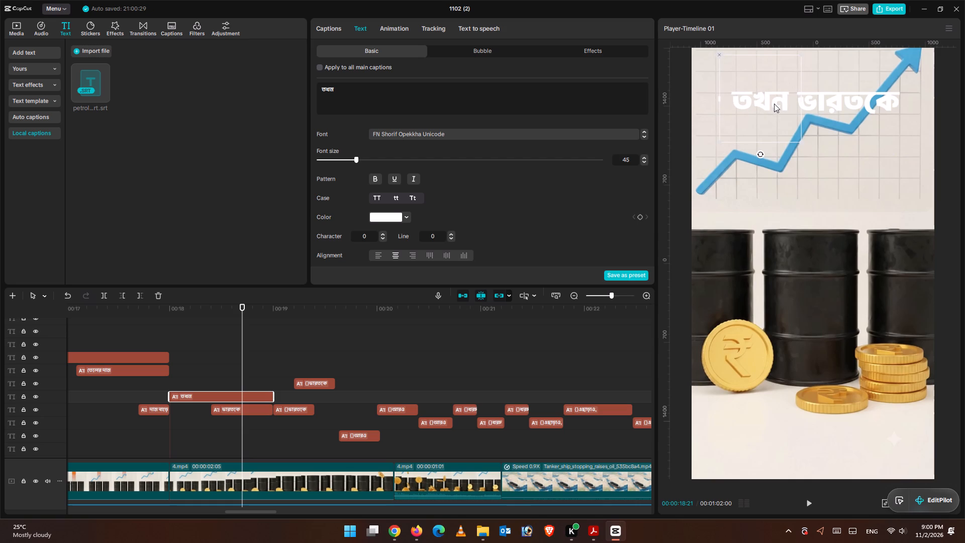
Check the two captions in playback from 00:00:17:19, and reduce both তখন and ভারতকে to font size 33.
click(874, 190)
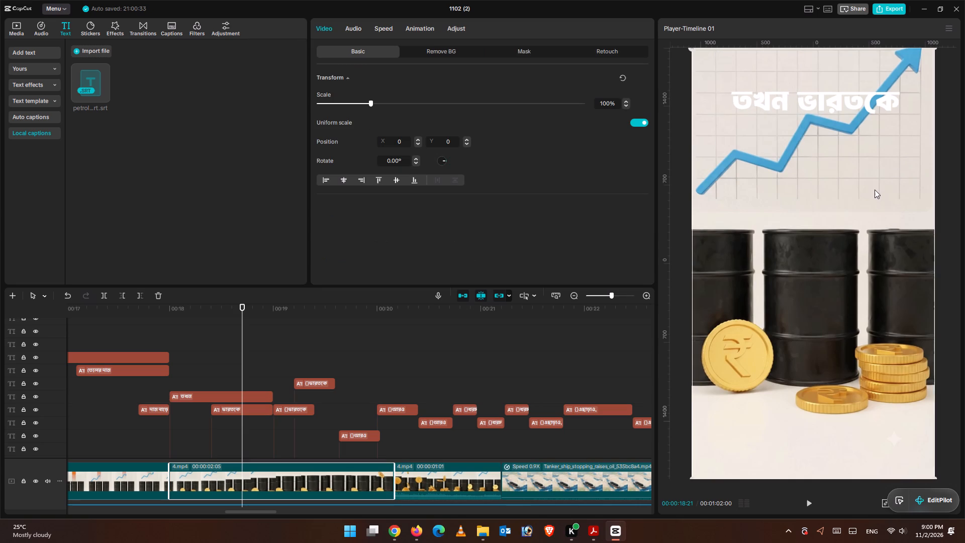
click(191, 331)
click(132, 316)
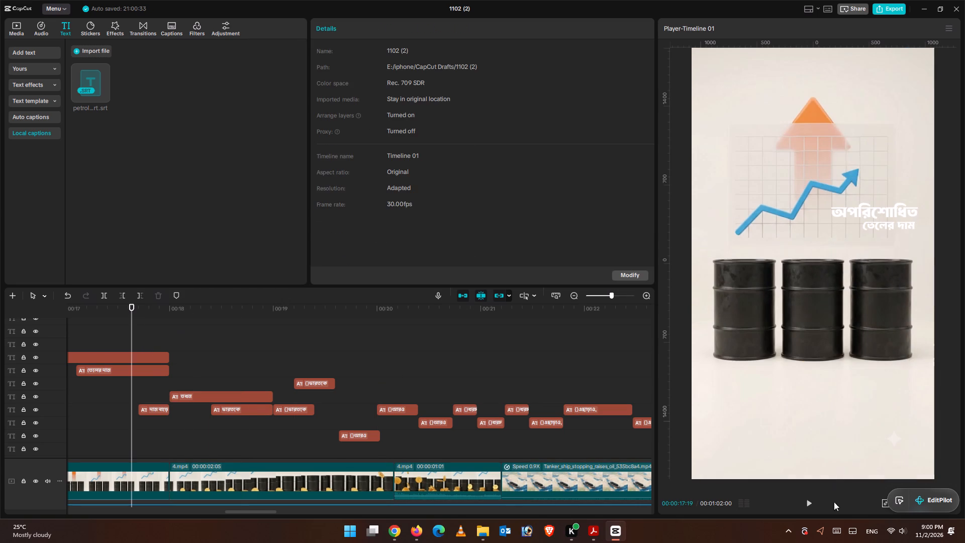
click(809, 508)
click(809, 502)
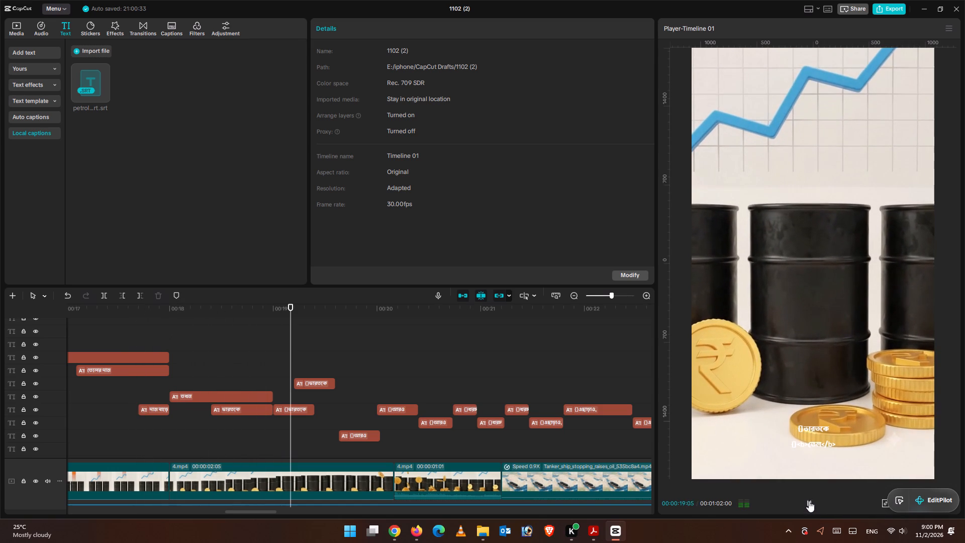
drag(208, 335, 237, 438)
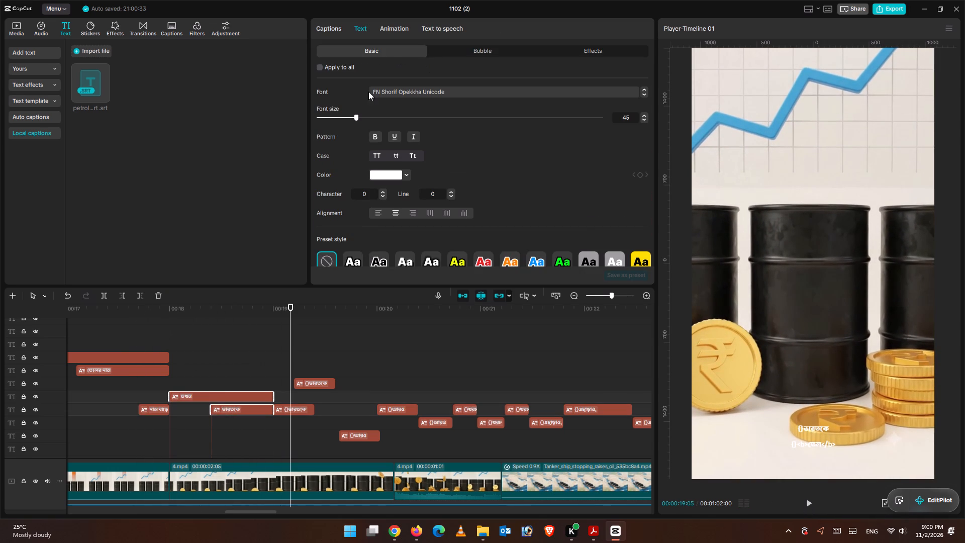
drag(353, 120, 345, 117)
Reposition the তখন caption at 00:00:18 farther right and slightly higher over the price chart, closer to ভারতকে.
click(216, 335)
drag(216, 335, 212, 334)
click(229, 398)
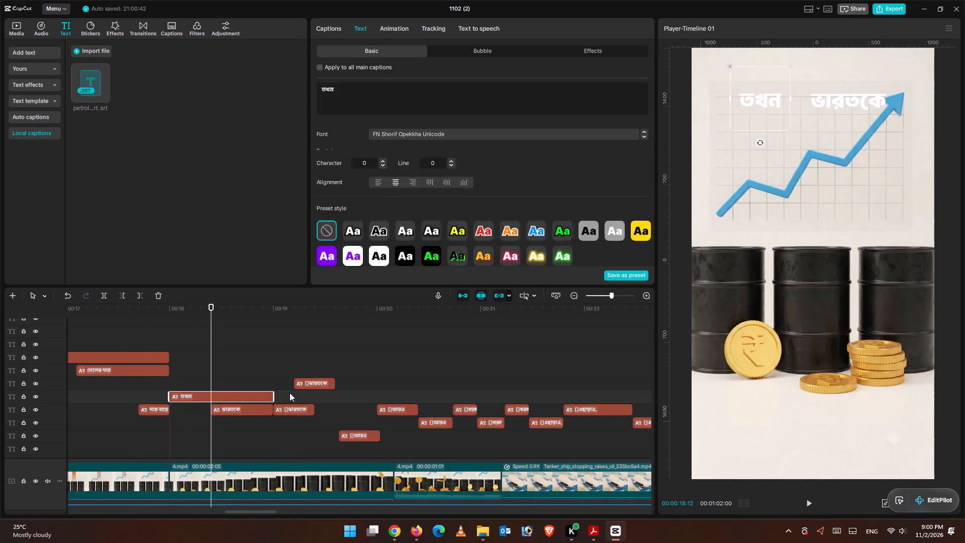
drag(773, 101, 792, 101)
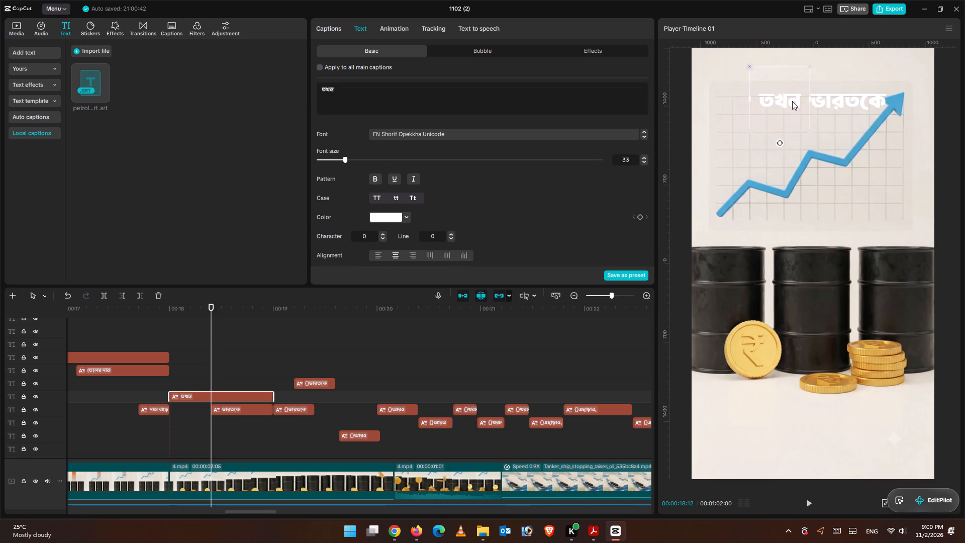
drag(792, 101, 785, 105)
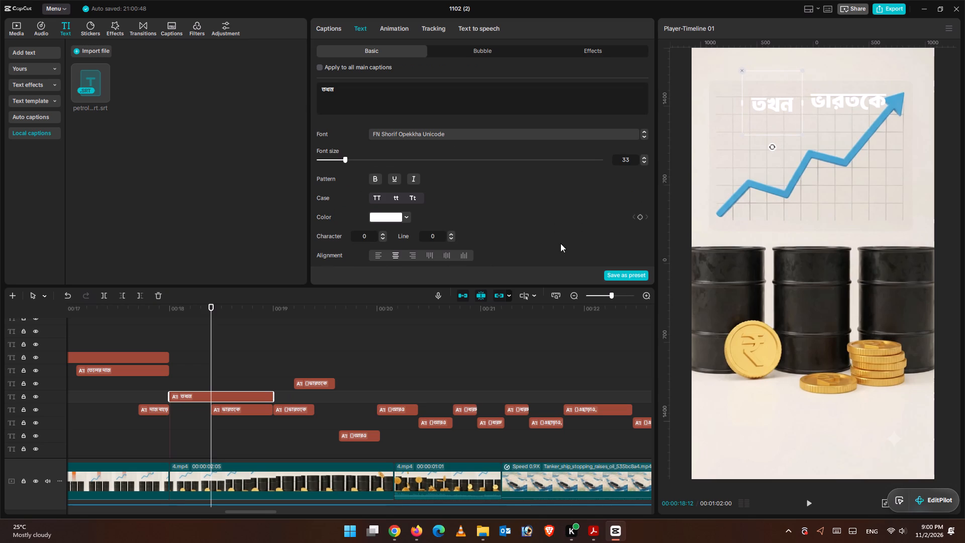
drag(213, 360, 231, 360)
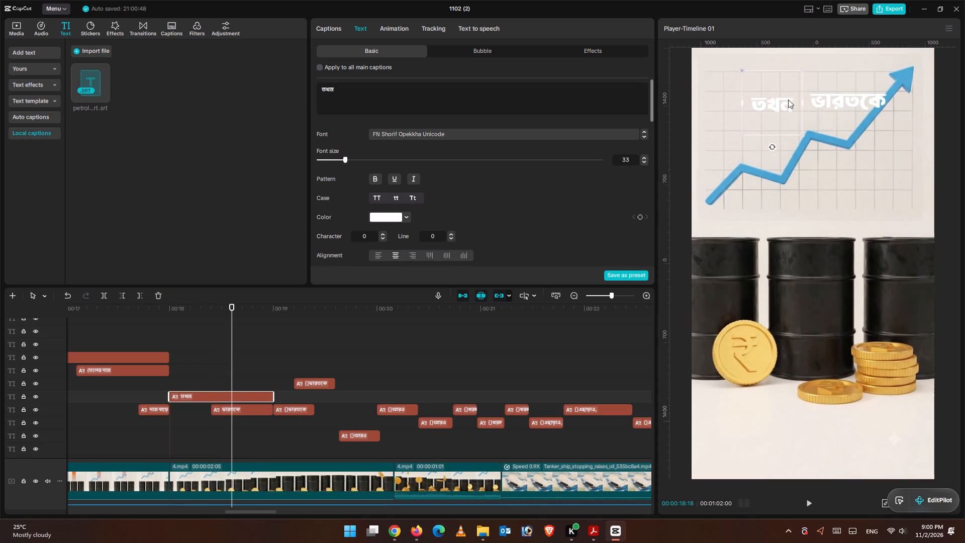
drag(780, 104, 778, 98)
Shift the first ভারতকে caption left and slightly up so it sits one word space after তখন on the same line.
click(831, 101)
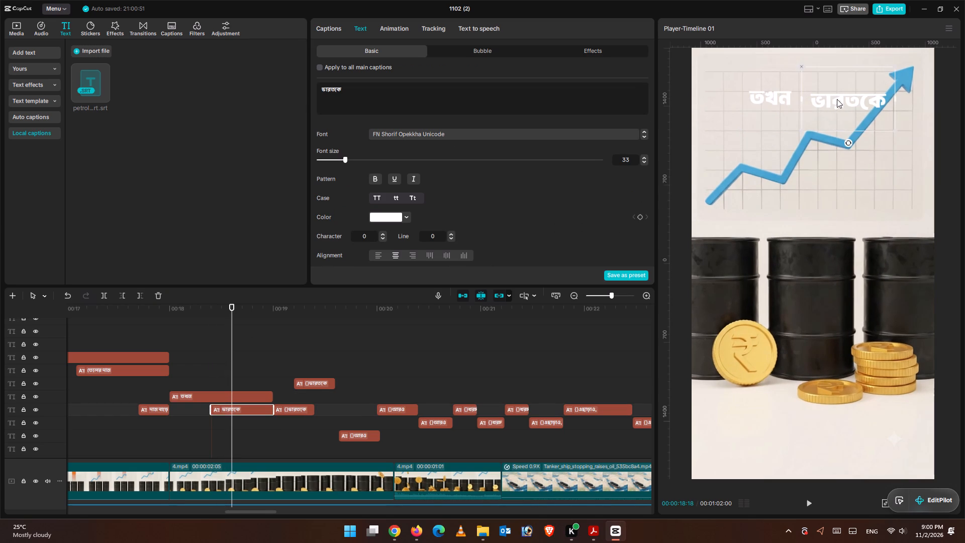
click(837, 99)
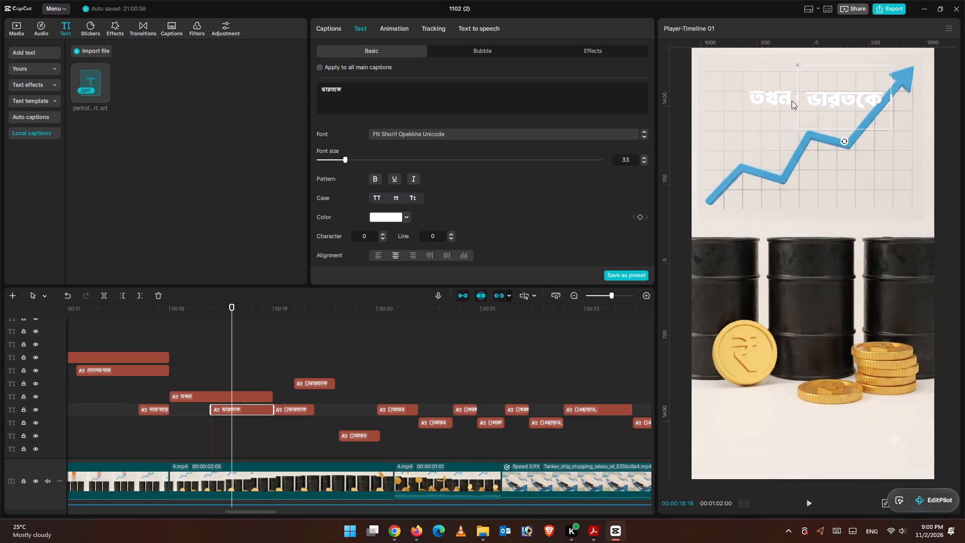
drag(831, 100, 825, 100)
drag(835, 98, 830, 98)
drag(834, 100, 828, 100)
drag(835, 100, 829, 99)
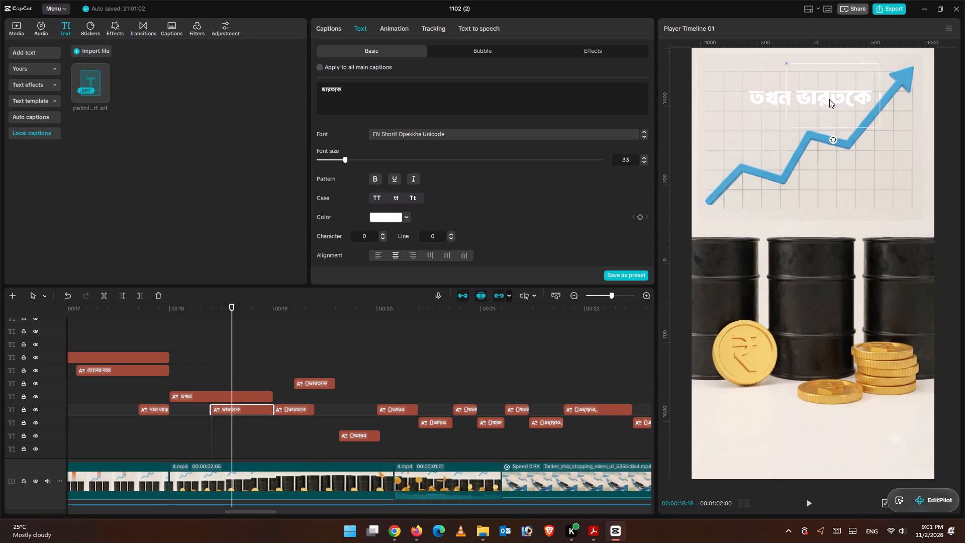
drag(829, 99, 830, 99)
click(142, 325)
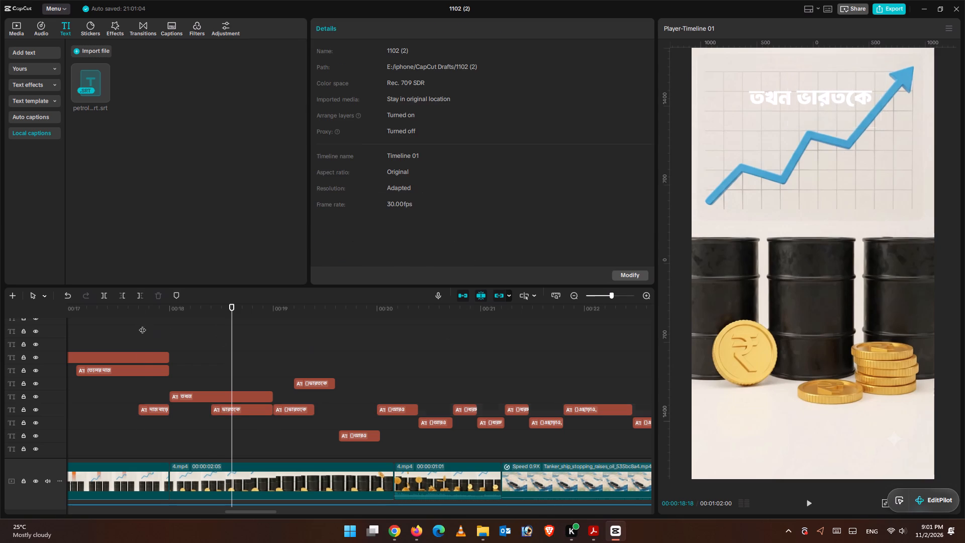
Play and scrub from 00:00:18:18 to about 00:00:19:12 to check the তখন ভারতকে pair and the captions that follow.
click(809, 500)
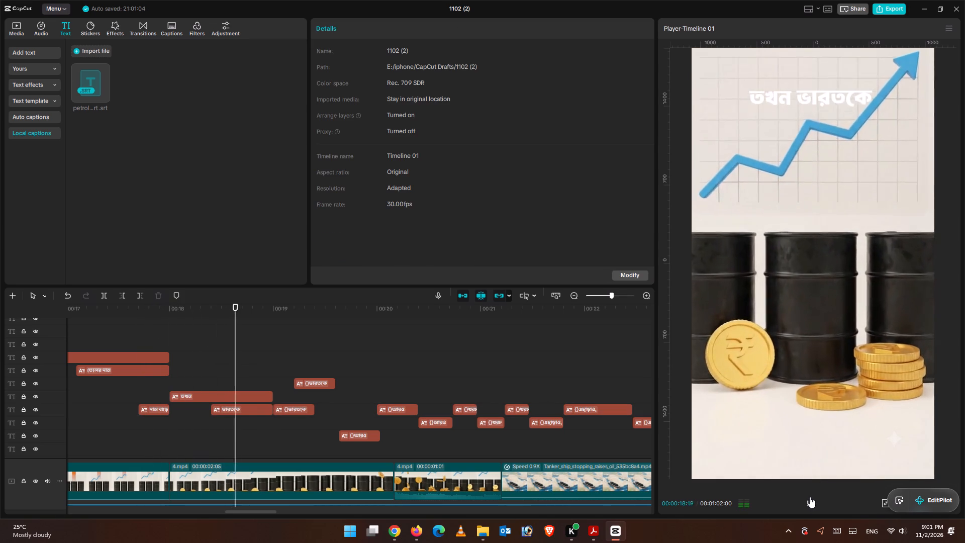
click(806, 493)
click(267, 334)
drag(267, 333, 269, 333)
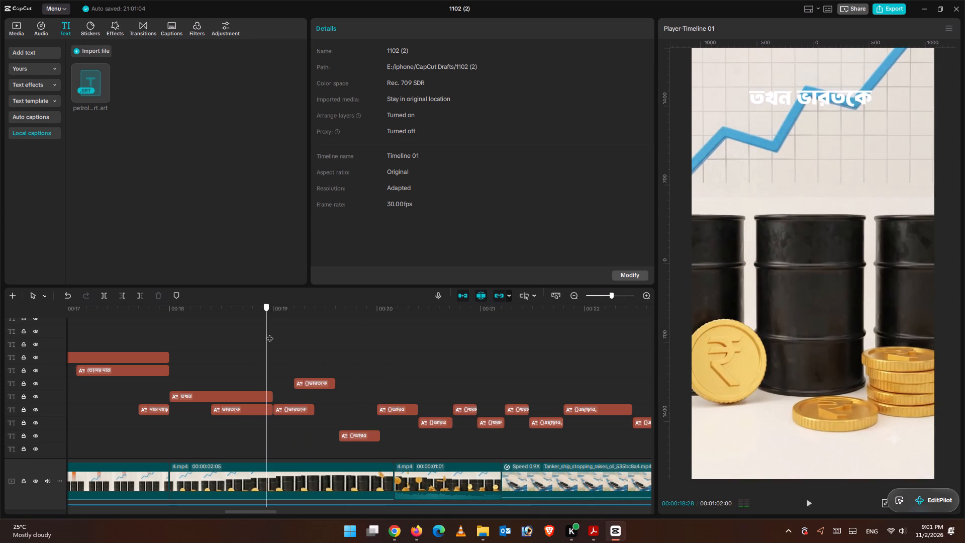
drag(269, 333, 272, 335)
click(805, 499)
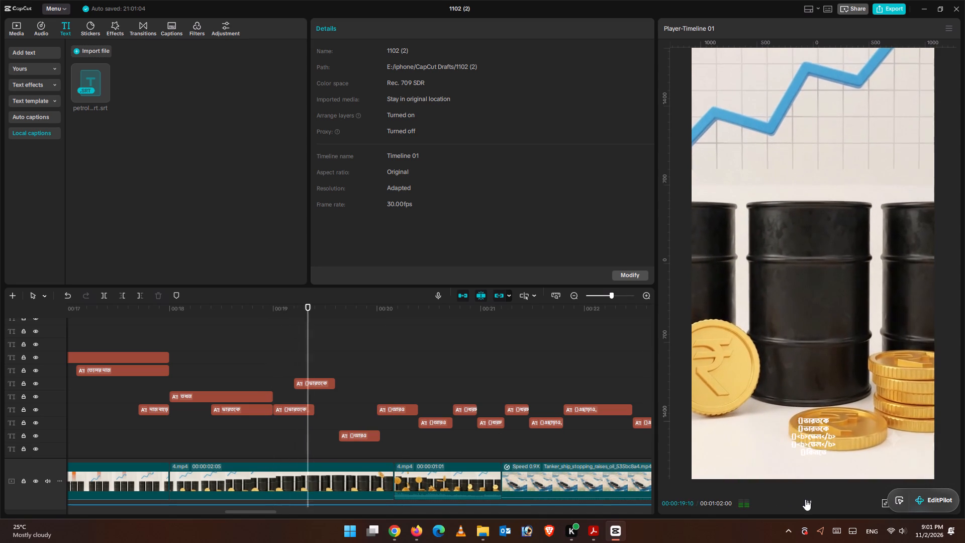
click(805, 499)
drag(339, 334, 315, 334)
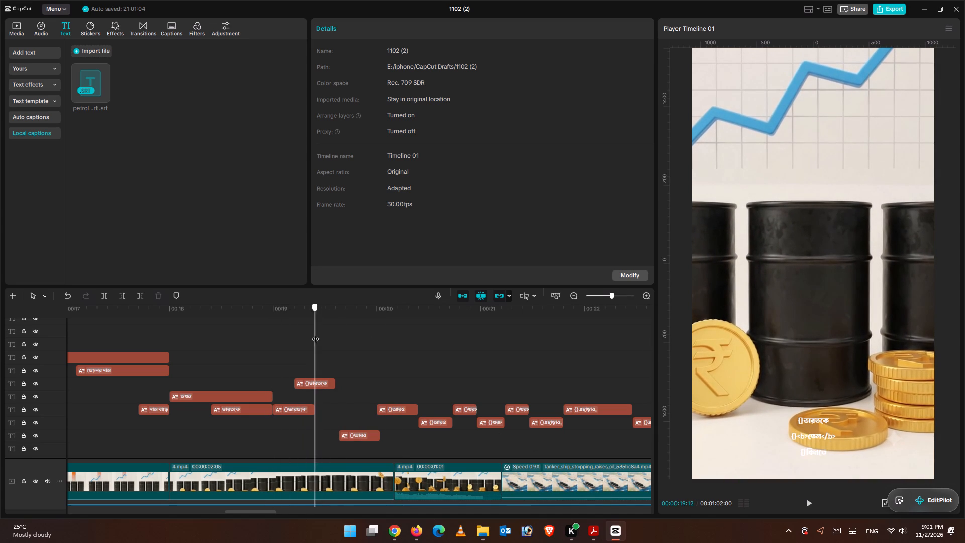
drag(315, 334, 314, 334)
Replay the passage leading up to 00:00:19 and compare the end of the ভারতকে caption with the voice-over waveform.
scroll(350, 418, down, 7)
scroll(352, 434, up, 2)
scroll(352, 434, down, 8)
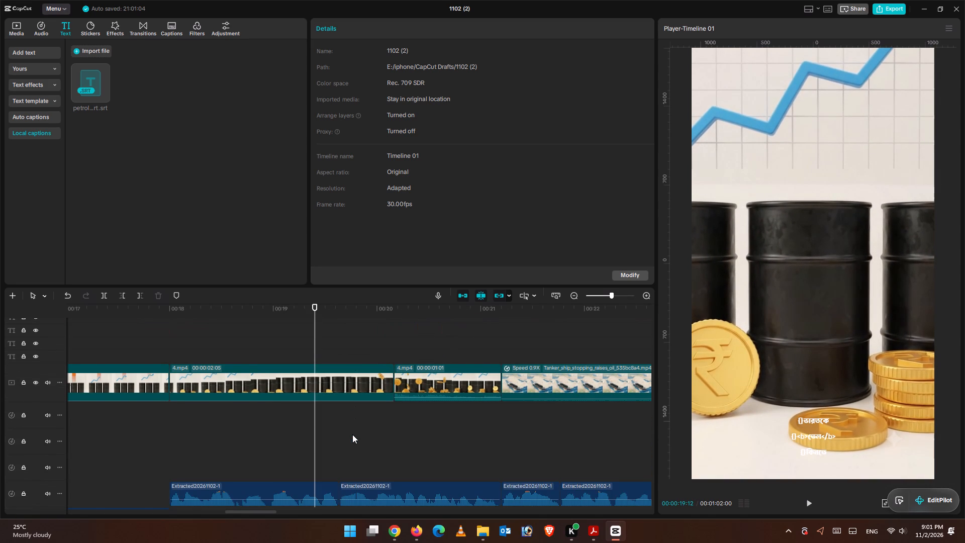
click(241, 429)
click(809, 501)
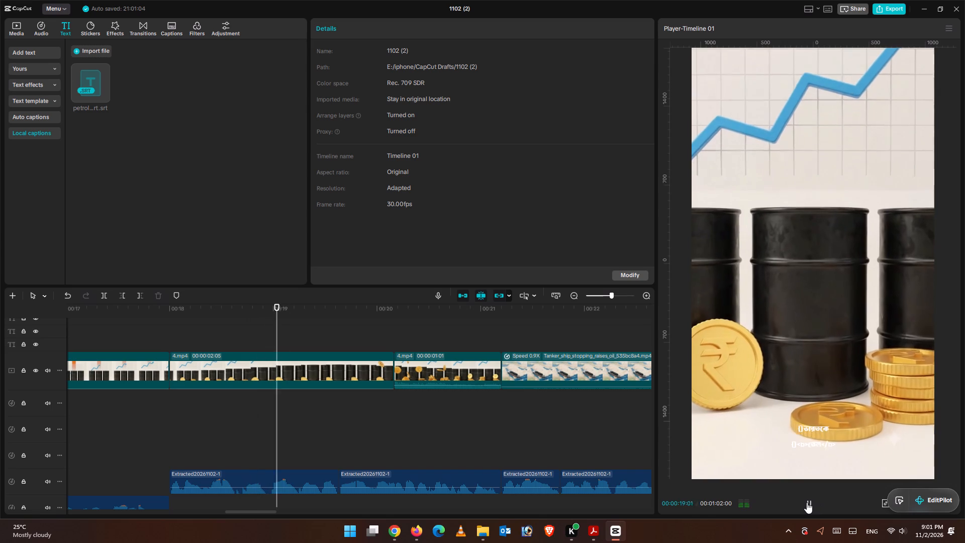
click(807, 502)
drag(297, 321, 274, 323)
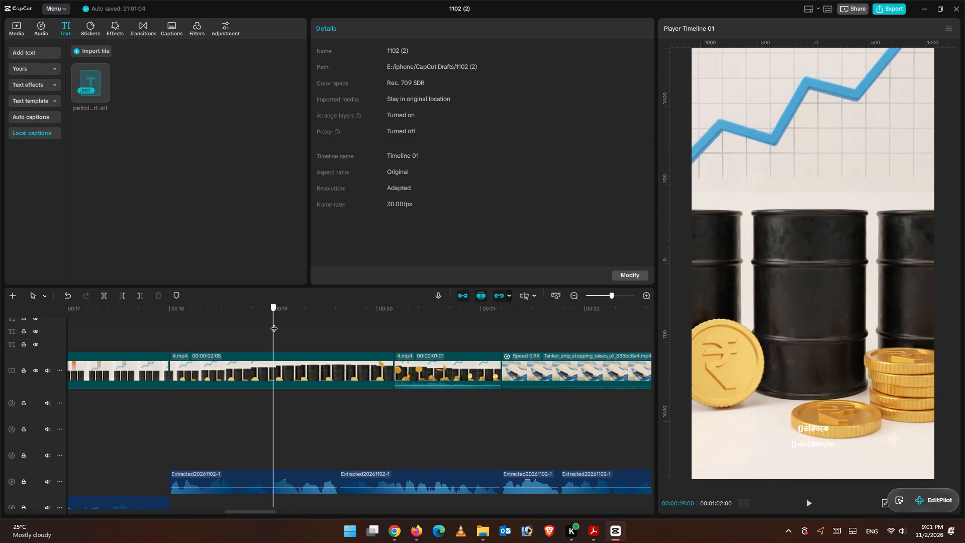
drag(274, 323, 270, 324)
scroll(308, 375, down, 1)
scroll(309, 376, up, 1)
scroll(310, 377, down, 1)
scroll(311, 378, up, 6)
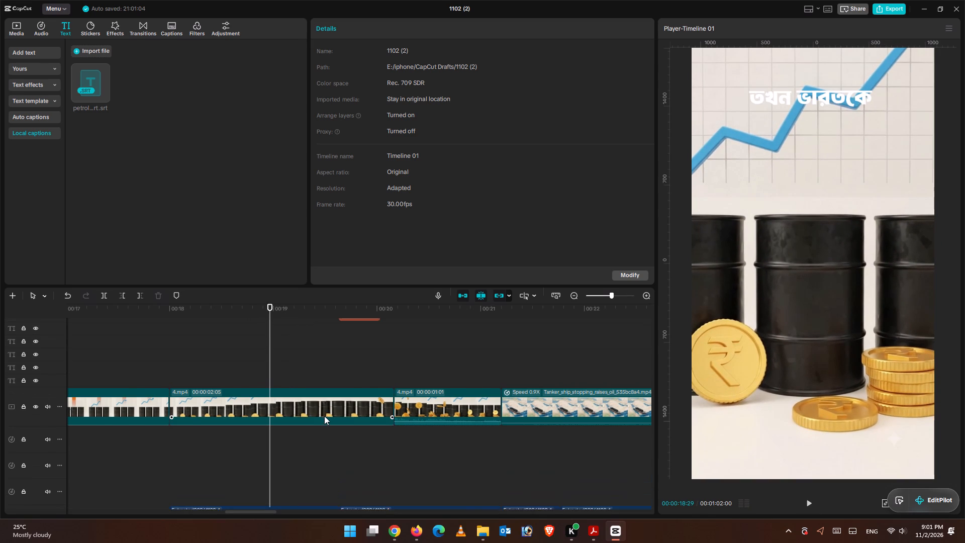
Scrub to 00:00:19:00 and examine how the caption clips around it line up with the video and voice-over tracks.
scroll(324, 416, up, 4)
click(257, 355)
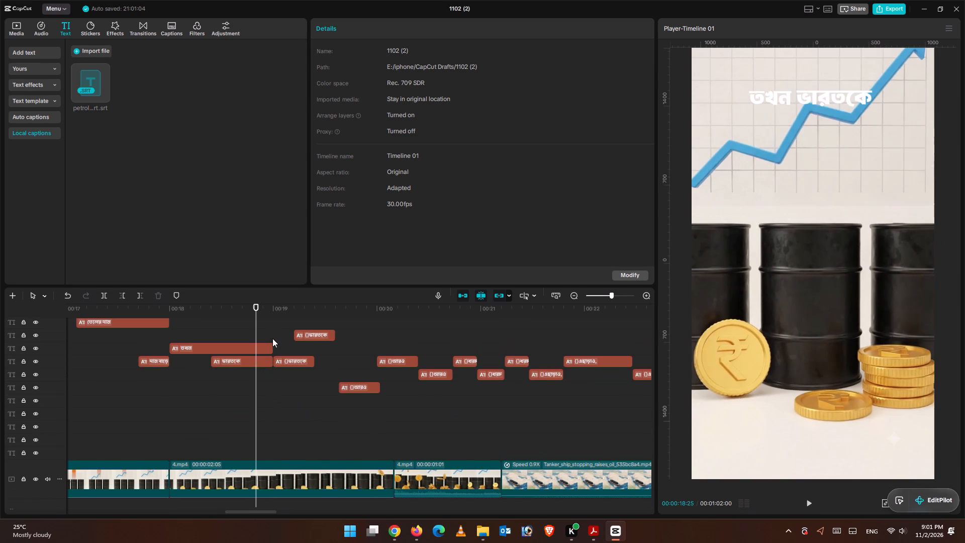
drag(255, 316, 275, 326)
scroll(305, 420, down, 1)
scroll(304, 429, up, 1)
scroll(304, 430, down, 1)
scroll(304, 430, up, 1)
scroll(304, 433, down, 2)
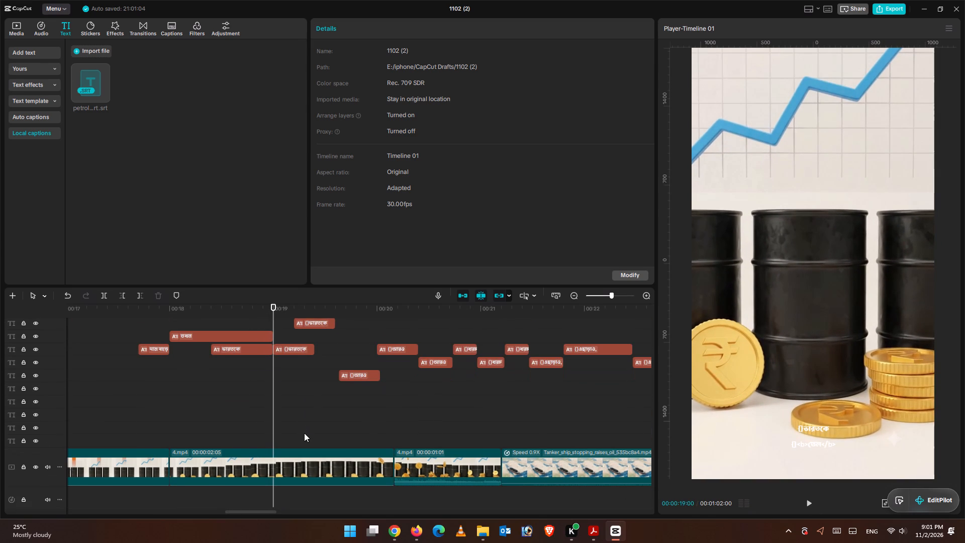
scroll(304, 433, down, 3)
scroll(304, 435, up, 1)
scroll(304, 435, down, 5)
scroll(307, 445, up, 3)
scroll(307, 445, down, 1)
scroll(309, 444, up, 4)
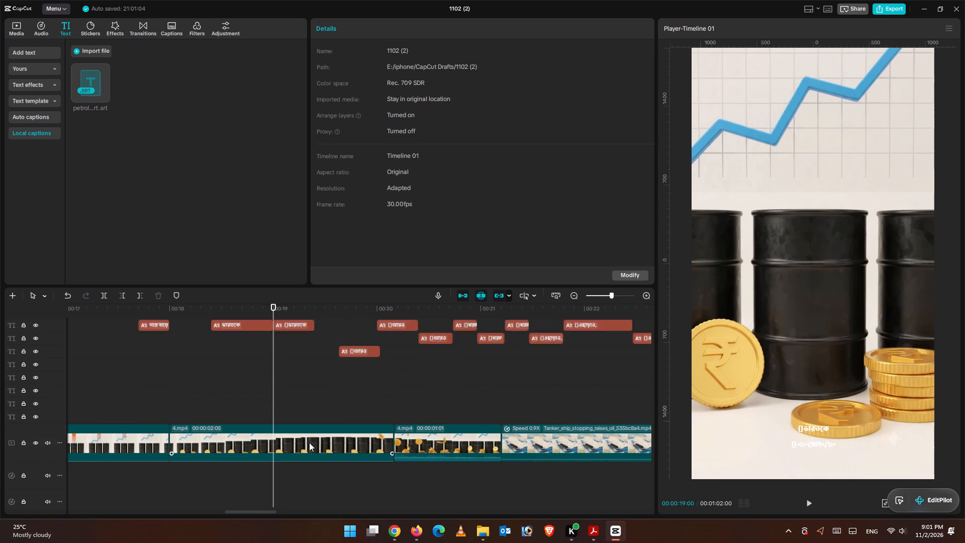
scroll(309, 442, up, 5)
scroll(309, 440, down, 1)
scroll(309, 440, up, 3)
In the caption starting at 00:00:19:00, remove the repeated ভারতকে line, the {} marks and the opening <b> tag before তেল.
click(301, 415)
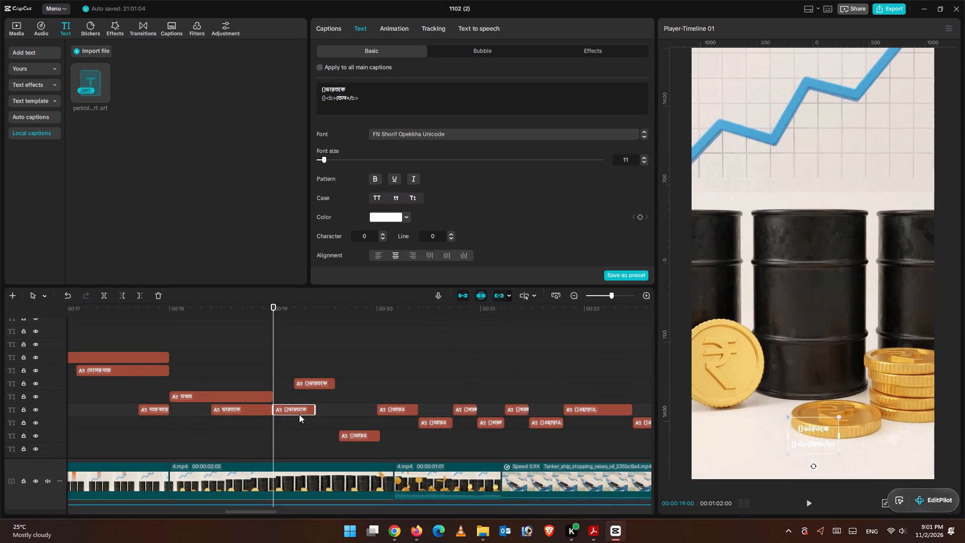
click(337, 101)
key(BackSpace)
key(BackSpace)
key(BackSpace)
key(BackSpace)
key(BackSpace)
key(BackSpace)
key(BackSpace)
key(BackSpace)
key(BackSpace)
key(BackSpace)
key(BackSpace)
key(BackSpace)
key(BackSpace)
key(BackSpace)
key(BackSpace)
key(BackSpace)
key(BackSpace)
key(BackSpace)
key(BackSpace)
key(BackSpace)
Trim the following three-line caption, just after 00:00:19, to the single word কিনতে and copy that word.
click(322, 383)
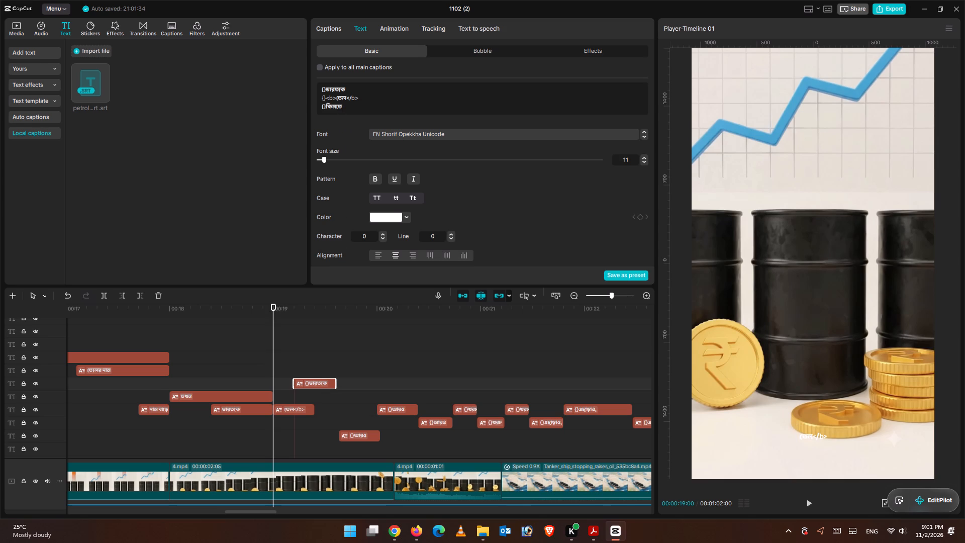
drag(326, 108, 303, 80)
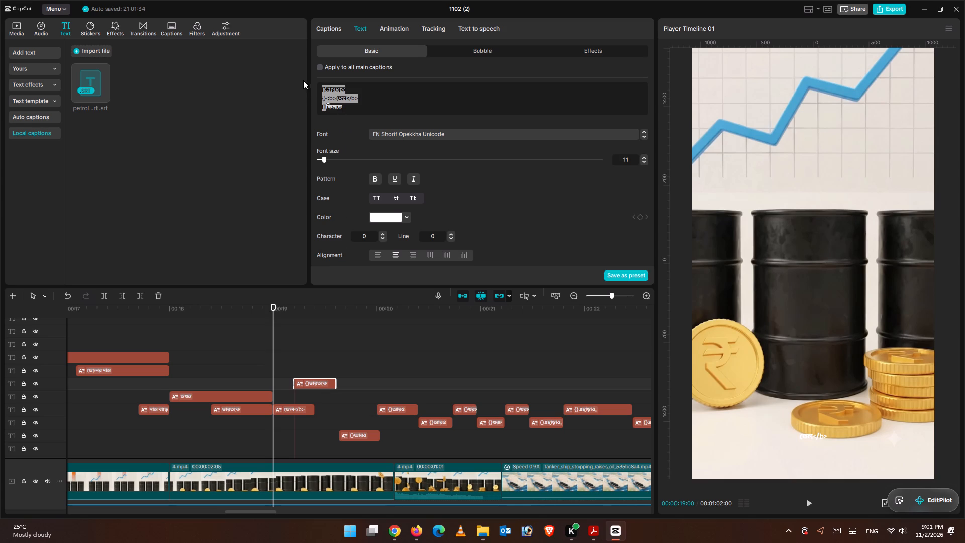
drag(303, 80, 302, 78)
key(BackSpace)
double_click(331, 88)
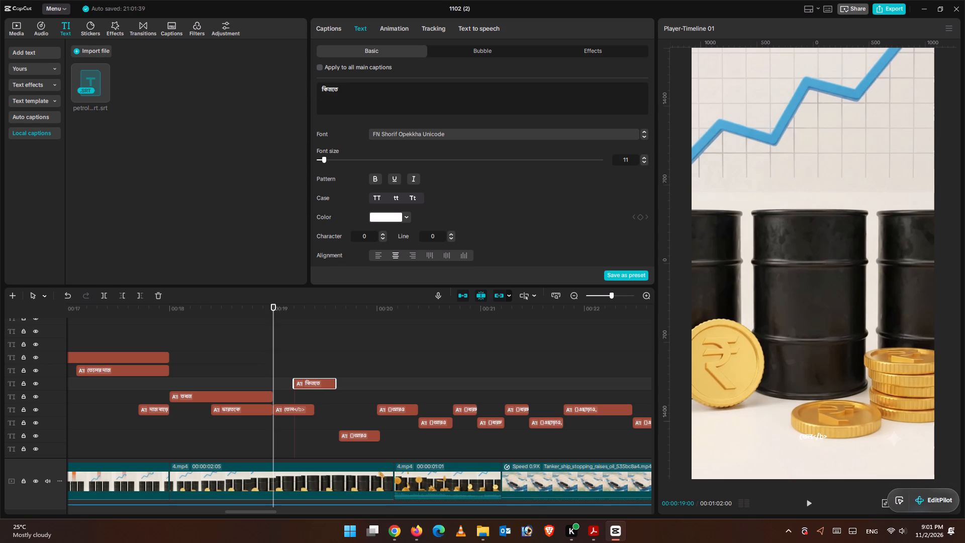
right_click(331, 88)
click(355, 130)
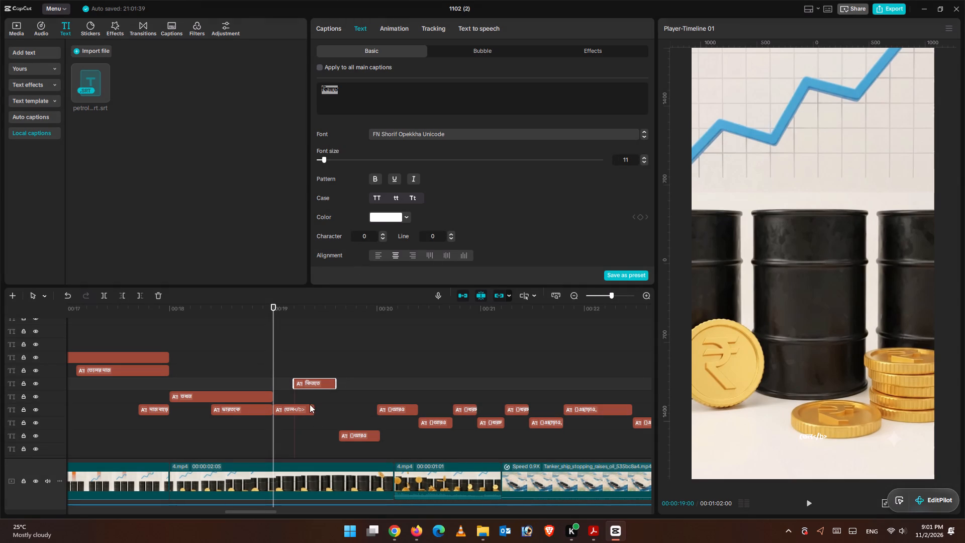
Remove the closing </b> tag from the তেল caption and append the copied word so it reads তেল কিনতে.
click(302, 412)
drag(343, 93, 338, 92)
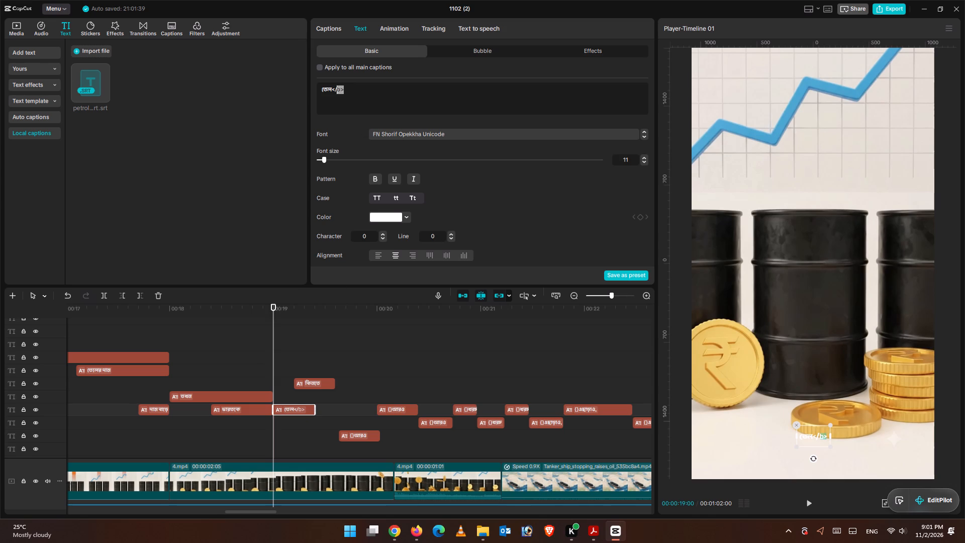
drag(338, 92, 336, 92)
key(BackSpace)
key(BackSpace)
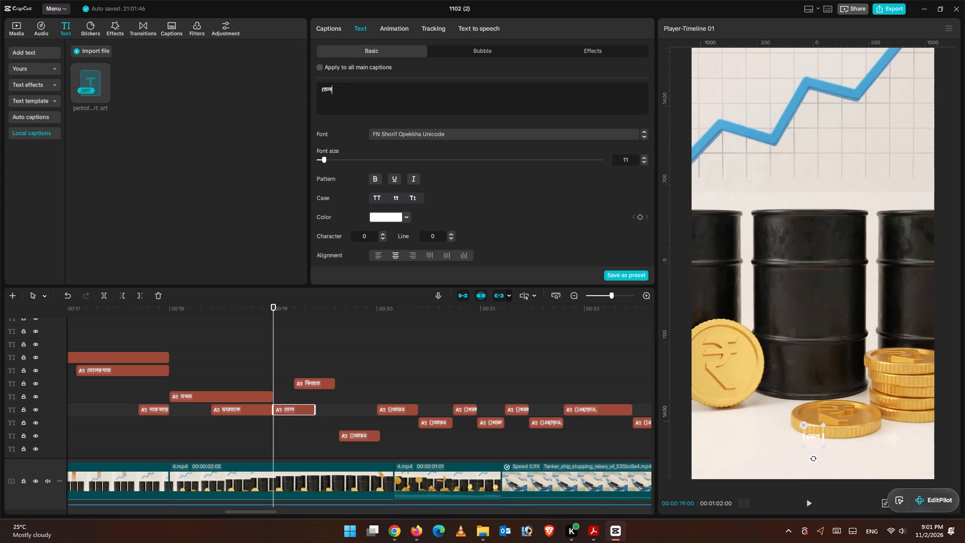
key(ctrl+space)
key(v)
key(BackSpace)
key(space)
key(ctrl+v)
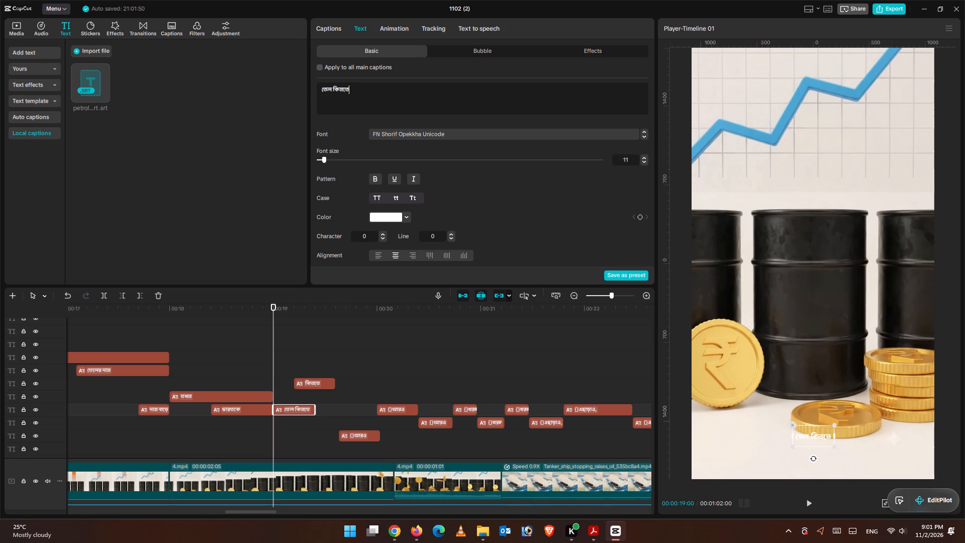
Play from 00:00:19:00 and extend the তেল কিনতে caption's end to about where the next caption starts.
click(815, 505)
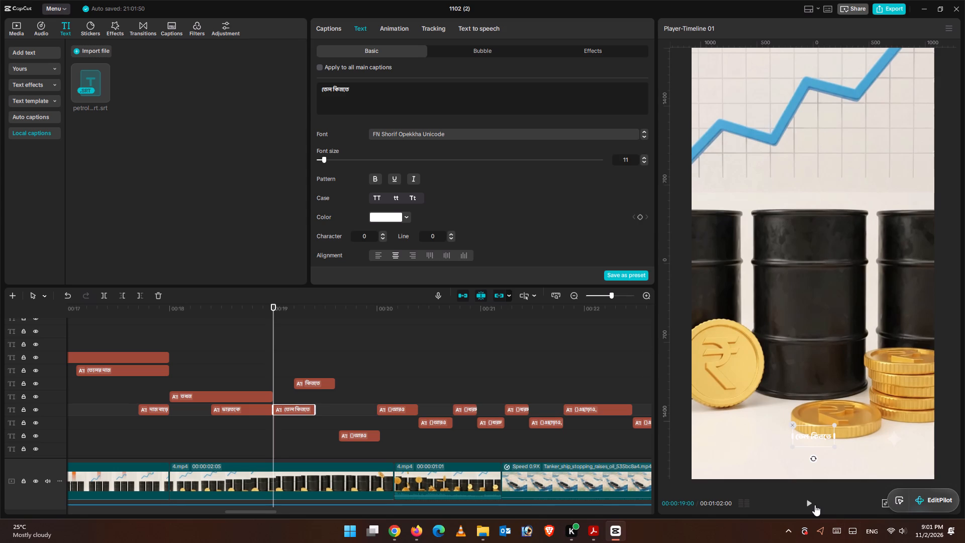
click(815, 505)
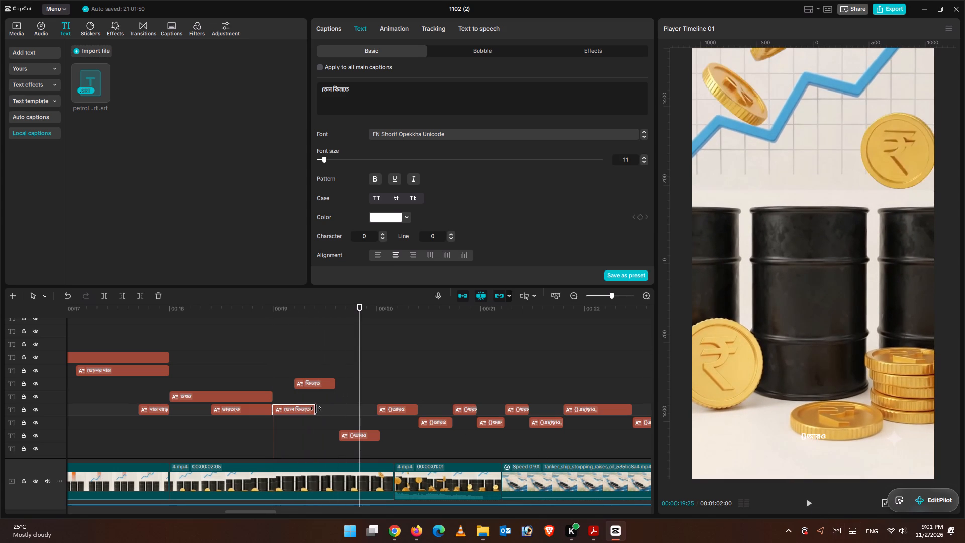
drag(315, 408, 341, 412)
Delete the separate কিনতে caption above the combined তেল কিনতে caption.
click(322, 384)
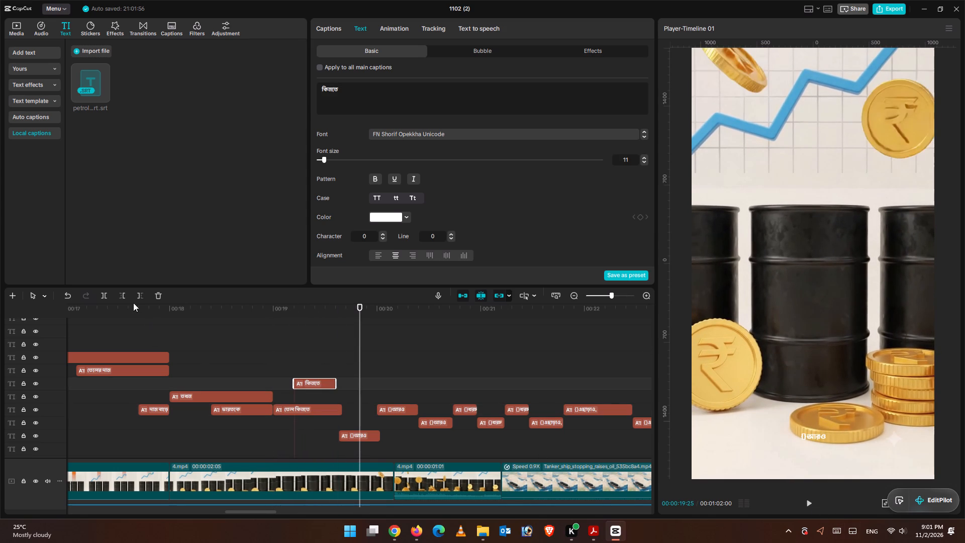
click(156, 296)
Play from 00:00:19:07 against the extracted audio to check the end of the তেল কিনতে caption and the start of the next one.
click(299, 346)
scroll(323, 365, down, 6)
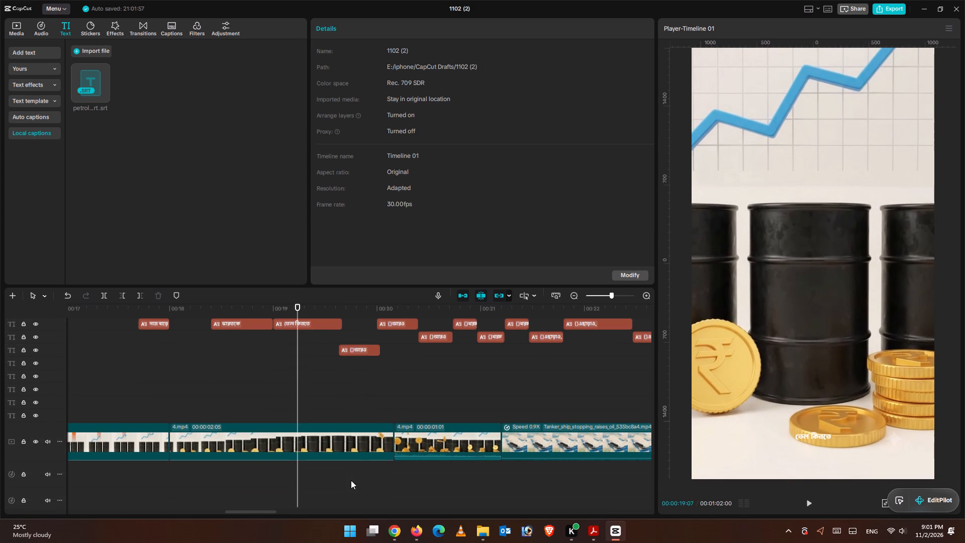
scroll(351, 480, up, 1)
scroll(351, 480, down, 10)
scroll(355, 479, up, 1)
click(813, 504)
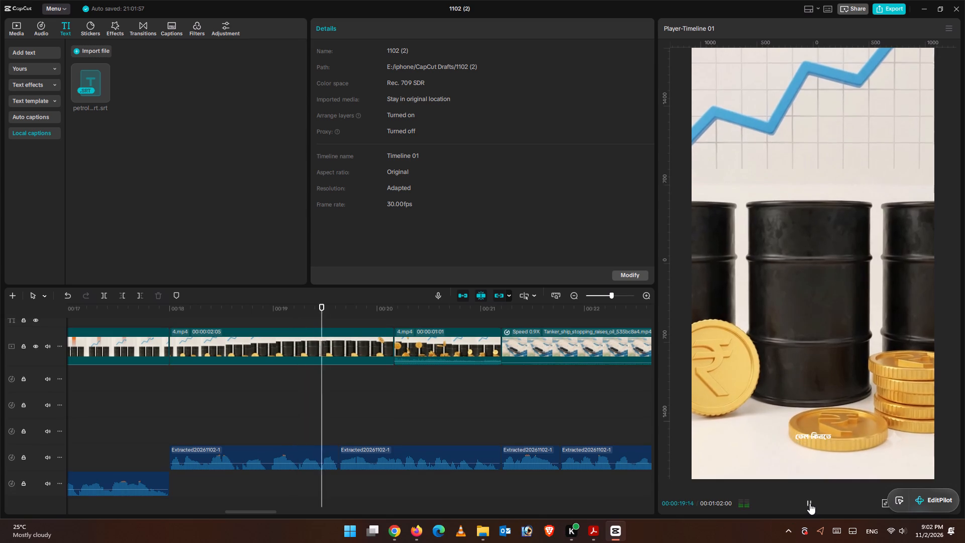
click(804, 503)
drag(367, 319, 340, 318)
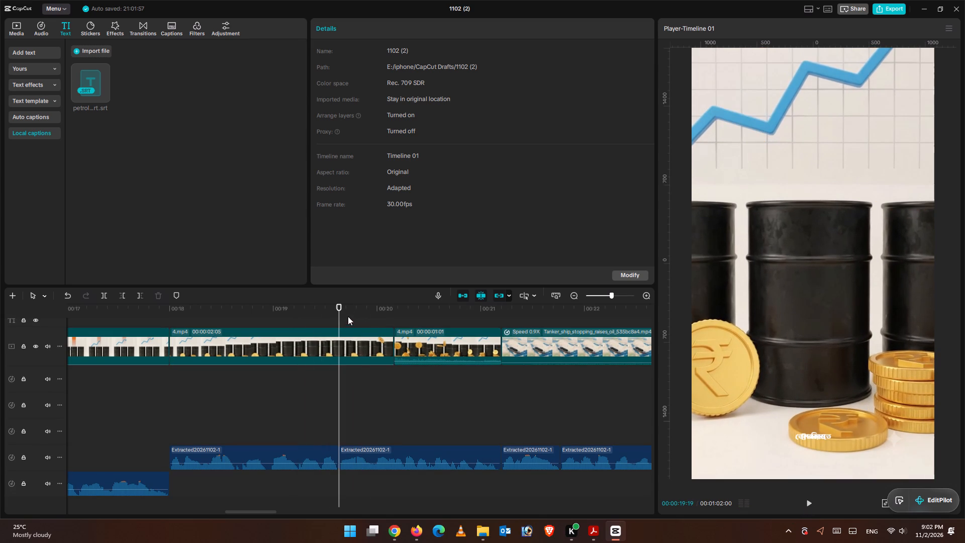
click(338, 312)
scroll(381, 419, up, 8)
scroll(394, 444, down, 1)
scroll(394, 444, up, 3)
click(337, 348)
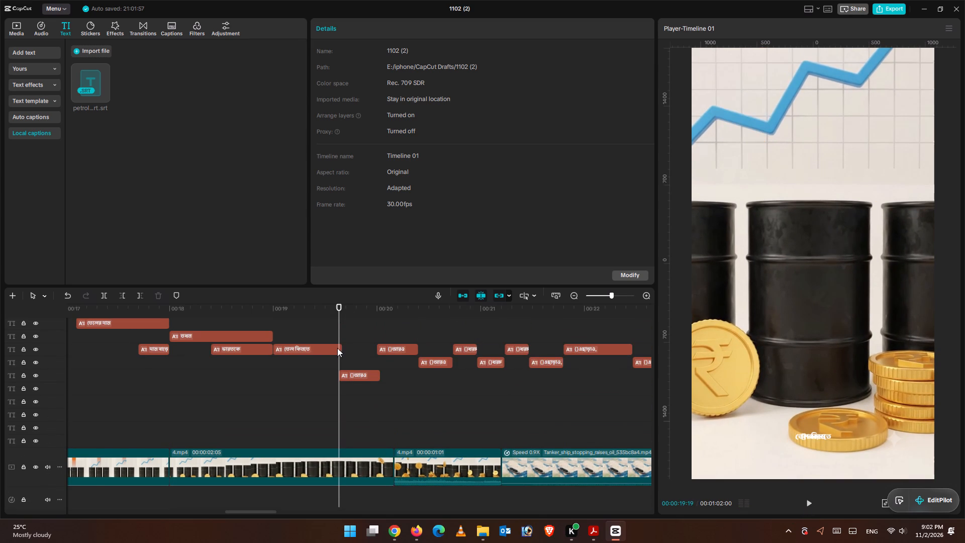
Remove the leading {} from the {}আরও caption that starts at 00:00:19:19 so it reads only আরও.
click(357, 375)
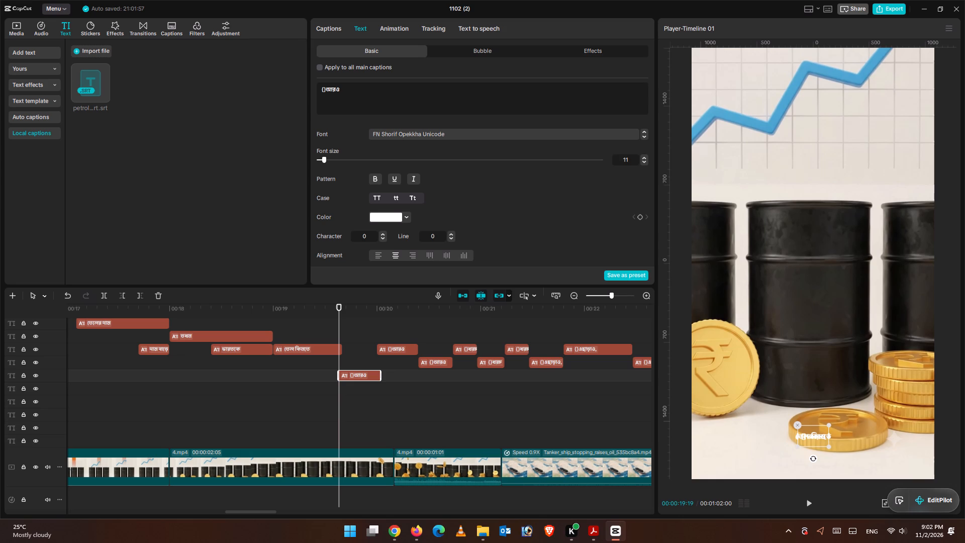
click(326, 92)
key(BackSpace)
key(BackSpace)
key(BackSpace)
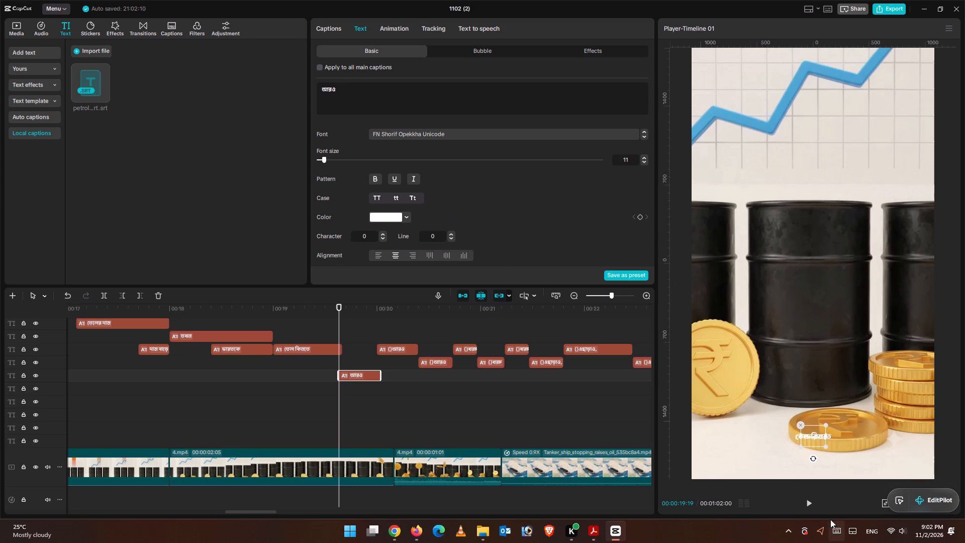
Replay from 00:00:19:19 and from 00:00:19:04 to check the caption timing of তেল কিনতে and আরও against the narration.
click(810, 506)
click(809, 504)
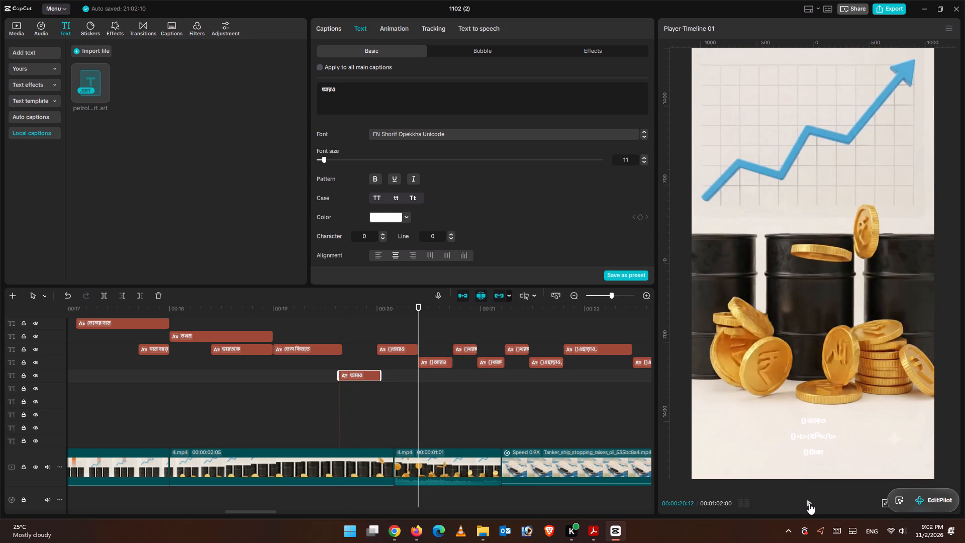
click(809, 503)
click(809, 503)
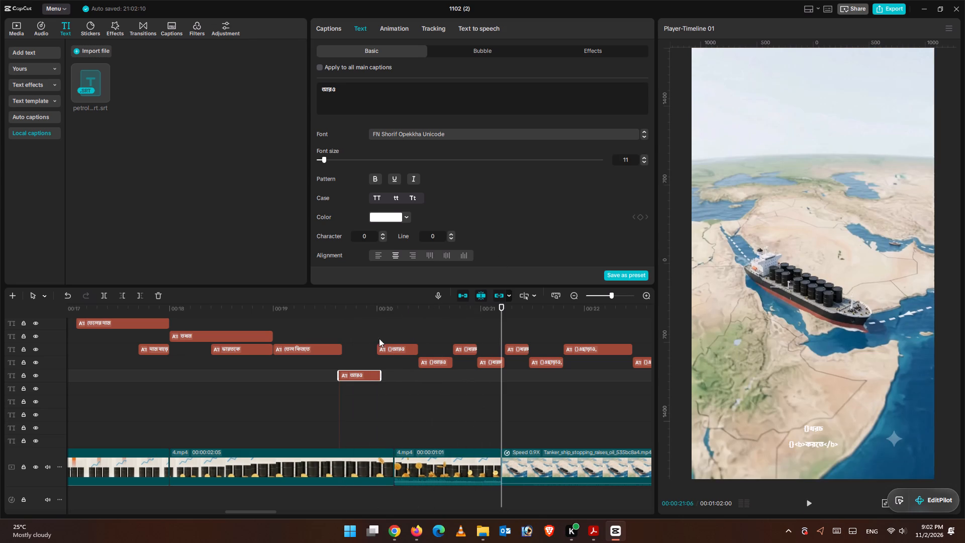
click(368, 331)
click(321, 327)
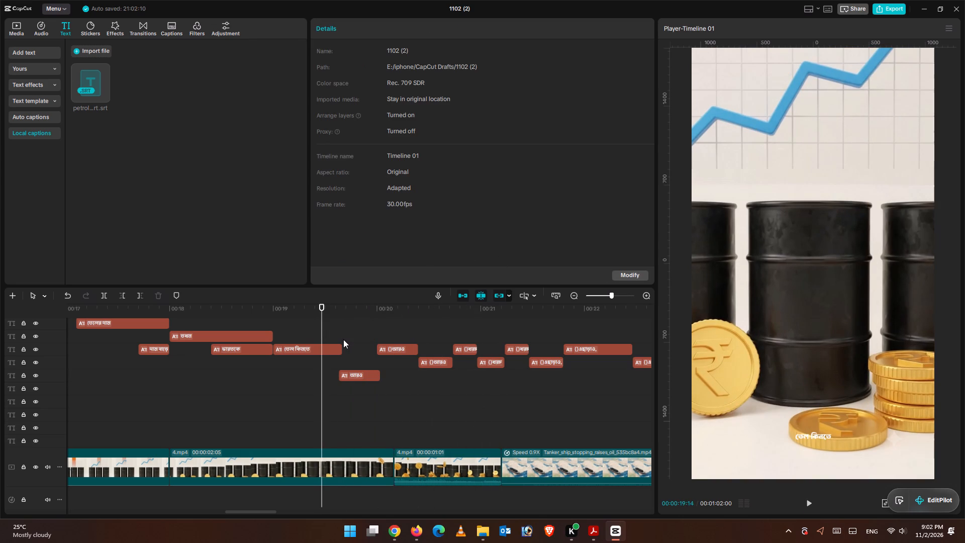
click(287, 334)
scroll(370, 381, down, 2)
scroll(372, 381, up, 1)
scroll(372, 381, down, 7)
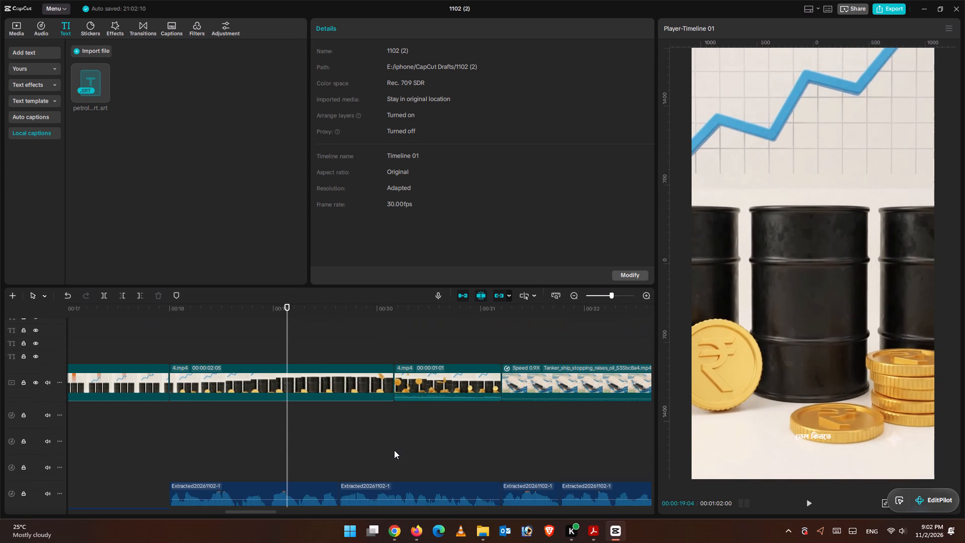
scroll(394, 450, down, 2)
click(804, 505)
click(804, 505)
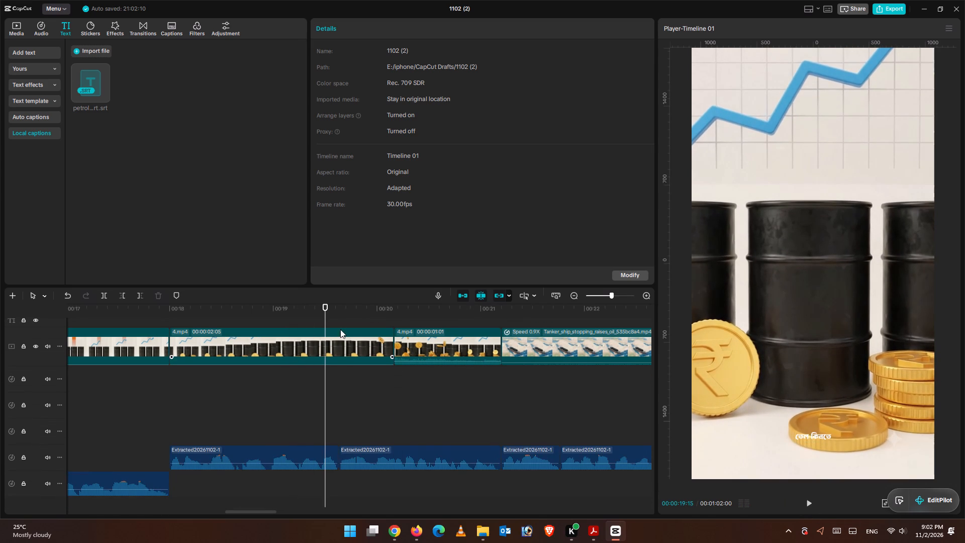
Split the তেল কিনতে caption at 00:00:19:07 and move its second part onto a separate track below the first part.
drag(326, 310, 299, 313)
scroll(363, 416, up, 4)
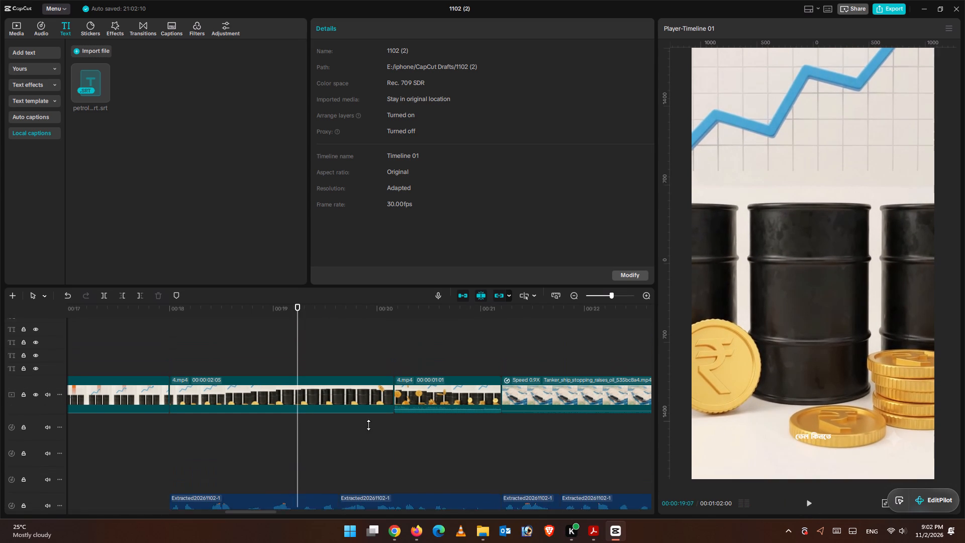
scroll(368, 425, up, 5)
scroll(371, 431, down, 1)
scroll(371, 431, up, 3)
click(321, 364)
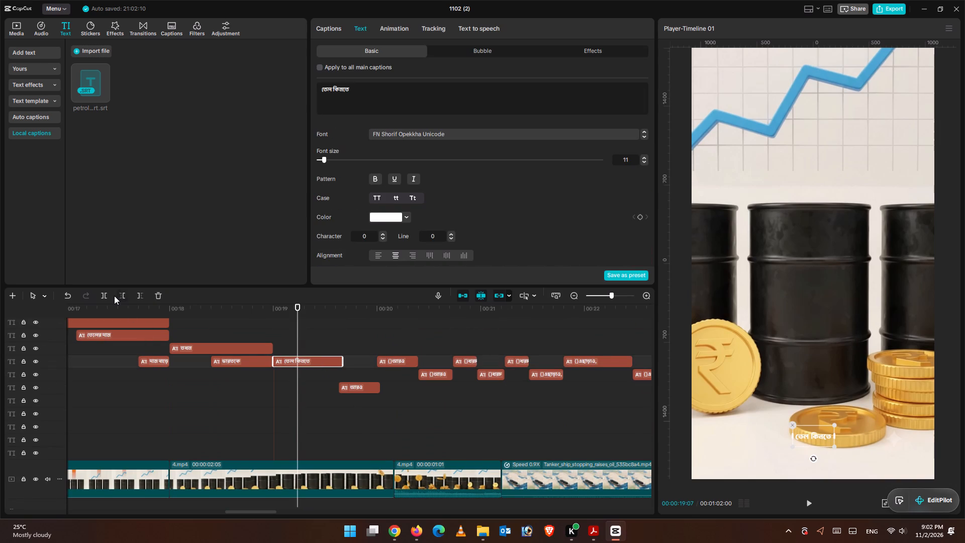
click(113, 295)
click(107, 294)
drag(312, 359, 312, 363)
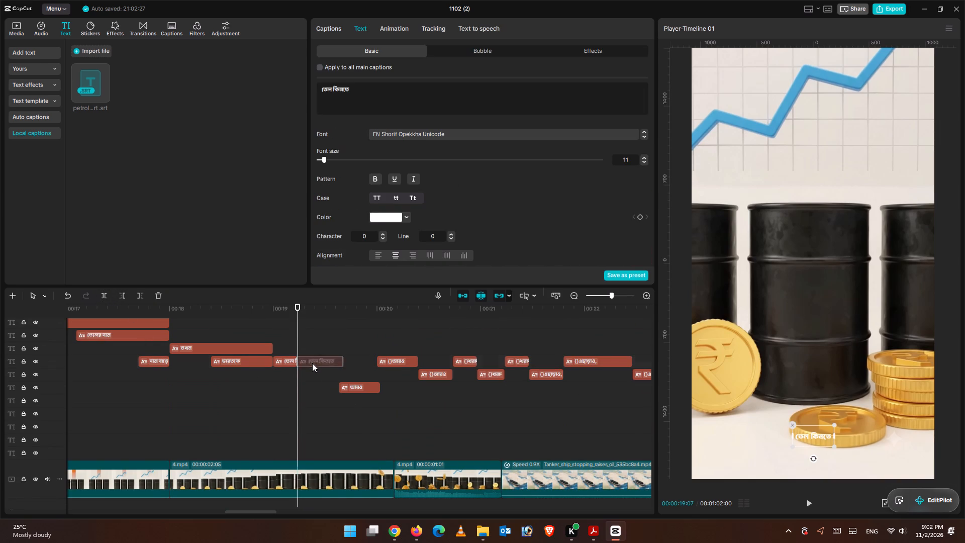
drag(312, 363, 313, 369)
Extend the first তেল কিনতে part to about 00:00:20:01, shifting the following two-line {}আরও caption to start at about 00:00:20:09.
click(294, 361)
drag(296, 361, 374, 373)
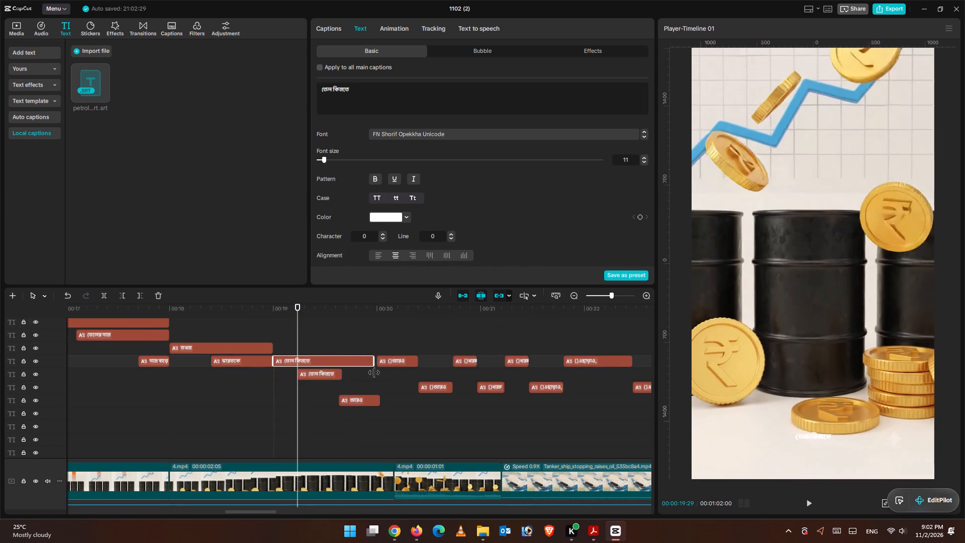
drag(374, 373, 377, 374)
drag(403, 360, 433, 360)
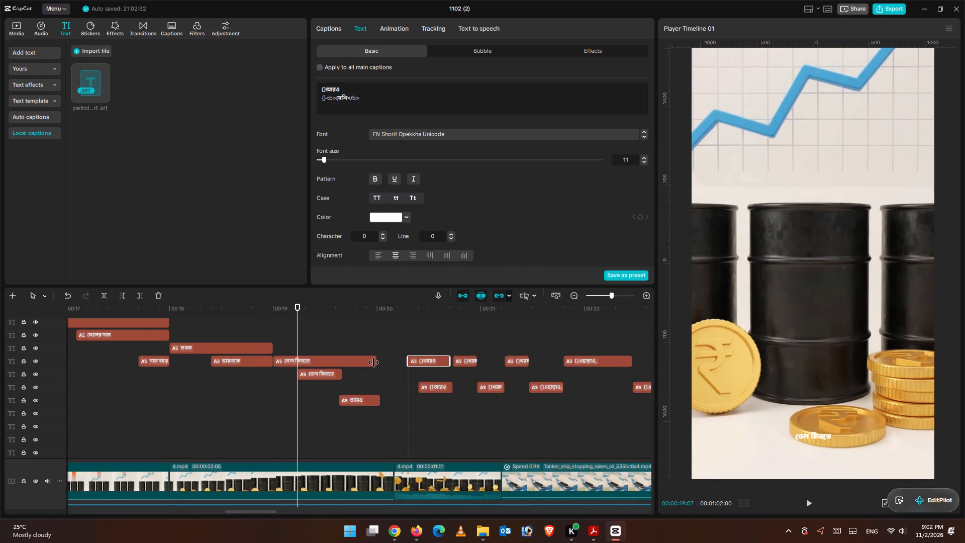
click(373, 363)
click(375, 361)
drag(376, 361, 381, 362)
Replay the তেল কিনতে and আরও captions from about 00:00:19:17 to check their overlap up to 00:00:20:01.
click(357, 333)
click(351, 335)
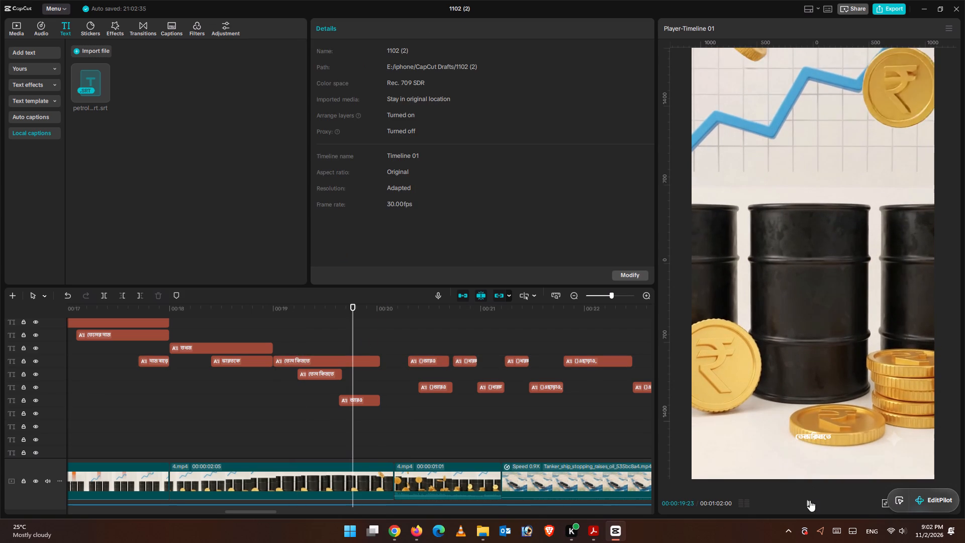
click(809, 500)
click(808, 495)
drag(467, 309, 333, 331)
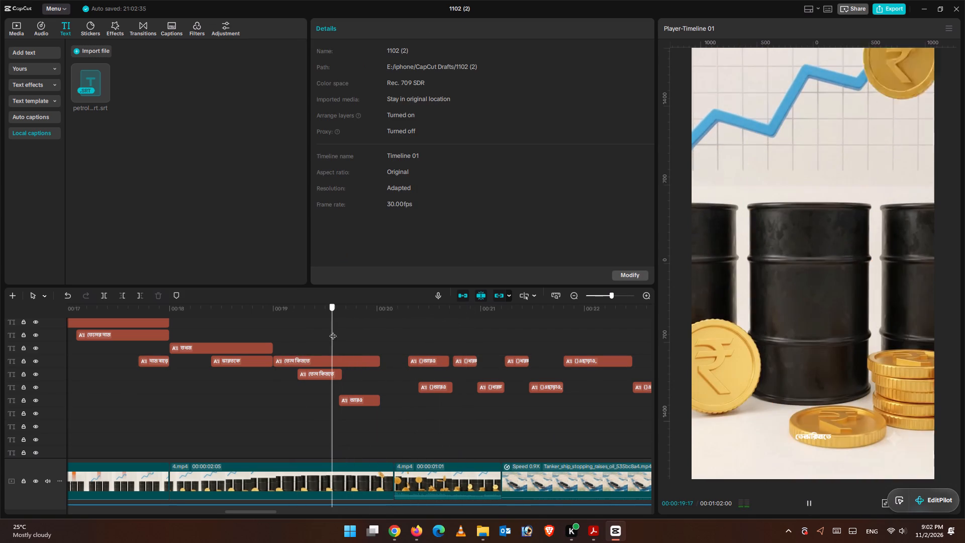
drag(333, 331, 330, 330)
click(809, 500)
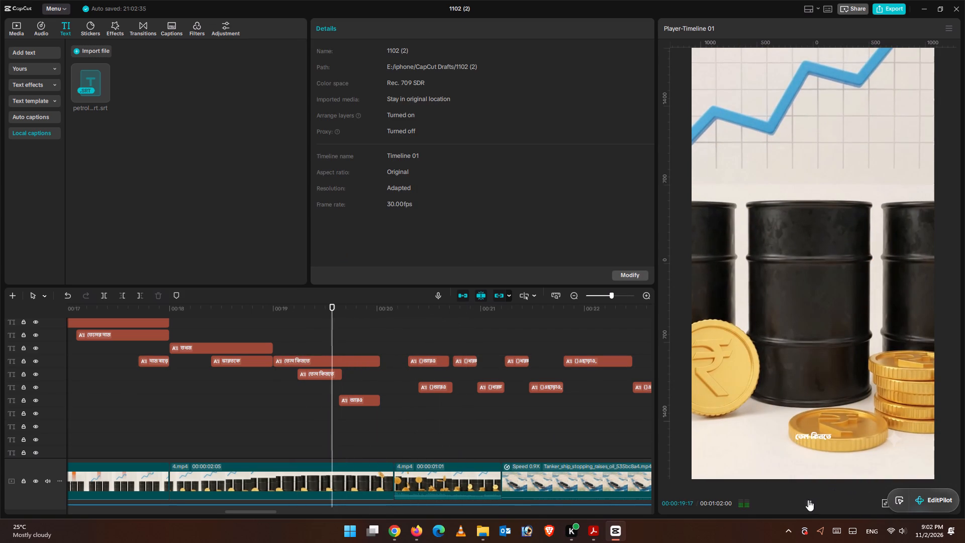
click(800, 496)
click(357, 330)
drag(354, 329, 373, 334)
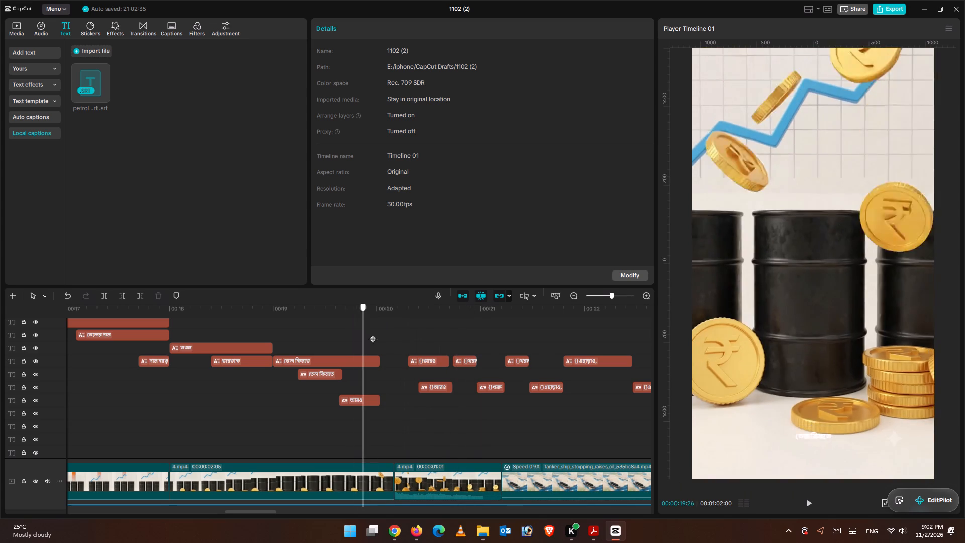
drag(373, 334, 381, 339)
Examine the extracted audio waveform while replaying between about 00:00:19:10 and 00:00:20:24 to judge where the spoken phrase ends.
scroll(404, 420, down, 2)
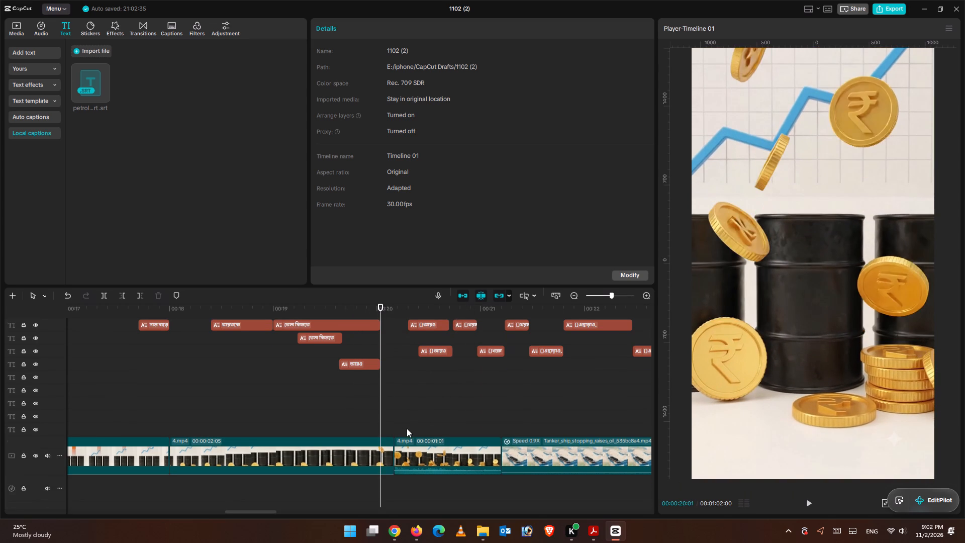
scroll(407, 428, down, 10)
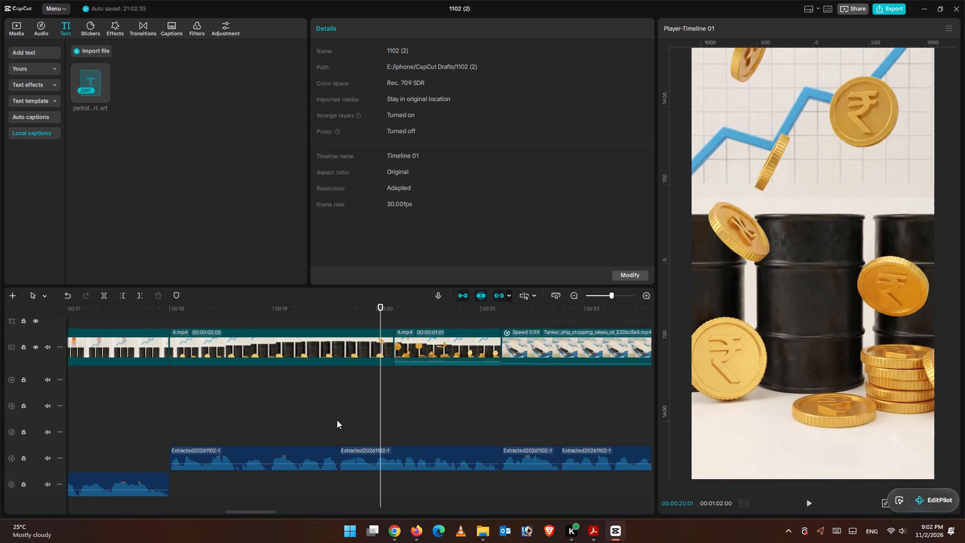
click(337, 420)
click(807, 504)
click(800, 502)
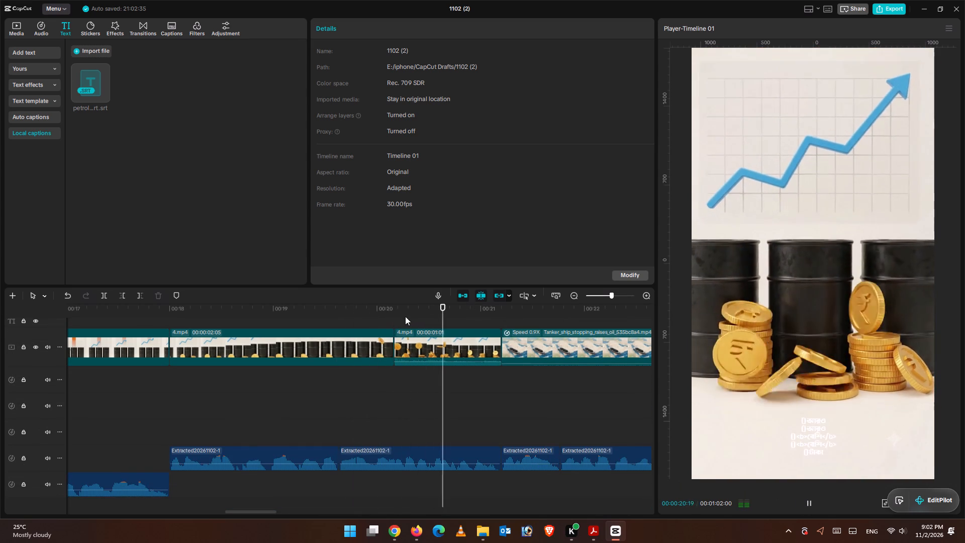
click(307, 412)
click(806, 503)
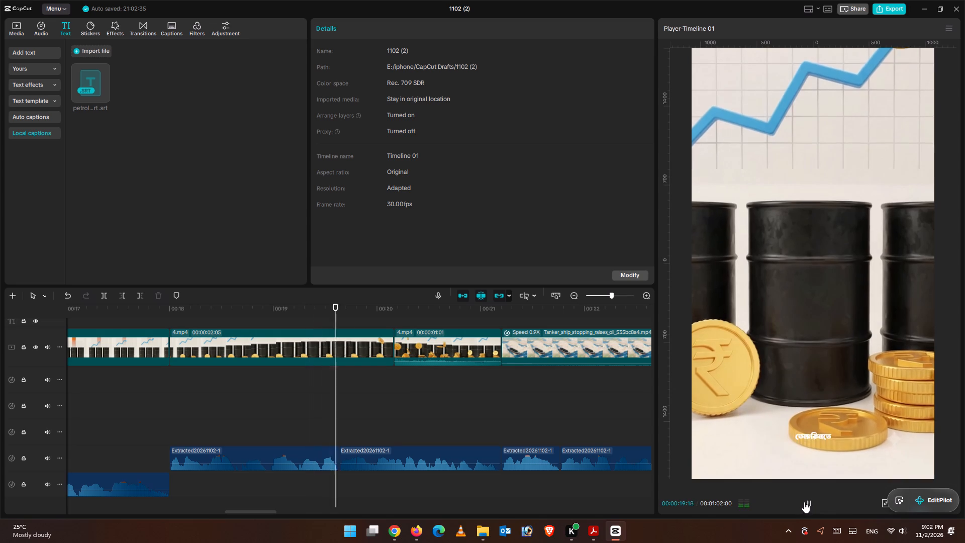
click(797, 498)
click(440, 302)
click(457, 321)
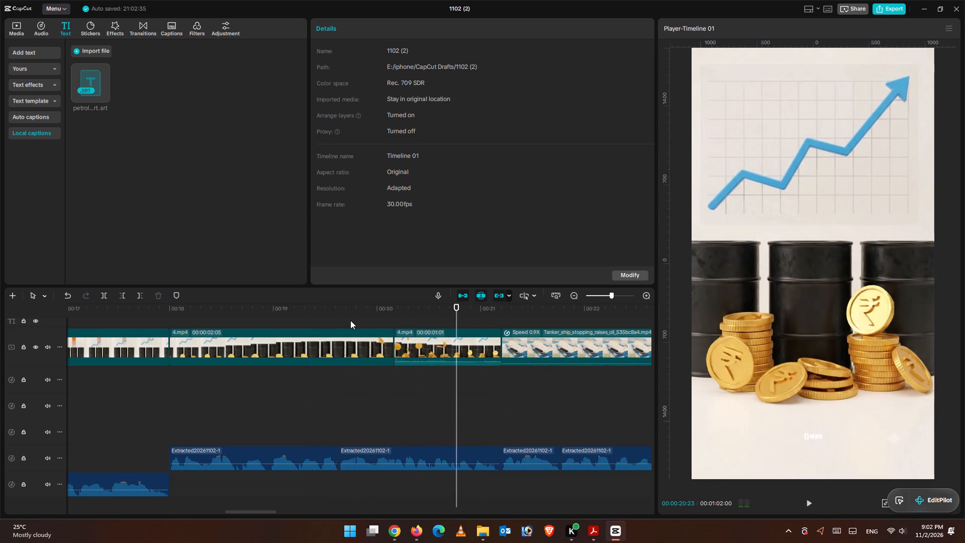
click(350, 320)
click(333, 315)
click(810, 505)
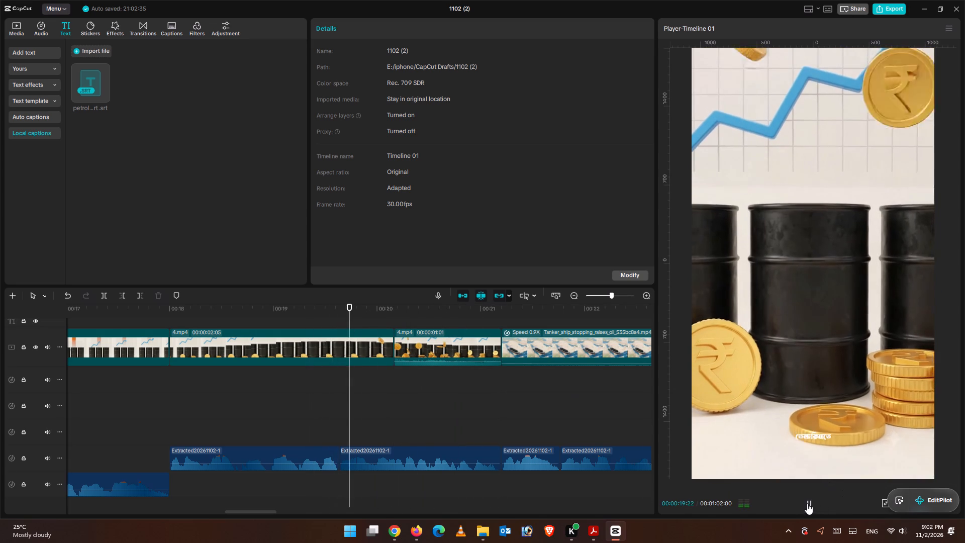
click(797, 499)
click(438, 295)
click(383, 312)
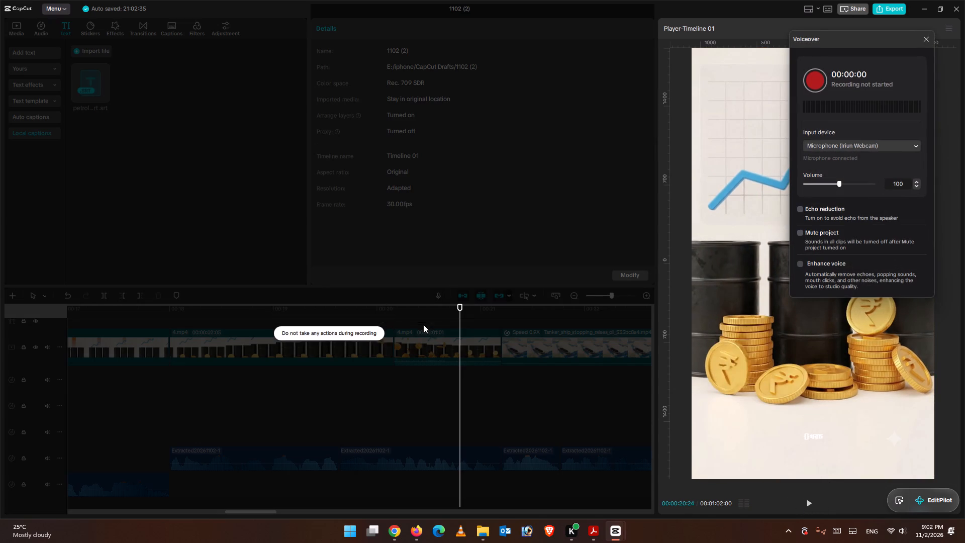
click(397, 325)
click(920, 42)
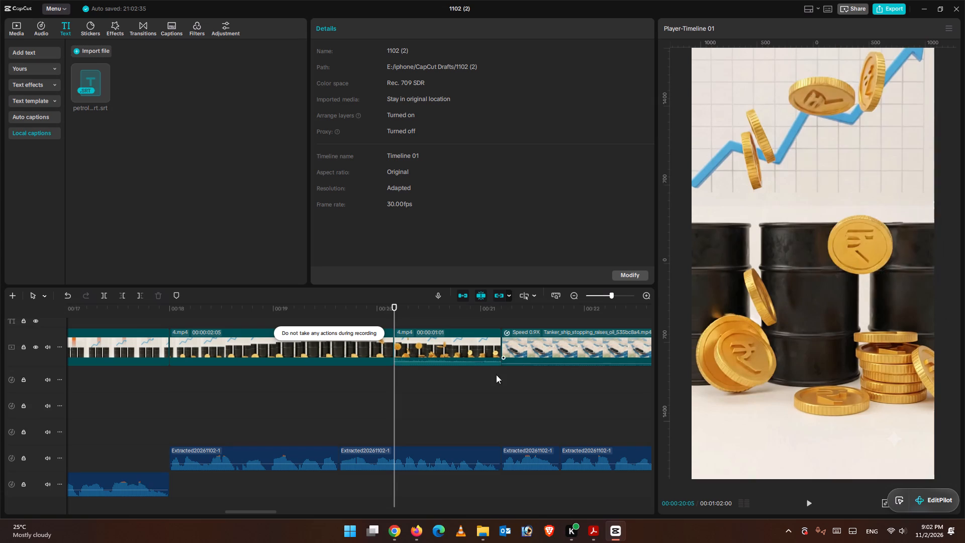
Trim the ends of the আরও caption and the first, longer তেল কিনতে caption to 00:00:20:00.
drag(394, 308, 376, 317)
scroll(425, 435, up, 4)
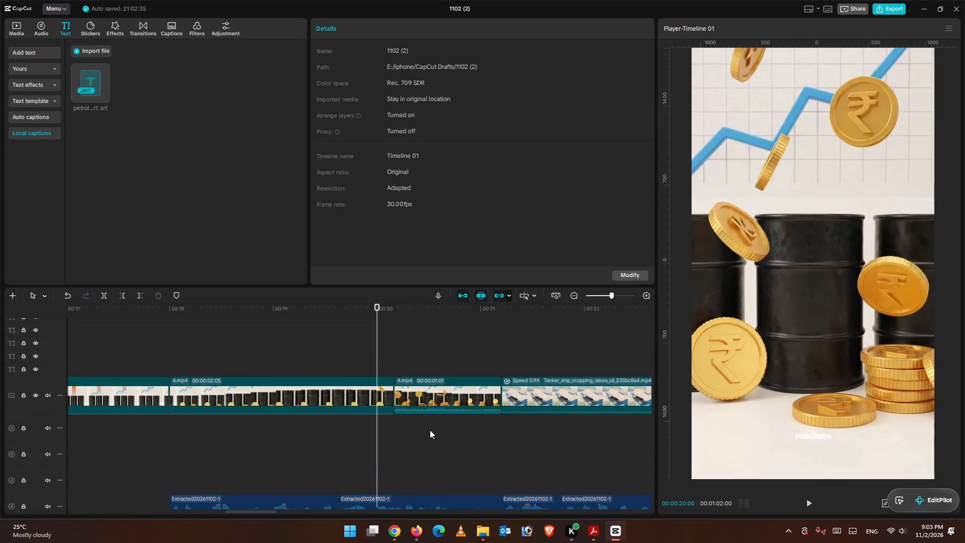
scroll(430, 430, up, 8)
click(376, 399)
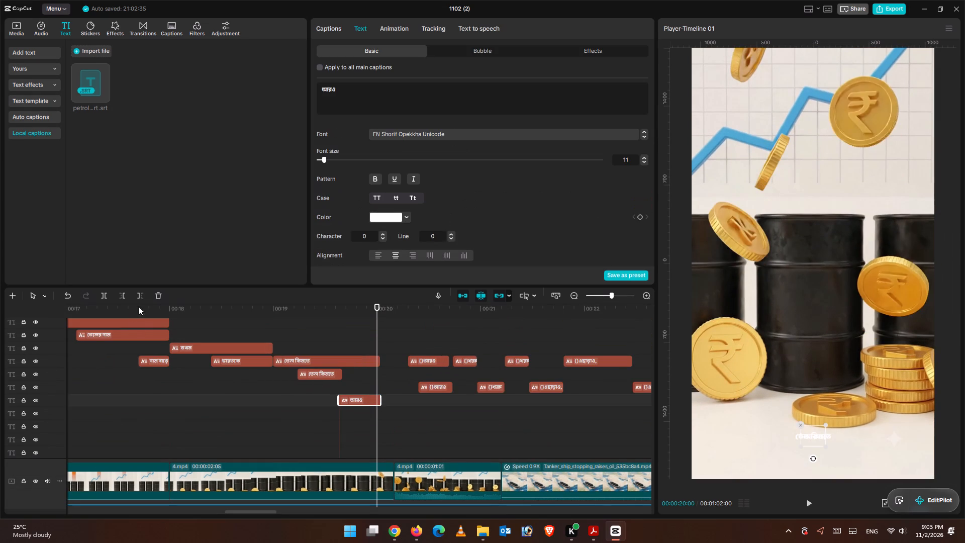
click(136, 296)
click(367, 362)
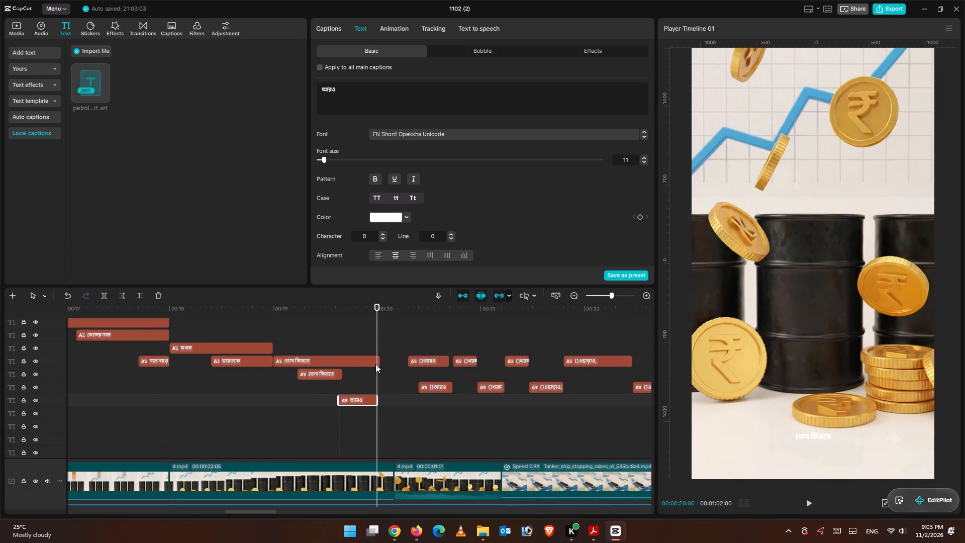
click(374, 364)
click(138, 293)
Extend the end of the second তেল কিনতে caption, on the track below the first, to 00:00:20:00.
click(333, 374)
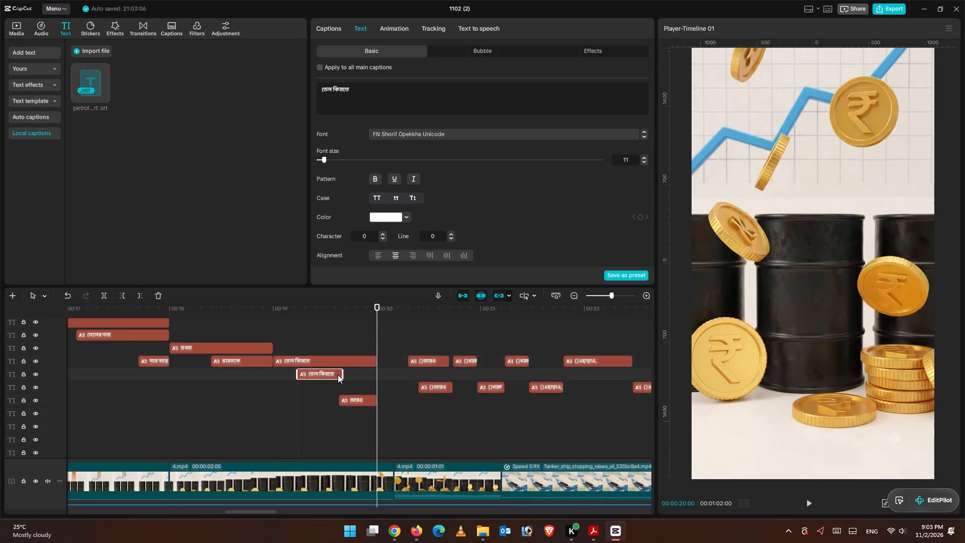
drag(342, 375, 378, 380)
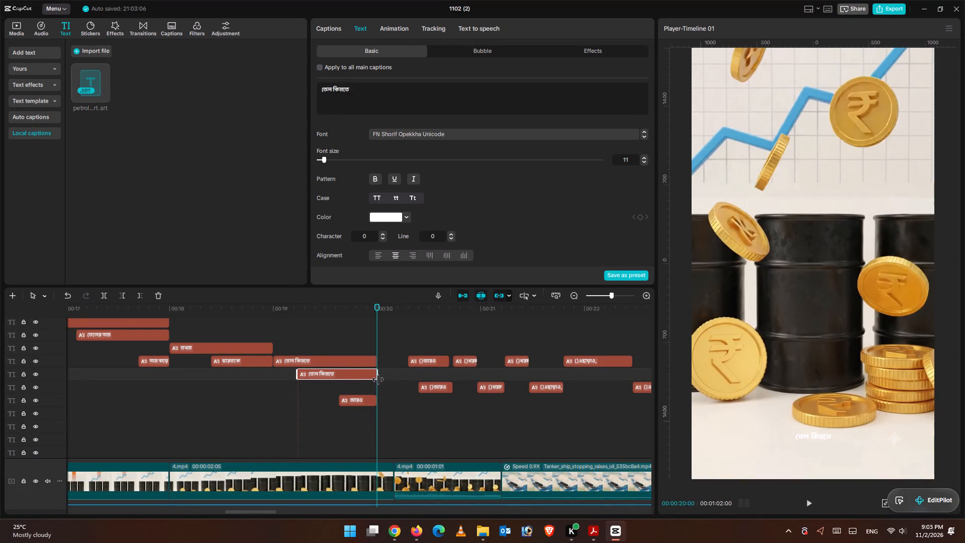
drag(378, 380, 378, 380)
Replay the তেল কিনতে and আরও captions from about 00:00:18:23 to 00:00:20:01 to check their timing.
click(367, 401)
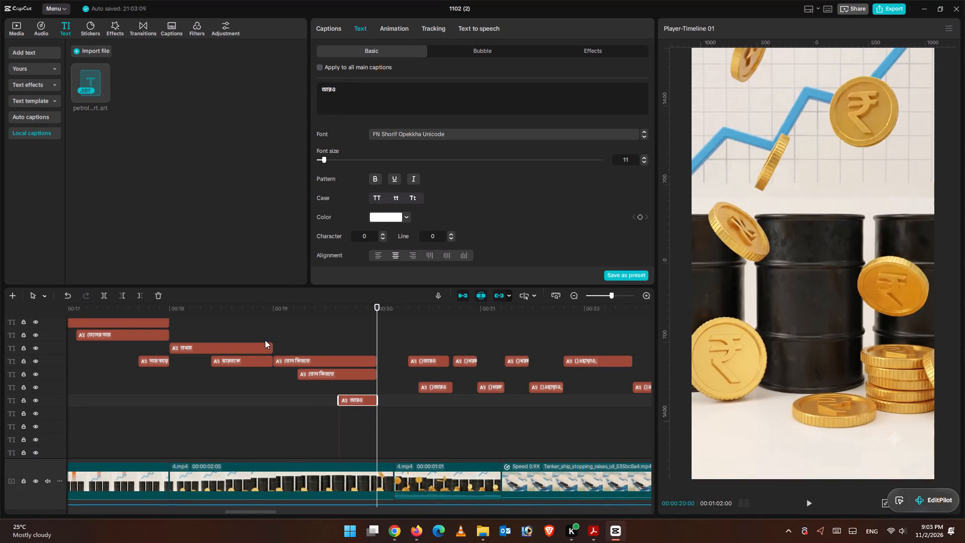
click(250, 329)
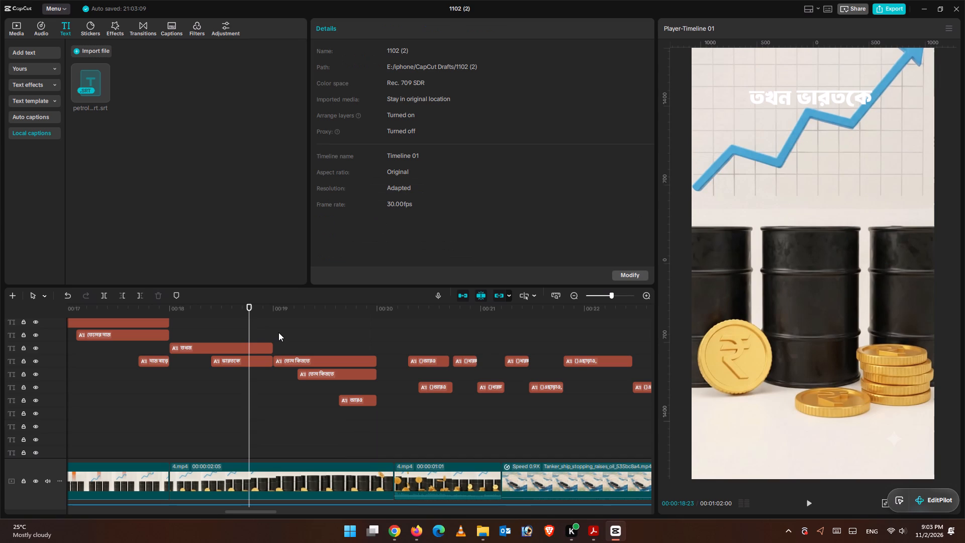
click(811, 506)
click(811, 505)
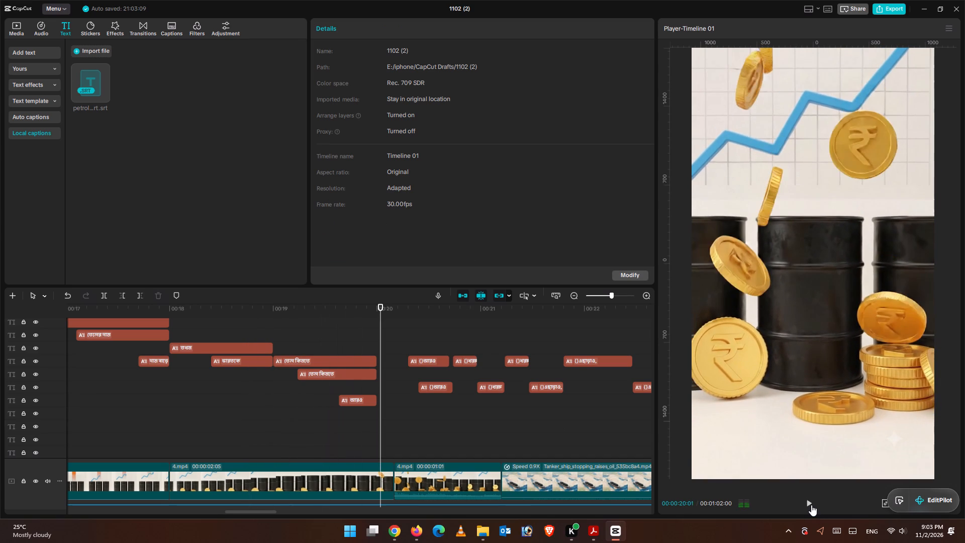
click(257, 321)
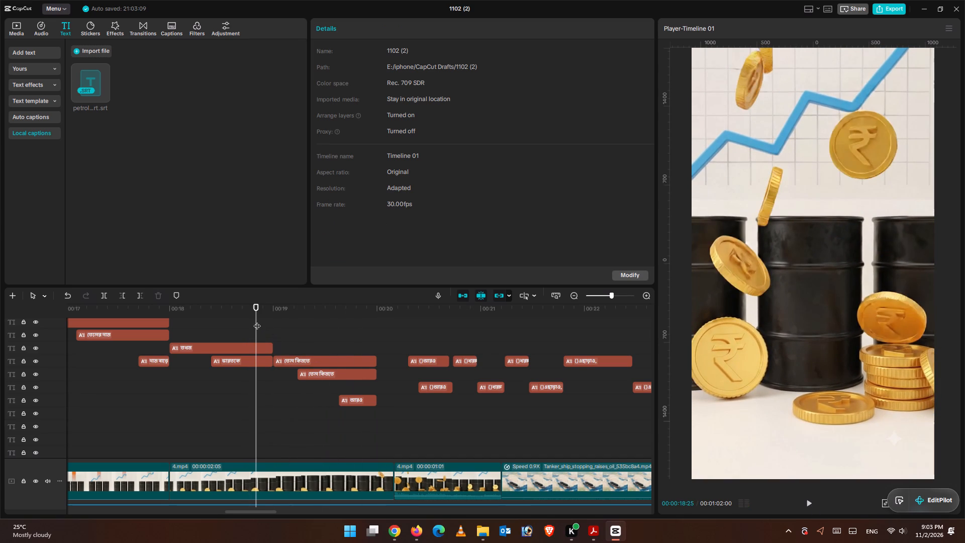
click(808, 505)
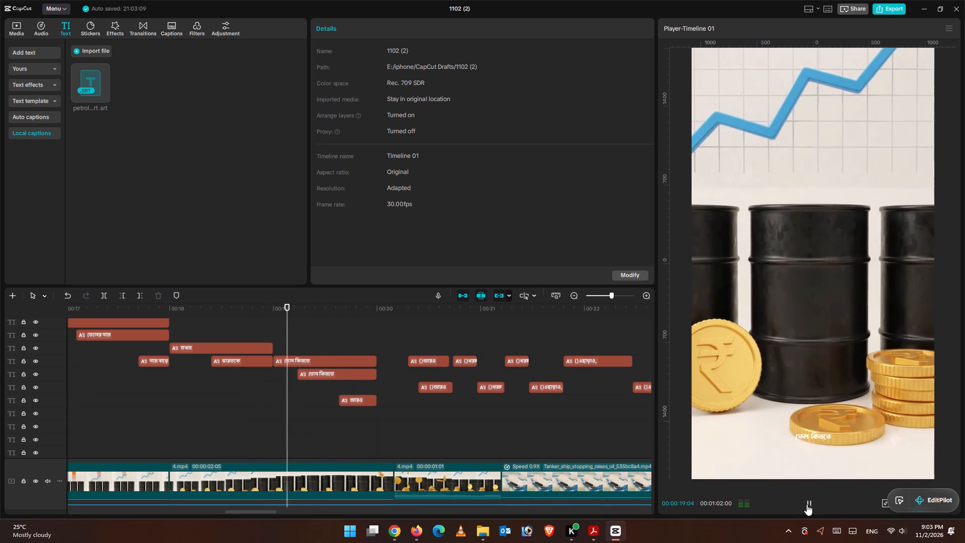
click(804, 503)
click(799, 502)
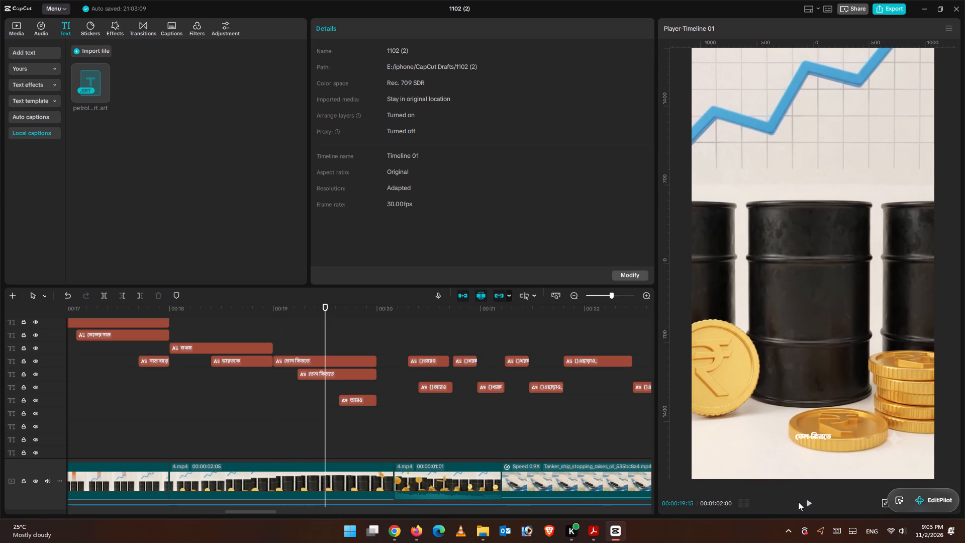
Shorten the text of the first, longer তেল কিনতে caption to তেল.
click(281, 337)
click(326, 362)
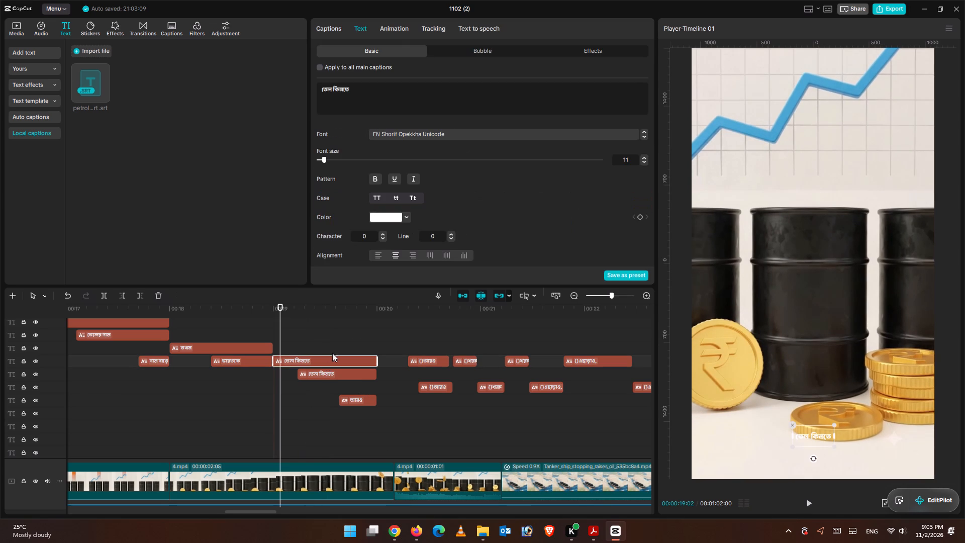
drag(334, 92, 458, 91)
key(BackSpace)
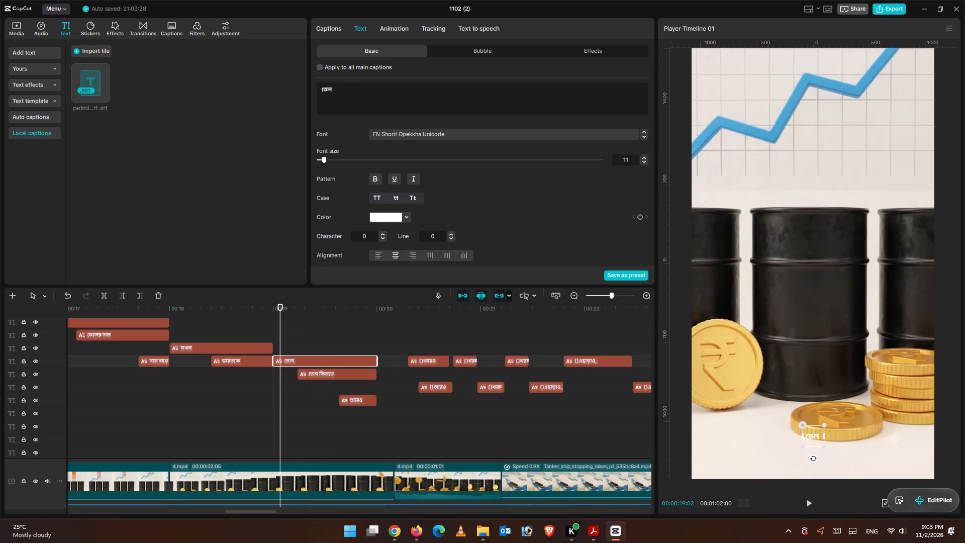
key(BackSpace)
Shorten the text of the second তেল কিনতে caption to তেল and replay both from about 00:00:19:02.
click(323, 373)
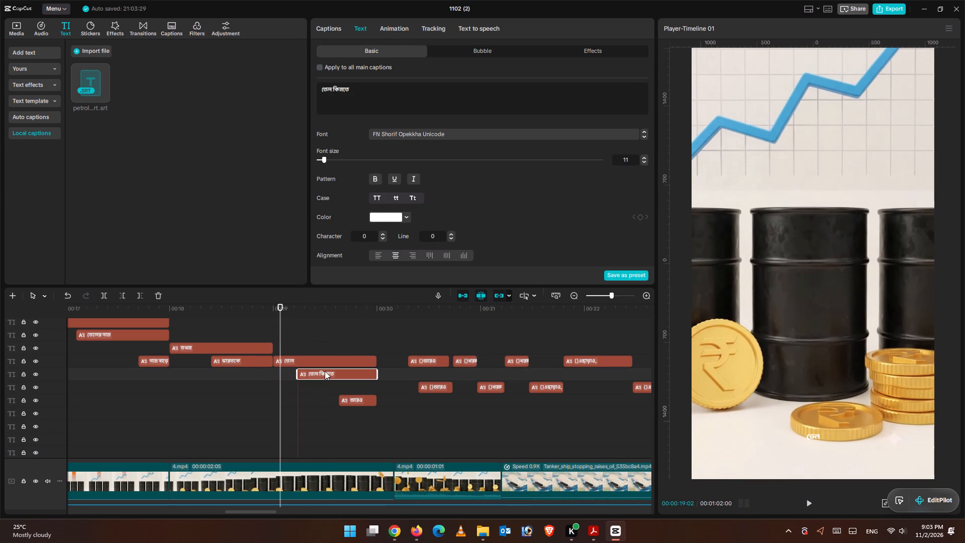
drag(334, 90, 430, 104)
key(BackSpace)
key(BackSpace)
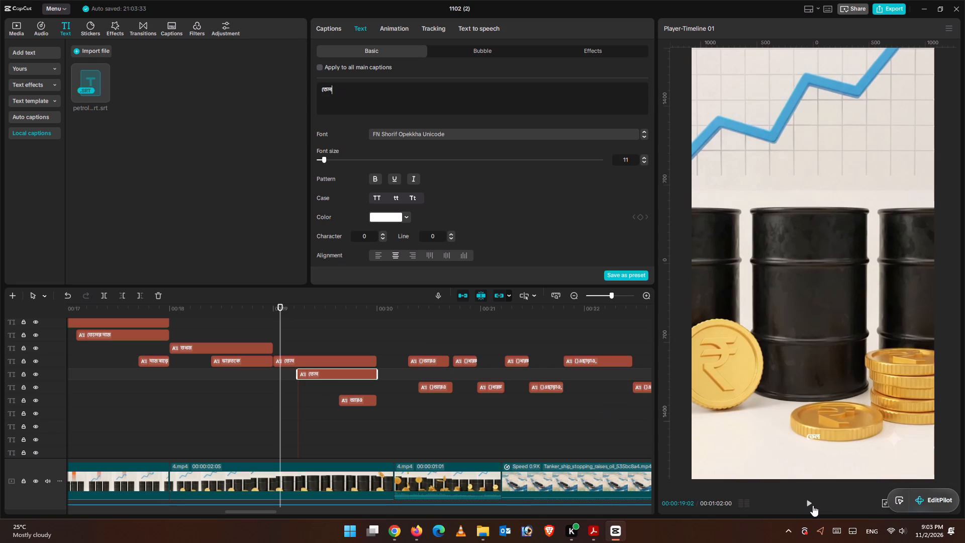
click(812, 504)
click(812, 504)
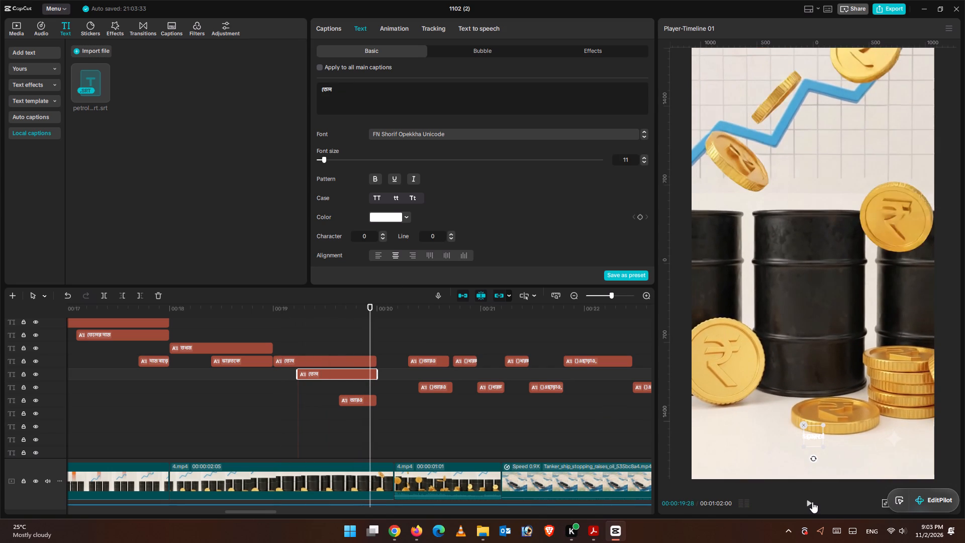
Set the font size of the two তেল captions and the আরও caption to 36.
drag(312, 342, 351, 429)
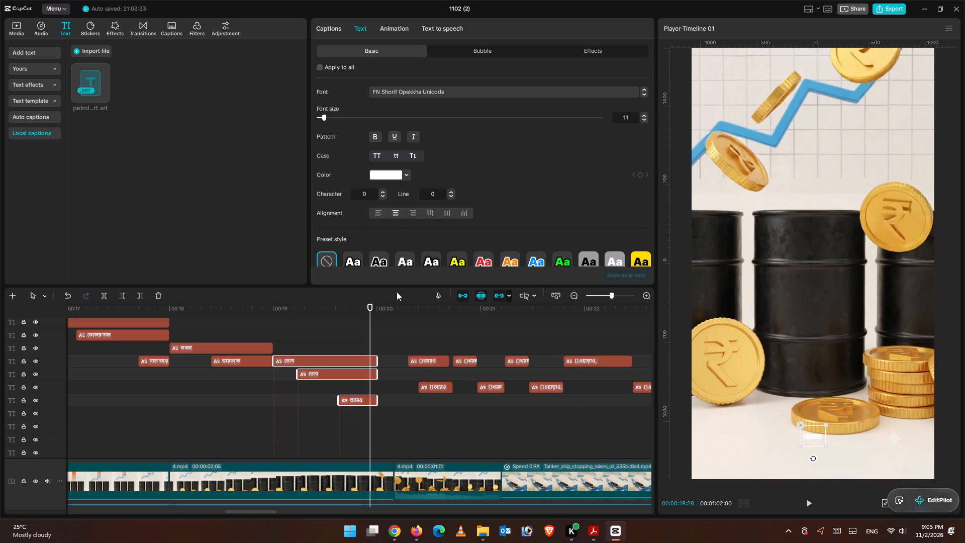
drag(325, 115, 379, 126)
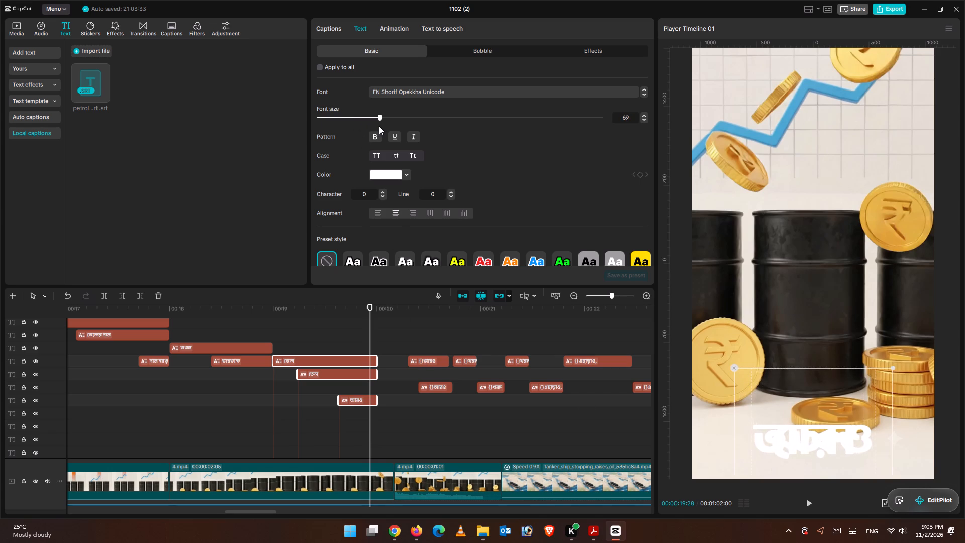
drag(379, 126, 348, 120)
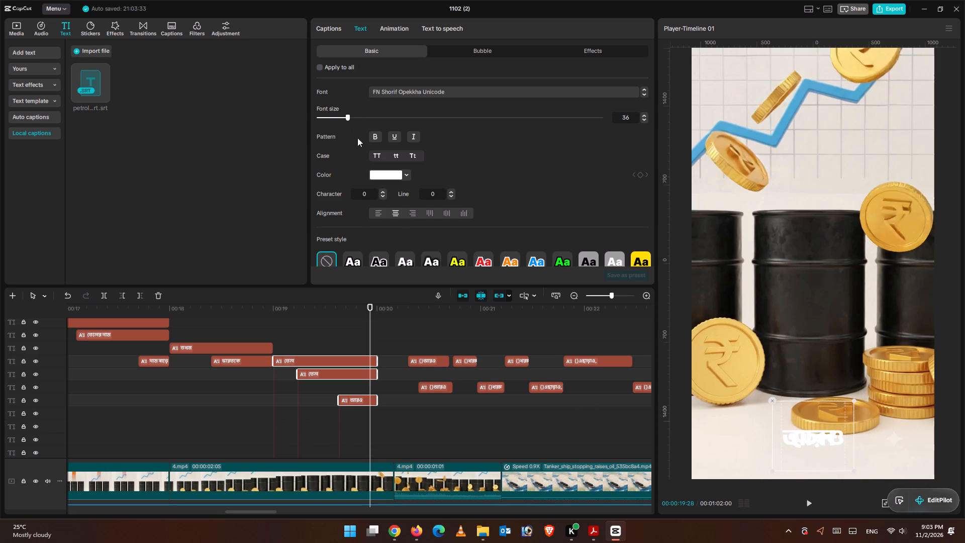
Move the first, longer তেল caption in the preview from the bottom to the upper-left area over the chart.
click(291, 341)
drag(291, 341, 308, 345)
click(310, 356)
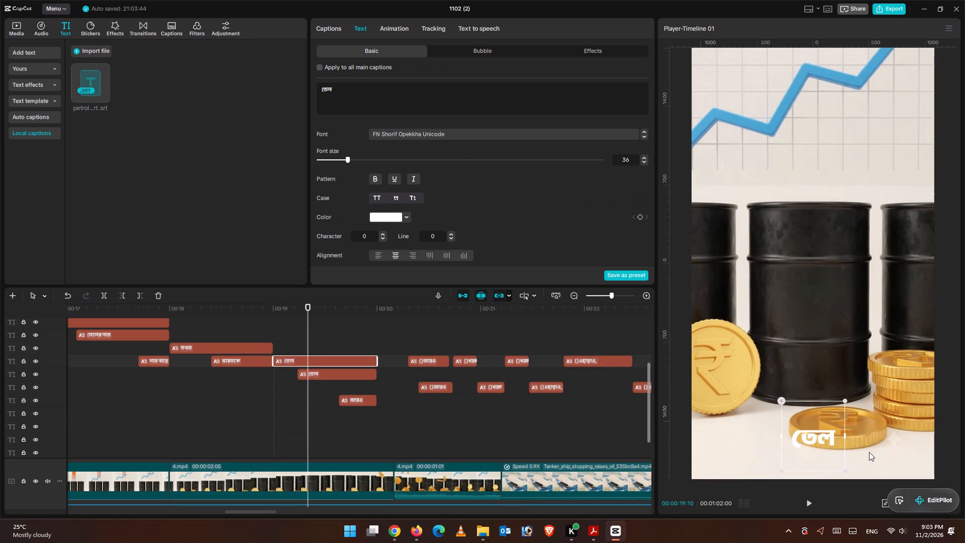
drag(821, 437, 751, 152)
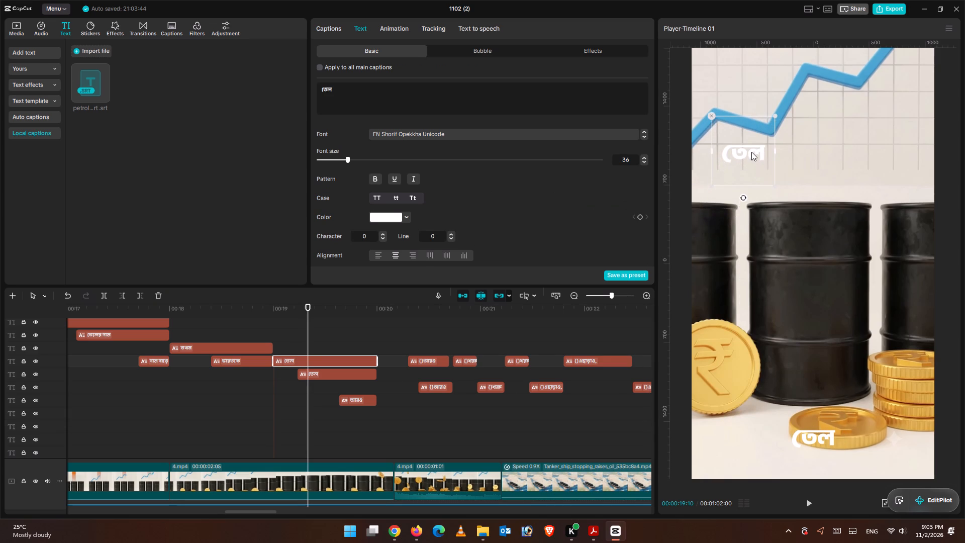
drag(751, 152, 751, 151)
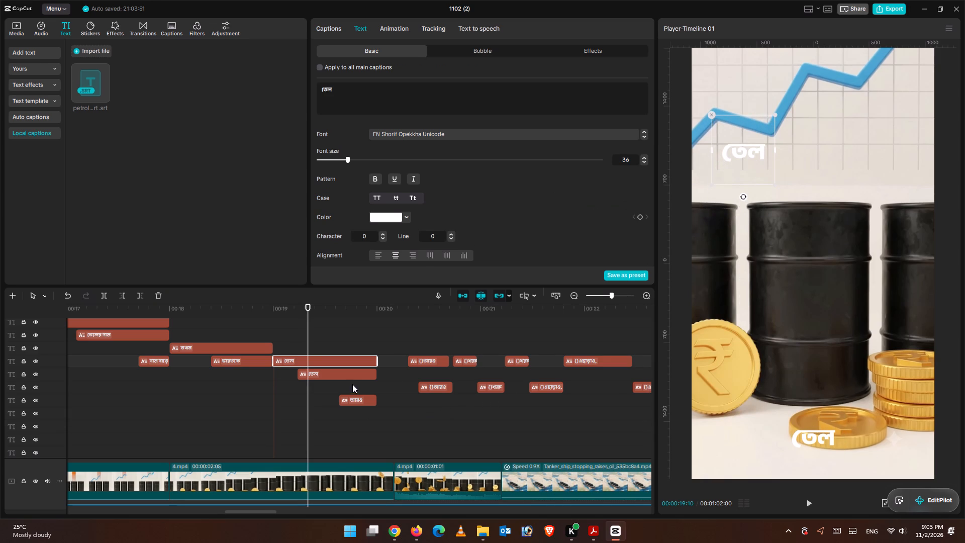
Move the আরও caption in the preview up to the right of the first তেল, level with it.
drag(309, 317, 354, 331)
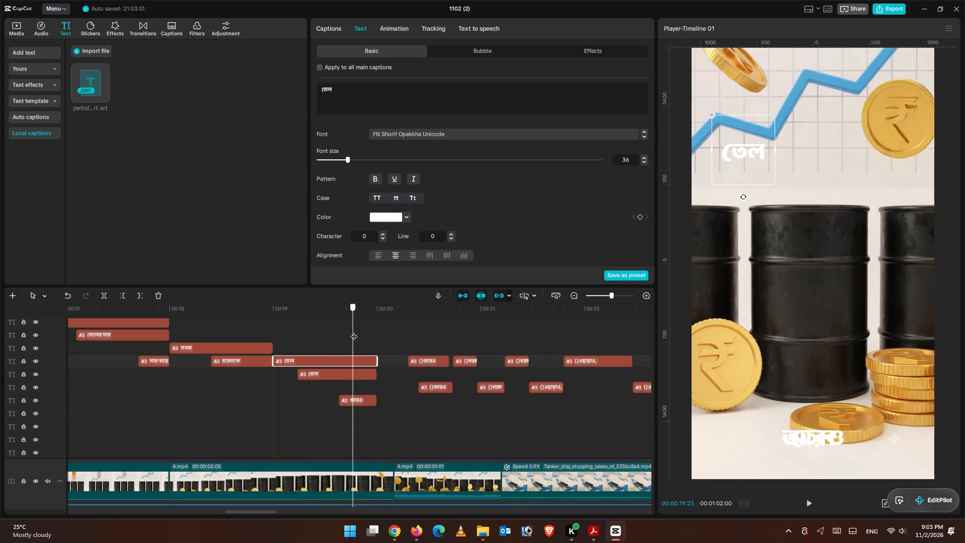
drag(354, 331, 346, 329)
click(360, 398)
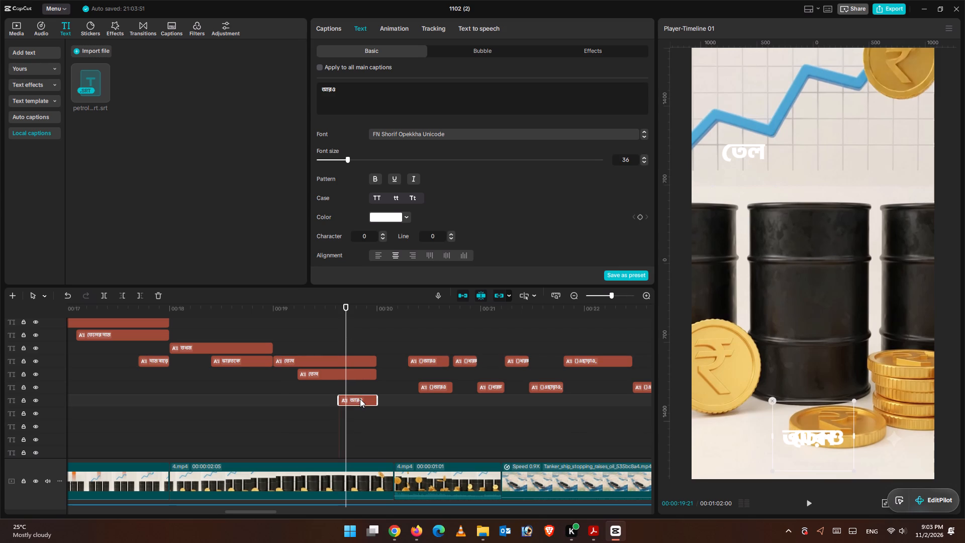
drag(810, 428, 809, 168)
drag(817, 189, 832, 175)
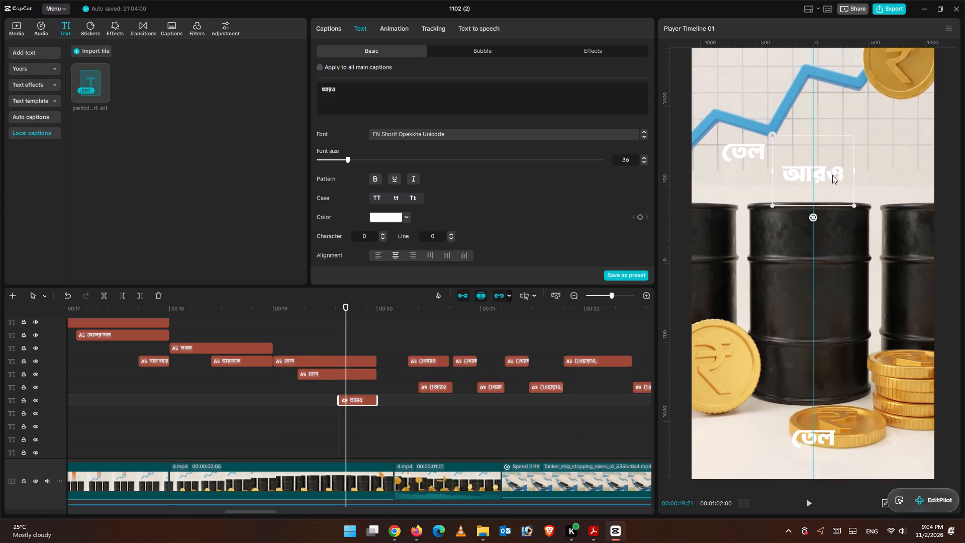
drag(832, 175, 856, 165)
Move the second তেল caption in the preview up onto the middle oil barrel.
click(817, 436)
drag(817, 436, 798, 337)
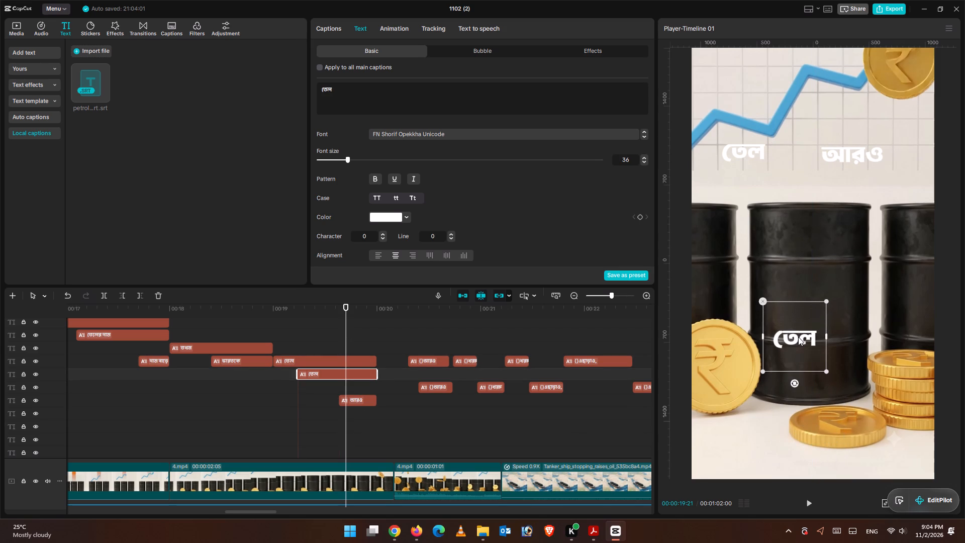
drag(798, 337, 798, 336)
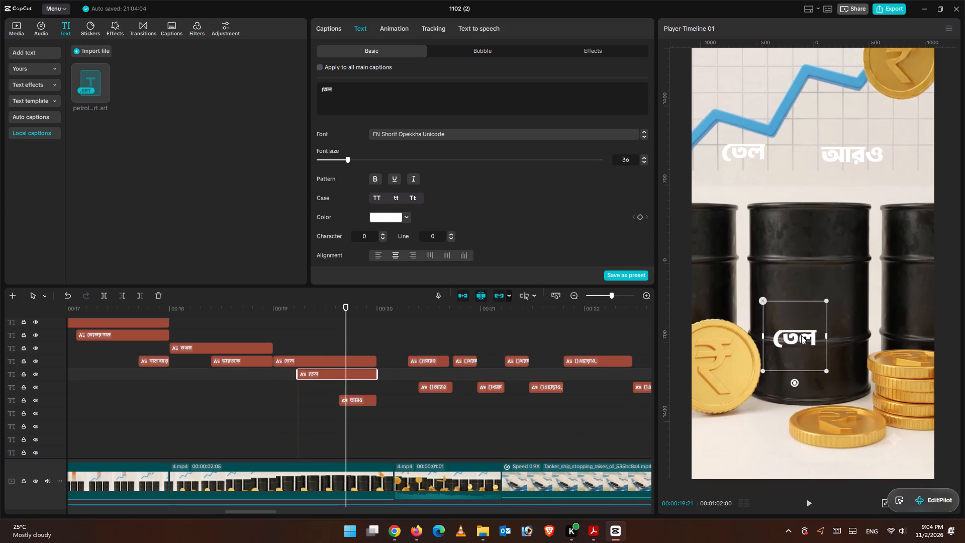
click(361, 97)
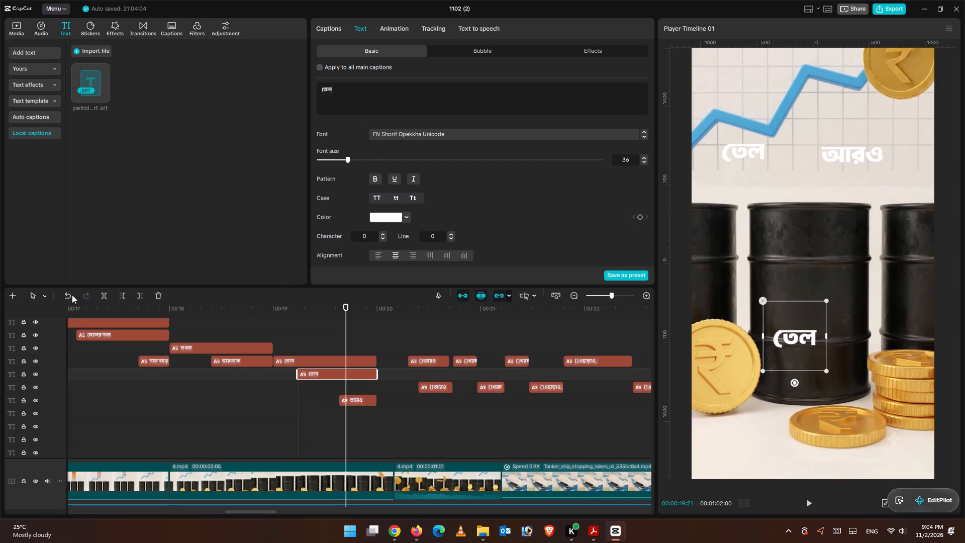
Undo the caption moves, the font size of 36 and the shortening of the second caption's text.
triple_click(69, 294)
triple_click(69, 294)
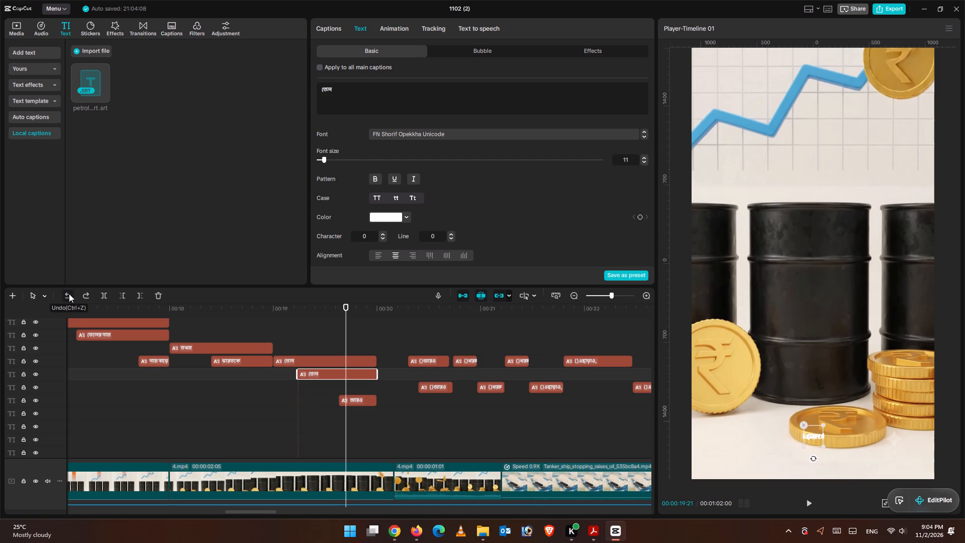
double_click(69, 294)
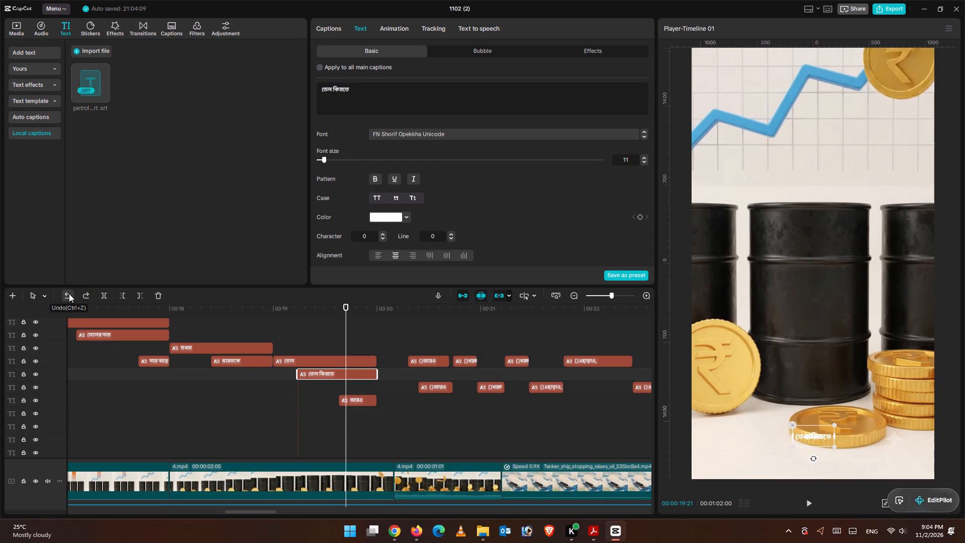
Set the font size of the তেল, তেল কিনতে and আরও captions between 00:00:19 and 00:00:20 to 28.
click(343, 364)
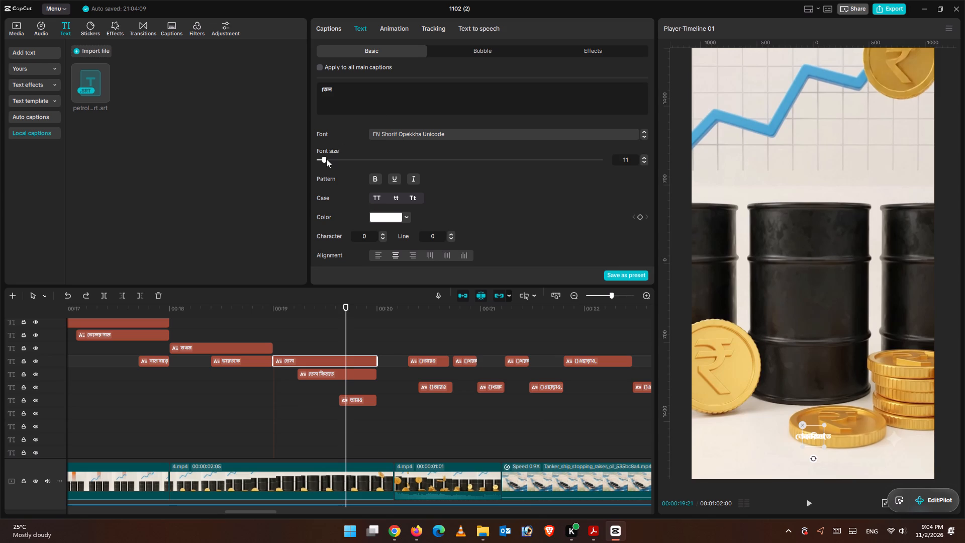
drag(339, 341, 364, 426)
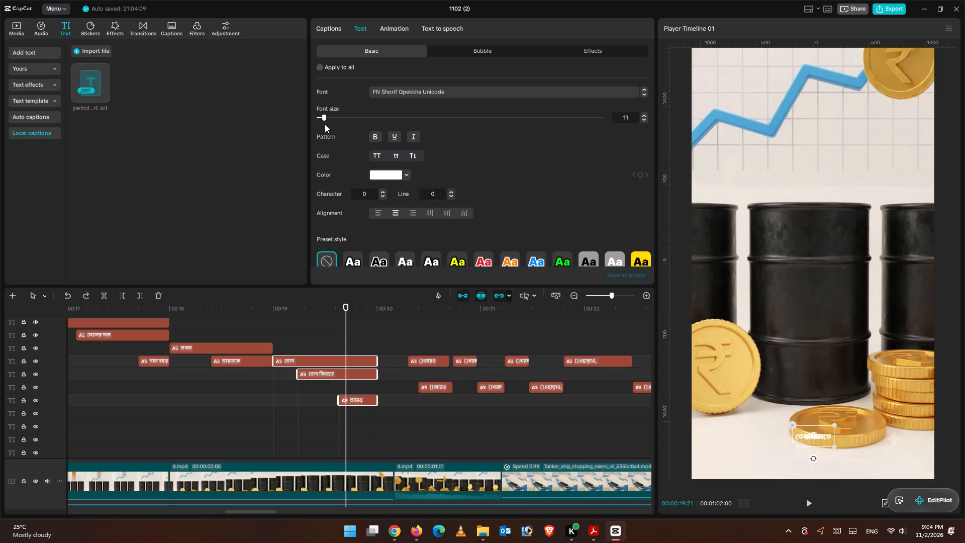
drag(324, 119, 350, 120)
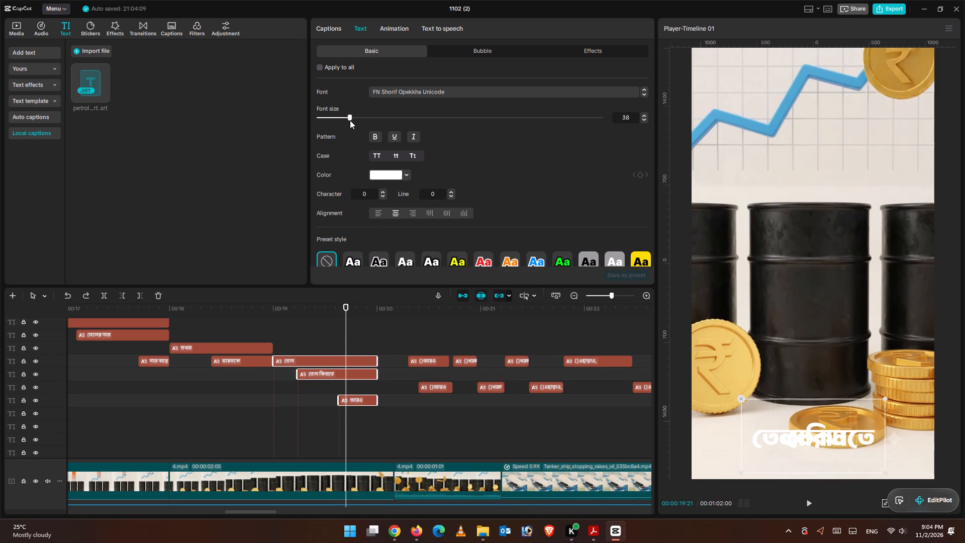
drag(350, 120, 340, 120)
Move the three selected captions together from the bottom of the frame to the chart area, left of centre.
drag(810, 435, 767, 161)
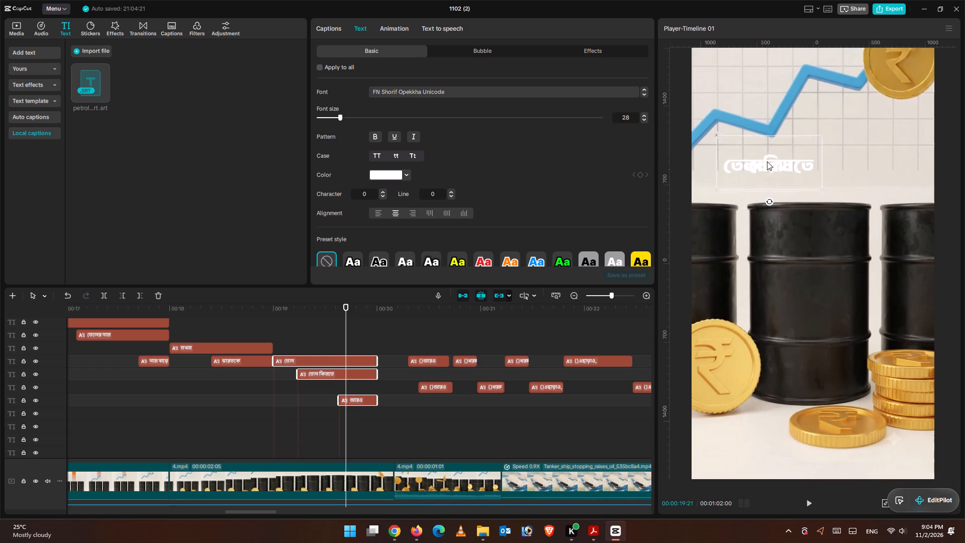
drag(767, 161, 771, 148)
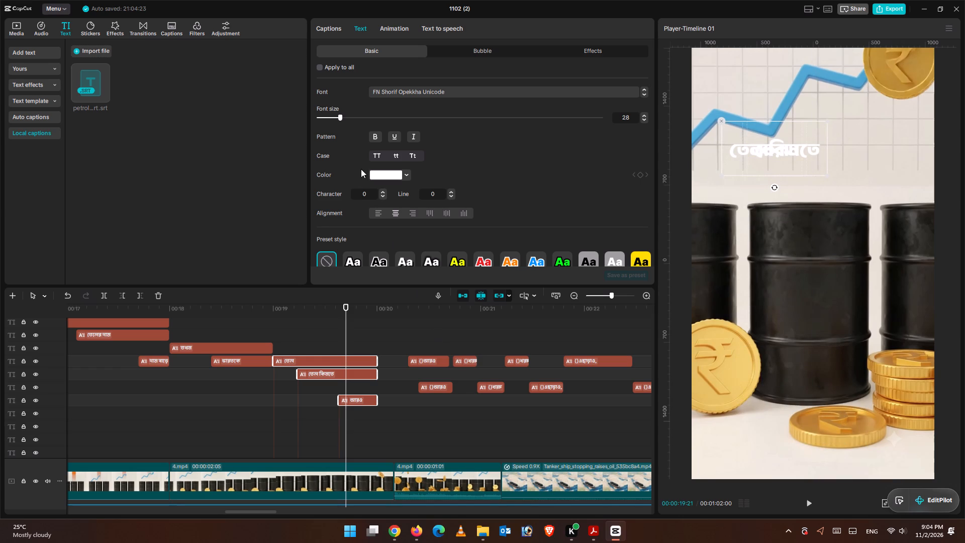
Move the তেল কিনতে caption in the preview below and to the right of the other two, just above the middle barrel.
click(362, 336)
click(341, 333)
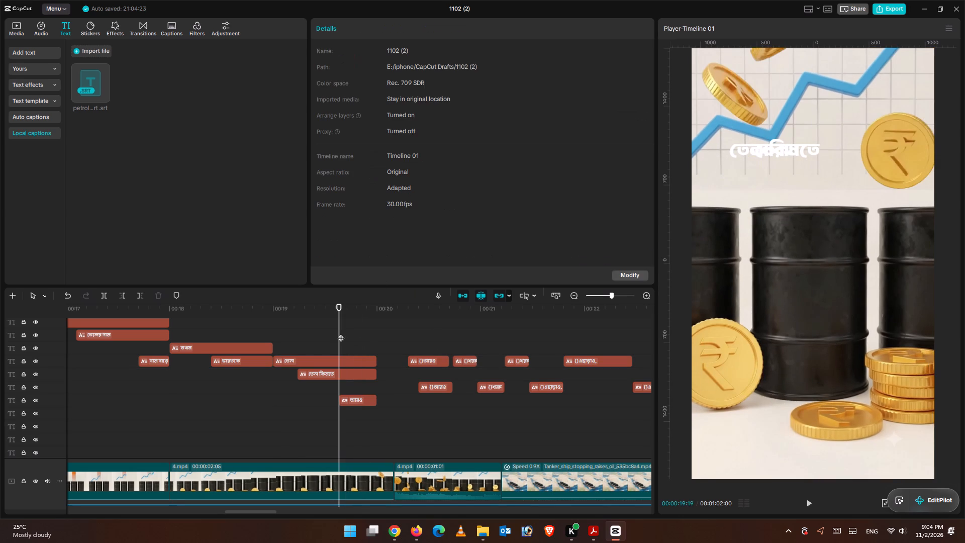
drag(341, 333, 348, 336)
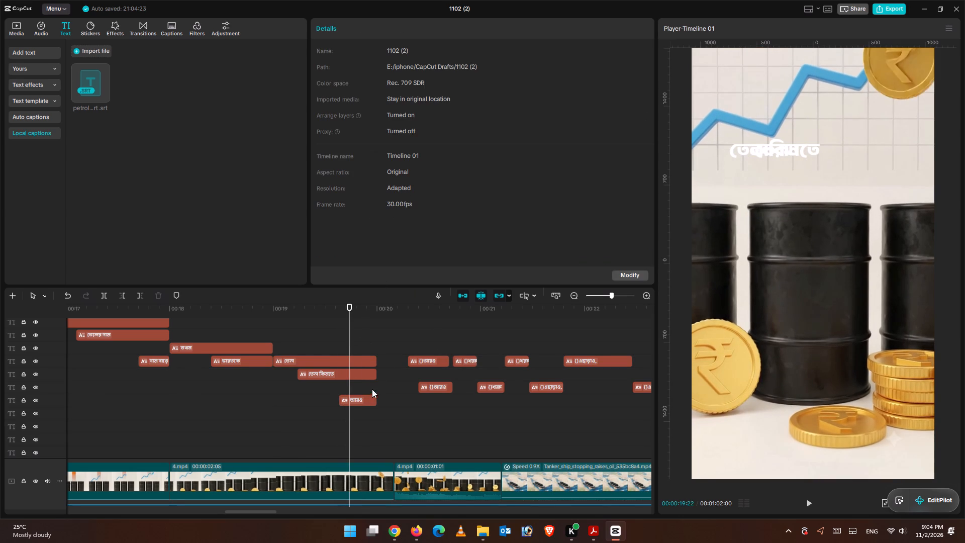
click(353, 374)
drag(803, 154, 838, 185)
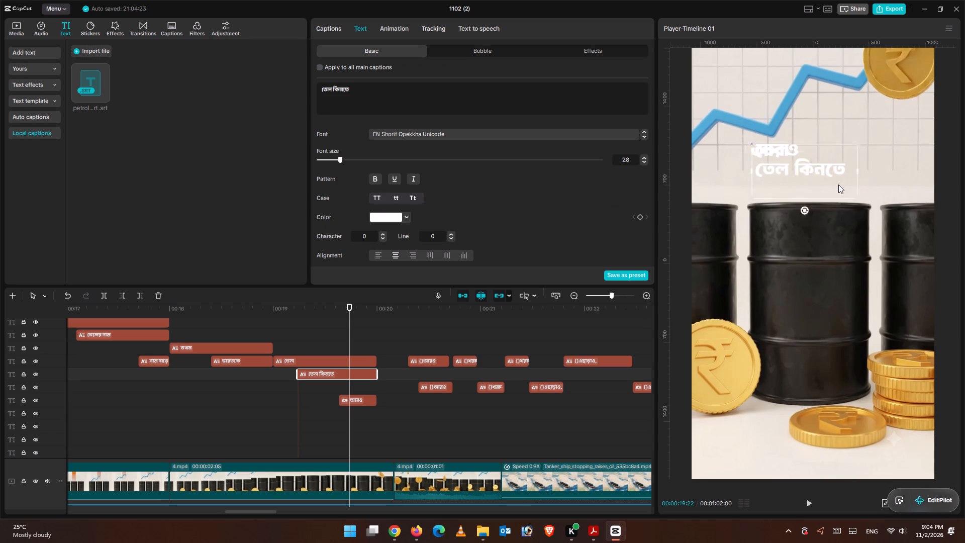
drag(838, 185, 853, 183)
click(823, 177)
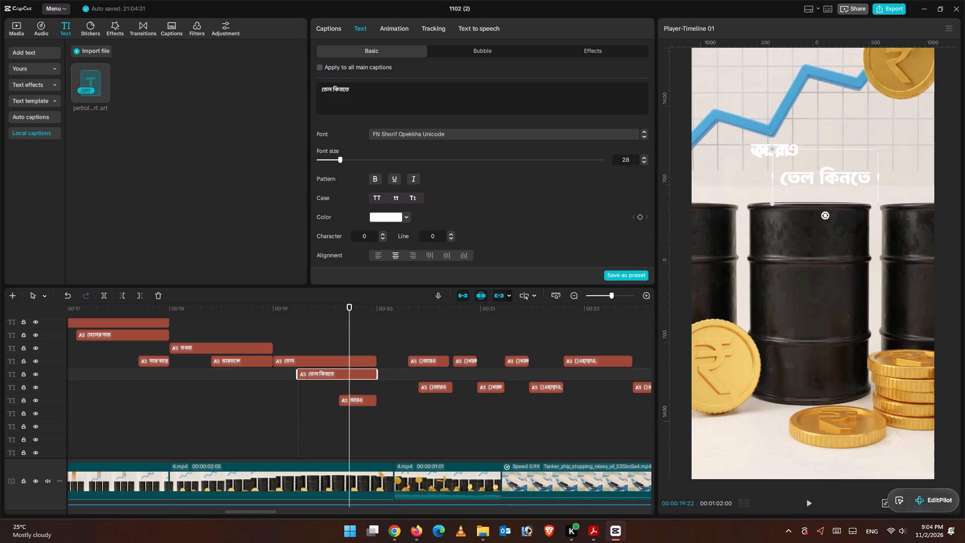
Shorten the text of the তেল কিনতে caption to কিনতে.
click(334, 88)
key(BackSpace)
key(BackSpace)
key(BackSpace)
key(BackSpace)
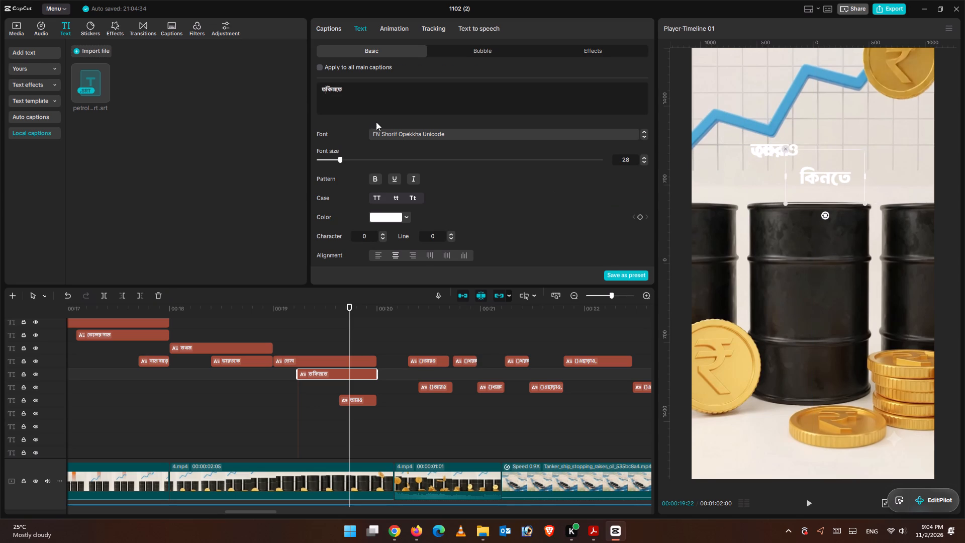
key(BackSpace)
Move the কিনতে caption up in the preview onto the same line as the তেল caption.
drag(826, 174, 826, 150)
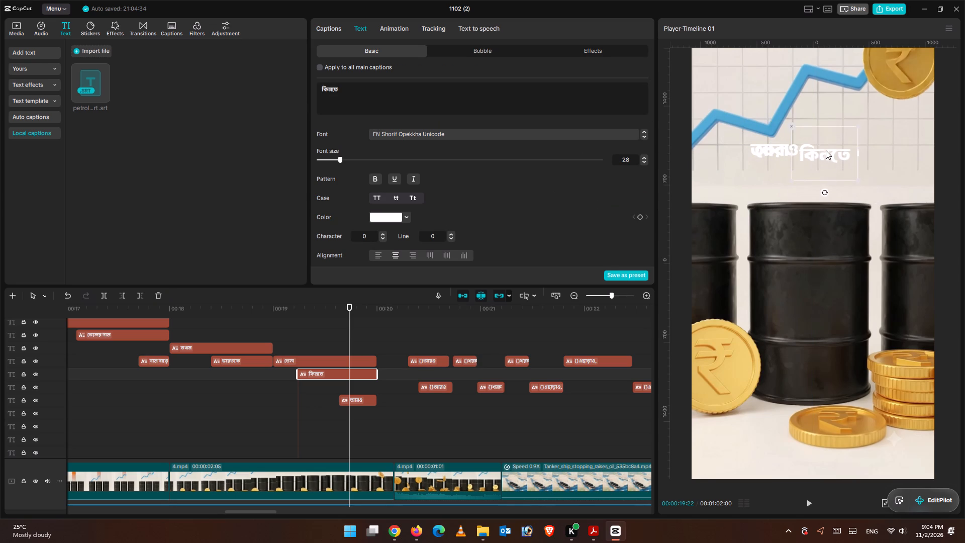
drag(826, 150, 826, 147)
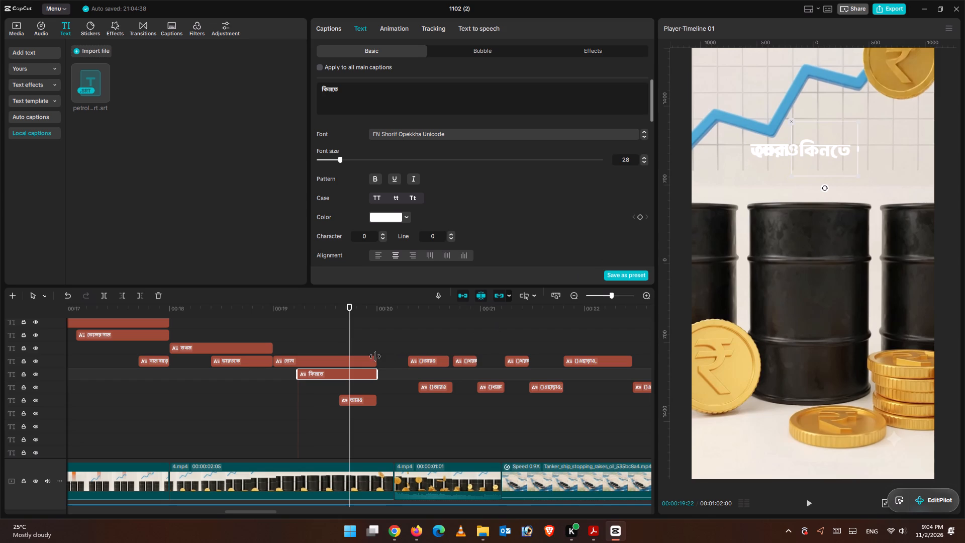
Move the আরও caption to just after কিনতে in the preview, aligned on the same line.
click(371, 401)
drag(784, 131, 883, 137)
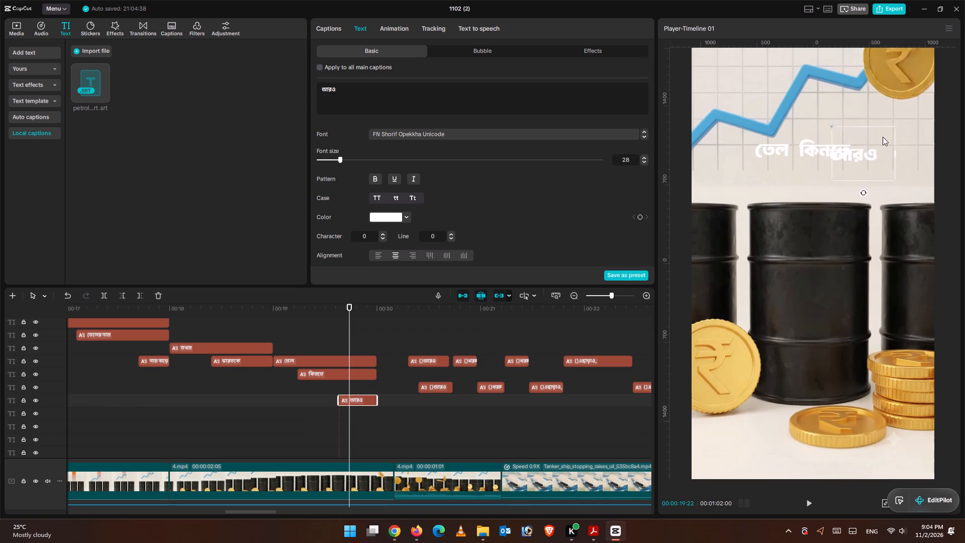
drag(883, 137, 887, 131)
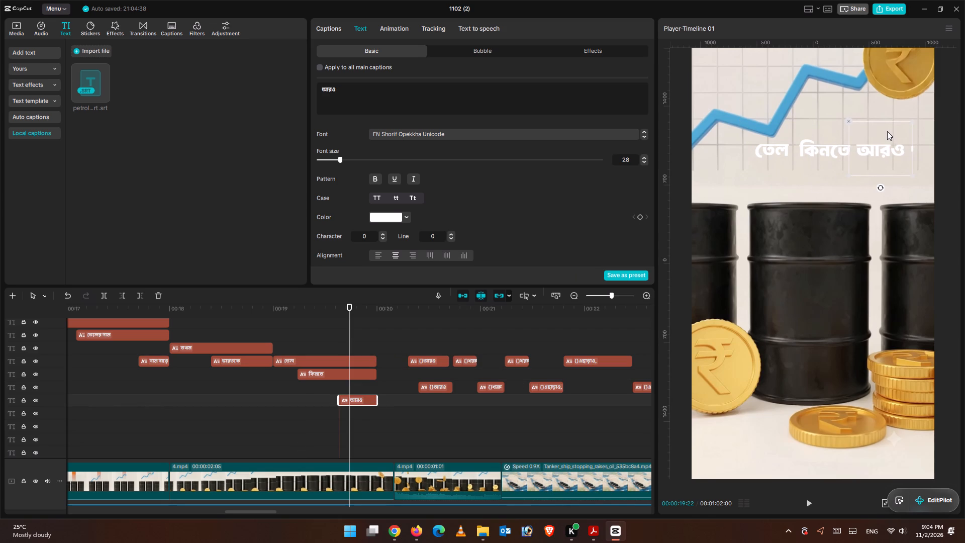
drag(887, 131, 873, 131)
drag(880, 142, 864, 141)
drag(864, 143, 878, 144)
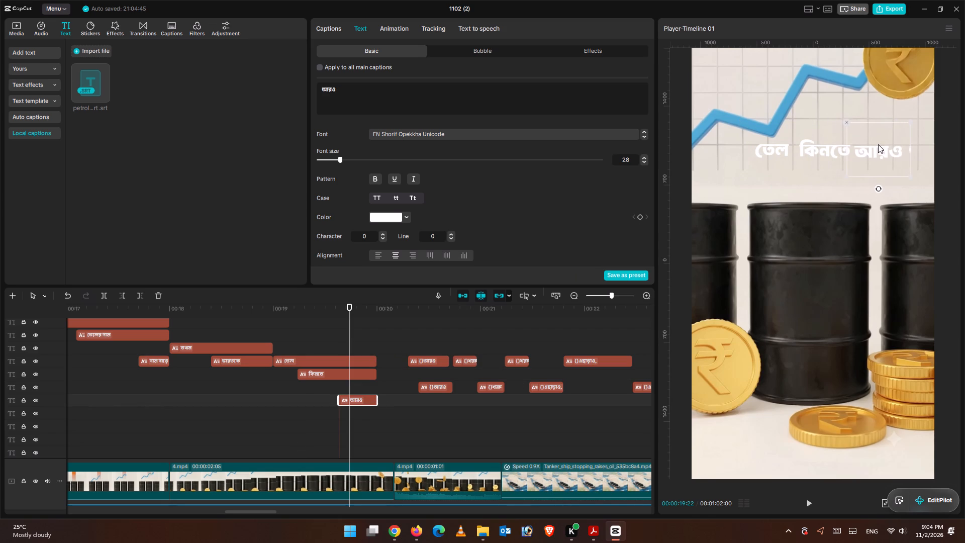
drag(878, 144, 878, 144)
drag(878, 144, 878, 144)
Shift the তেল caption slightly right in the preview to close the gap before কিনতে.
click(338, 363)
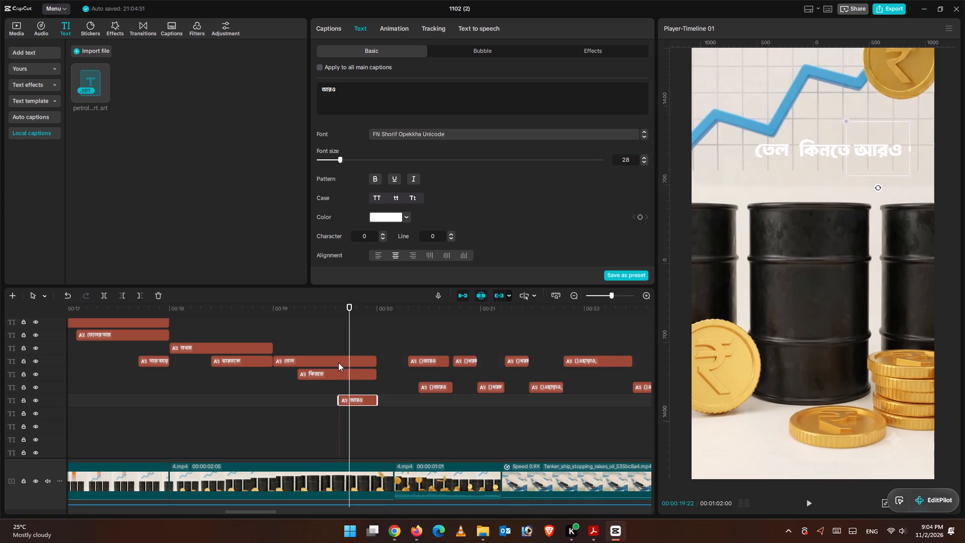
drag(771, 147, 778, 148)
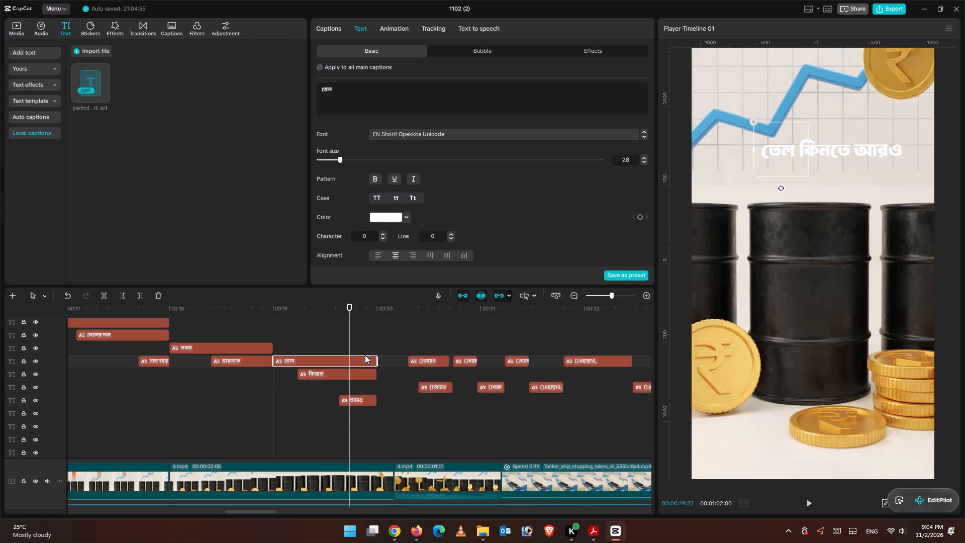
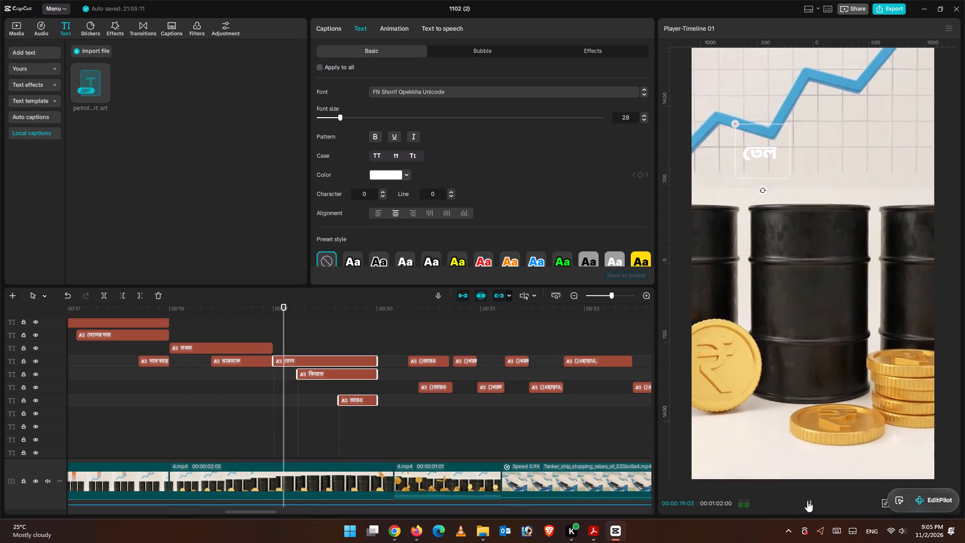
Play back the তখন ভারতকে and তেল কিনতে আরও captions to check their timing up to 00:20 against the audio.
click(807, 500)
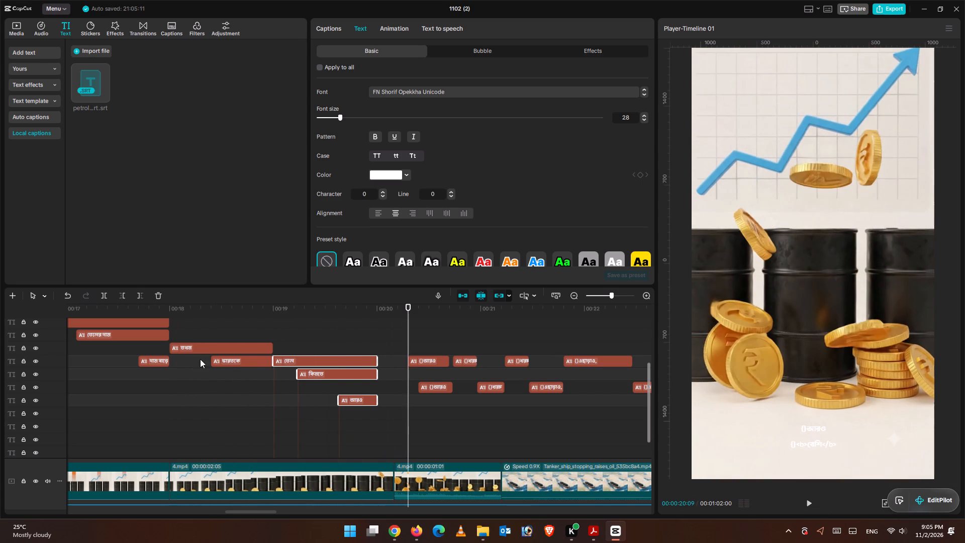
click(197, 322)
click(805, 505)
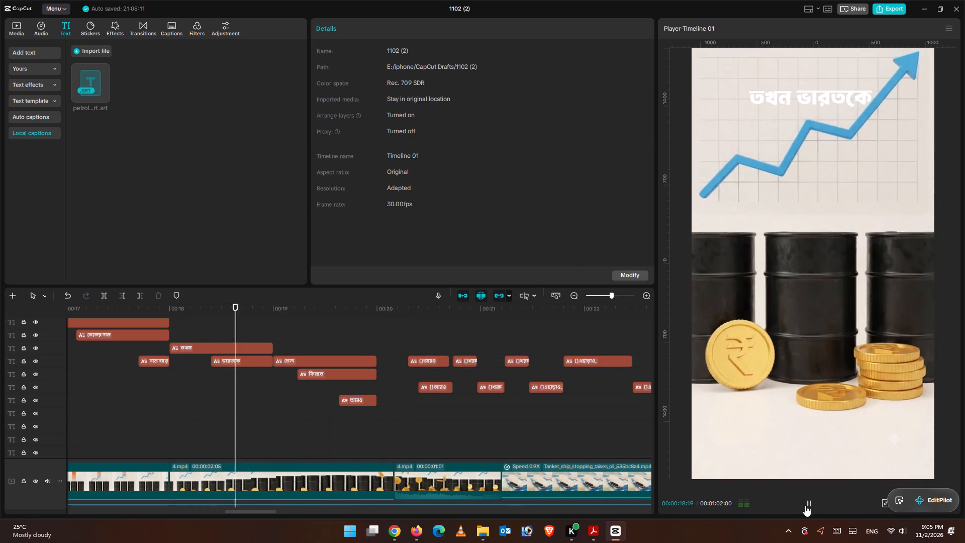
click(805, 504)
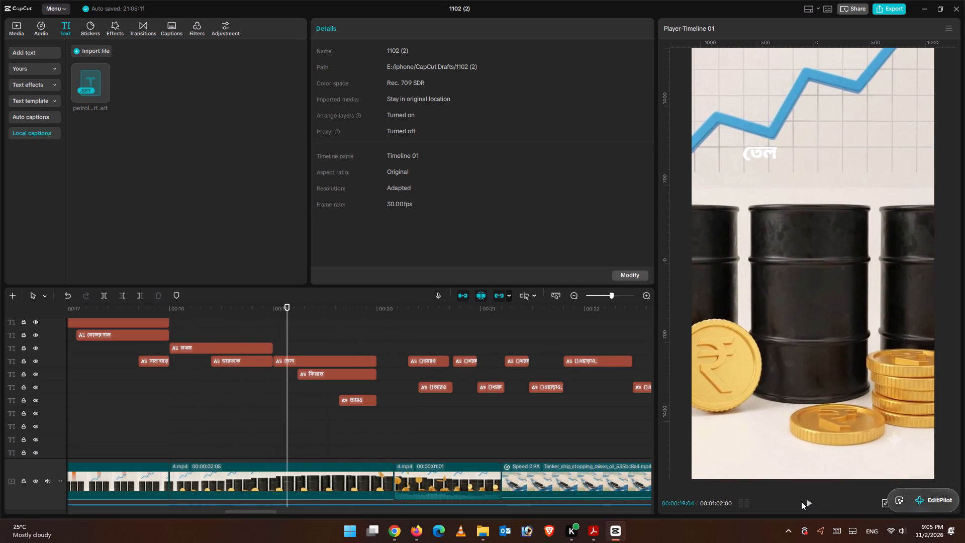
click(811, 504)
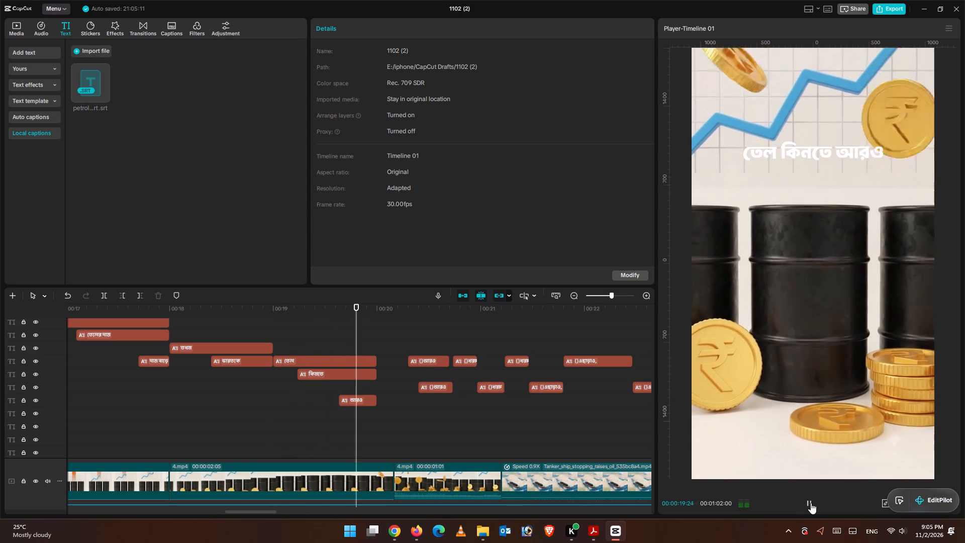
click(811, 502)
click(374, 328)
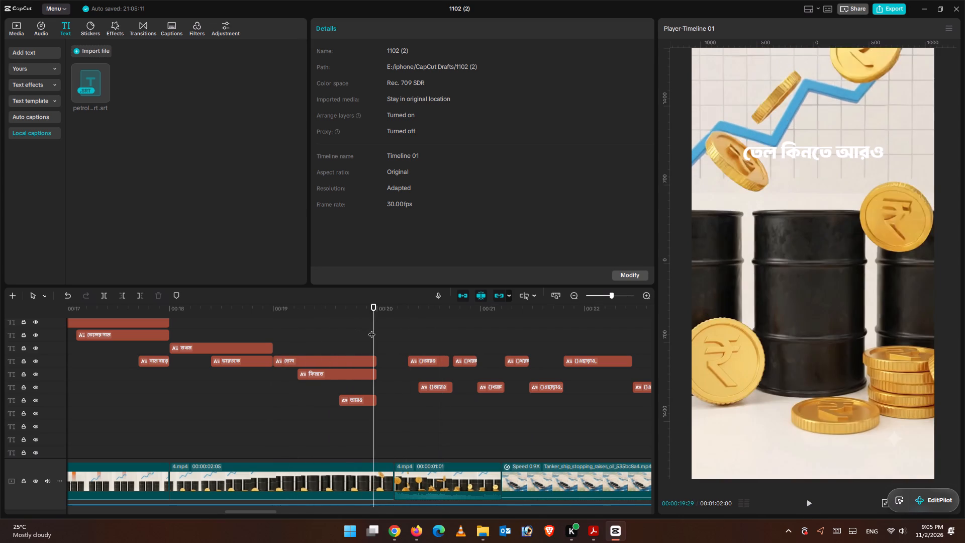
click(360, 325)
click(812, 505)
double_click(811, 503)
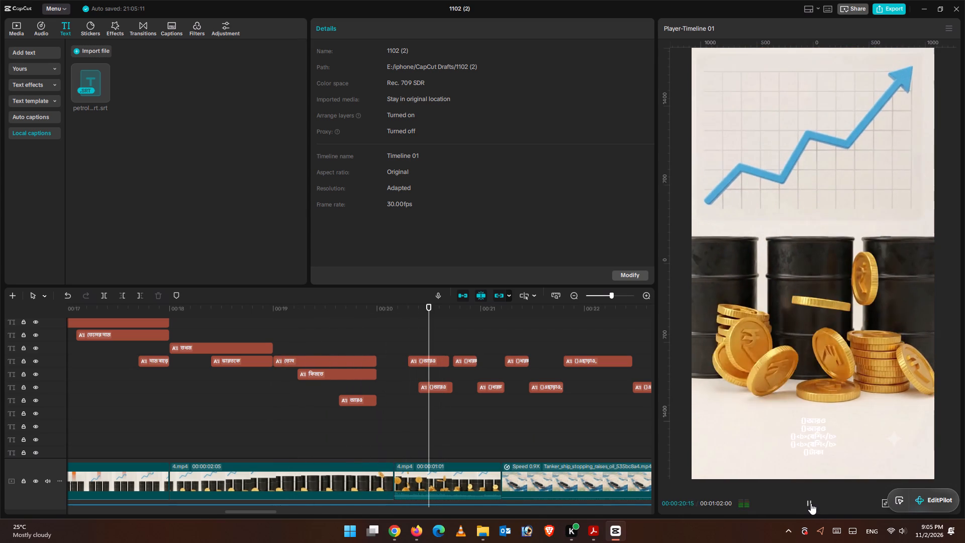
click(394, 324)
drag(394, 324, 381, 322)
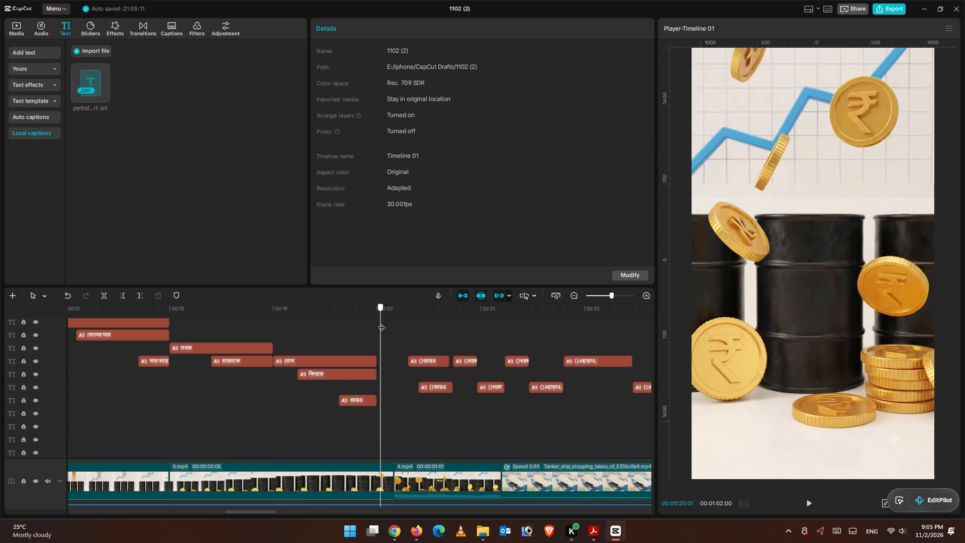
drag(381, 322, 377, 321)
scroll(446, 404, down, 11)
scroll(449, 423, up, 4)
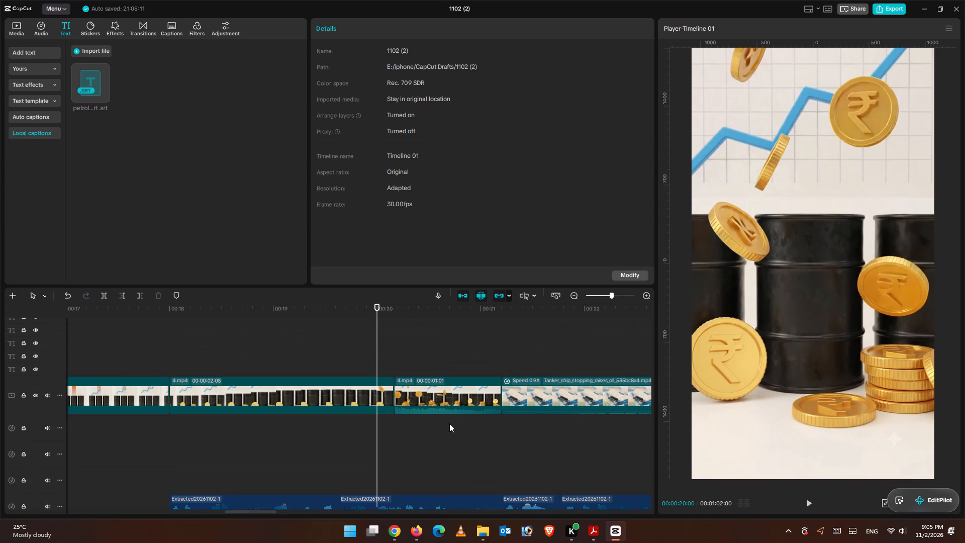
scroll(449, 423, up, 6)
Strip the আরও line and the brace and bold tags from the আরও বেশি caption, leaving বেশি.
click(429, 346)
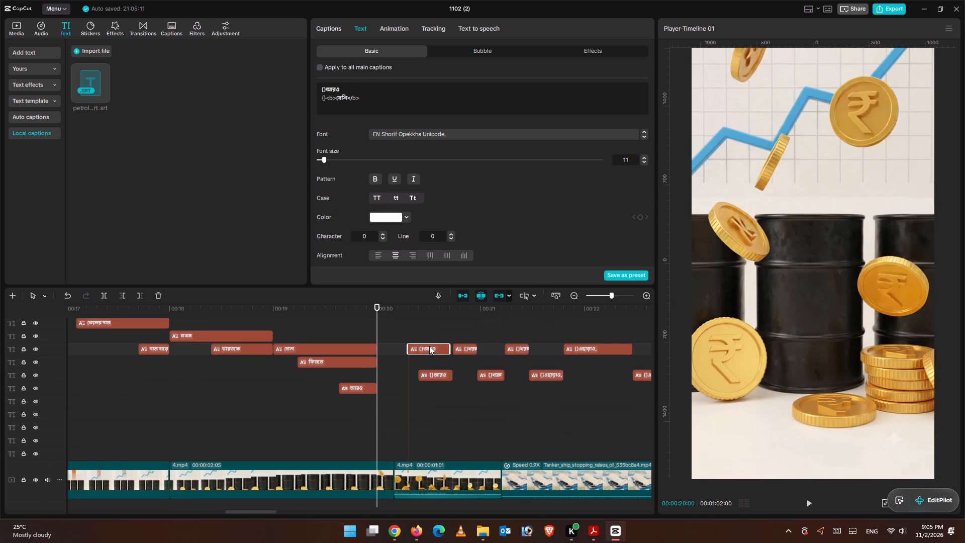
click(336, 100)
key(BackSpace)
key(BackSpace)
key(BackSpace)
key(BackSpace)
key(BackSpace)
key(BackSpace)
key(BackSpace)
key(BackSpace)
key(BackSpace)
key(BackSpace)
key(BackSpace)
key(BackSpace)
key(BackSpace)
key(BackSpace)
key(BackSpace)
key(BackSpace)
key(BackSpace)
key(BackSpace)
key(BackSpace)
key(BackSpace)
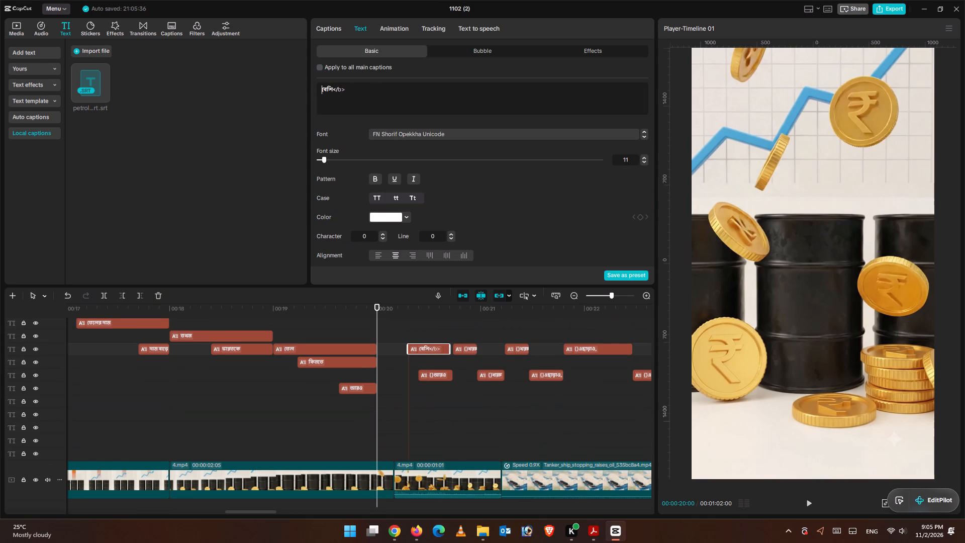
click(354, 91)
key(BackSpace)
key(BackSpace)
key(BackSpace)
key(BackSpace)
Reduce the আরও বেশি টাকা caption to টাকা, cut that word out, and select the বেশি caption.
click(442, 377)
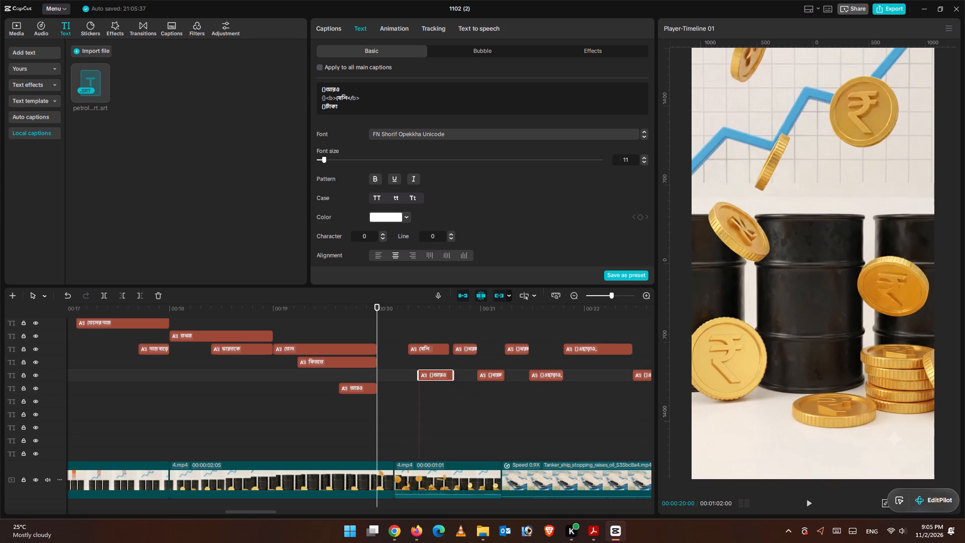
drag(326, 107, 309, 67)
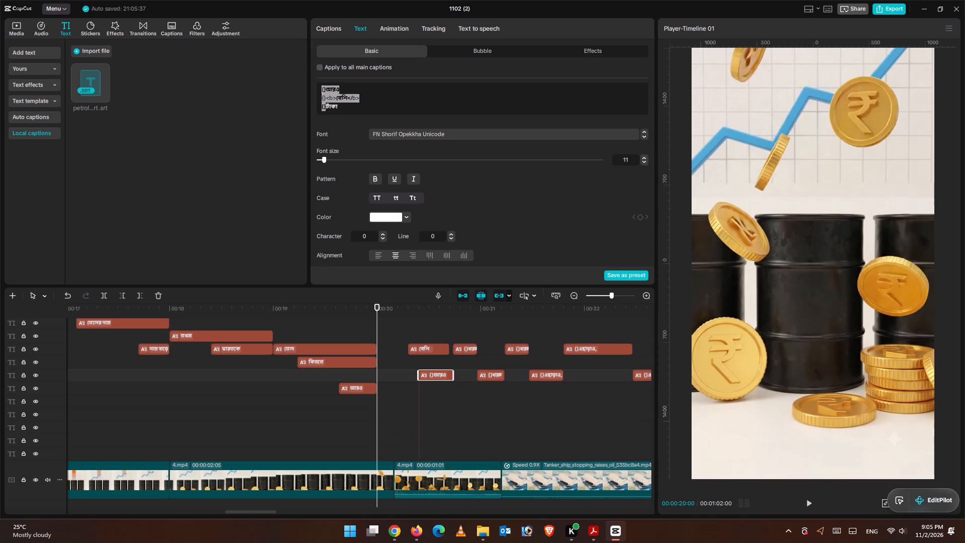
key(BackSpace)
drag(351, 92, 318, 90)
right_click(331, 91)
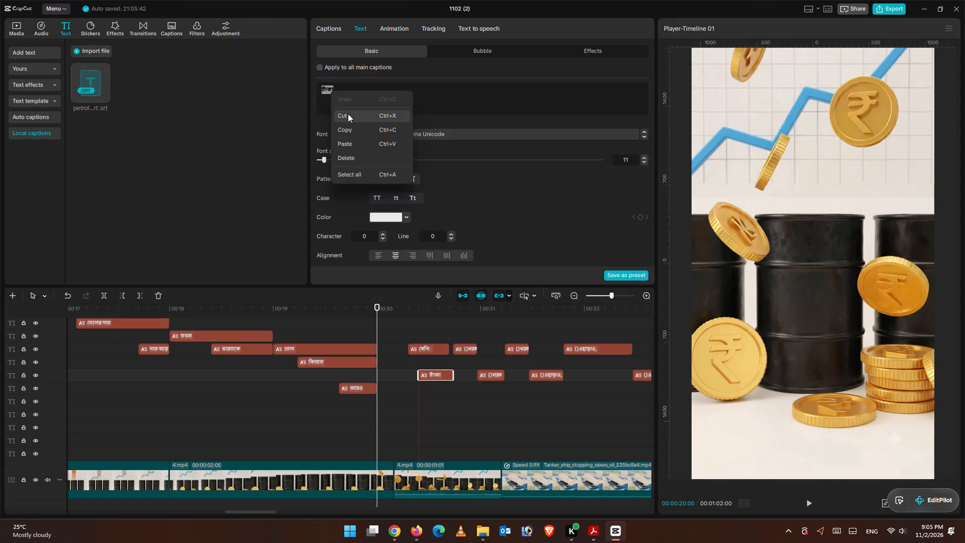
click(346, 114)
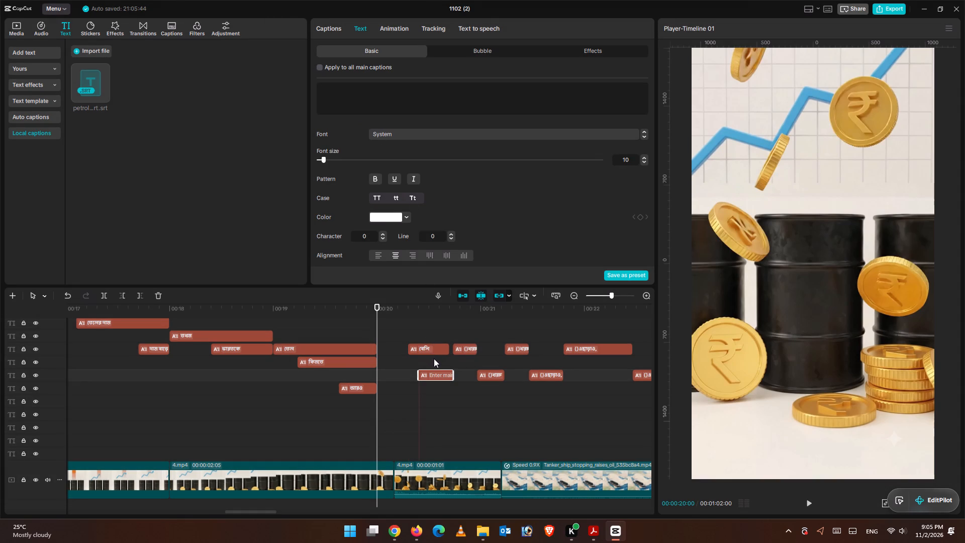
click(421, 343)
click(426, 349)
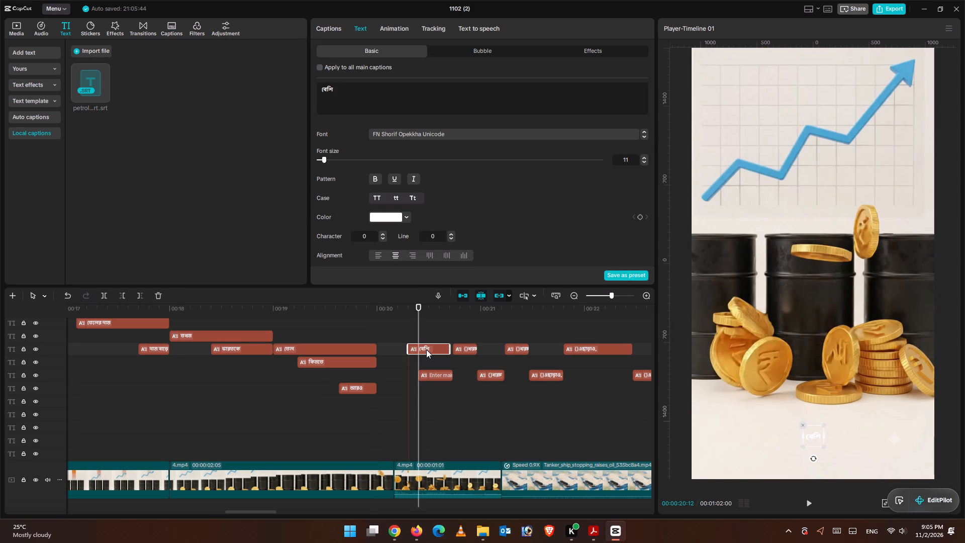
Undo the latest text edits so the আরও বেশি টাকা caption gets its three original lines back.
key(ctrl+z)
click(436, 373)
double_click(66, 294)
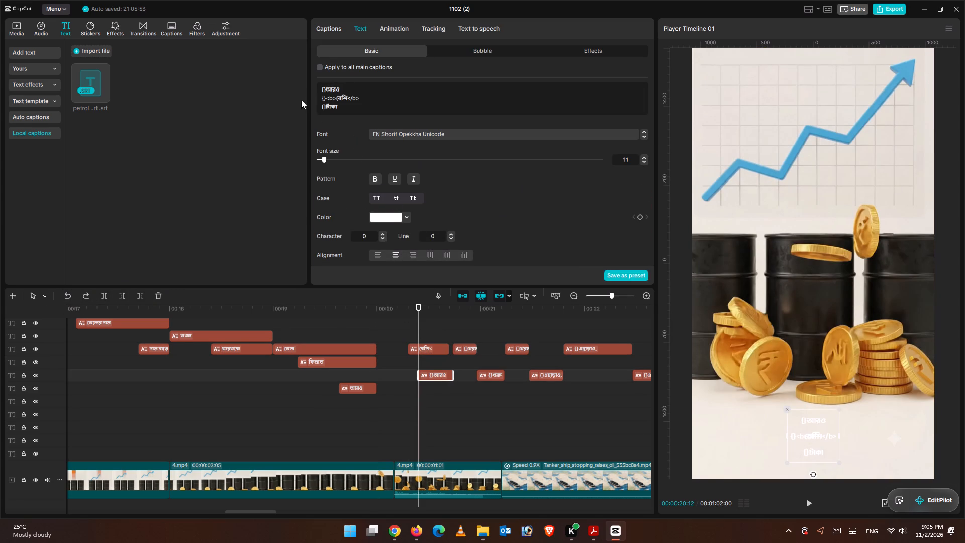
Edit the আরও বেশি টাকা caption to read বেশি টাকা on one line, without tags or braces.
click(338, 98)
key(BackSpace)
key(BackSpace)
key(BackSpace)
key(BackSpace)
key(BackSpace)
key(BackSpace)
key(BackSpace)
key(BackSpace)
key(BackSpace)
key(BackSpace)
key(BackSpace)
key(BackSpace)
key(BackSpace)
key(BackSpace)
key(BackSpace)
key(BackSpace)
key(BackSpace)
key(BackSpace)
key(BackSpace)
key(BackSpace)
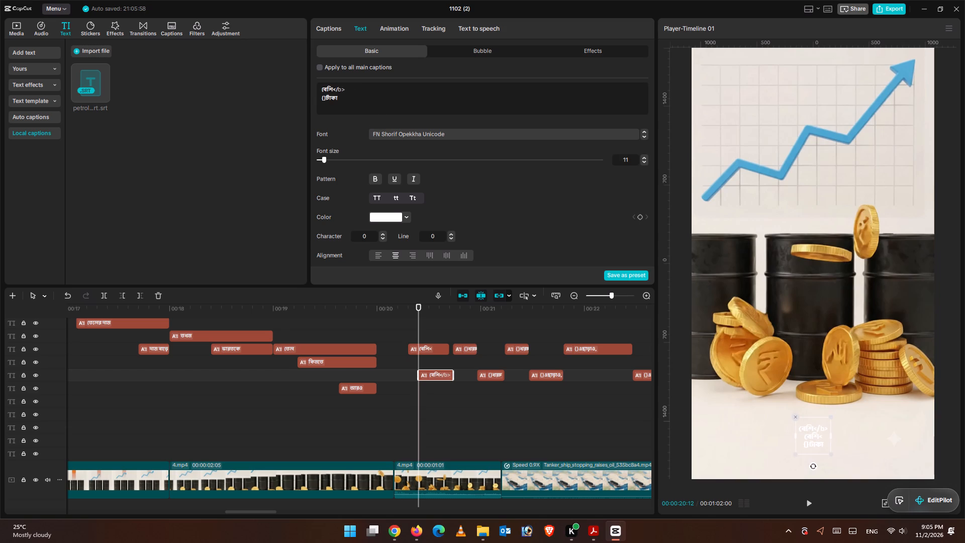
click(327, 99)
key(BackSpace)
key(BackSpace)
key(BackSpace)
key(BackSpace)
key(BackSpace)
key(BackSpace)
key(BackSpace)
key(BackSpace)
key(BackSpace)
key(space)
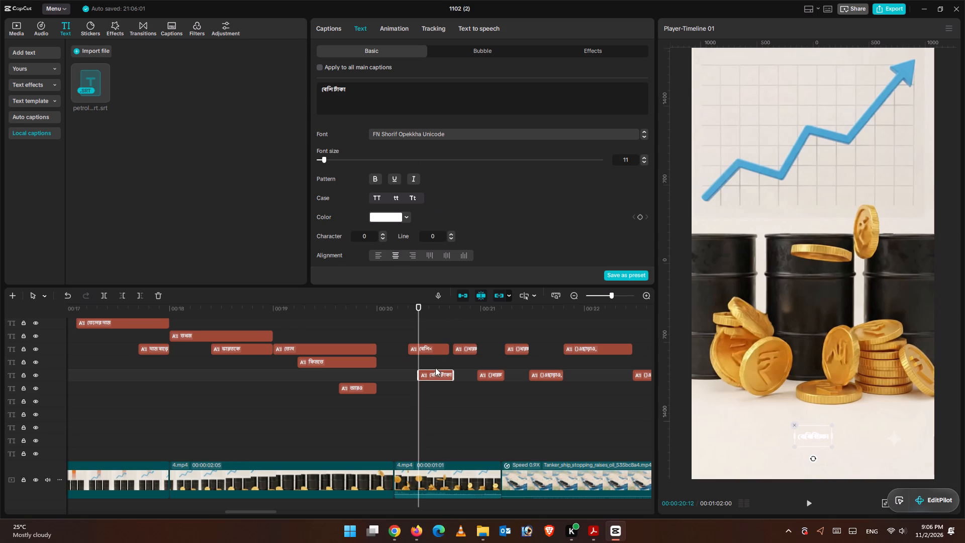
Move the বেশি টাকা caption earlier on the timeline so it starts at 00:20, where the তেল কিনতে আরও captions end.
drag(434, 373, 393, 373)
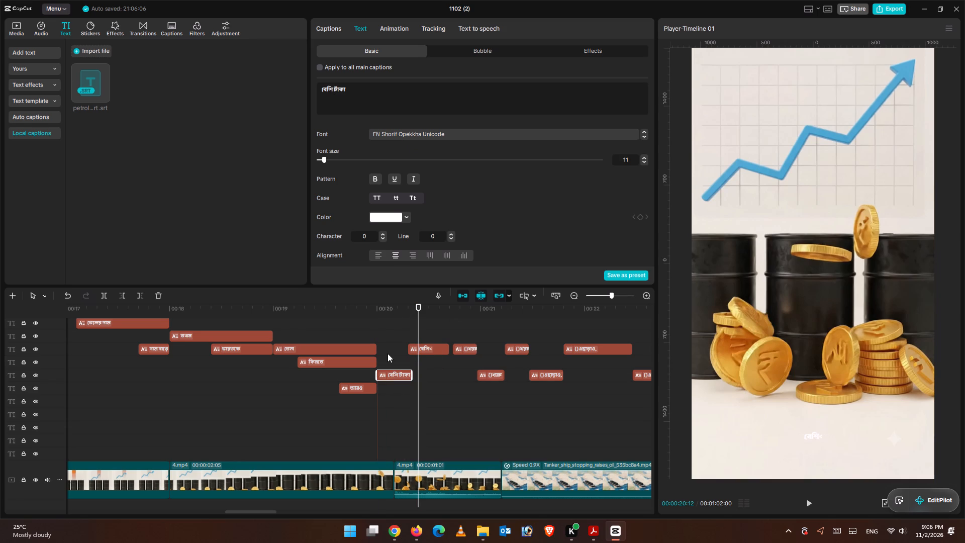
Play back from just before 00:20 against the audio waveform and park the playhead at 00:20:17.
click(363, 325)
click(805, 503)
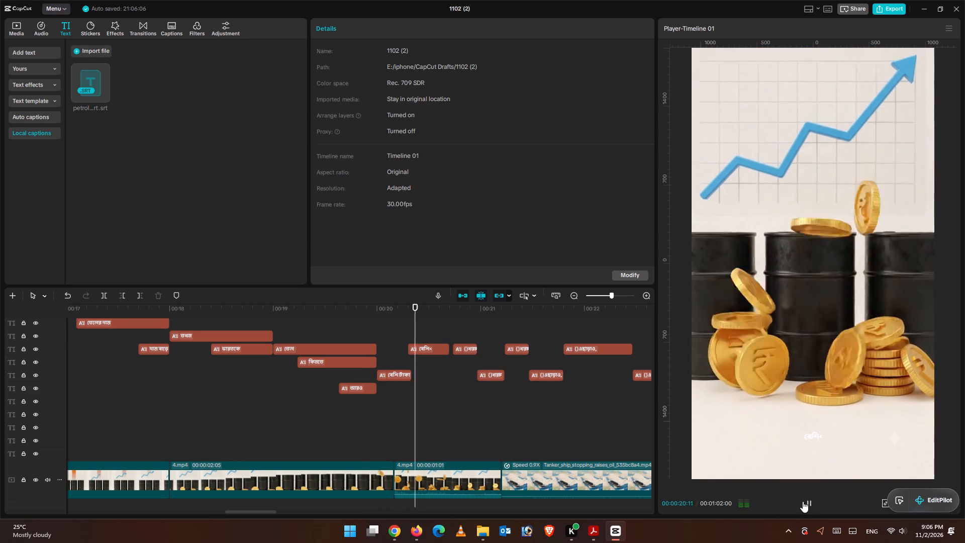
click(803, 501)
click(384, 336)
scroll(393, 339, down, 4)
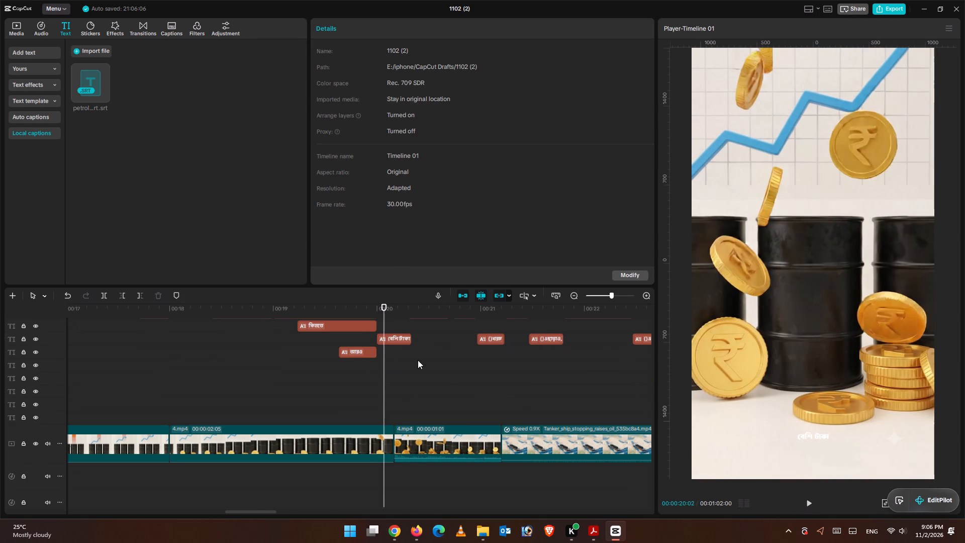
scroll(418, 360, down, 3)
scroll(491, 421, down, 4)
scroll(494, 424, up, 1)
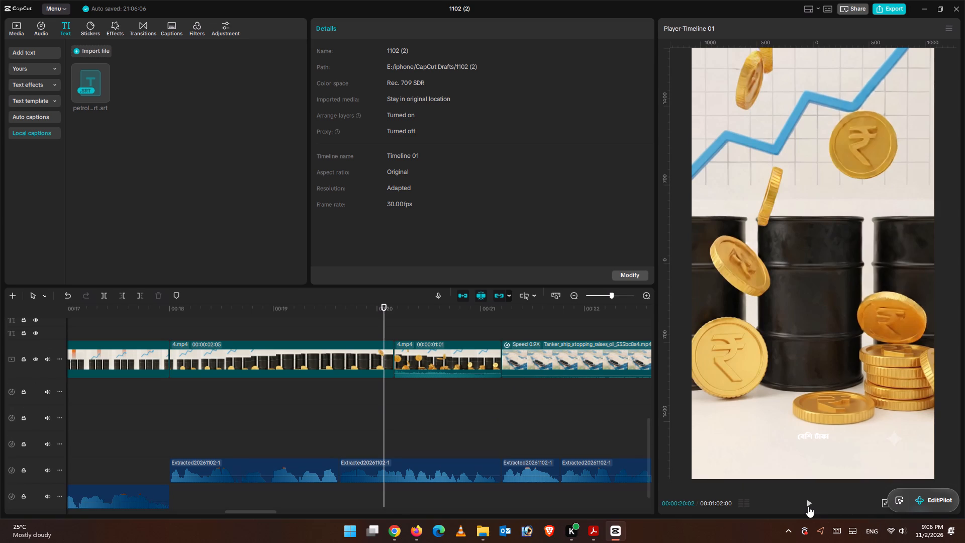
click(808, 505)
click(805, 505)
drag(450, 310, 437, 310)
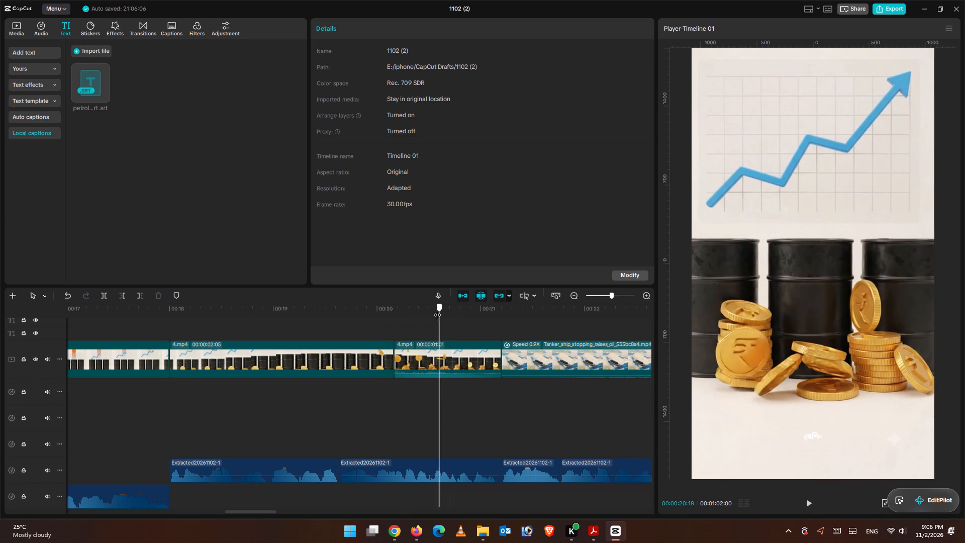
drag(437, 310, 436, 310)
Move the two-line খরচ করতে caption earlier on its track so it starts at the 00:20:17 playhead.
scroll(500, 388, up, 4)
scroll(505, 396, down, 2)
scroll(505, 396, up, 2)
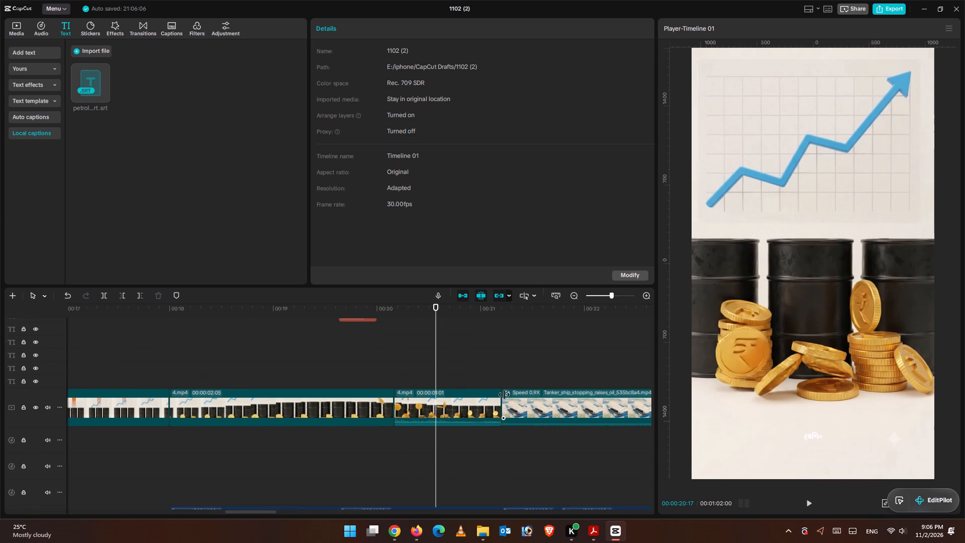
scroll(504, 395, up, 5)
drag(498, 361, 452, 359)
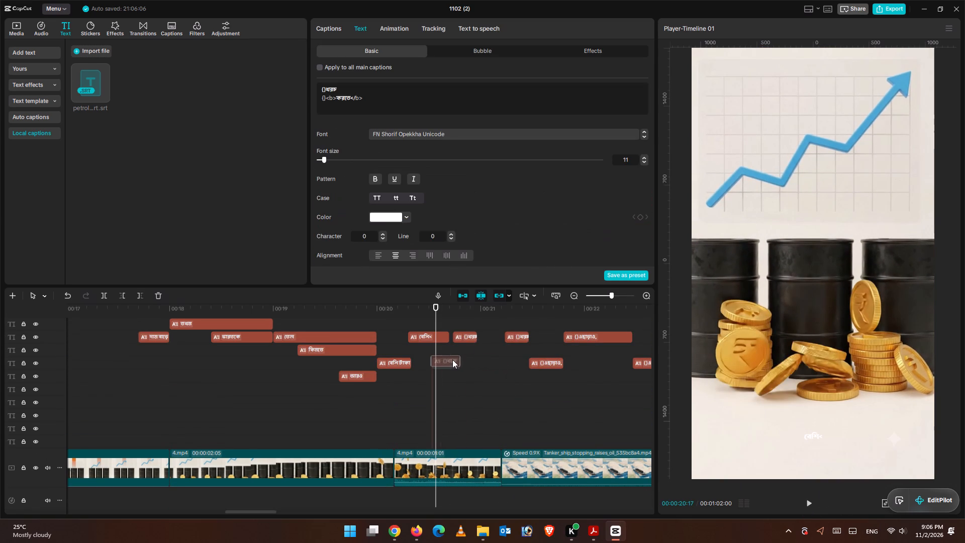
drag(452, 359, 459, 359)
Move the single-word খরচ caption to start at the 00:20:17 playhead, on the track directly above the খরচ করতে caption.
click(472, 334)
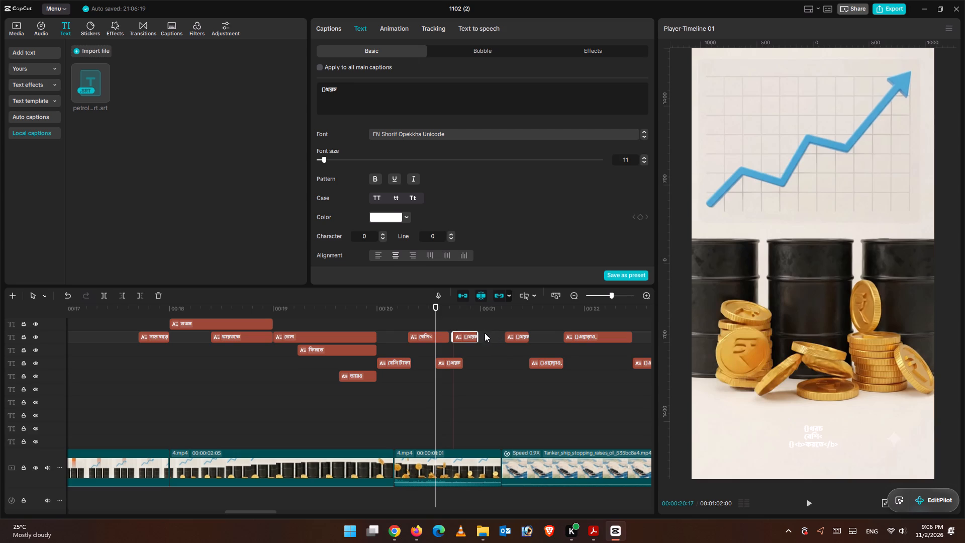
drag(434, 302, 464, 314)
drag(438, 307, 463, 313)
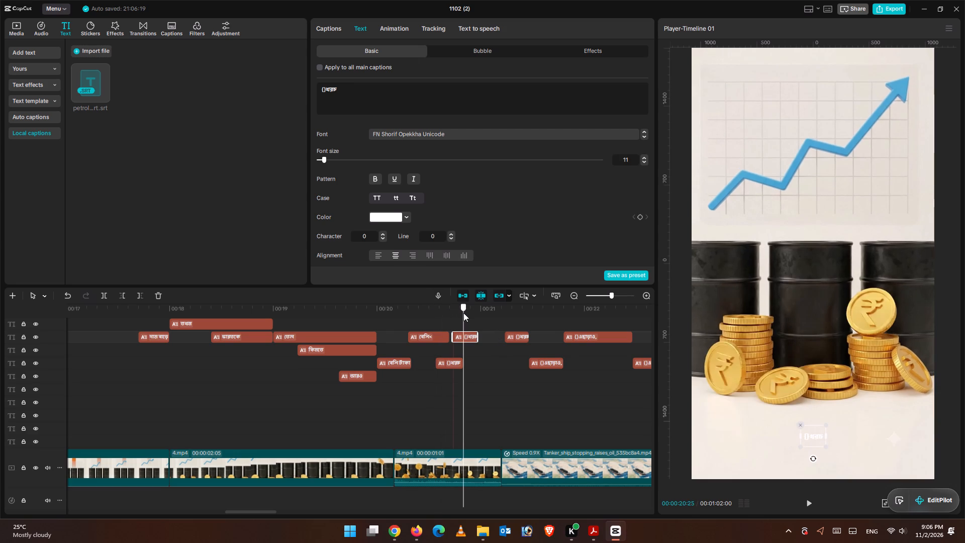
drag(463, 313, 436, 313)
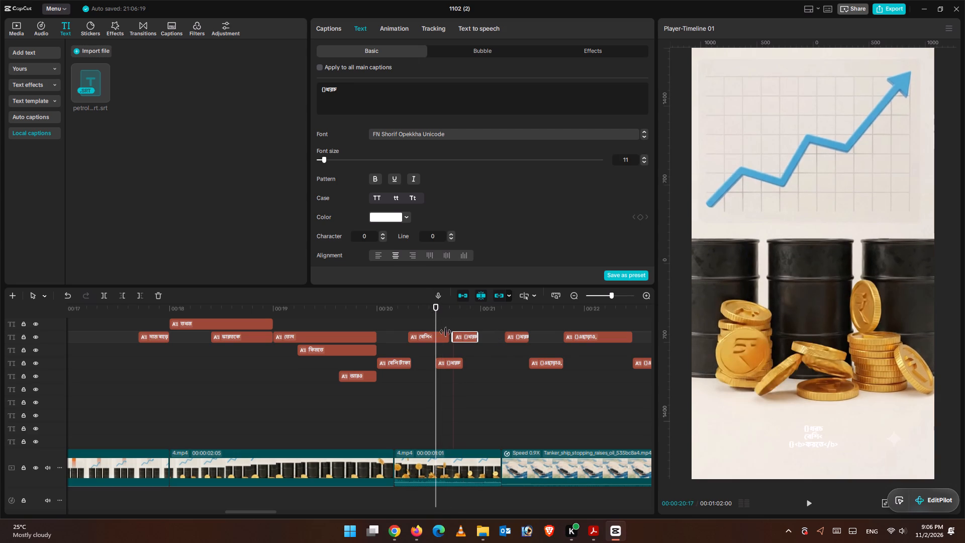
drag(464, 336, 449, 349)
Move the খরচ করতে caption later on its track to just after 00:21 and start playback from 00:20:17.
drag(447, 363, 504, 363)
click(812, 501)
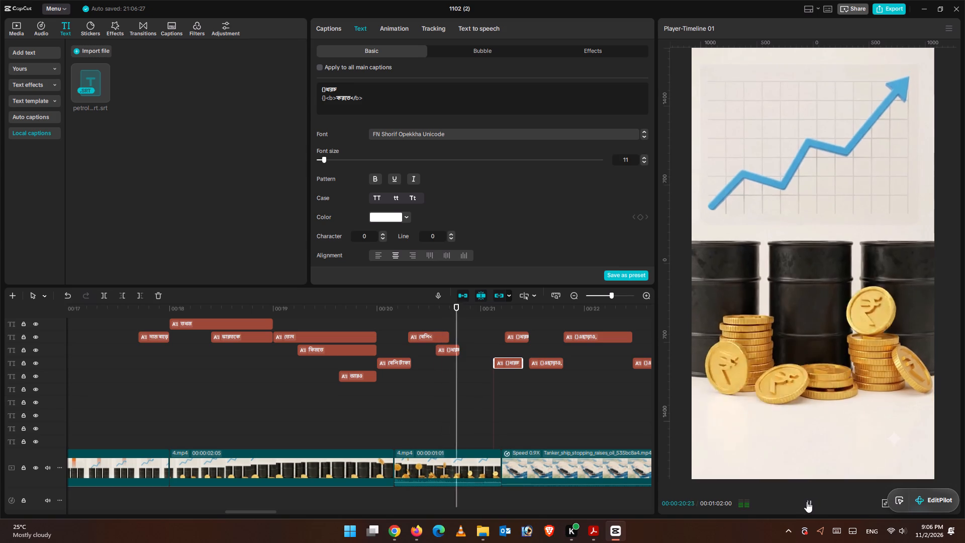
Play back around 00:20:23 against the audio waveform and park the playhead at 00:20:23.
click(804, 498)
scroll(532, 390, down, 1)
scroll(532, 390, up, 3)
scroll(532, 391, down, 7)
click(477, 373)
scroll(477, 373, down, 3)
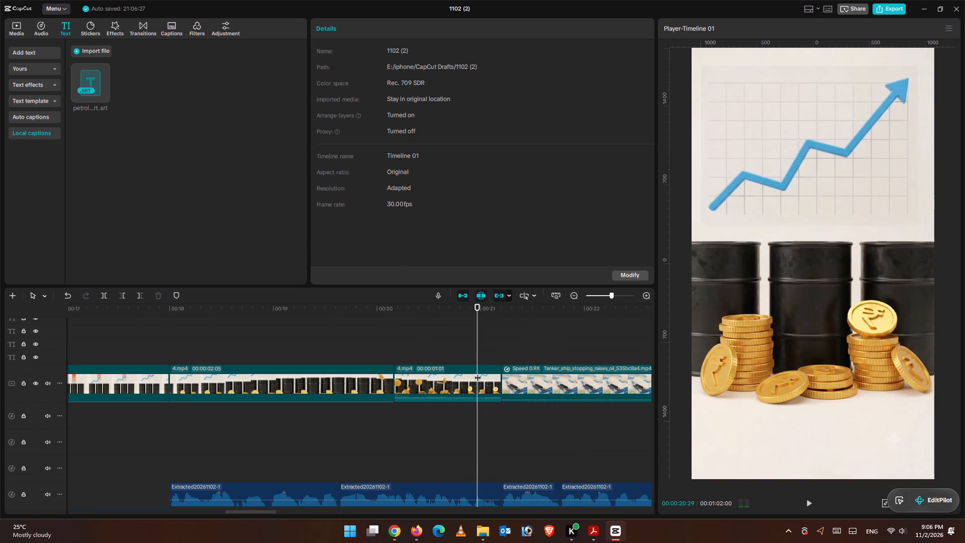
scroll(477, 373, down, 2)
click(462, 396)
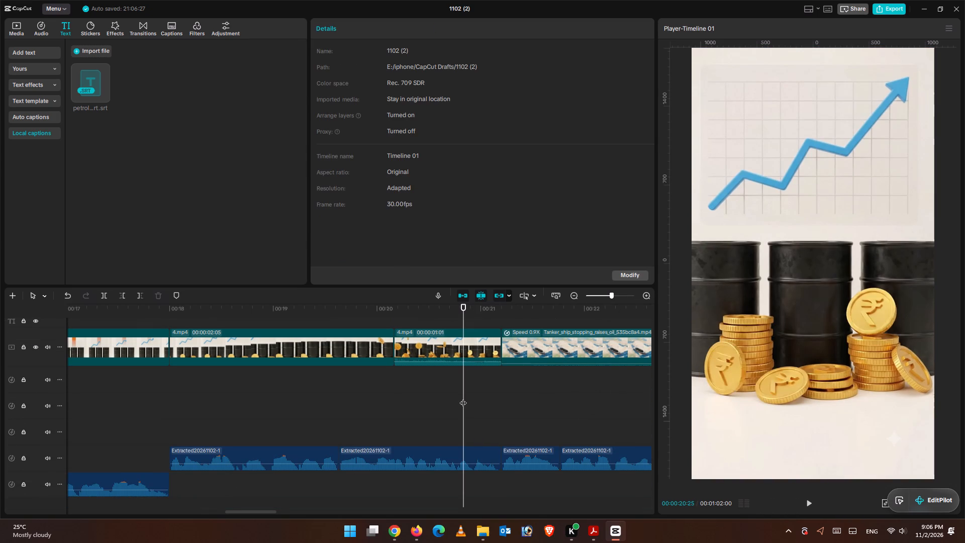
click(458, 399)
click(807, 505)
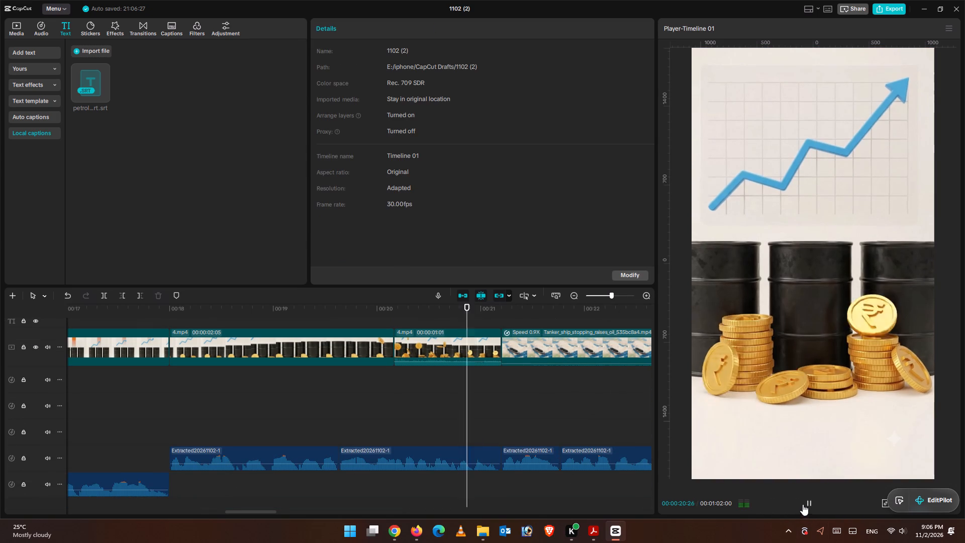
click(457, 418)
click(457, 418)
Move the two-line খরচ করতে caption earlier on its track so it starts at the 00:20:23 playhead.
scroll(491, 428, up, 5)
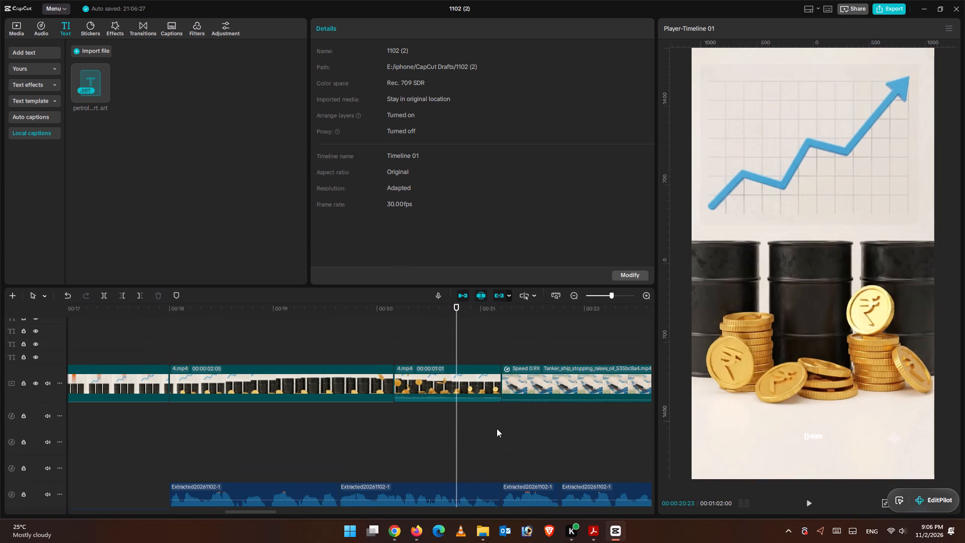
scroll(497, 428, up, 5)
drag(511, 361, 472, 360)
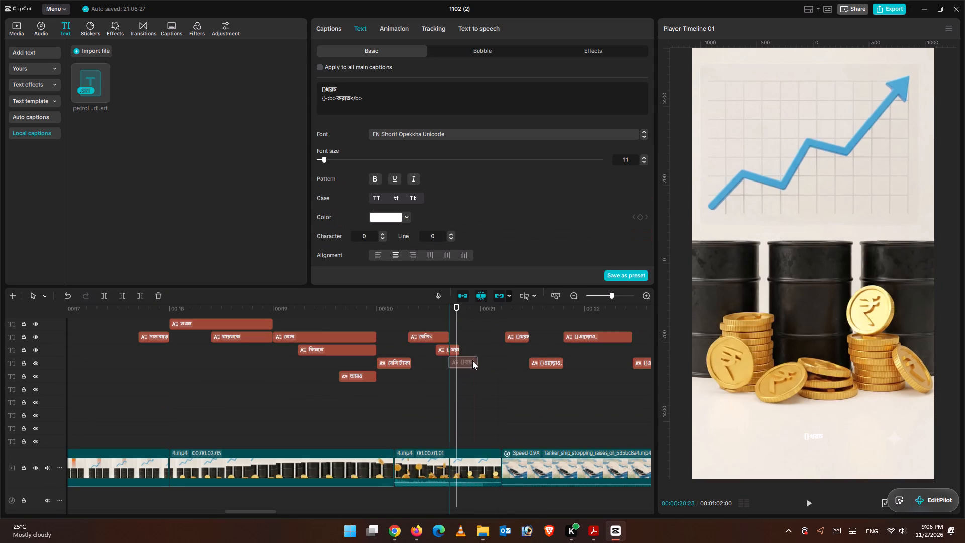
drag(472, 360, 476, 360)
Extend the single-word খরচ caption so its end falls exactly at 00:21:06, where the tanker clip begins.
click(454, 351)
drag(460, 348, 488, 348)
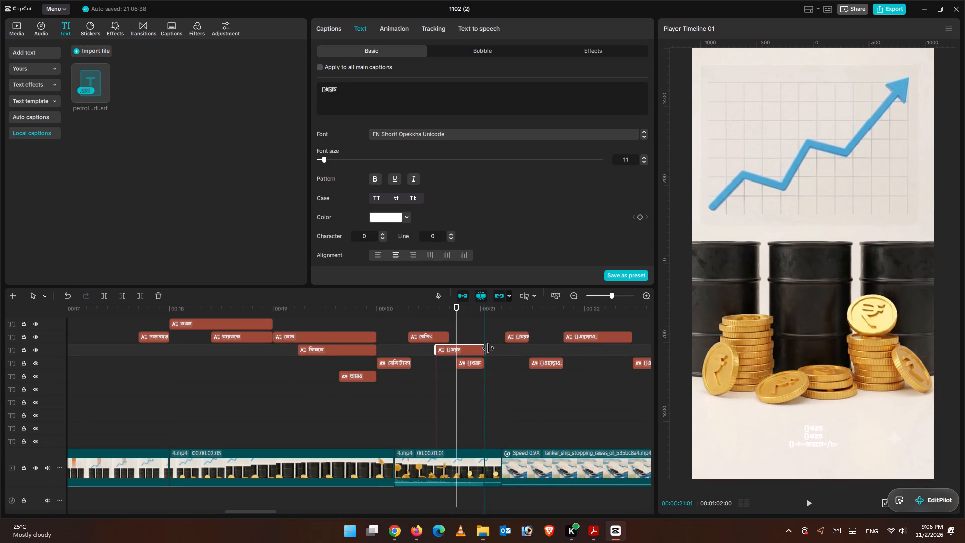
drag(488, 348, 509, 349)
click(477, 320)
drag(477, 319, 499, 328)
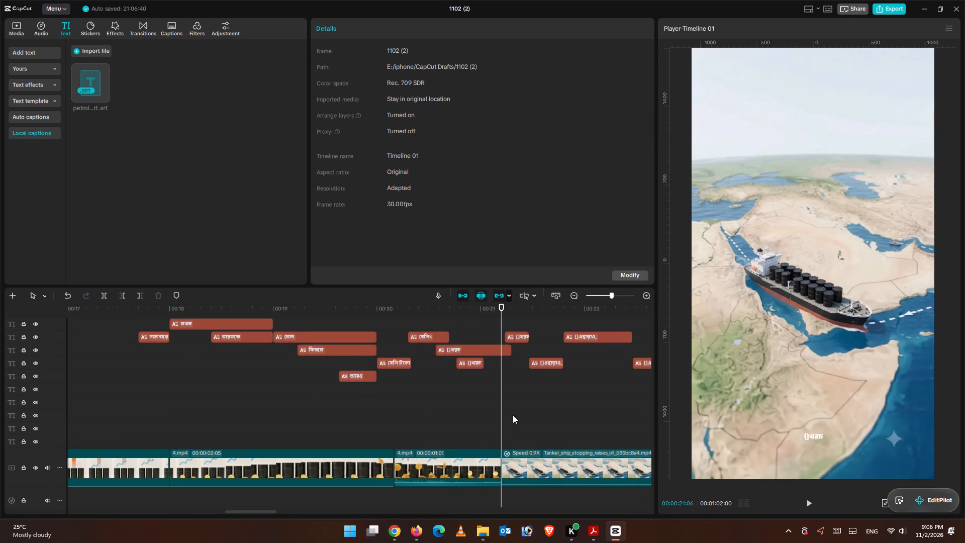
scroll(513, 423, down, 9)
scroll(516, 438, up, 1)
scroll(516, 438, down, 2)
scroll(511, 406, up, 3)
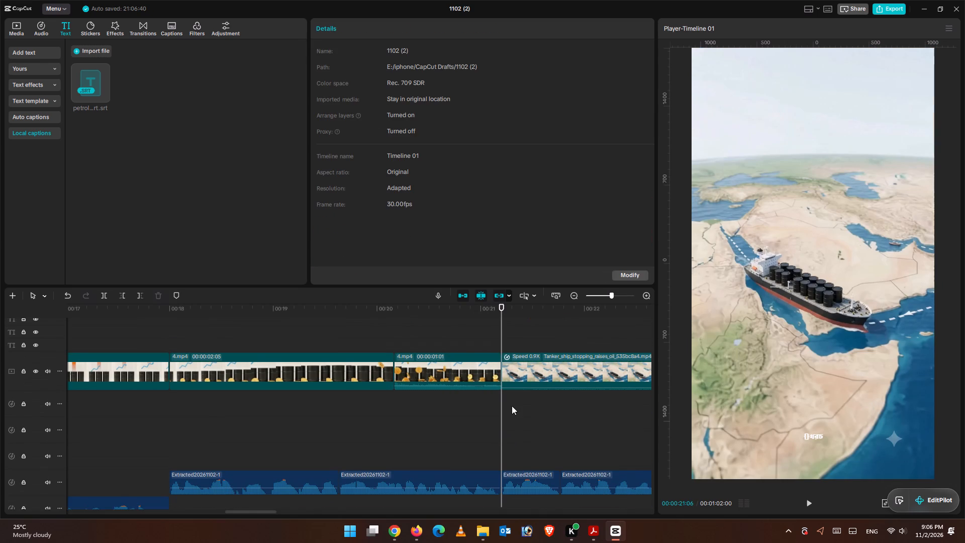
scroll(512, 406, up, 8)
click(506, 359)
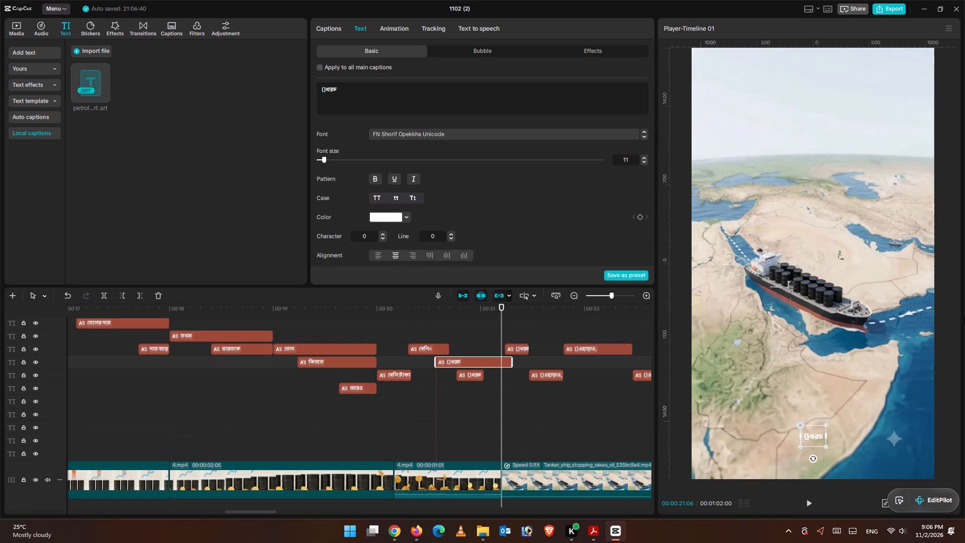
click(140, 296)
Extend the end of the two-line খরচ করতে caption to the 00:21:06 playhead.
click(476, 374)
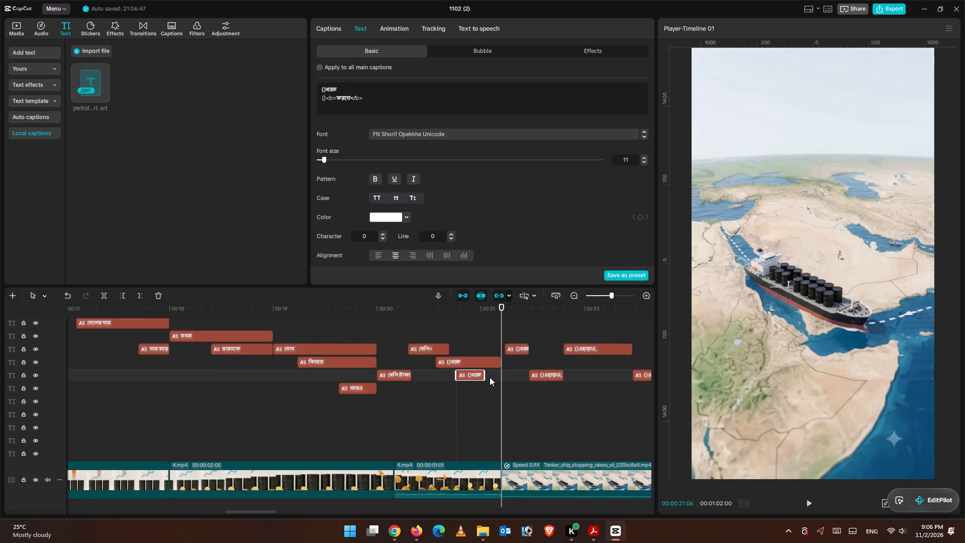
drag(487, 374, 502, 374)
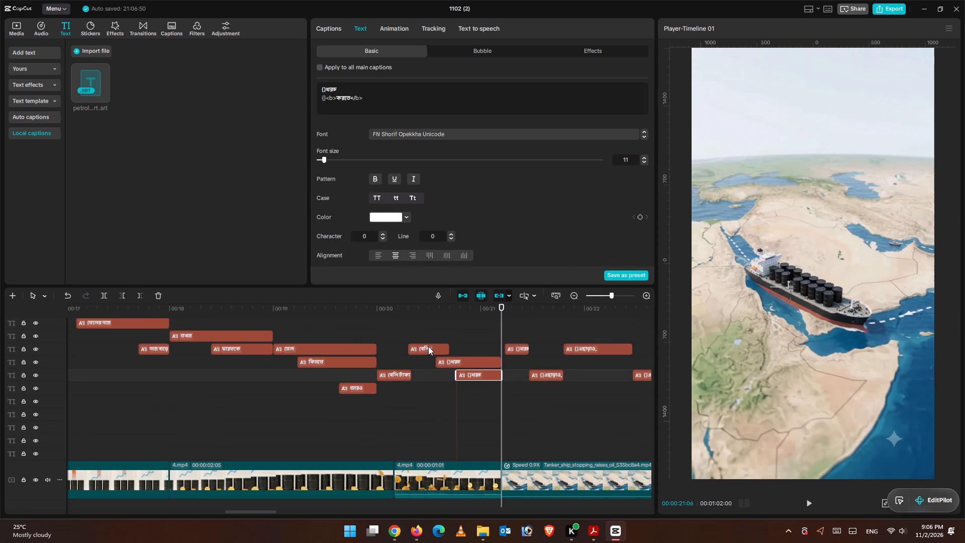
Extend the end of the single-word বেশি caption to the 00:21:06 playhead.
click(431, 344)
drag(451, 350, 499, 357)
Review the captions from about 00:20 in playback and delete the single-word বেশি caption.
click(392, 322)
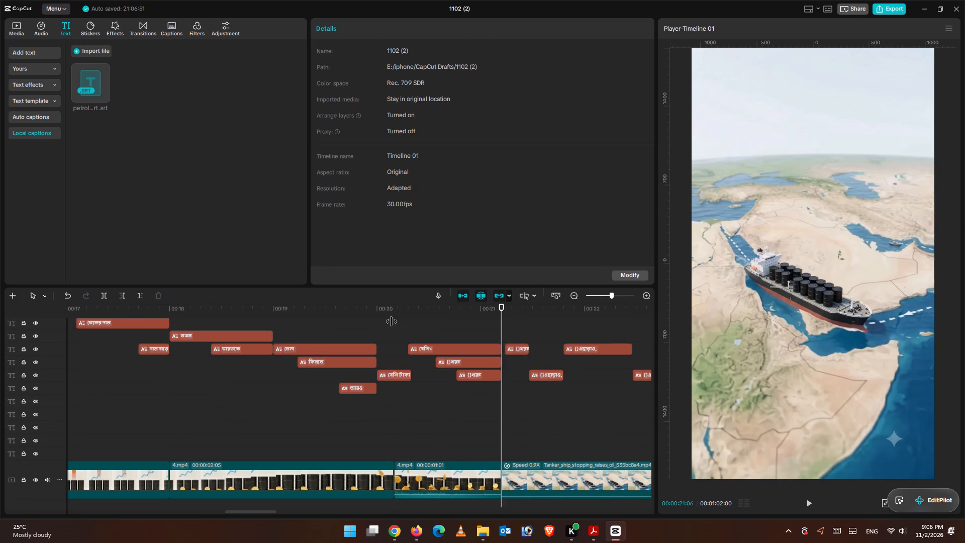
click(808, 508)
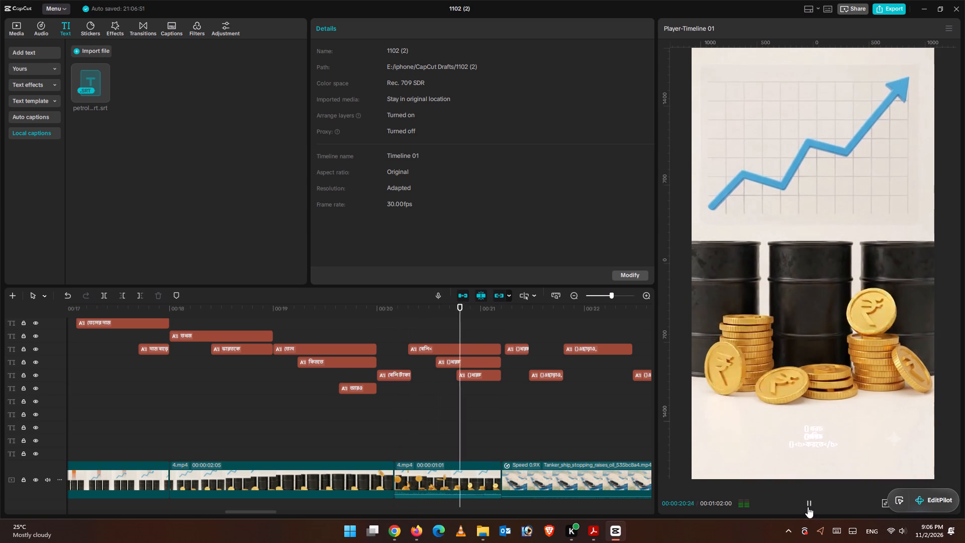
click(808, 507)
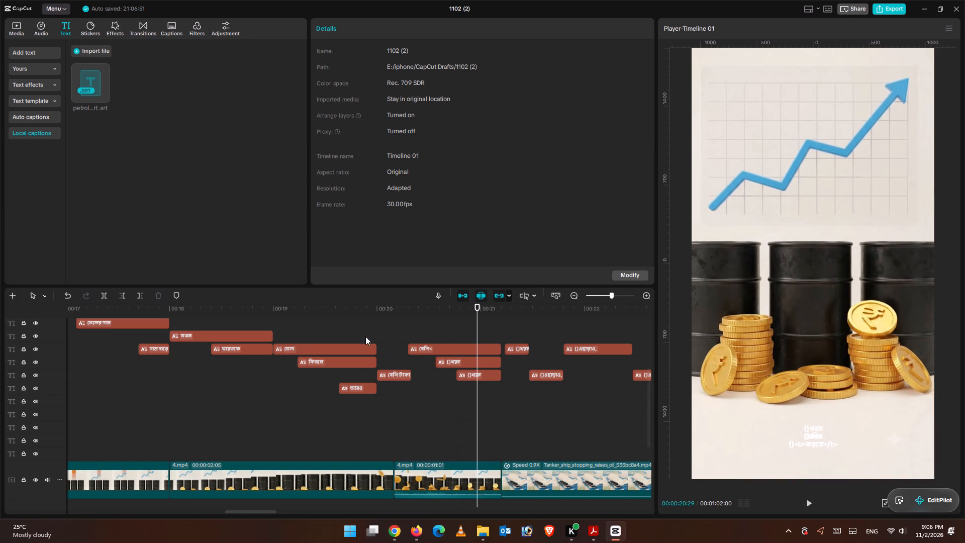
click(346, 327)
click(806, 503)
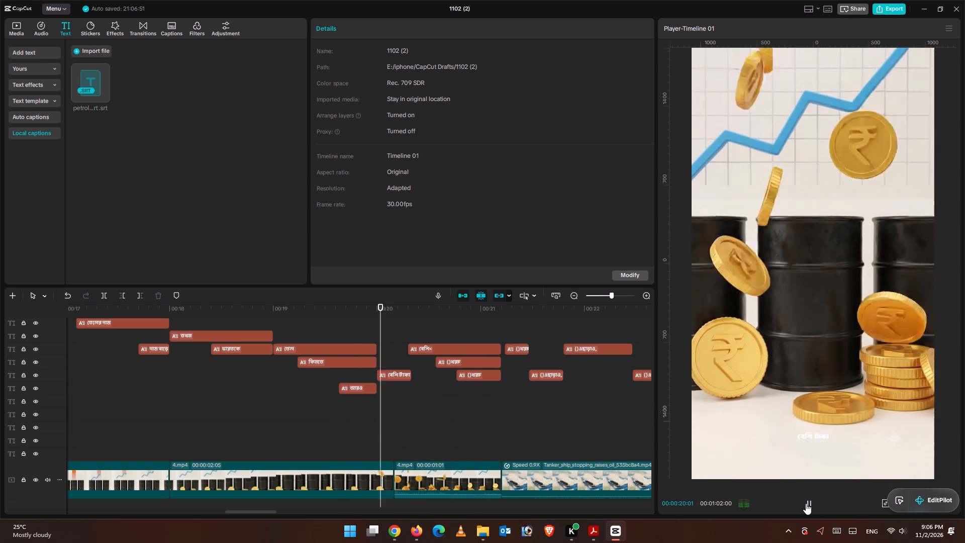
click(806, 502)
click(425, 347)
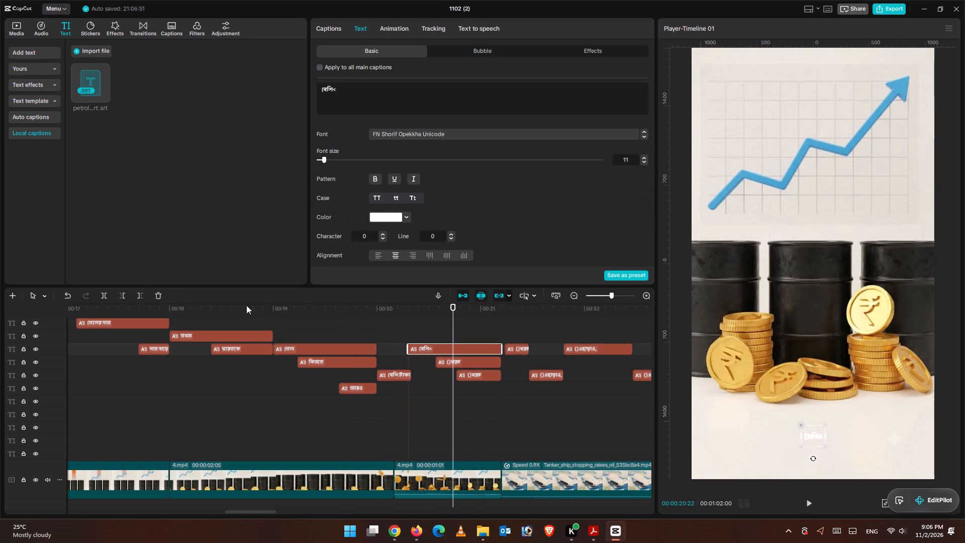
click(162, 293)
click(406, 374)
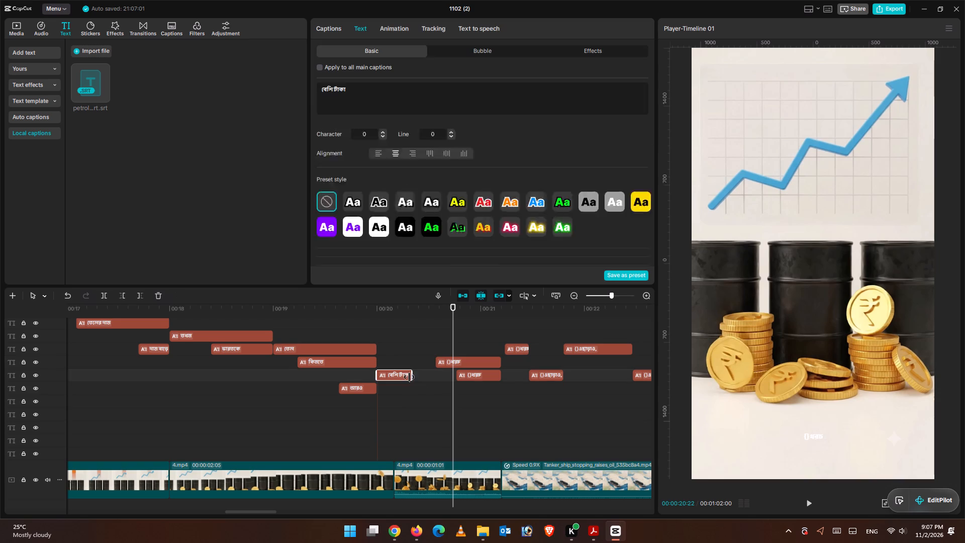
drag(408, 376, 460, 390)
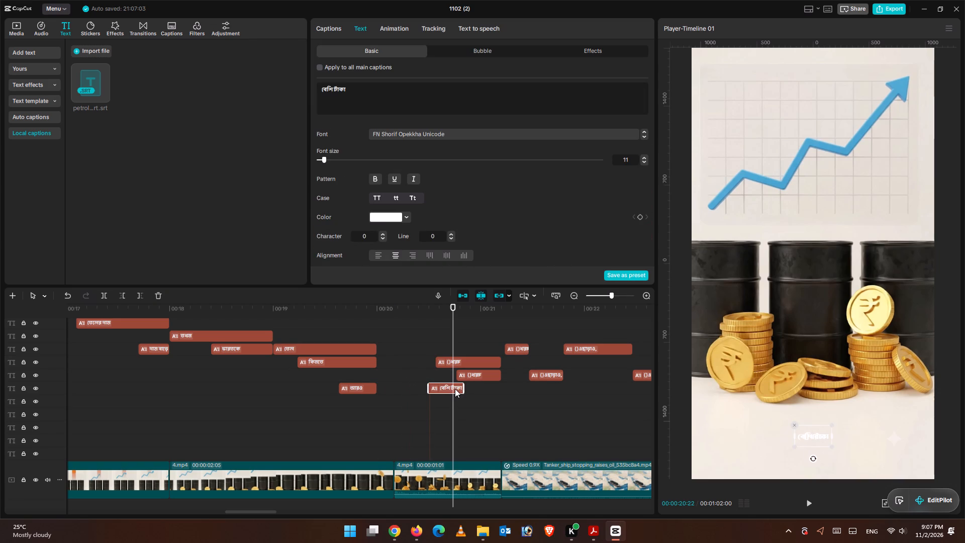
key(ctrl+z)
Move the বেশি টাকা caption onto the track of the deleted বেশি caption, extend its end to 00:21:06, and check it in playback.
drag(397, 374, 399, 352)
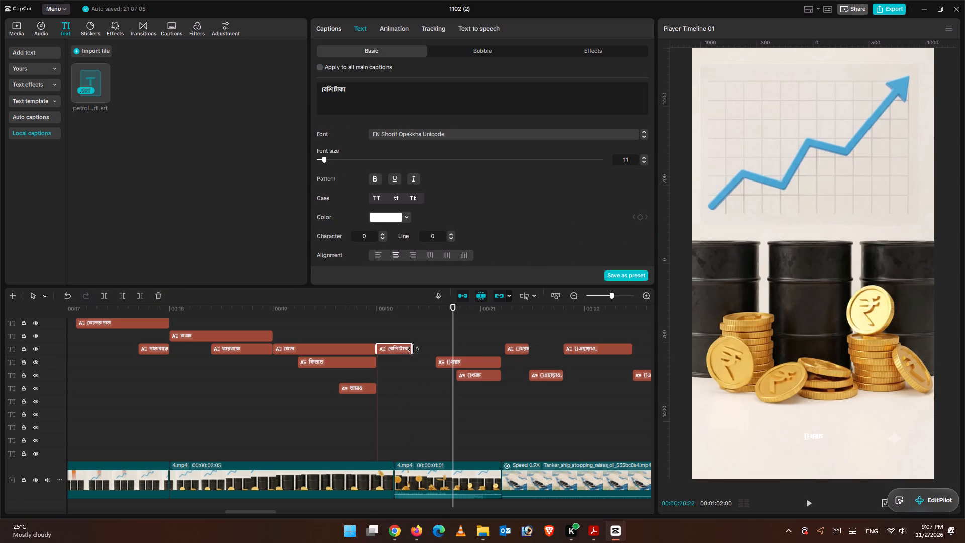
drag(412, 347, 498, 357)
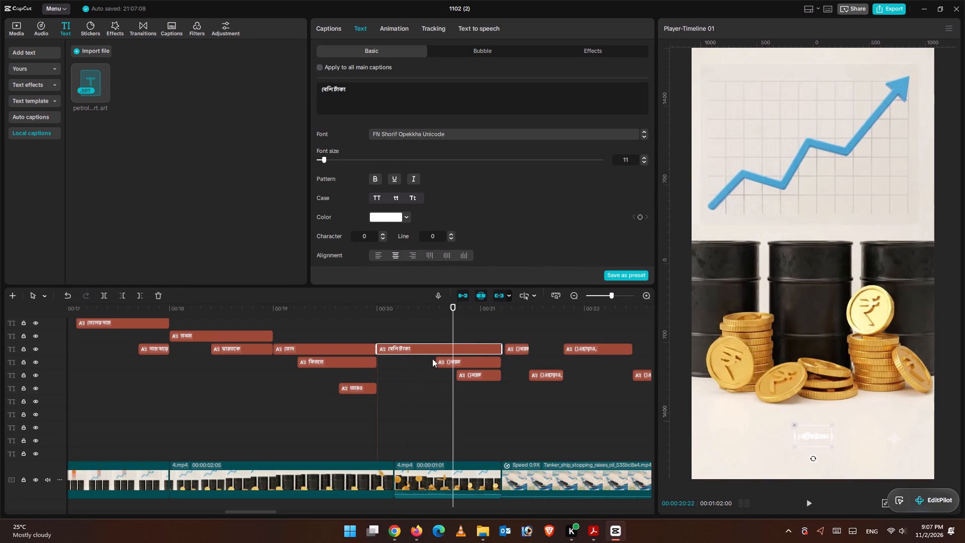
click(392, 328)
click(806, 502)
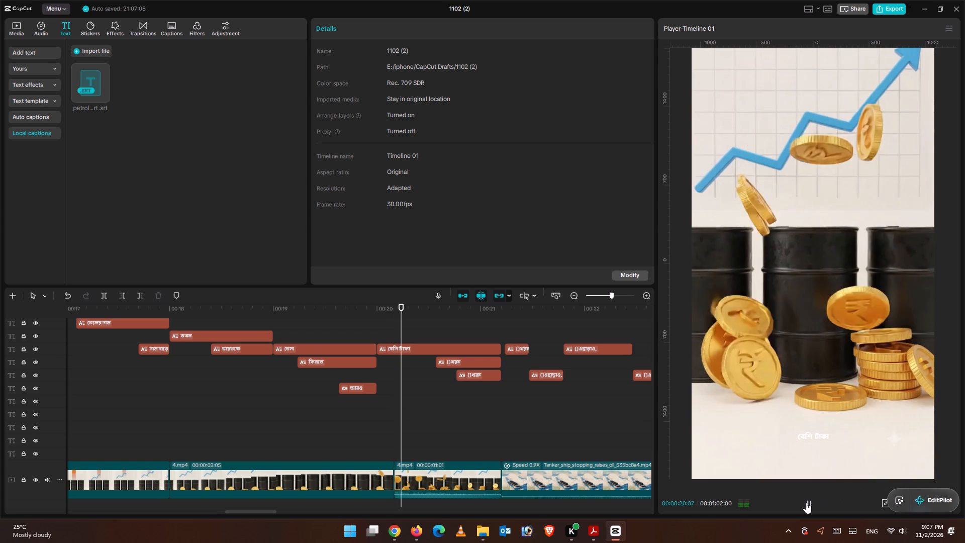
click(806, 500)
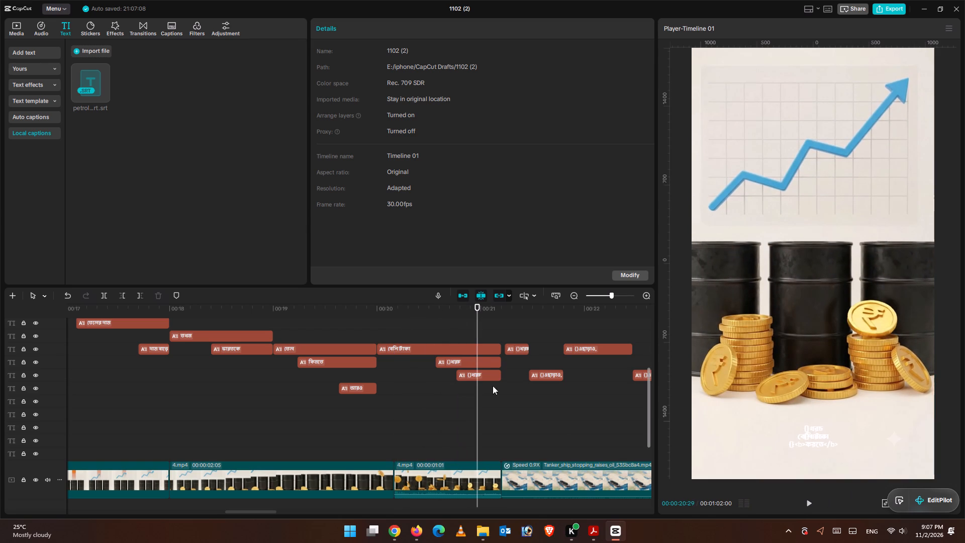
Strip the খরচ line, brackets and bold tags from the two-line caption, leaving only করতে.
click(487, 376)
drag(337, 103, 307, 75)
click(342, 102)
drag(337, 100, 310, 71)
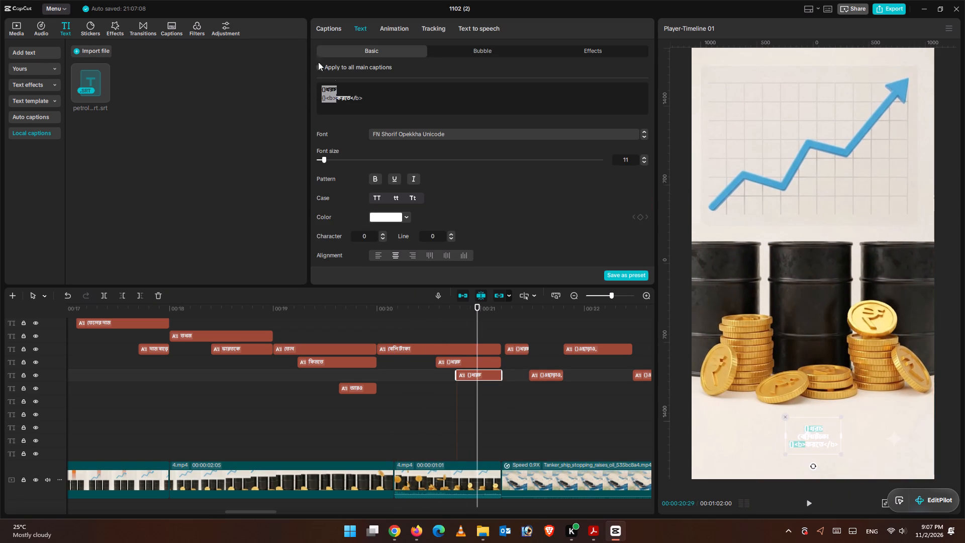
key(BackSpace)
click(373, 98)
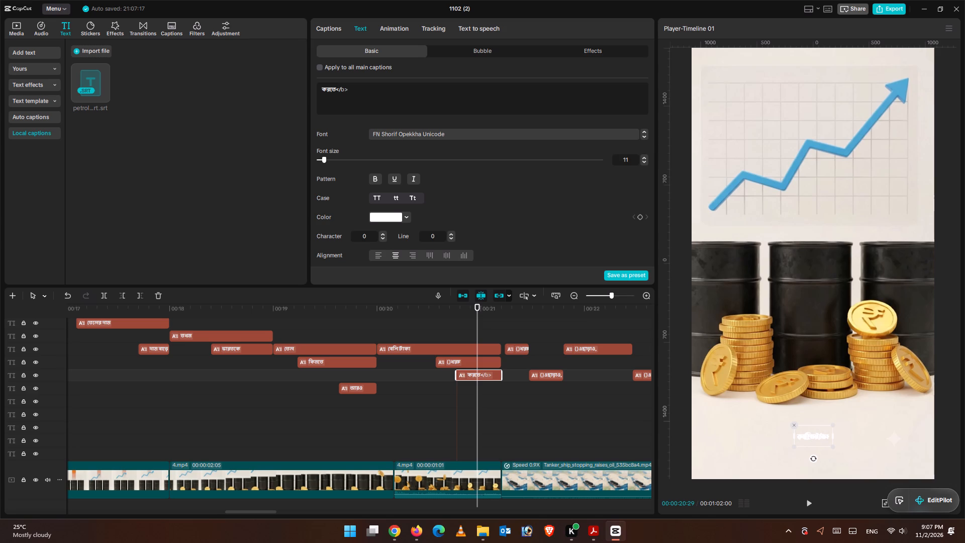
click(369, 92)
key(BackSpace)
key(BackSpace)
key(BackSpace)
key(BackSpace)
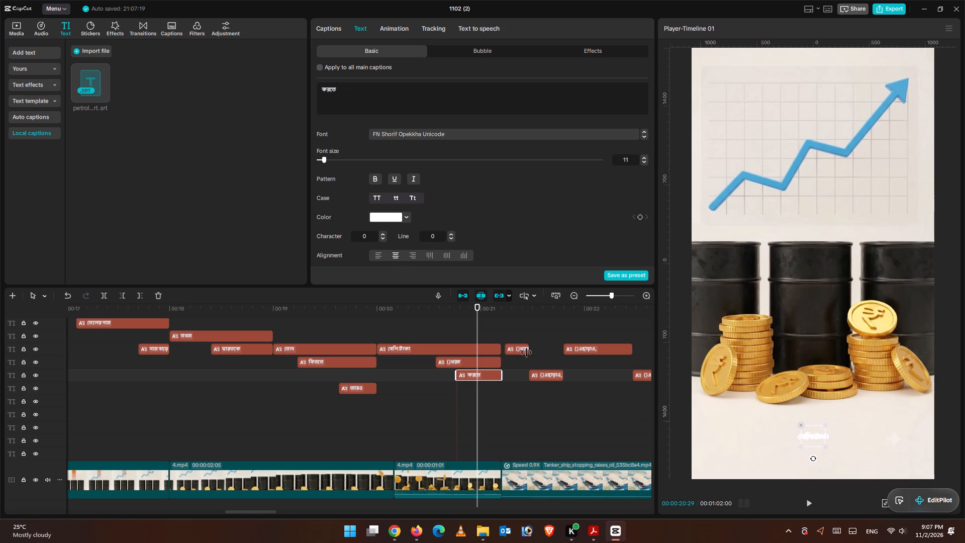
Cut the final word হয়। out of the three-line caption just after 00:21:06 and delete that caption.
click(517, 346)
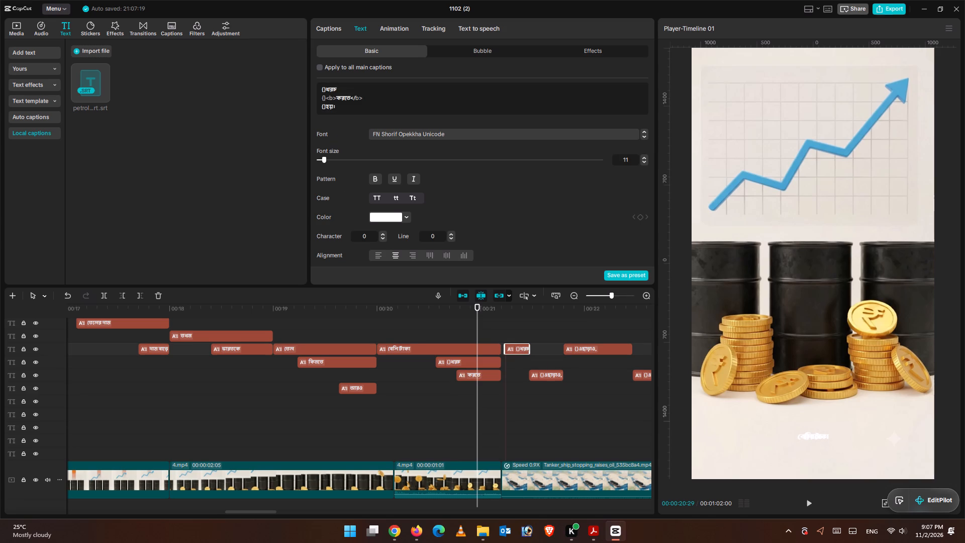
drag(322, 108, 310, 65)
key(BackSpace)
drag(346, 93, 308, 89)
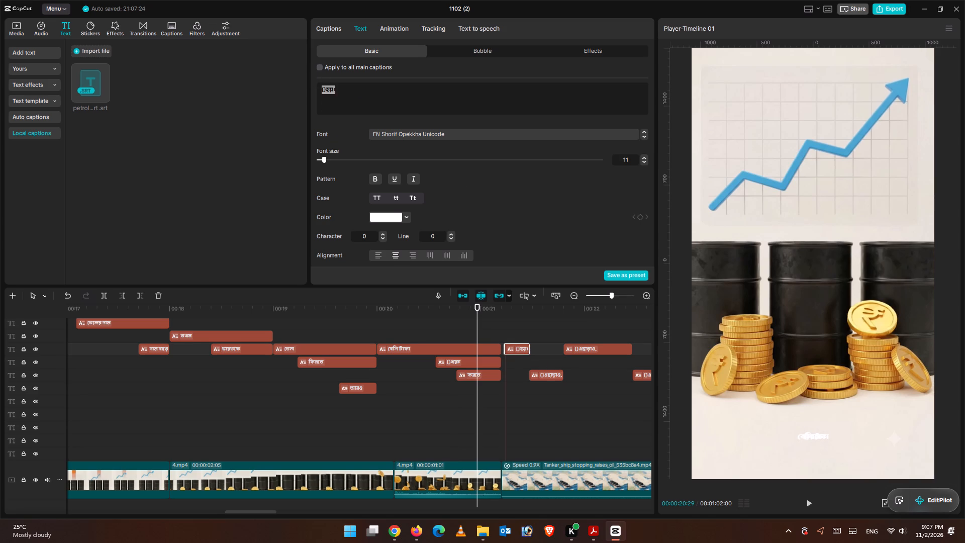
right_click(338, 95)
click(359, 122)
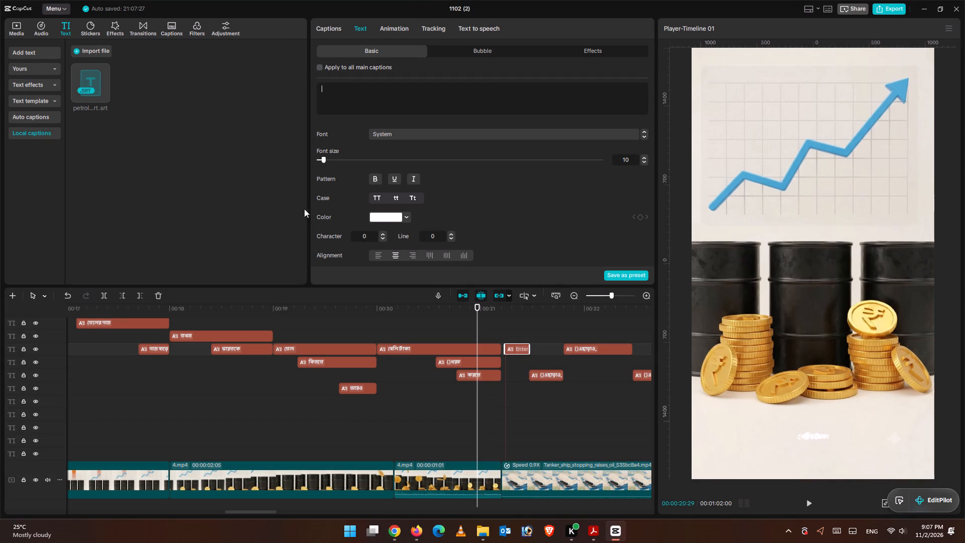
click(160, 298)
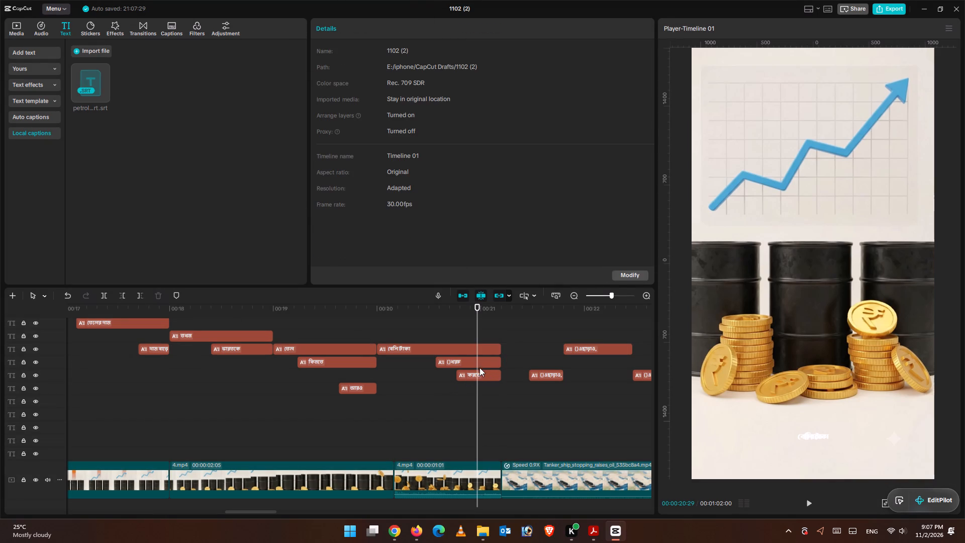
Remove the empty brackets before the word in the single-word caption, leaving only খরচ.
click(479, 365)
click(345, 93)
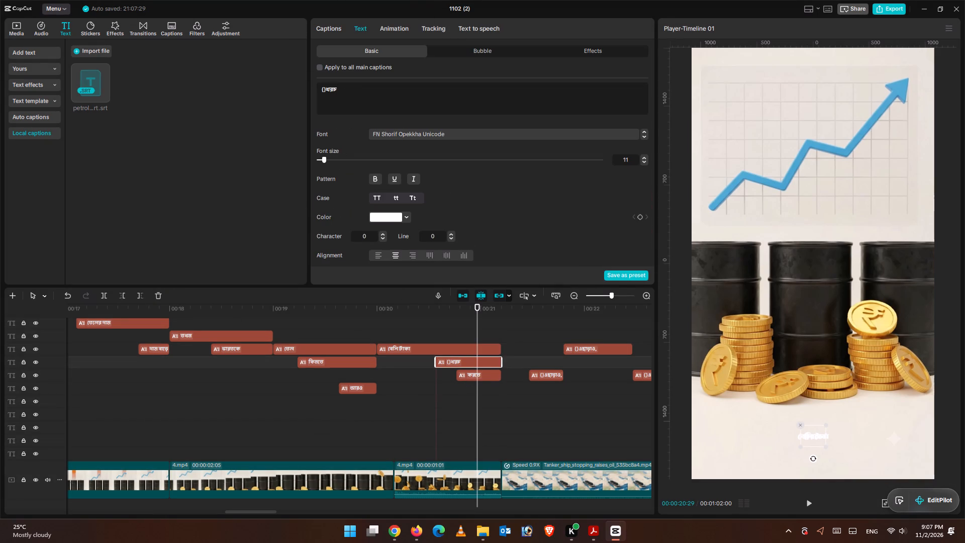
click(327, 92)
key(Return)
key(Return)
key(BackSpace)
key(BackSpace)
key(BackSpace)
key(BackSpace)
Append the cut word হয়। to the করতে caption and remove the pasted empty brackets, leaving করতে হয়।.
click(477, 375)
click(359, 96)
key(space)
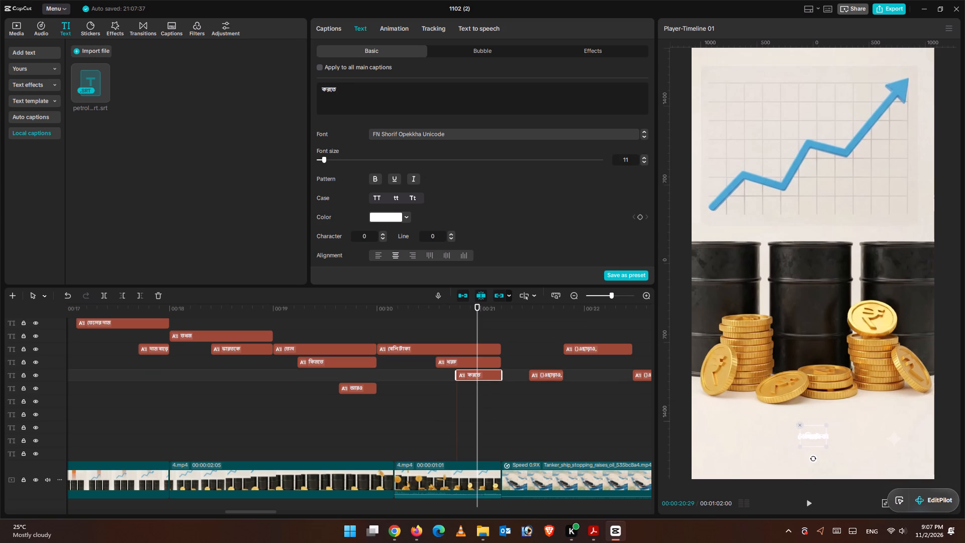
key(ctrl+v)
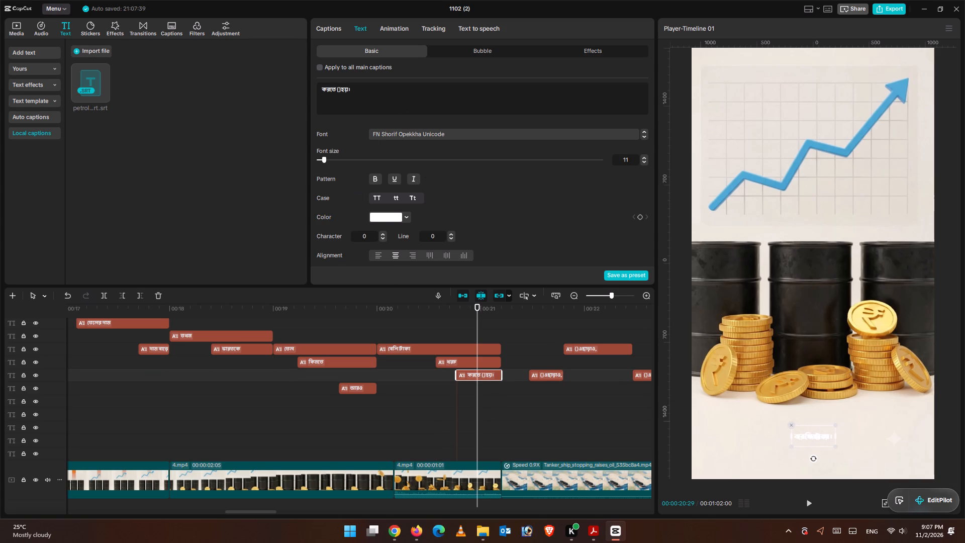
click(339, 92)
key(BackSpace)
key(BackSpace)
key(space)
click(338, 92)
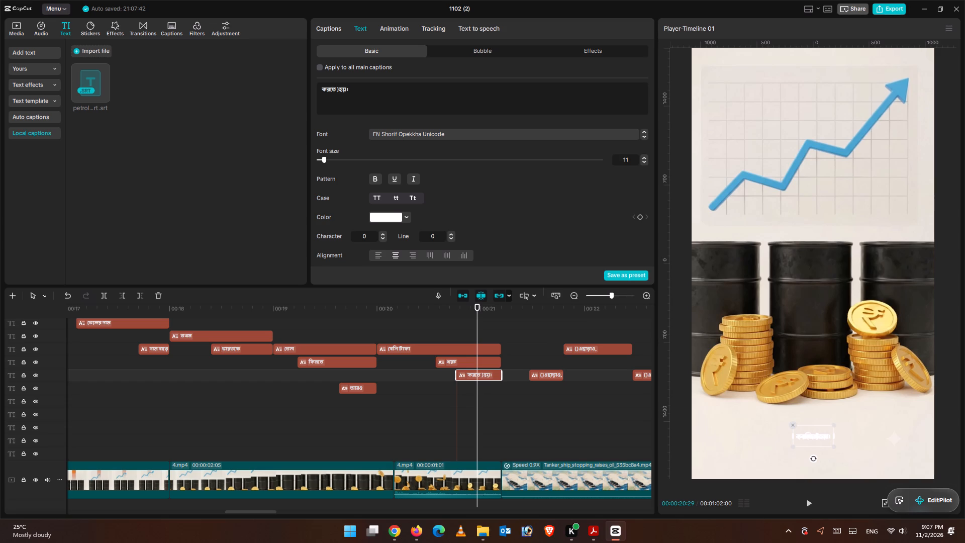
click(340, 93)
key(BackSpace)
Style the বেশি টাকা, খরচ and করতে হয়। captions together with font size 32, the yellow black-outlined preset and a thinner stroke, and check them.
click(414, 325)
drag(414, 325, 466, 345)
drag(466, 335, 470, 392)
drag(447, 335, 488, 411)
drag(327, 117, 343, 121)
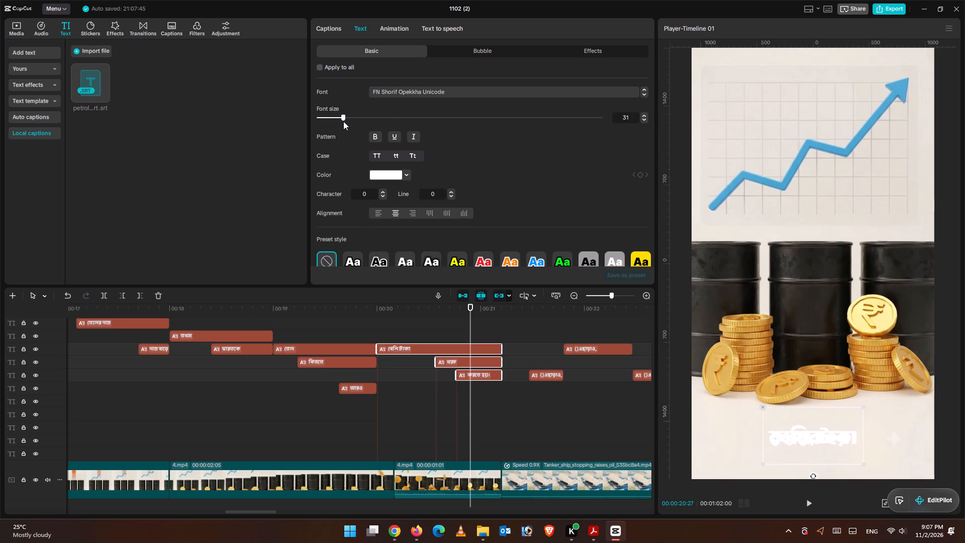
drag(343, 121, 345, 122)
scroll(501, 220, down, 3)
click(457, 129)
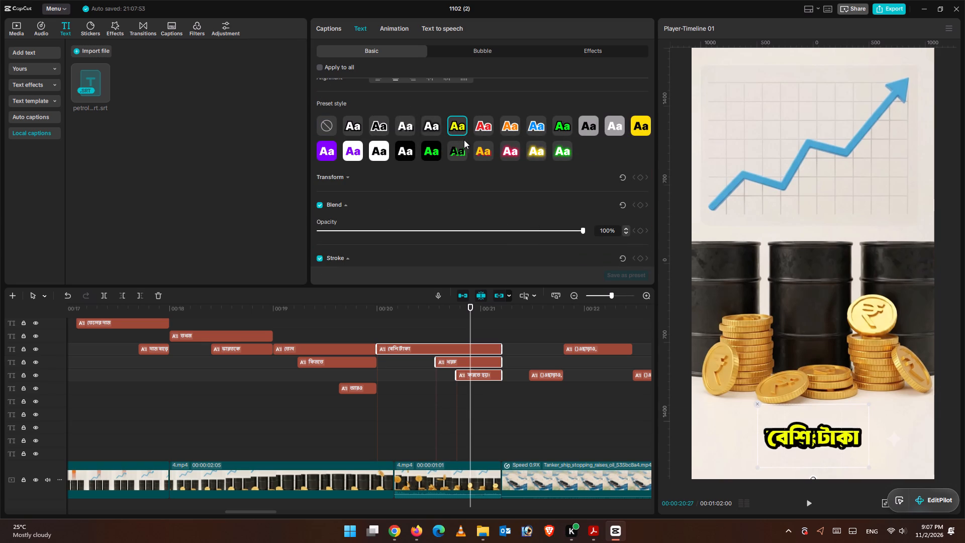
scroll(406, 151, up, 2)
scroll(413, 190, down, 4)
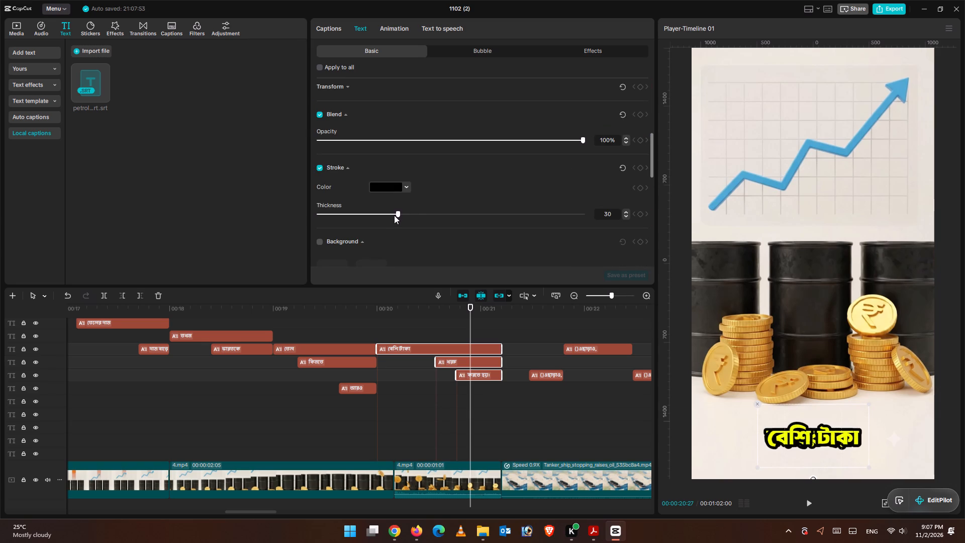
drag(395, 212, 355, 209)
click(424, 333)
drag(427, 328, 428, 328)
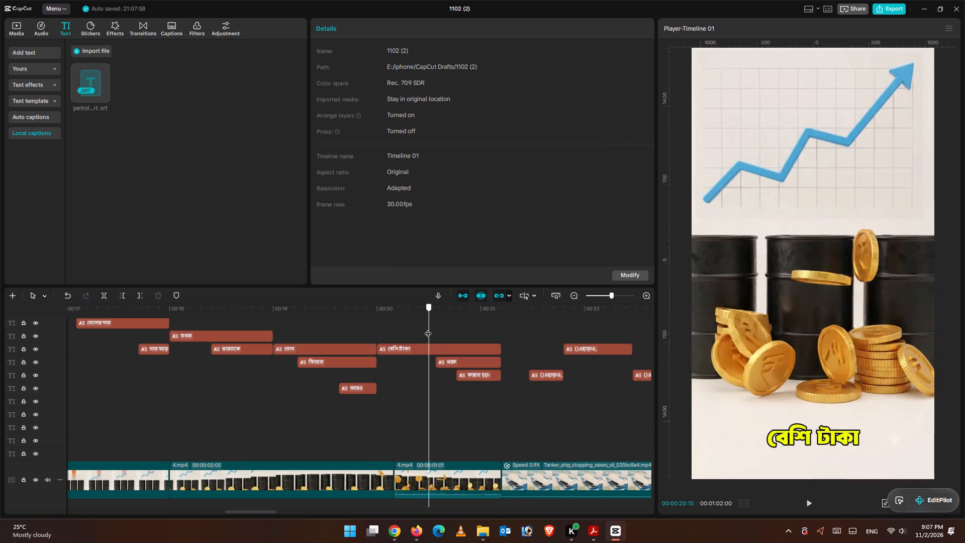
drag(428, 328, 474, 341)
Move the বেশি টাকা caption from the bottom of the frame to the upper-left area of the chart.
scroll(505, 361, down, 1)
scroll(505, 361, up, 4)
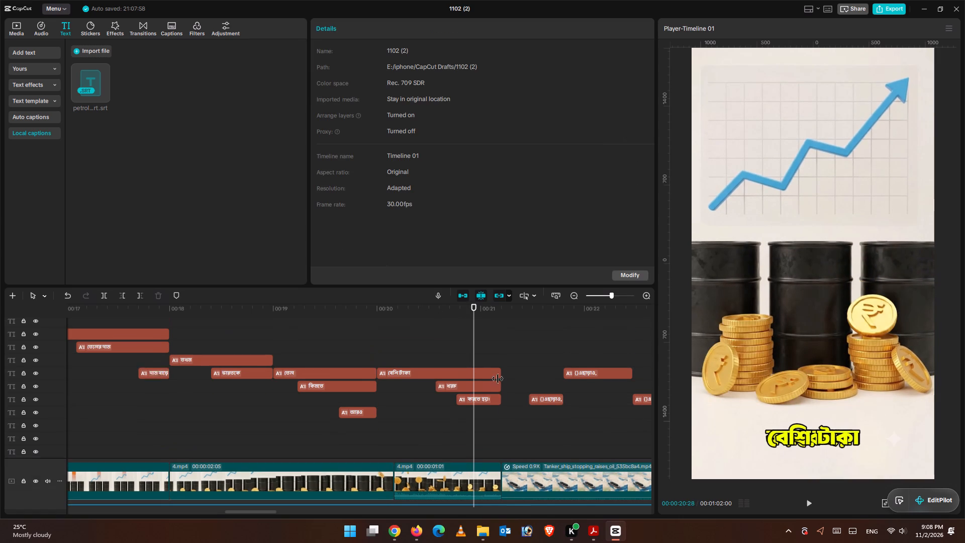
scroll(498, 379, up, 4)
click(476, 429)
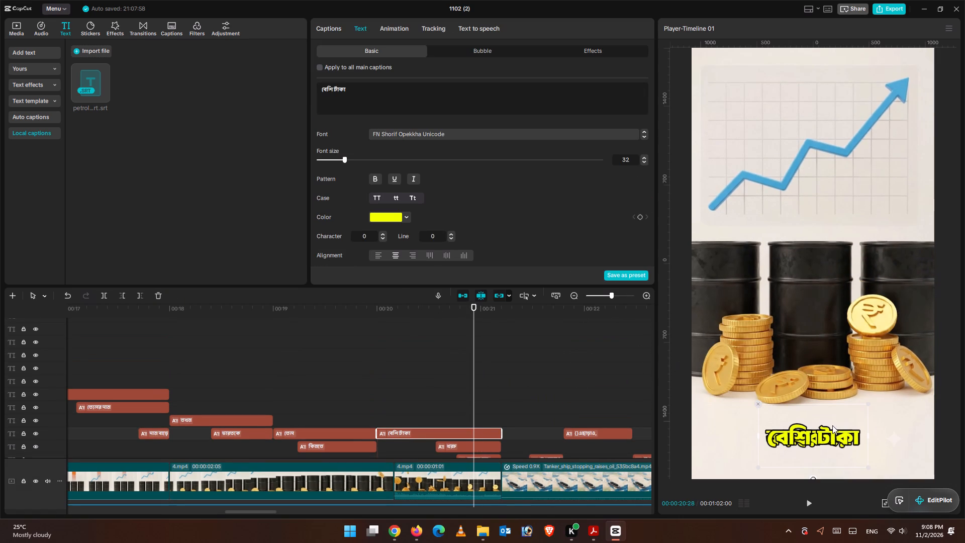
drag(816, 435, 776, 109)
drag(775, 119, 761, 109)
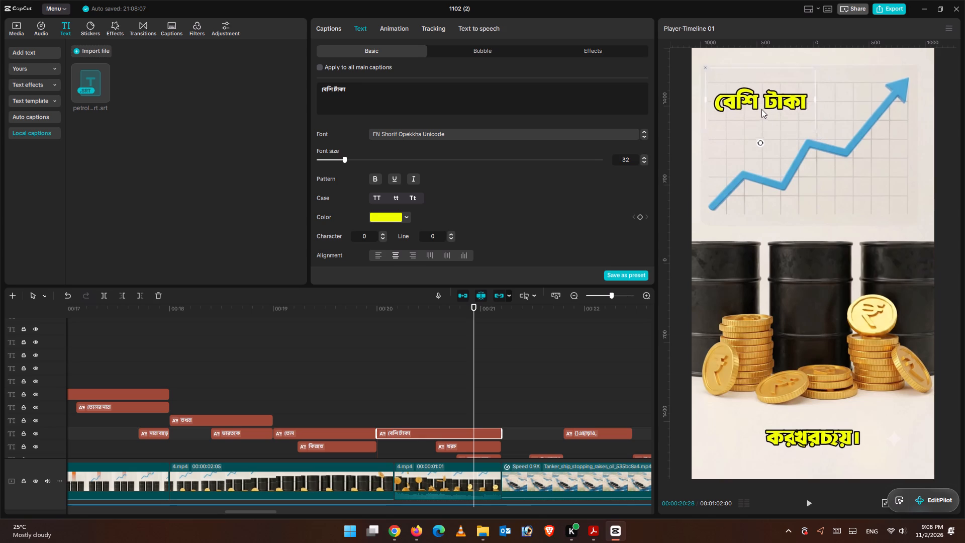
drag(761, 109, 754, 99)
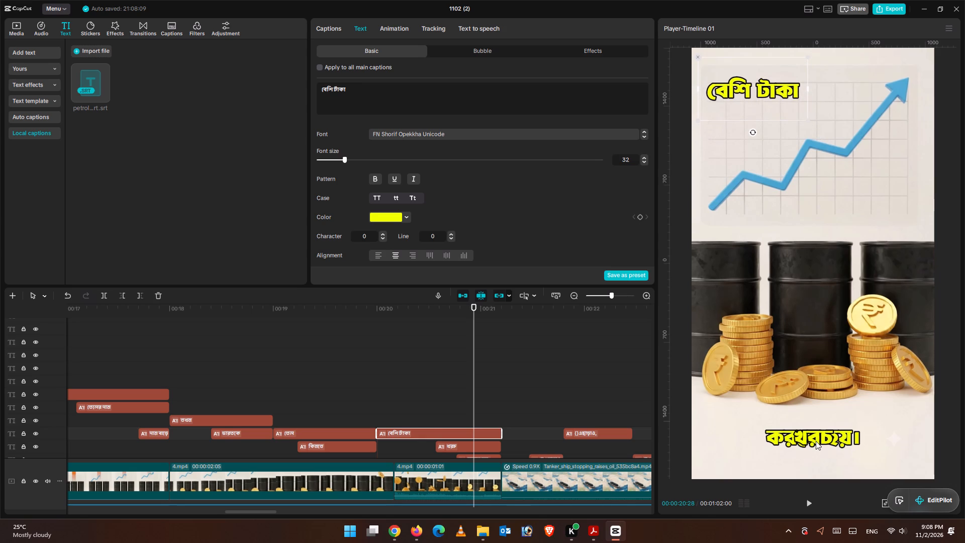
Move the করতে হয়। caption up onto the chart, below বেশি টাকা with a gap for another line.
click(816, 441)
drag(816, 441, 787, 124)
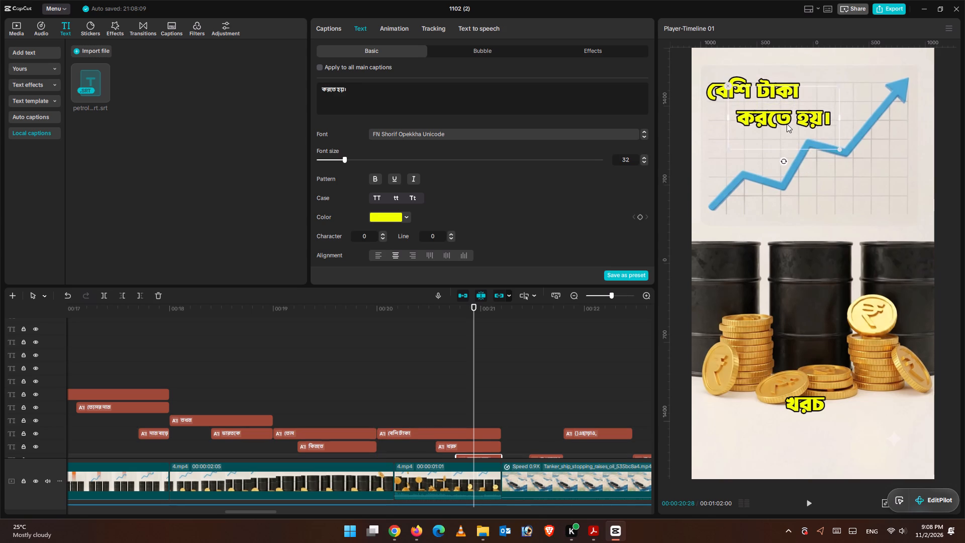
drag(787, 124, 787, 129)
Move the খরচ caption from above the bottom of the frame into the gap between বেশি টাকা and করতে হয়।.
click(814, 403)
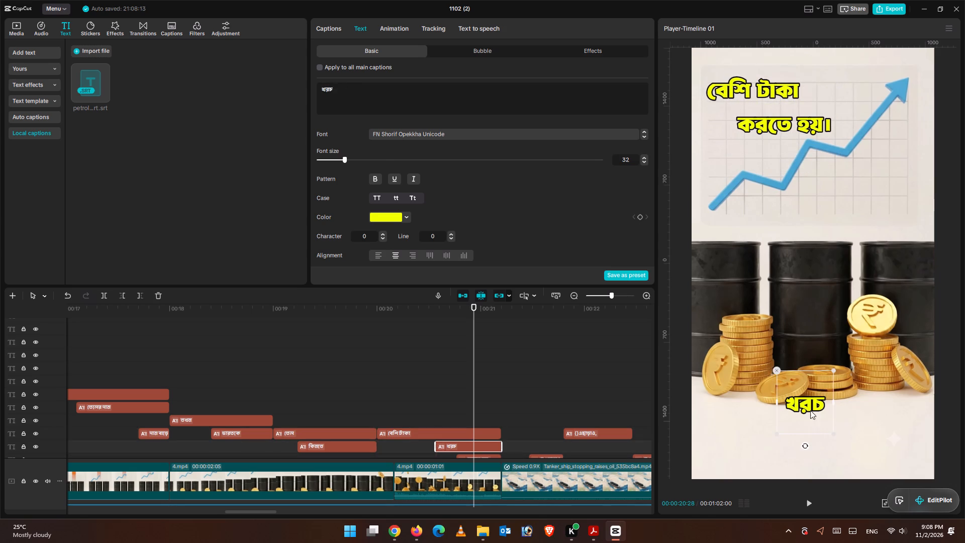
drag(810, 410, 789, 116)
key(ctrl+z)
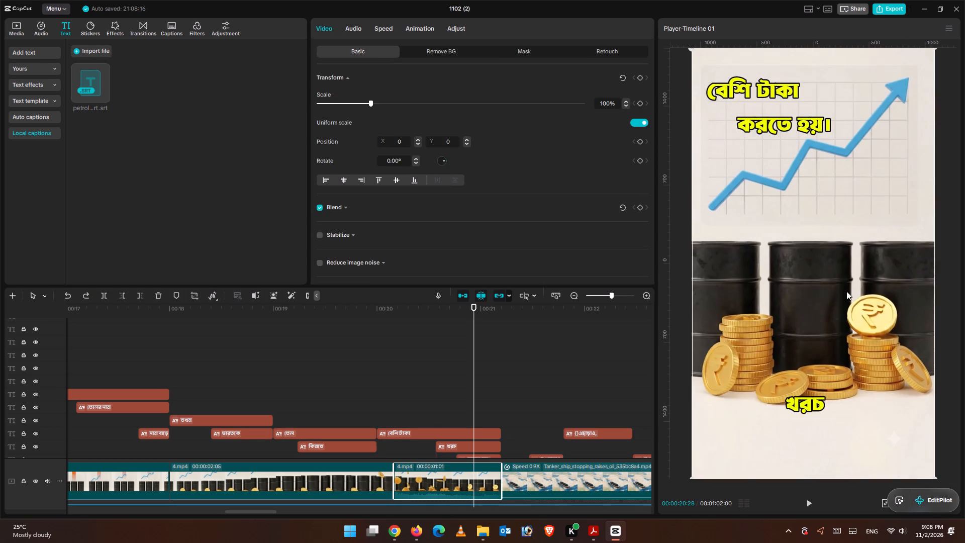
click(805, 405)
drag(811, 396, 781, 100)
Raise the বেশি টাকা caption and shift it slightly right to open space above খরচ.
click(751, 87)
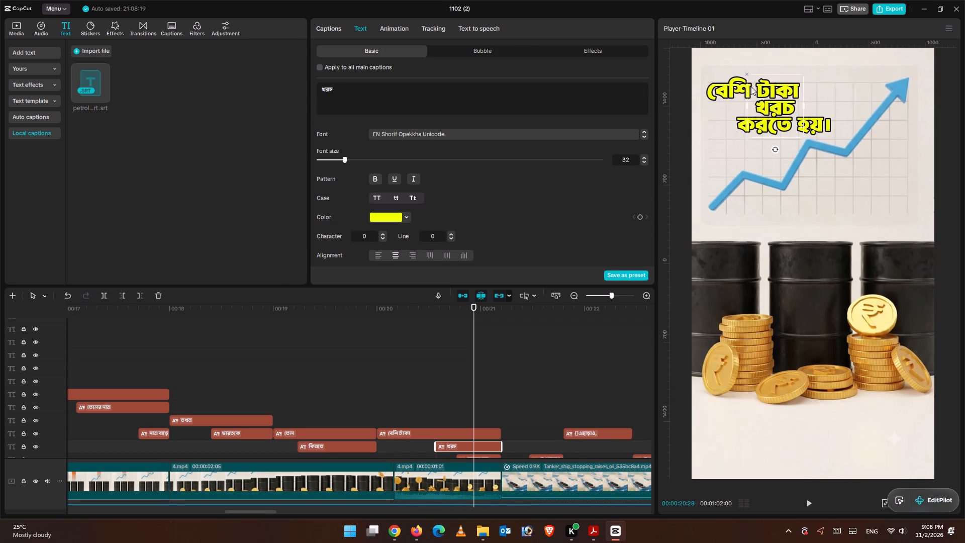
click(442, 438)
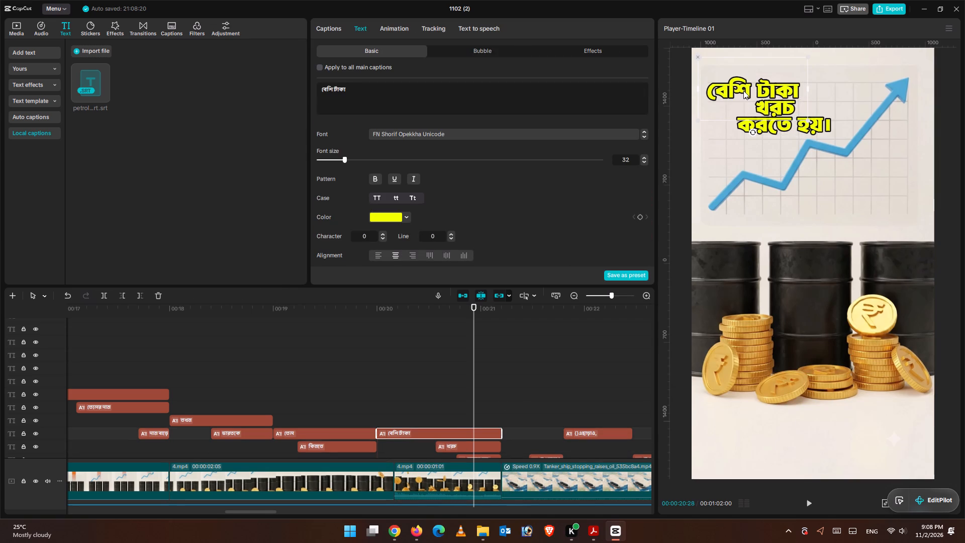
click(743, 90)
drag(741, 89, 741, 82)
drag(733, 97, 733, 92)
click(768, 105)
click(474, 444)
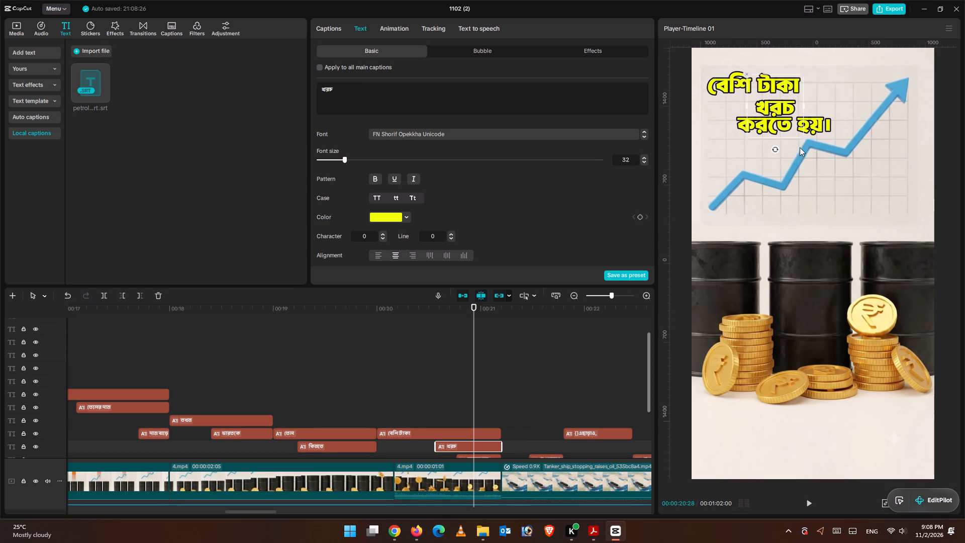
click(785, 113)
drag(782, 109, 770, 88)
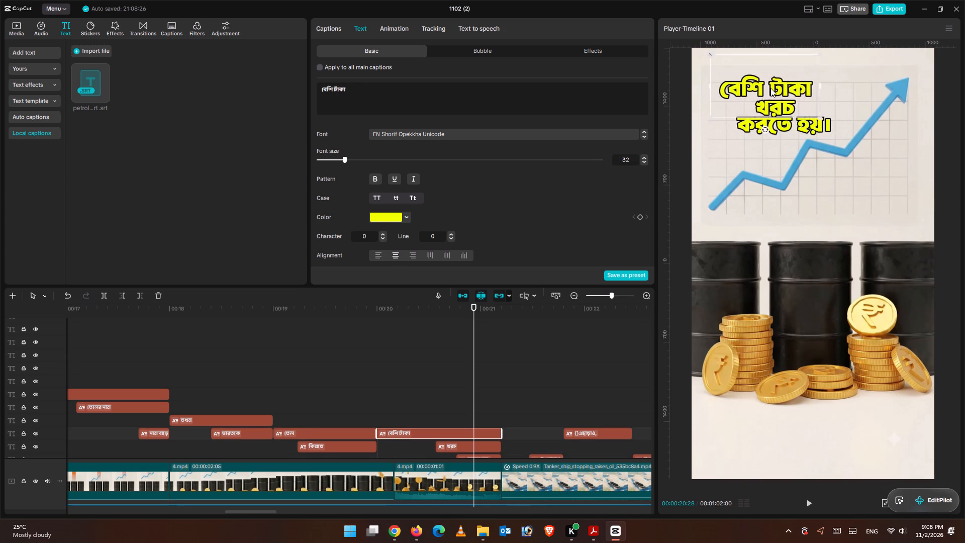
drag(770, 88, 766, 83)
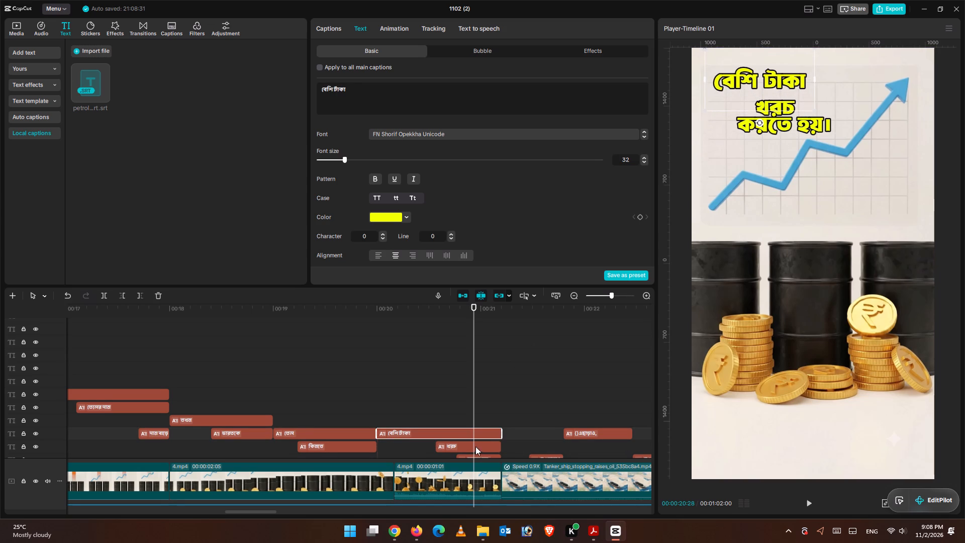
Nudge the খরচ caption up and slightly right so it sits midway between the other two lines.
scroll(487, 441, down, 1)
click(474, 434)
drag(781, 105, 782, 102)
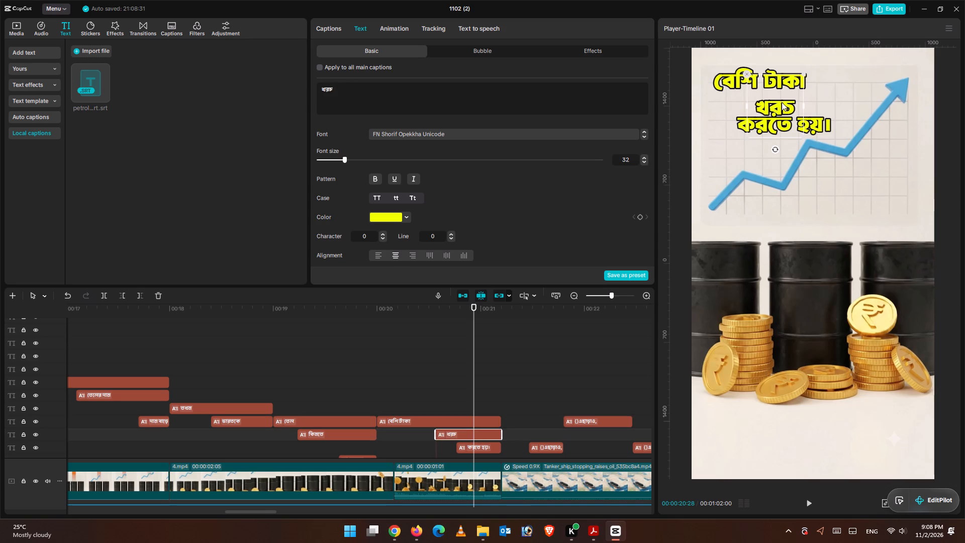
drag(782, 102, 788, 99)
Shift the করতে হয়। caption left to line up beneath বেশি টাকা.
click(794, 123)
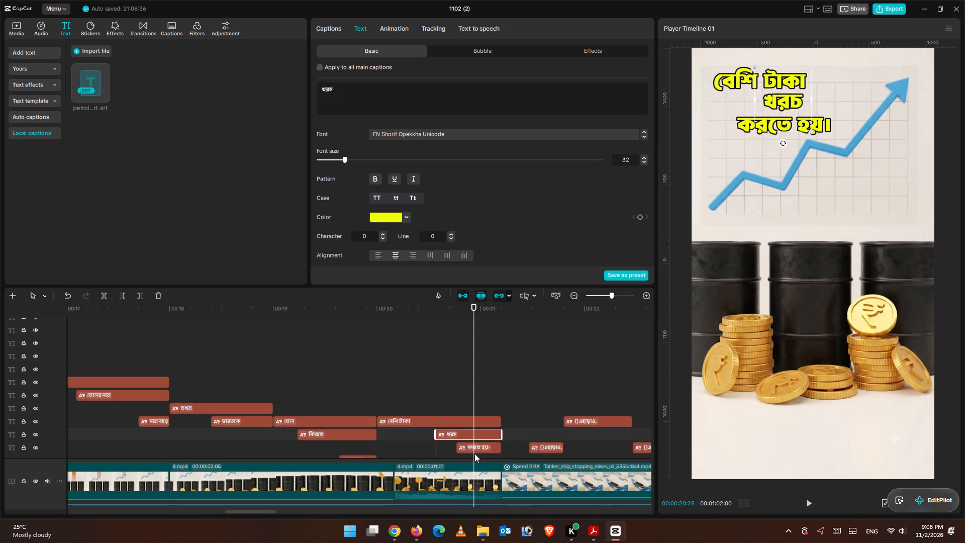
click(476, 447)
click(788, 134)
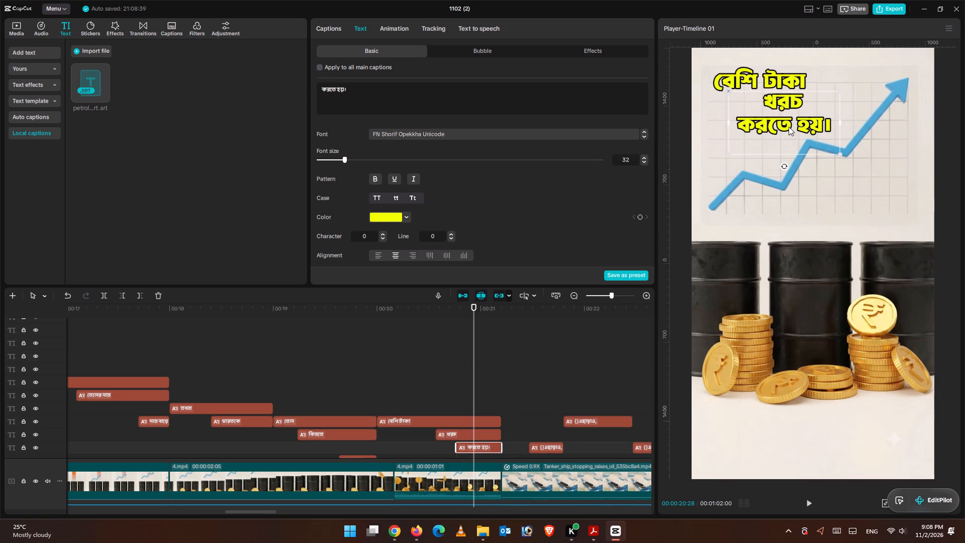
drag(789, 127, 766, 125)
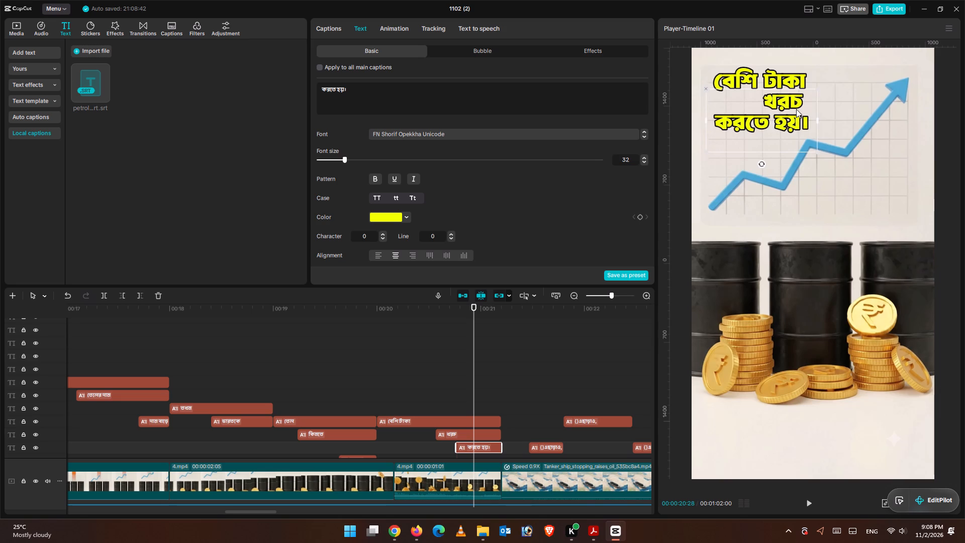
Reposition the খরচ caption sideways on the middle line, placing it at the horizontal centre of the frame.
click(486, 433)
drag(791, 98, 756, 98)
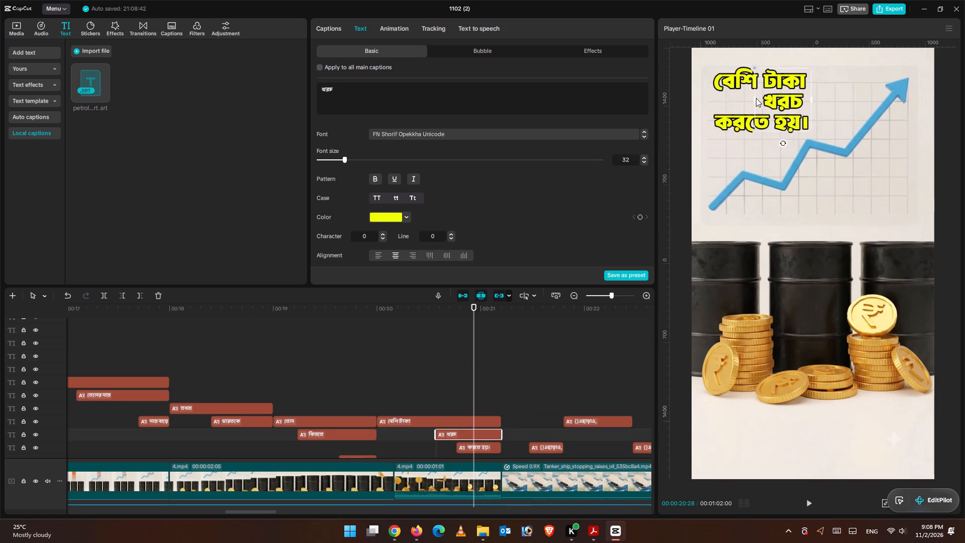
drag(756, 98, 751, 97)
drag(753, 97, 839, 98)
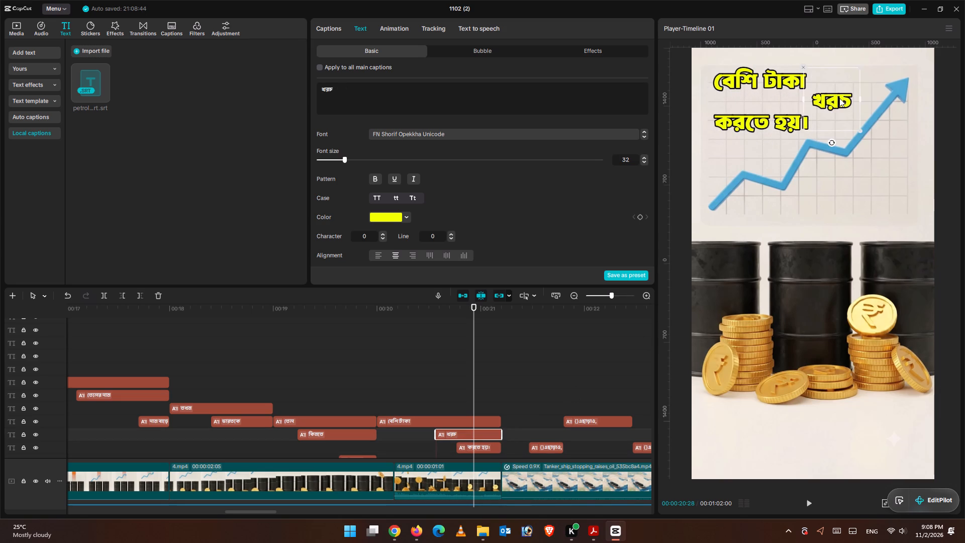
drag(839, 98, 822, 98)
Move the বেশি টাকা caption right and slightly up, centring it horizontally above খরচ.
click(775, 86)
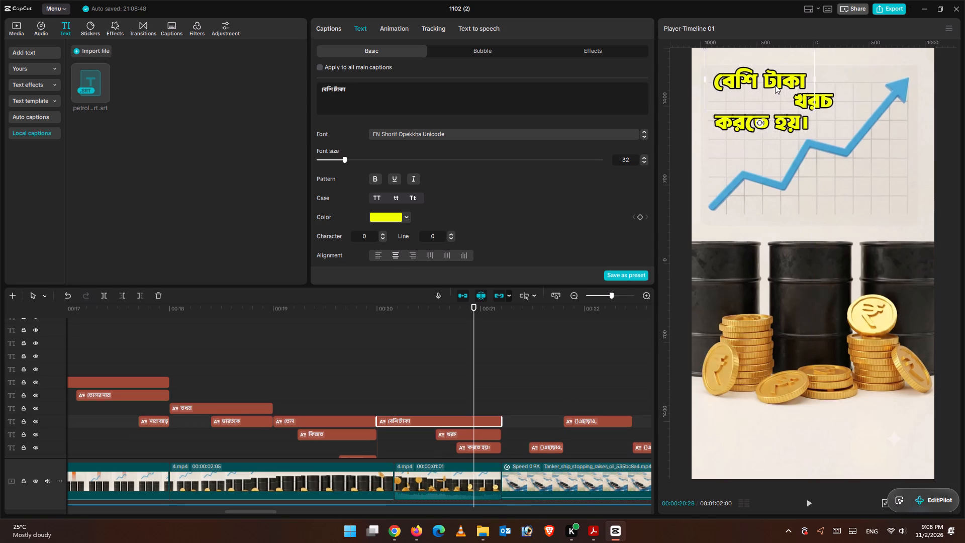
drag(758, 83, 810, 80)
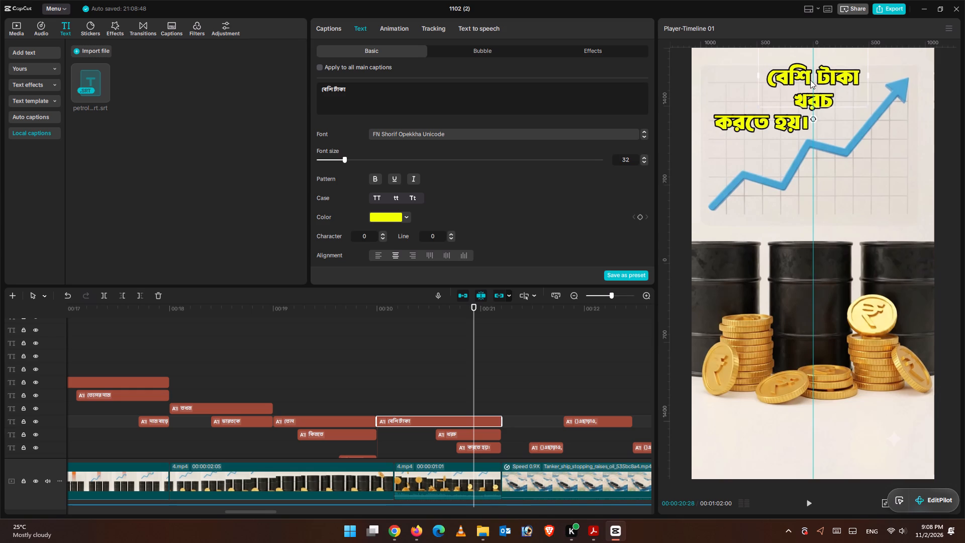
drag(810, 80, 812, 80)
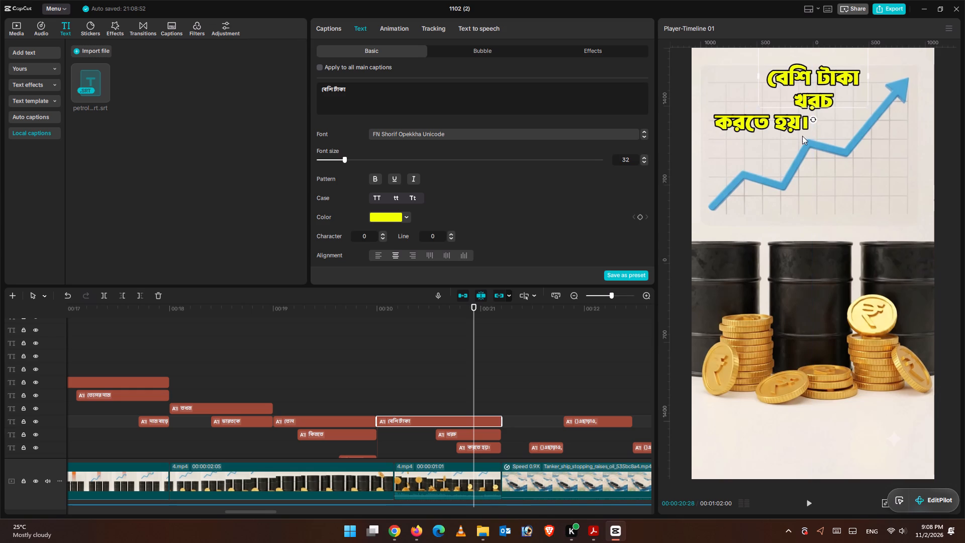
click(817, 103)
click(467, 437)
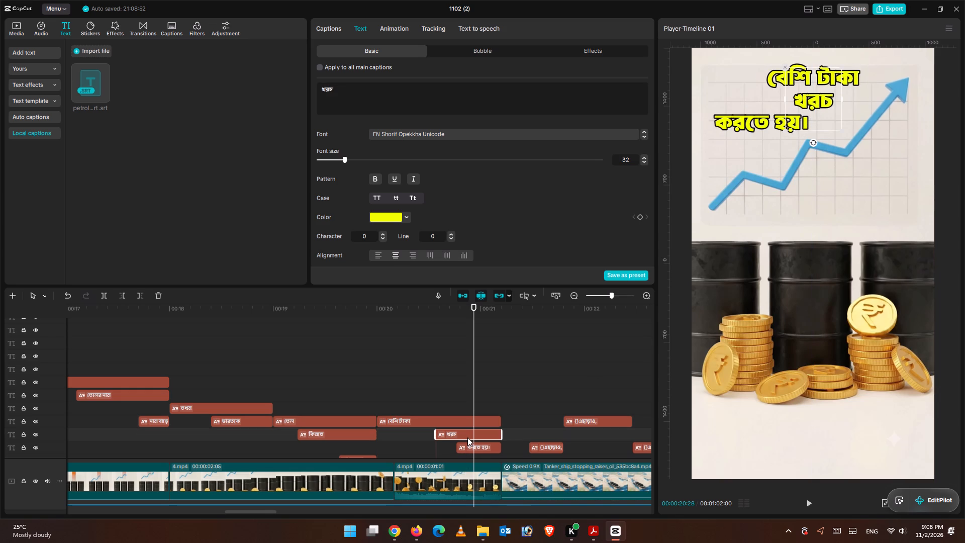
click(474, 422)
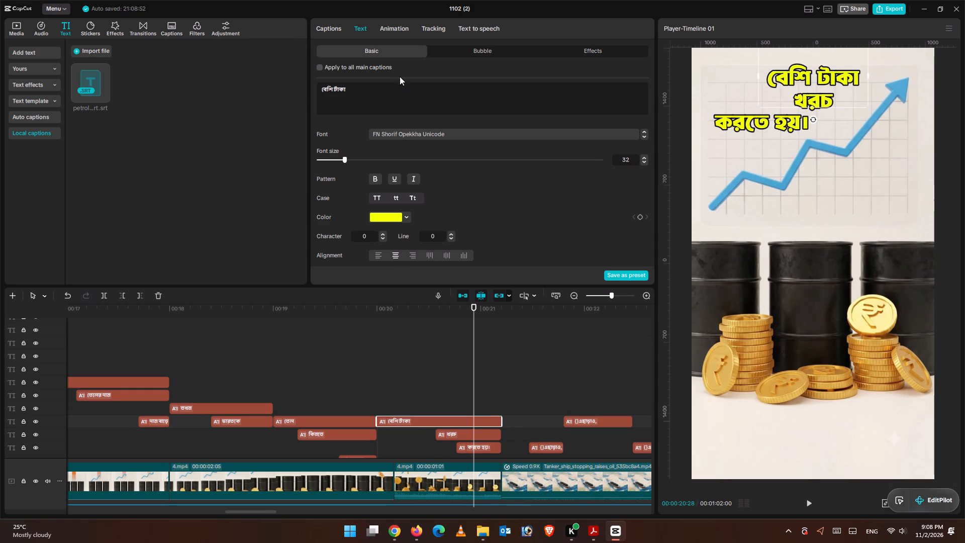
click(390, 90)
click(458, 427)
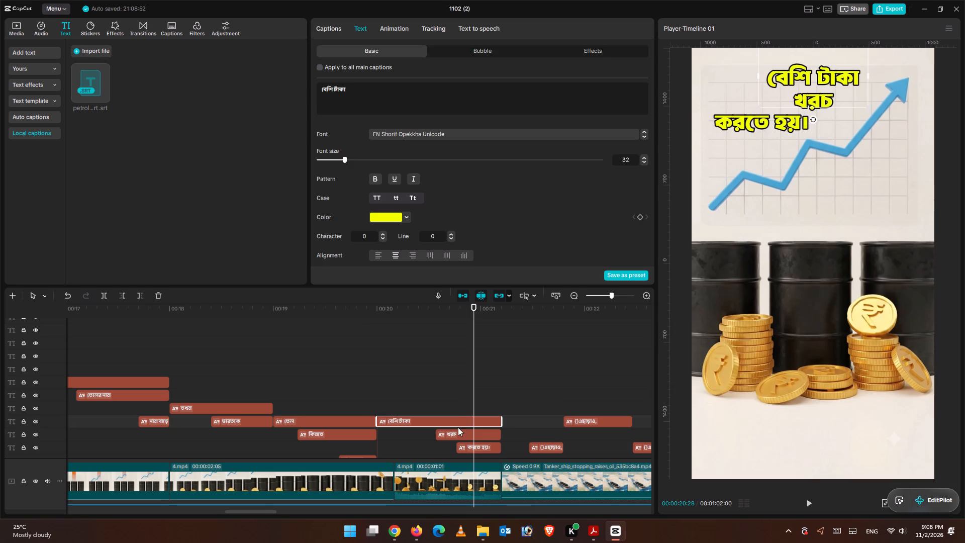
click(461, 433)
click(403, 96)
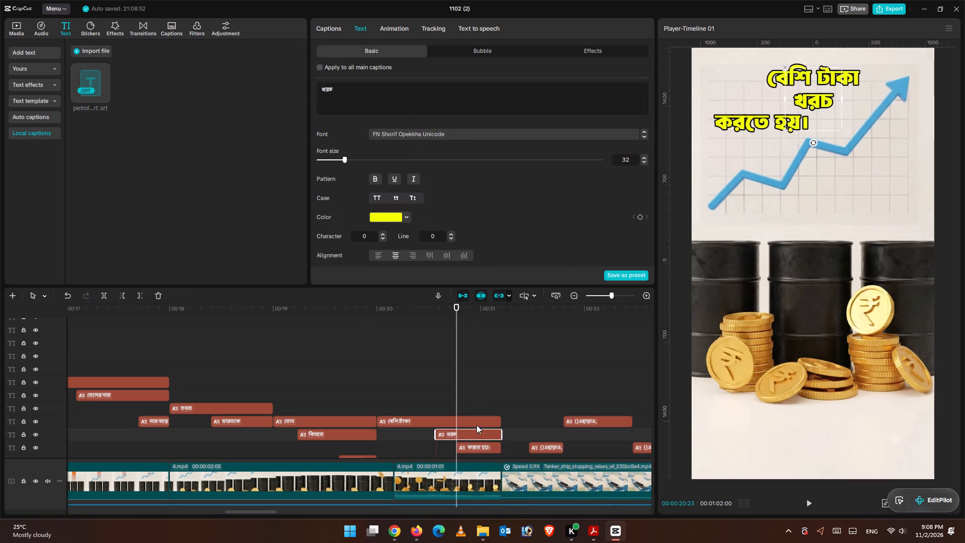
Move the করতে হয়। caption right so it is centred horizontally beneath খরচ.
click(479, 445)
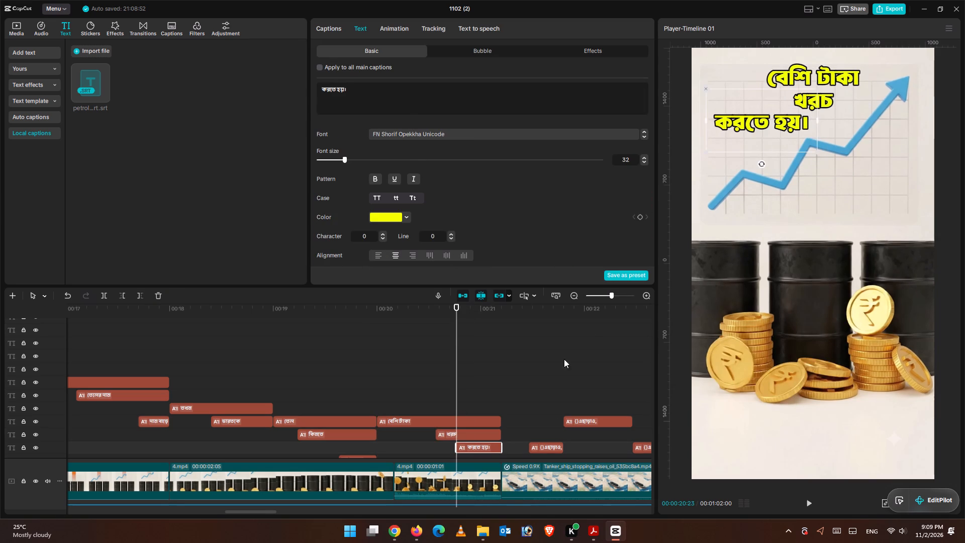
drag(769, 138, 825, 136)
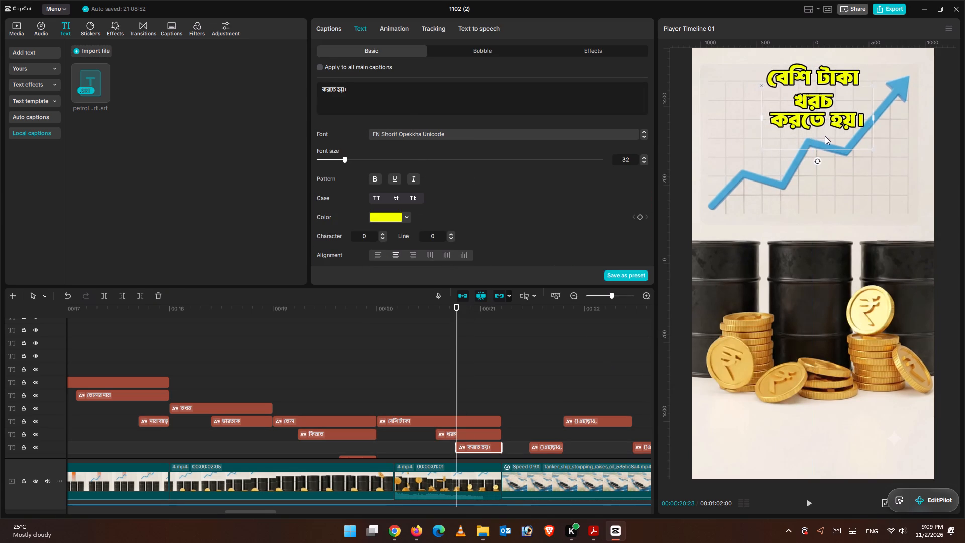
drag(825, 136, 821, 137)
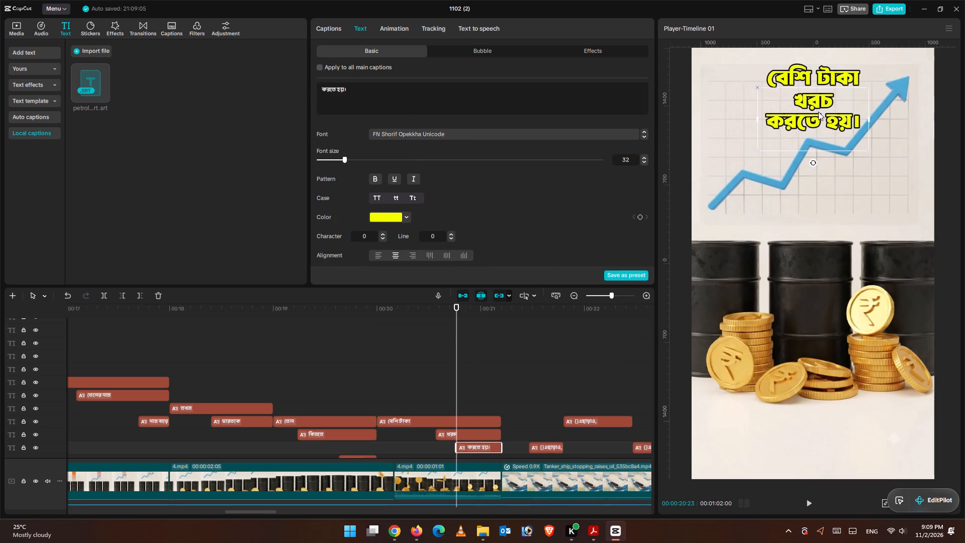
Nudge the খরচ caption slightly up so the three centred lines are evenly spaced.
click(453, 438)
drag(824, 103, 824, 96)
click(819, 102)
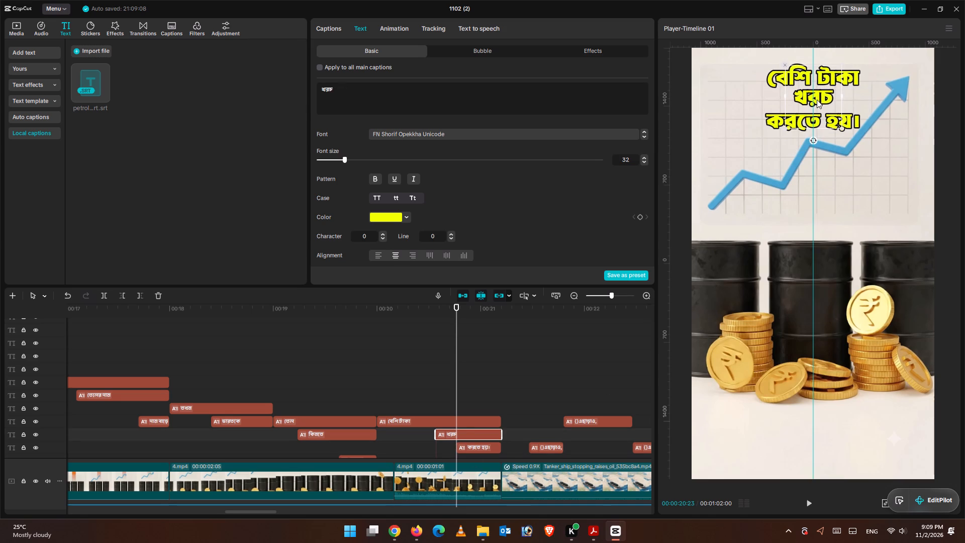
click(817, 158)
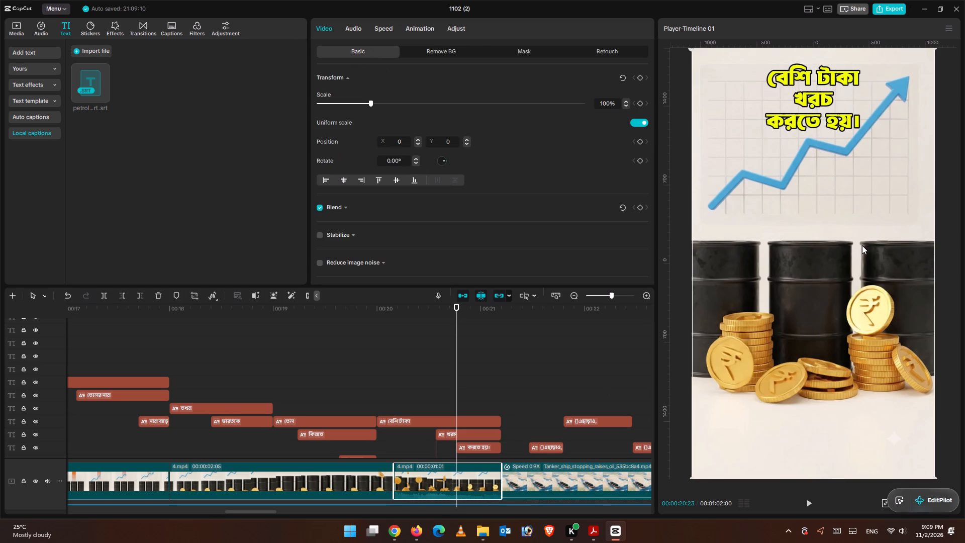
Move the বেশি টাকা caption left and slightly down, near the left edge of the video frame.
click(816, 67)
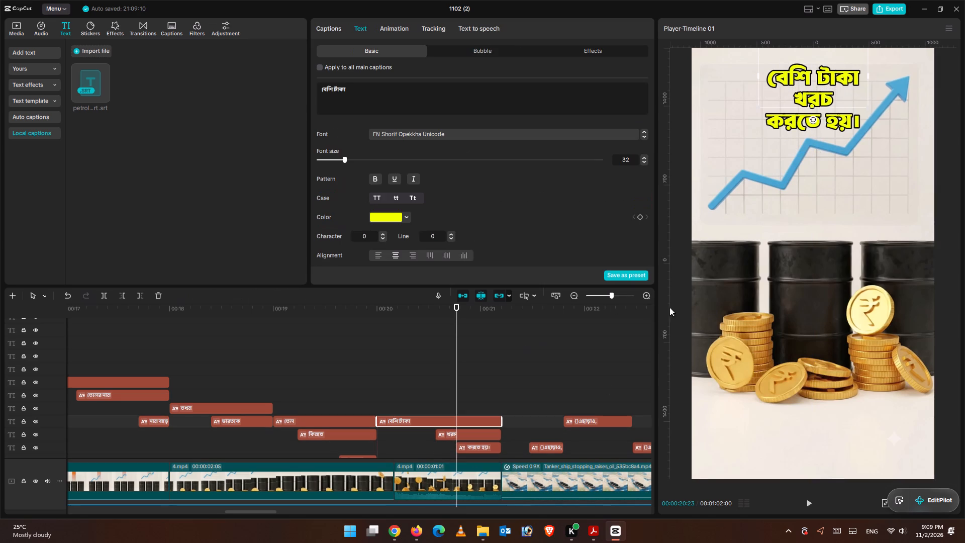
drag(824, 69, 758, 78)
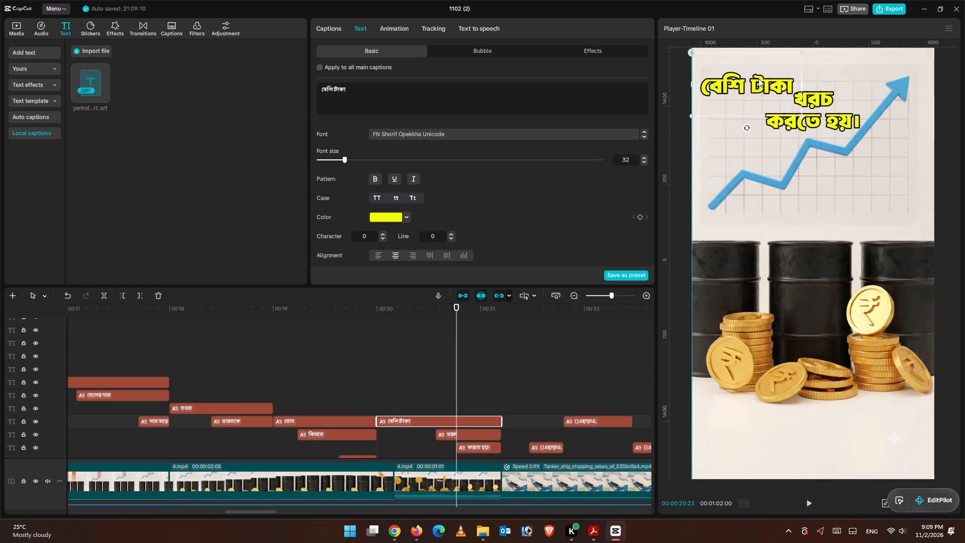
Move the খরচ caption left so it sits directly beneath বেশি টাকা.
click(819, 98)
drag(819, 99, 744, 108)
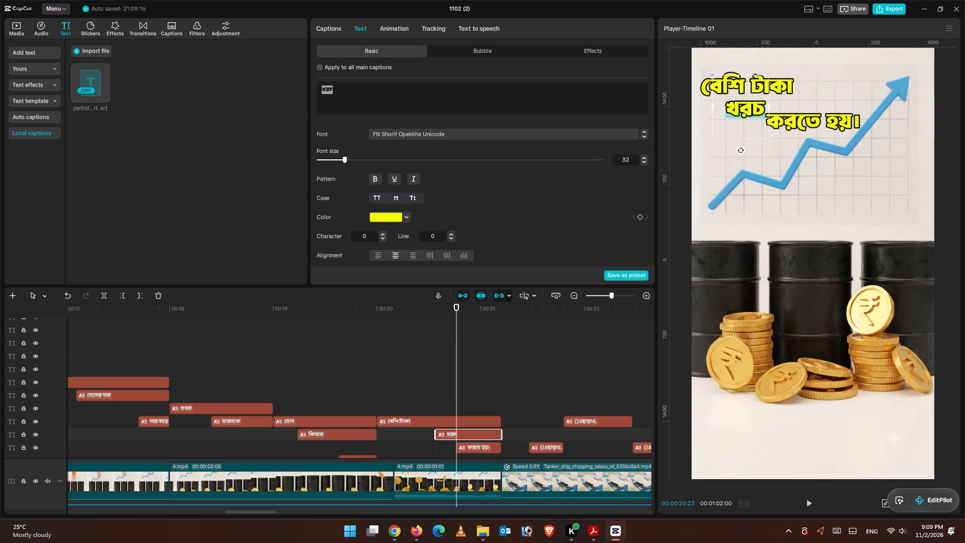
drag(744, 108, 744, 108)
Raise the করতে হয়। caption onto the same line as খরচ and close the gap so they read as one line.
click(805, 126)
drag(803, 123, 800, 110)
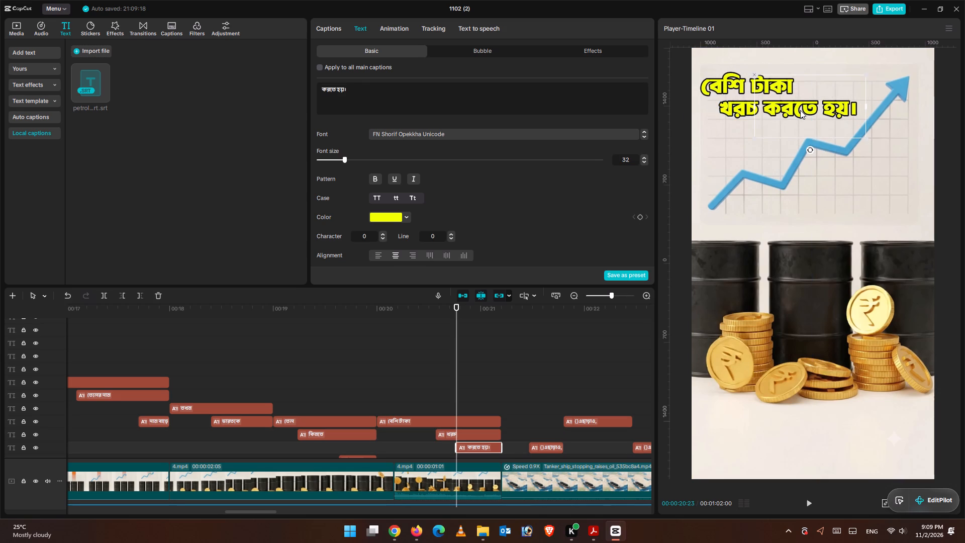
drag(800, 110, 801, 111)
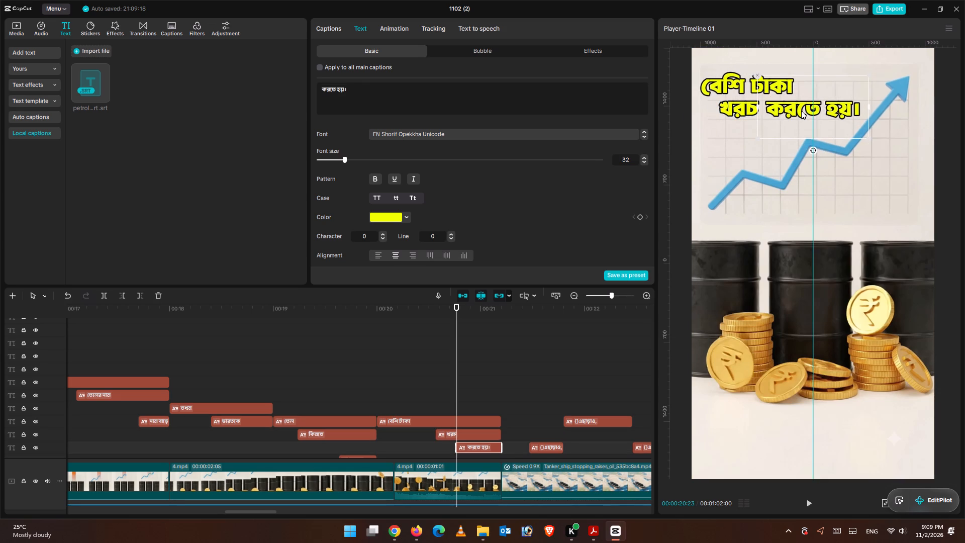
drag(801, 111, 799, 111)
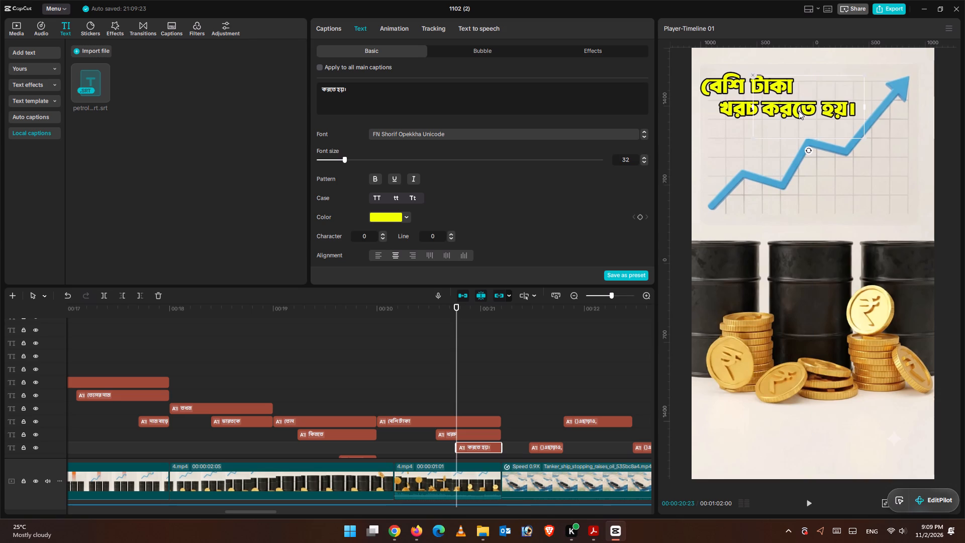
click(799, 112)
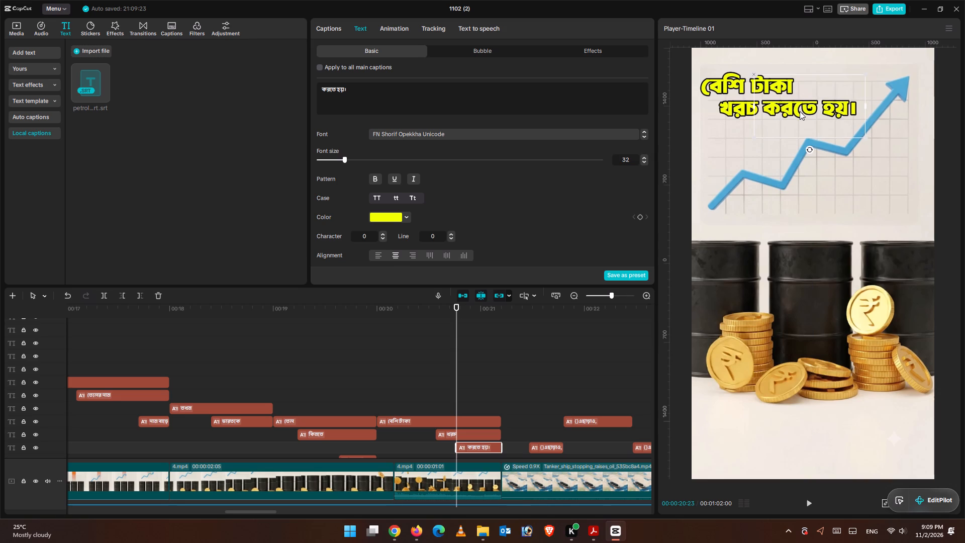
key(Up)
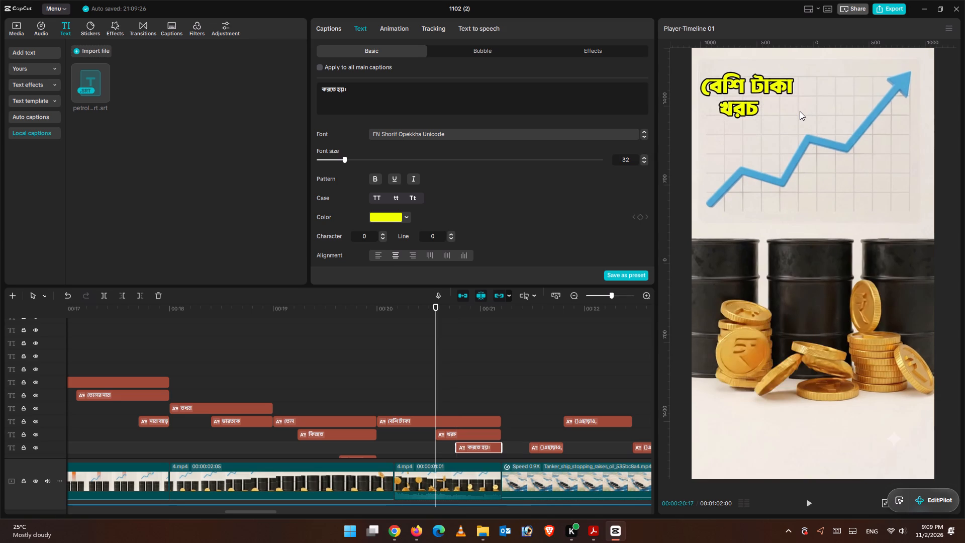
key(ctrl+z)
drag(436, 316, 472, 329)
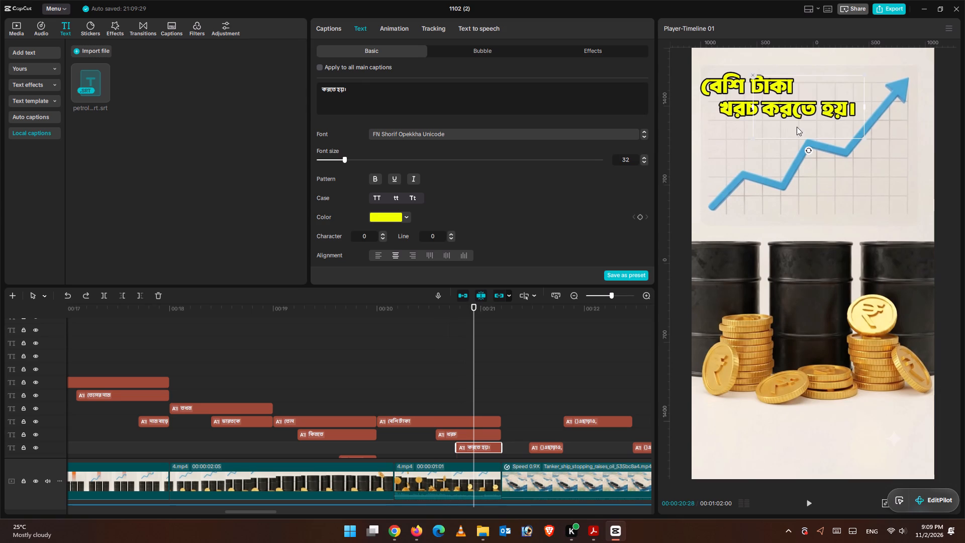
drag(798, 120, 803, 119)
click(804, 115)
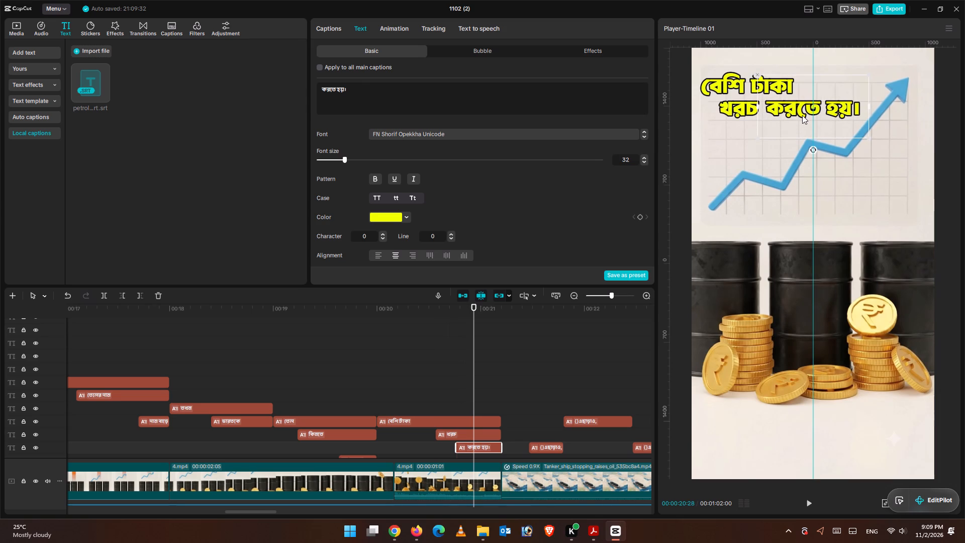
click(788, 163)
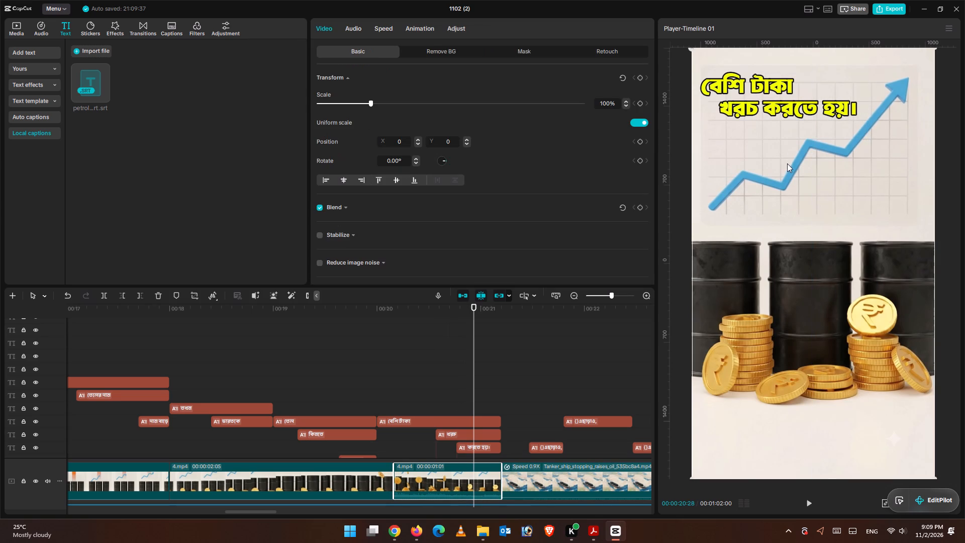
Scale the বেশি টাকা, খরচ and করতে হয়। captions down slightly as a group and lower them a little over the chart.
drag(444, 394, 486, 452)
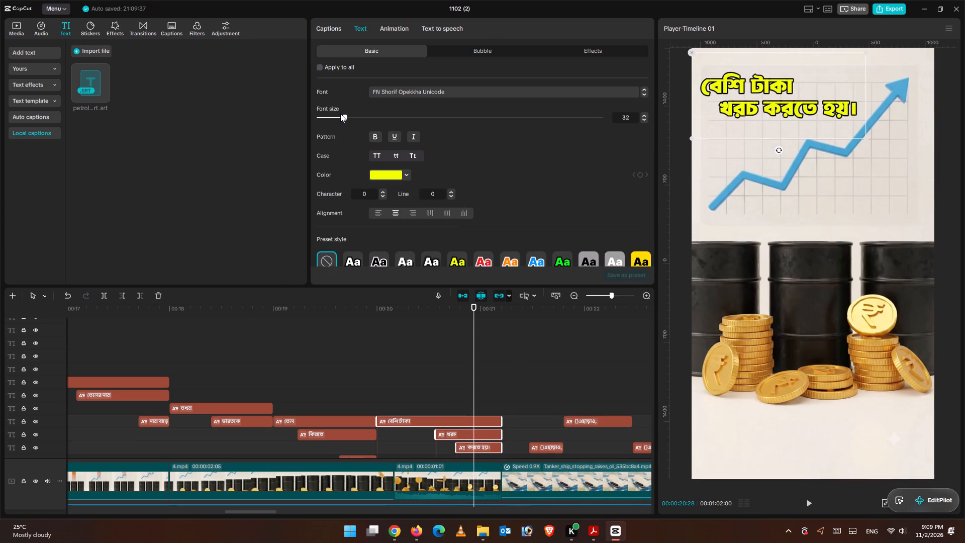
click(342, 116)
click(429, 373)
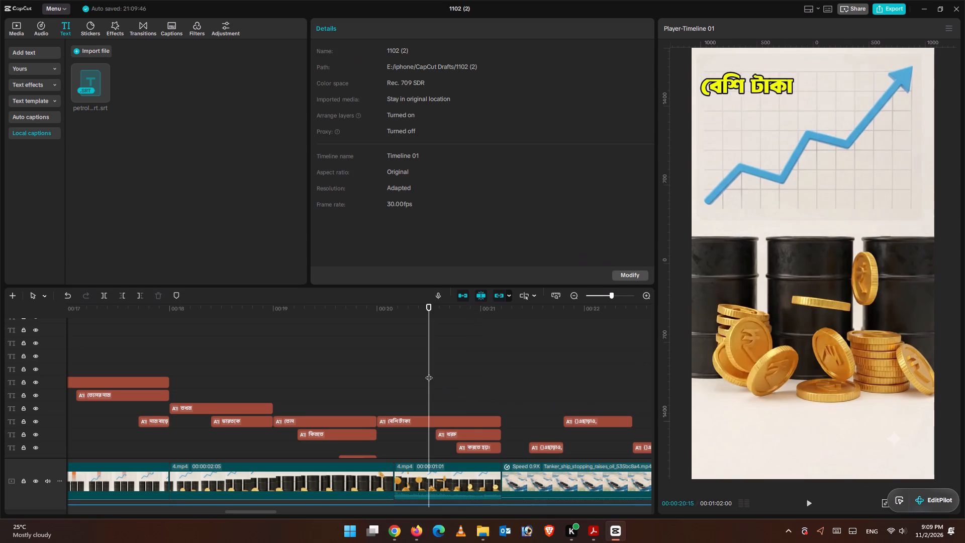
drag(426, 370, 466, 425)
drag(424, 381, 484, 447)
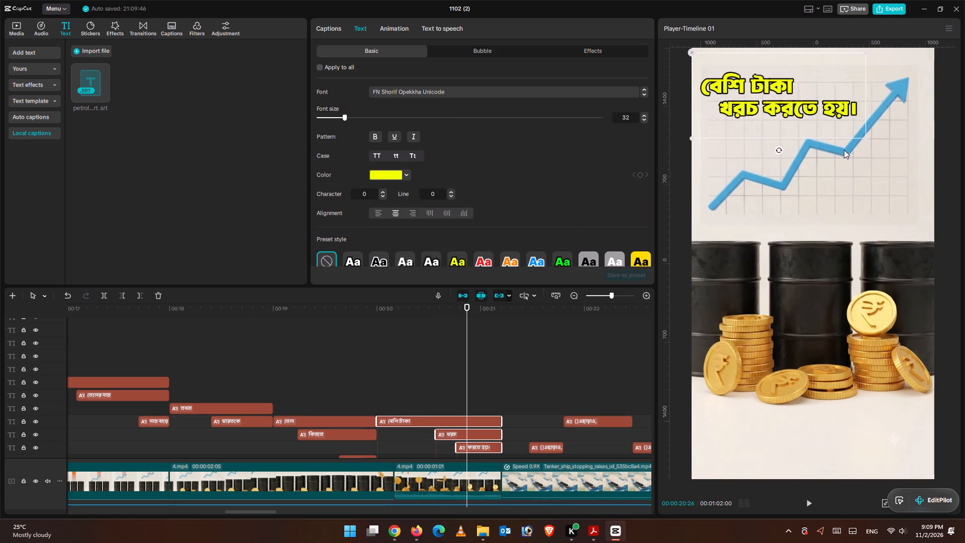
drag(865, 140, 850, 126)
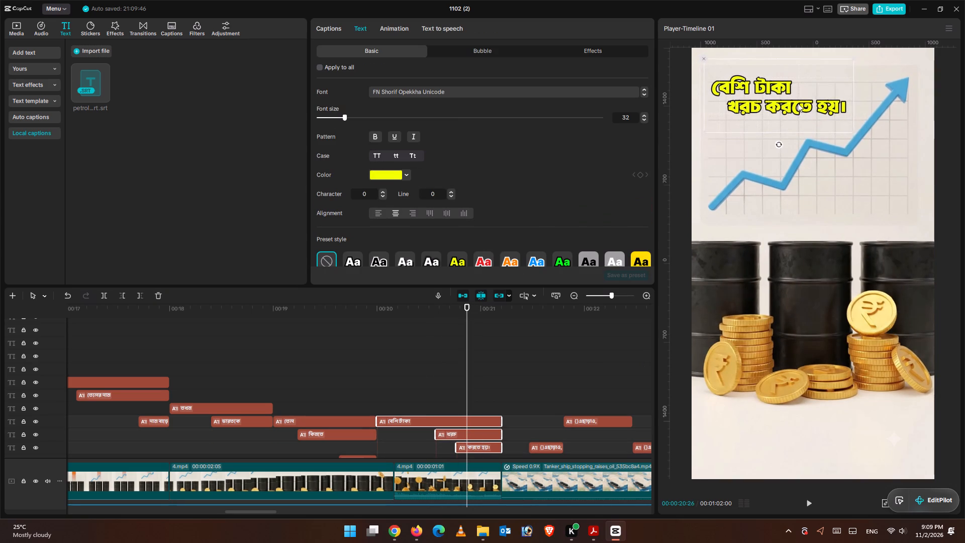
drag(797, 103, 793, 111)
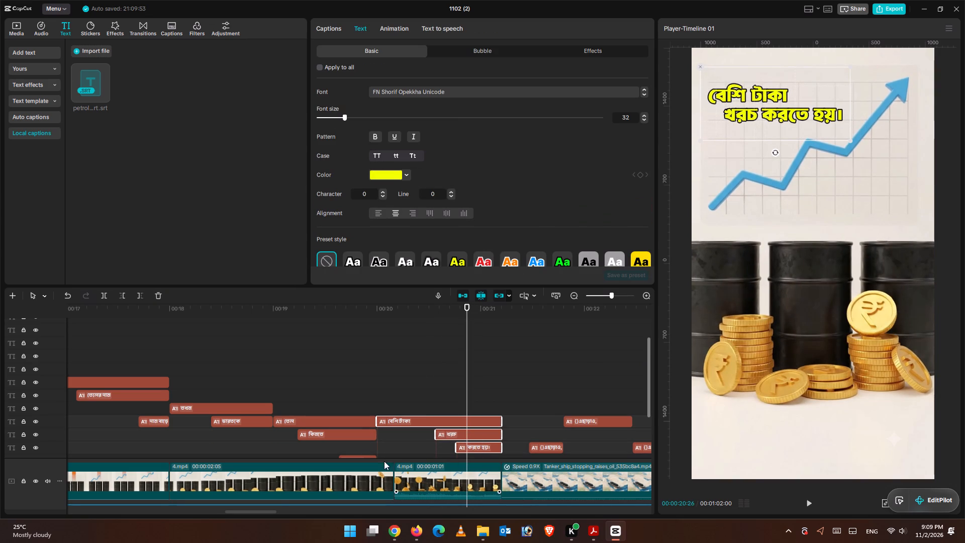
Play back the section from about 19 to 21 seconds repeatedly to check the caption timing and layout over the chart.
click(279, 361)
click(806, 503)
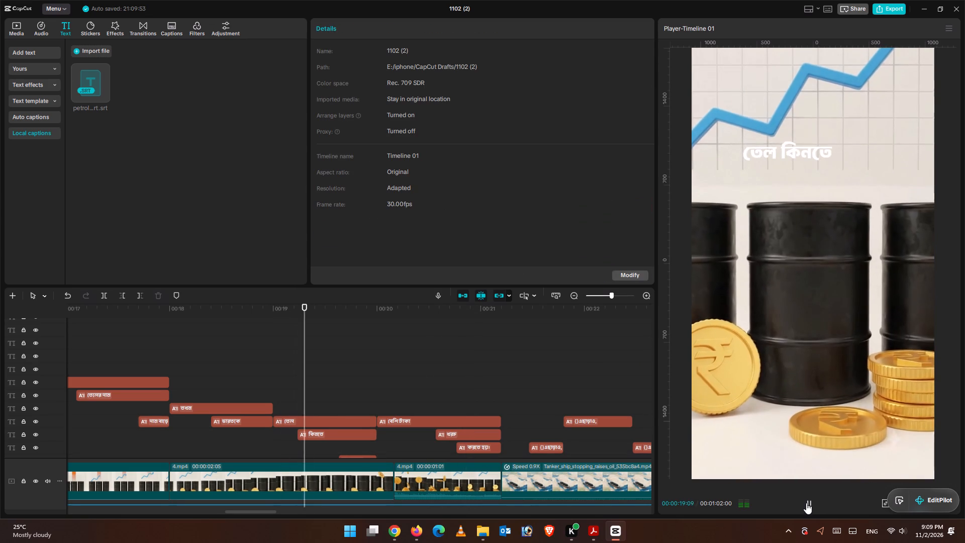
click(807, 497)
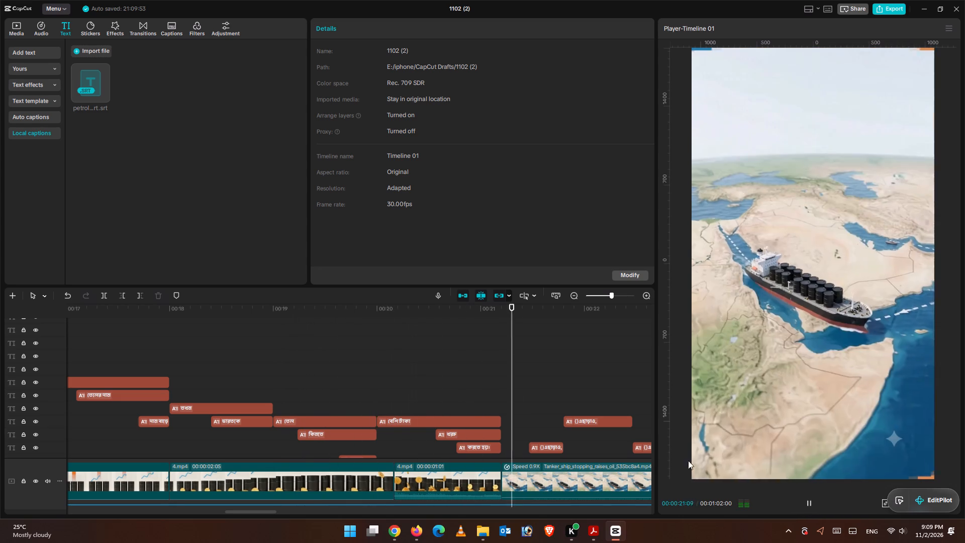
click(306, 375)
click(291, 373)
click(276, 370)
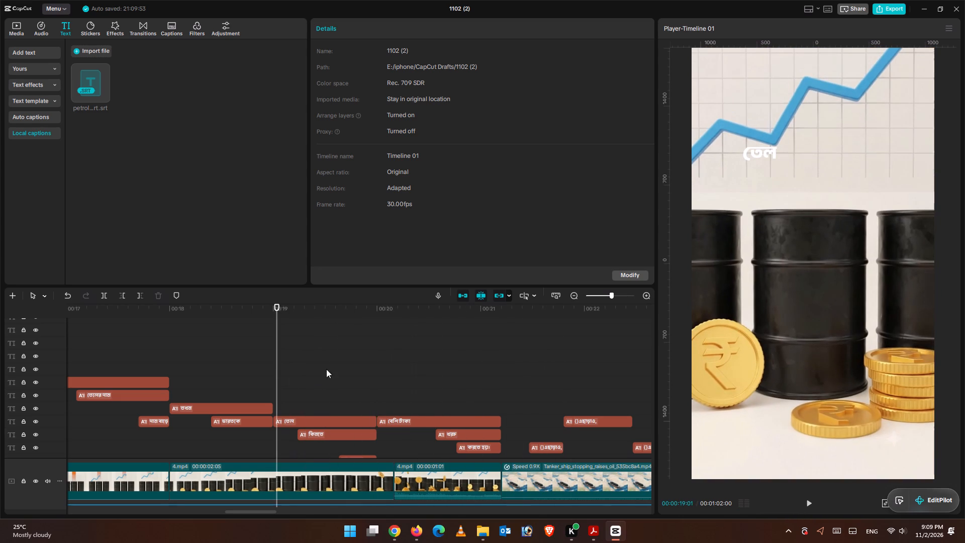
click(808, 501)
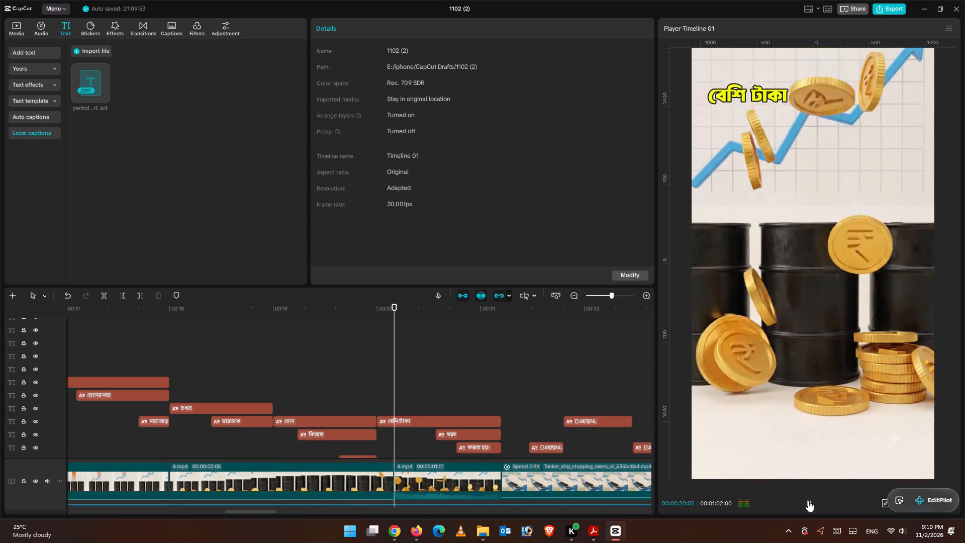
click(808, 501)
click(808, 501)
click(808, 501)
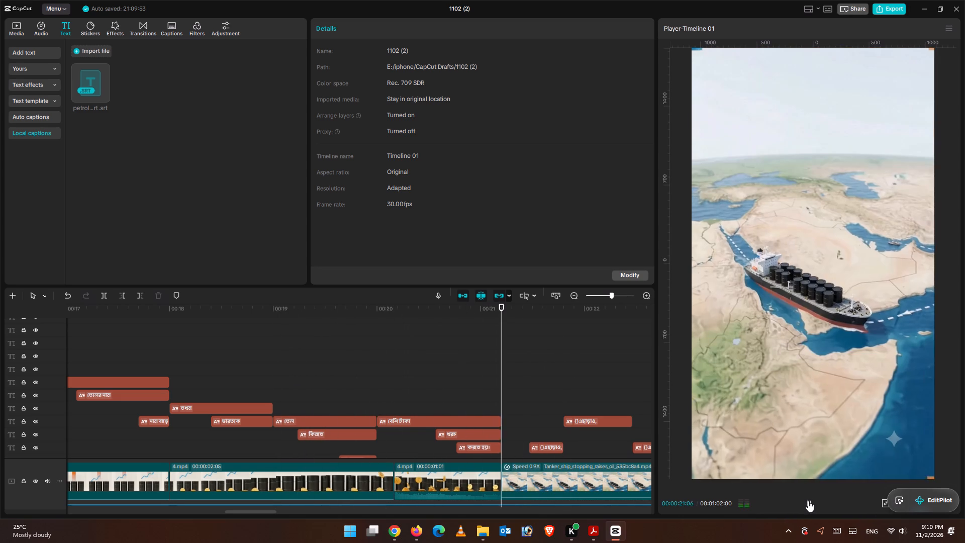
click(391, 368)
click(816, 505)
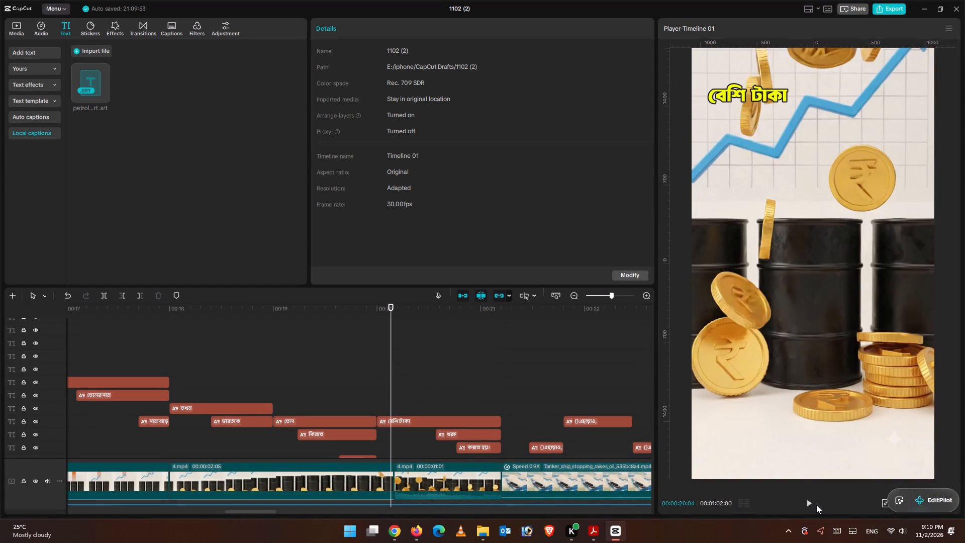
click(813, 505)
click(813, 505)
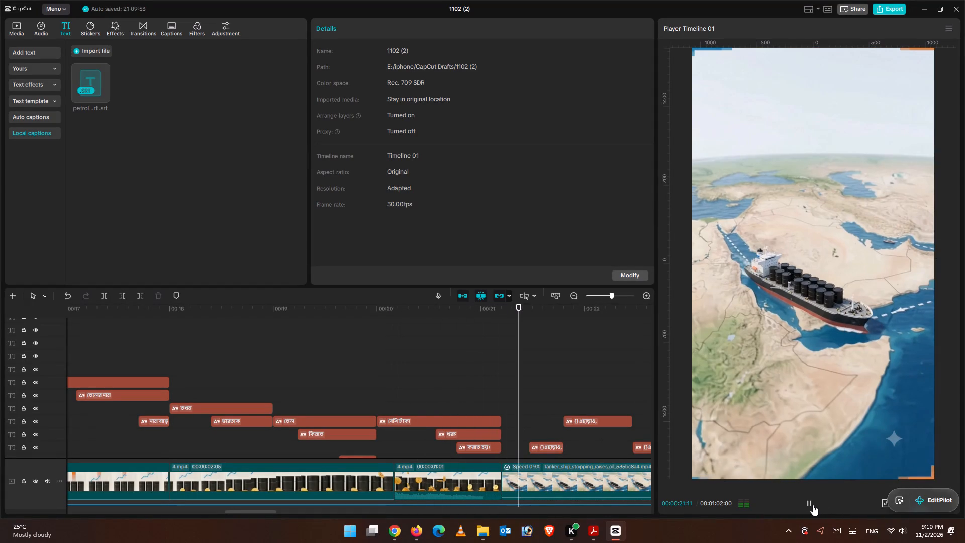
drag(521, 354, 517, 354)
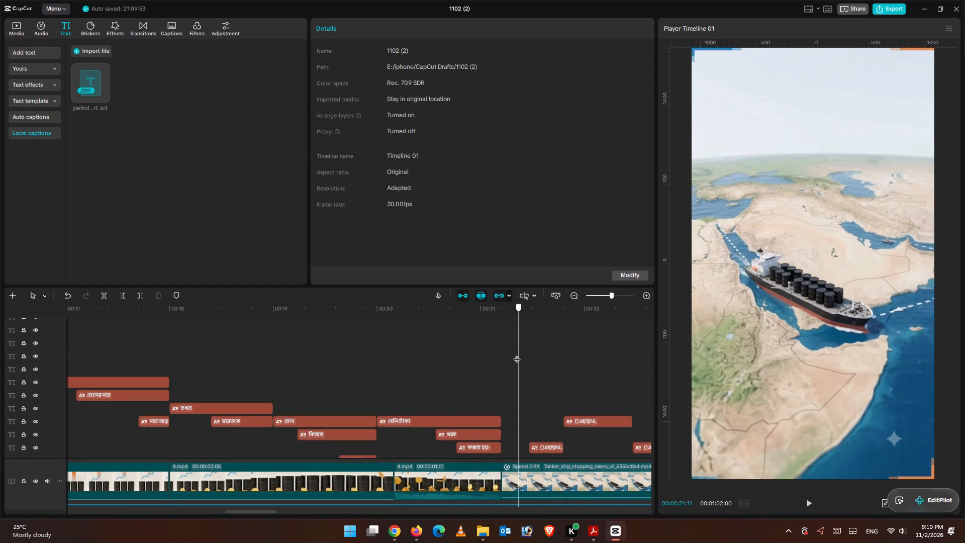
Retime the single-line এছাড়াও caption to the narration, starting it at the tanker clip's first frame and ending it at about 00:00:21:23.
drag(517, 354, 499, 356)
scroll(545, 410, down, 9)
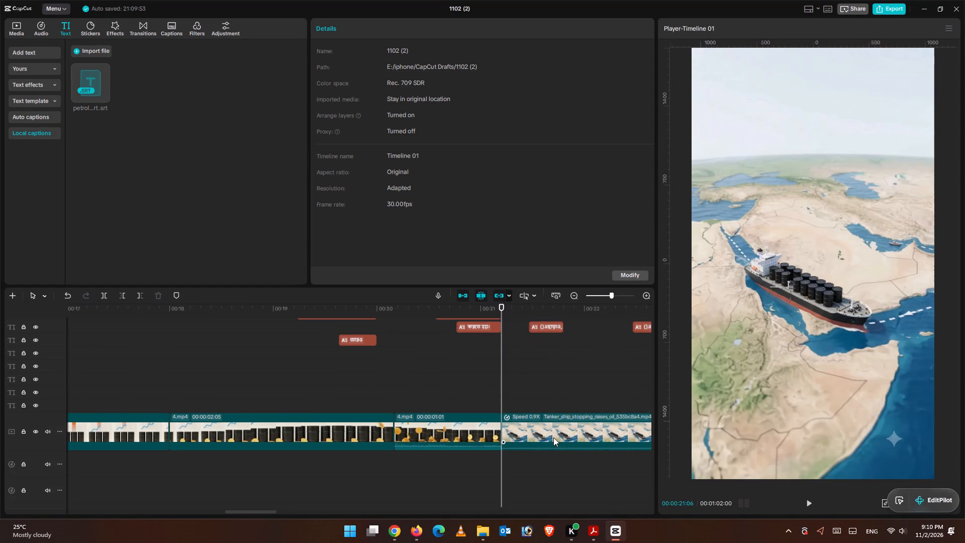
scroll(553, 437, down, 3)
scroll(555, 438, up, 2)
scroll(555, 439, down, 1)
scroll(555, 440, up, 1)
scroll(556, 441, down, 1)
click(814, 499)
click(814, 499)
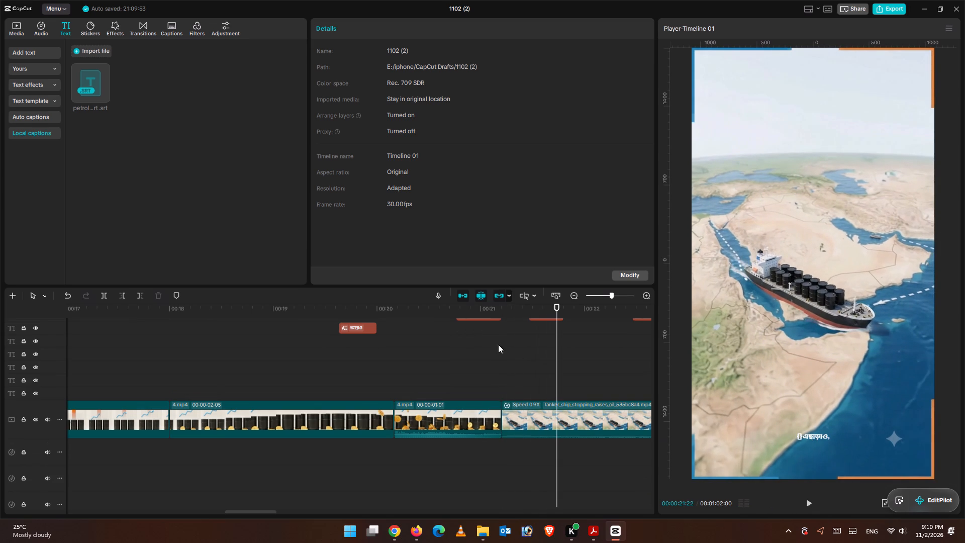
drag(558, 304, 500, 306)
scroll(649, 441, down, 1)
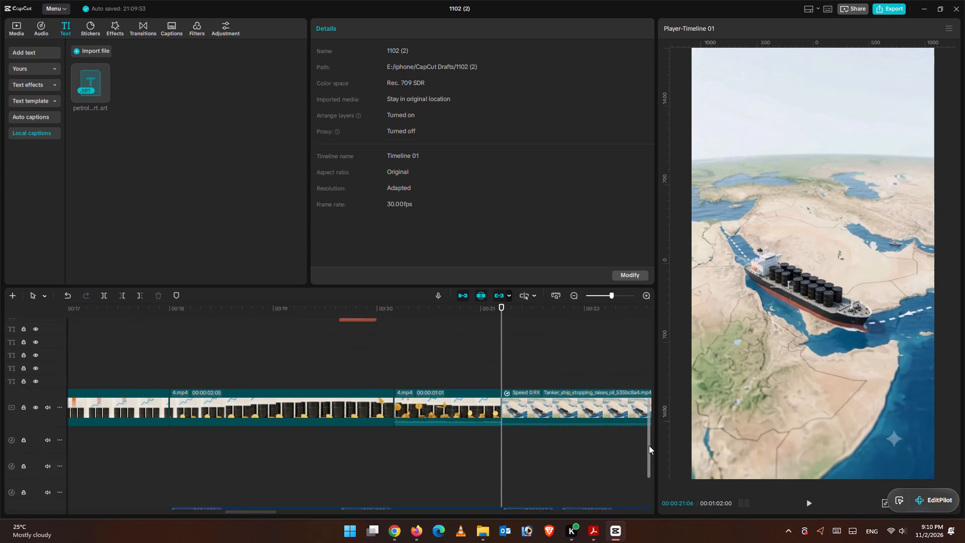
scroll(649, 445, down, 7)
click(802, 504)
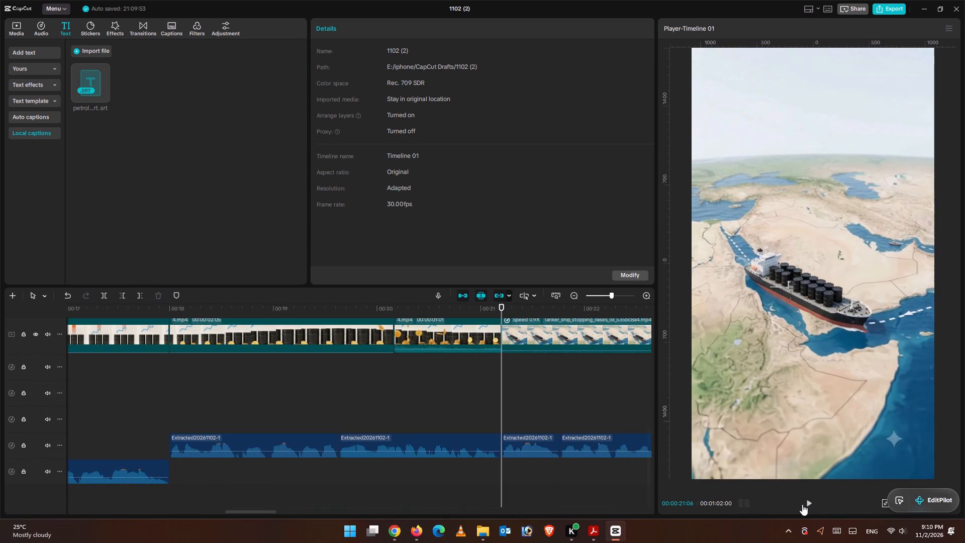
click(802, 504)
click(809, 504)
drag(580, 307, 562, 312)
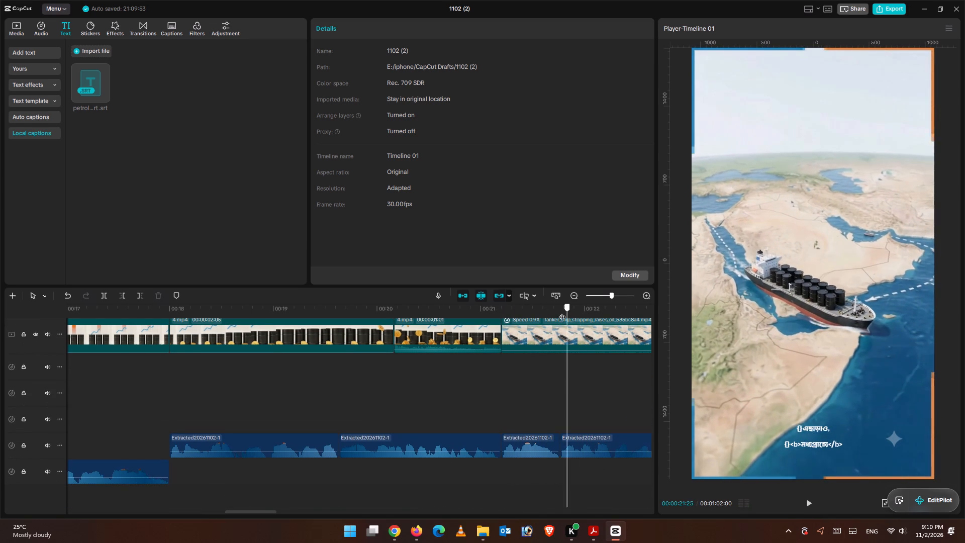
drag(562, 312, 560, 312)
scroll(607, 419, up, 7)
scroll(614, 441, down, 1)
scroll(614, 441, up, 5)
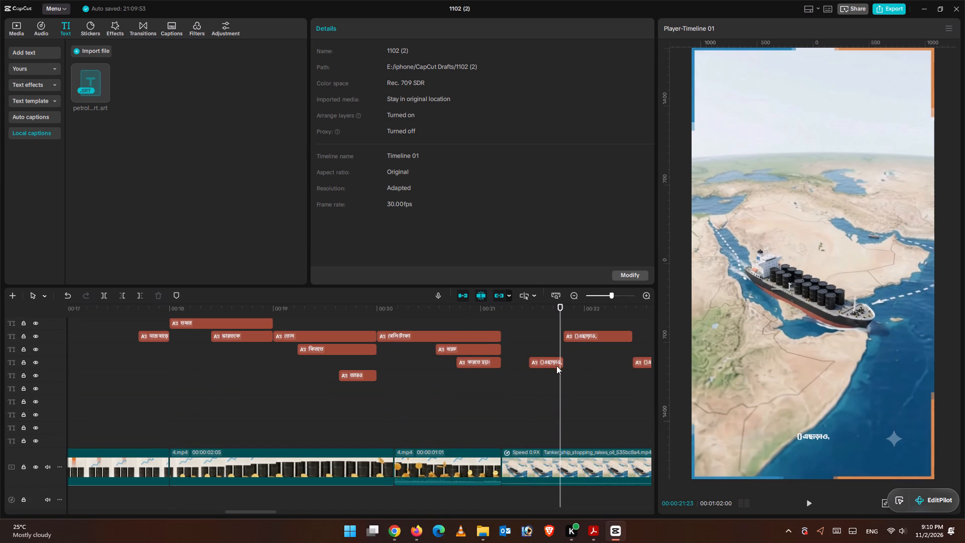
drag(554, 361, 528, 358)
drag(536, 363, 543, 363)
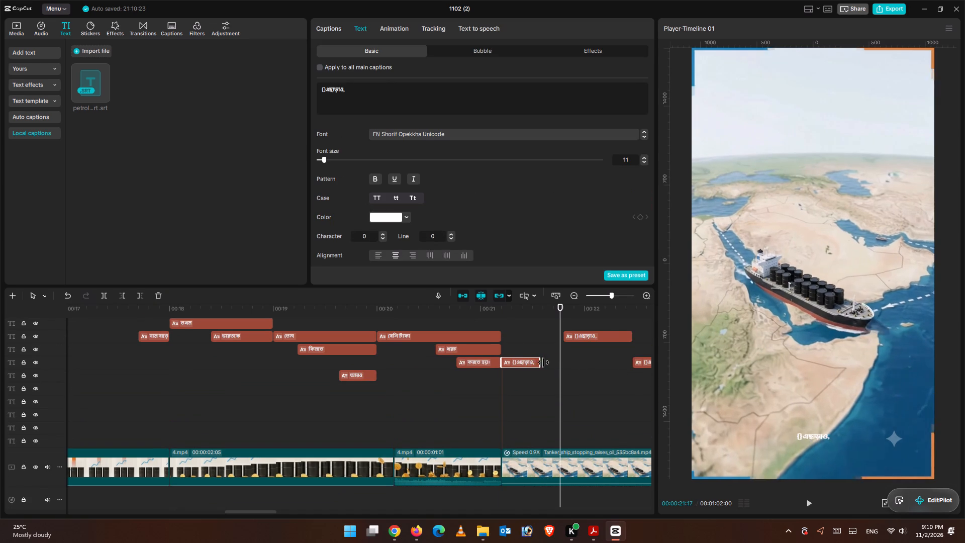
drag(543, 363, 557, 363)
Move the two-line এছাড়াও, মধ্যপ্রাচ্যে caption to a separate track so it starts at 00:00:21:23, where the previous caption ends.
drag(597, 330, 597, 341)
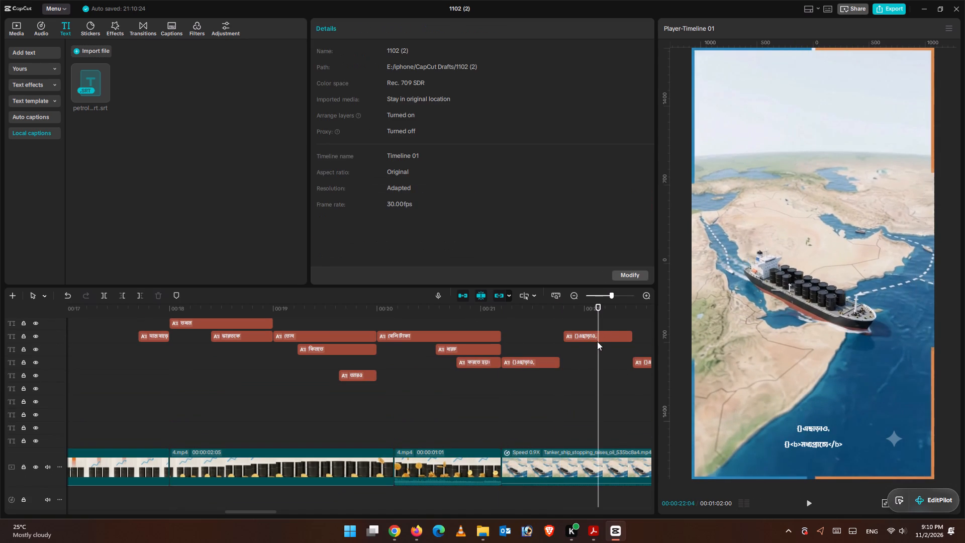
double_click(554, 328)
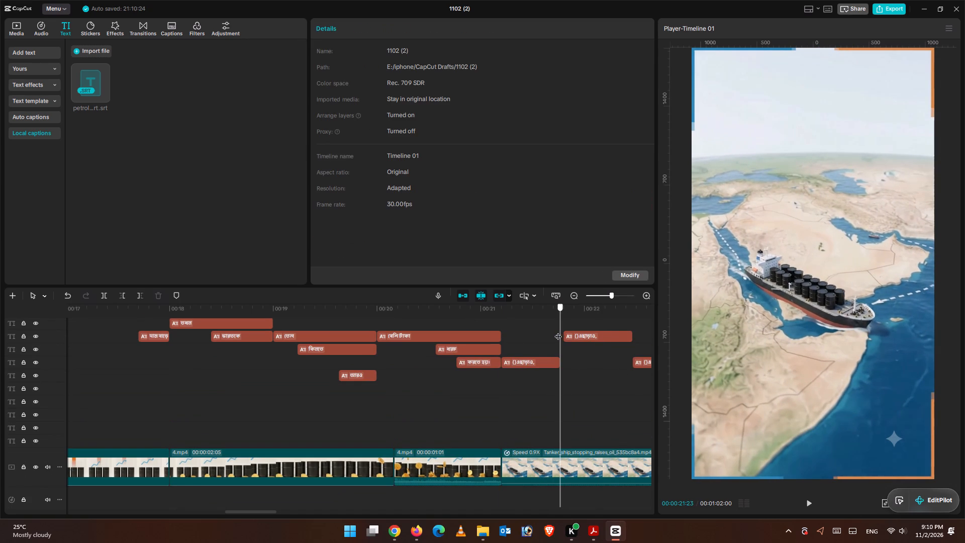
drag(576, 337, 573, 343)
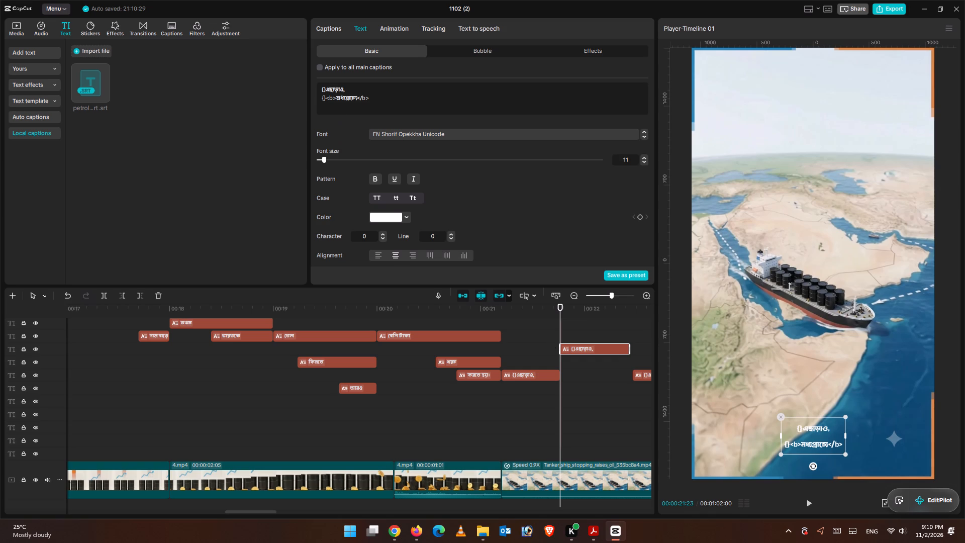
Strip the braces, bold tags and এছাড়াও, from the two-line caption, leaving only মধ্যপ্রাচ্যে.
click(334, 101)
click(337, 99)
key(BackSpace)
key(BackSpace)
key(BackSpace)
key(BackSpace)
key(BackSpace)
key(BackSpace)
key(BackSpace)
key(BackSpace)
key(BackSpace)
key(BackSpace)
key(BackSpace)
key(BackSpace)
key(BackSpace)
key(BackSpace)
key(BackSpace)
key(BackSpace)
key(BackSpace)
key(BackSpace)
key(BackSpace)
key(BackSpace)
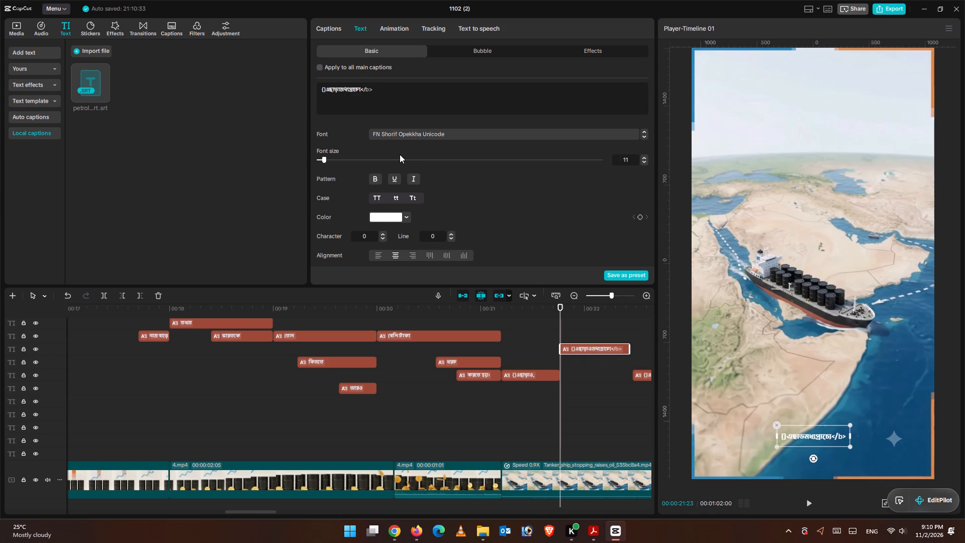
click(391, 100)
click(383, 95)
key(BackSpace)
key(BackSpace)
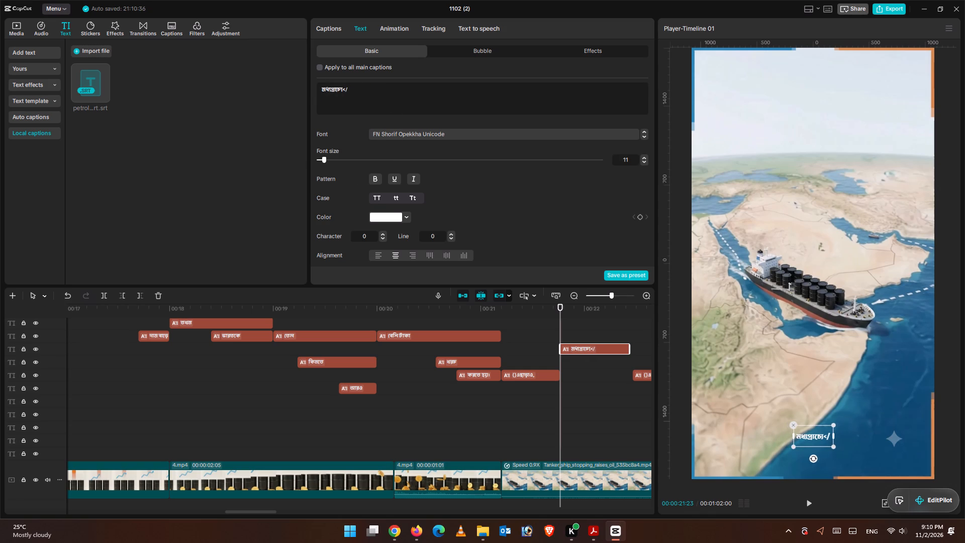
key(BackSpace)
key(BackSpace)
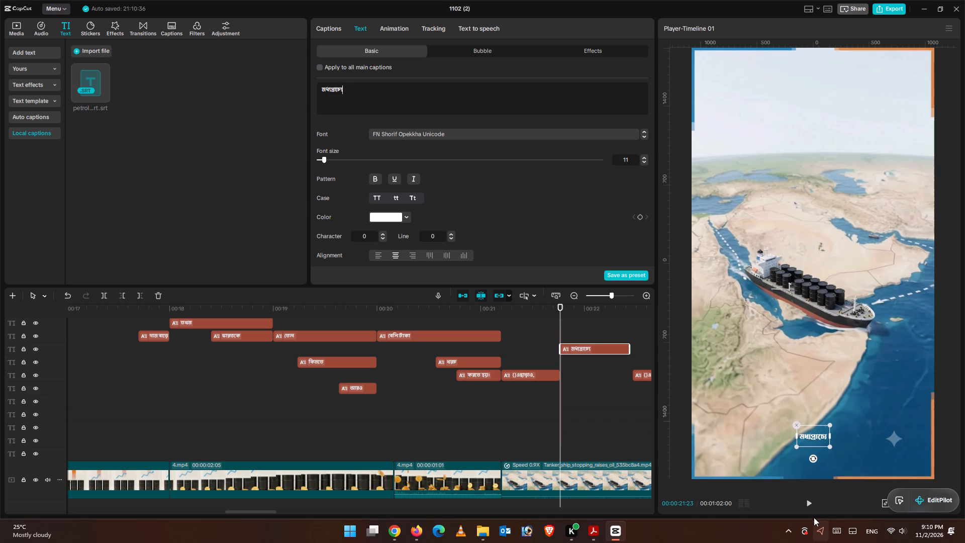
Locate the word যুদ্ধ in the narration and move the three-line caption containing it to start at about 00:00:22:08.
click(809, 503)
click(809, 501)
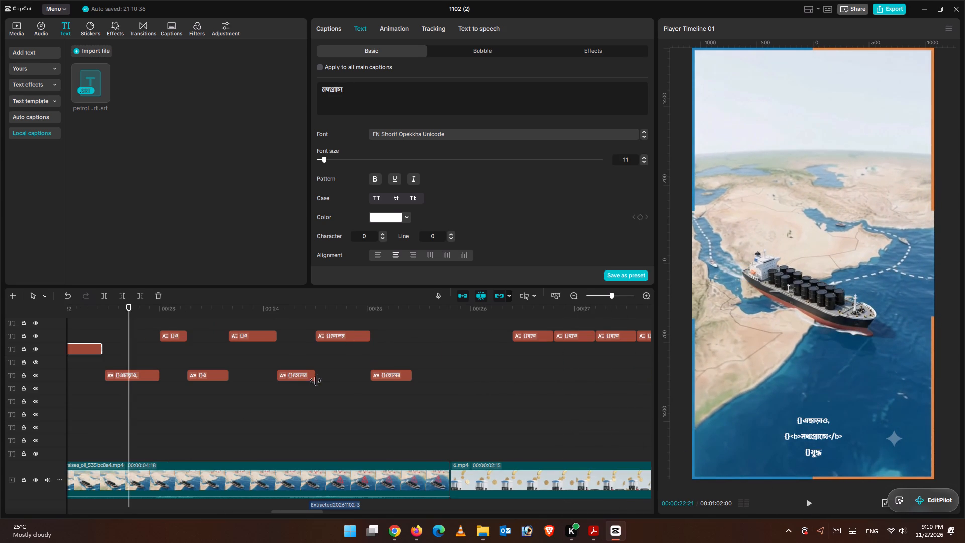
drag(128, 318, 170, 334)
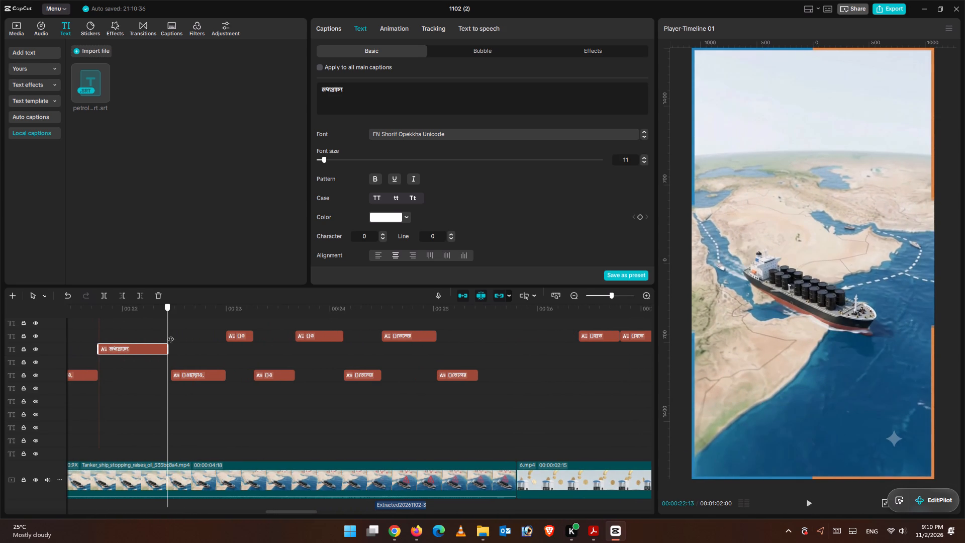
drag(170, 334, 109, 330)
scroll(197, 388, down, 7)
scroll(744, 534, down, 2)
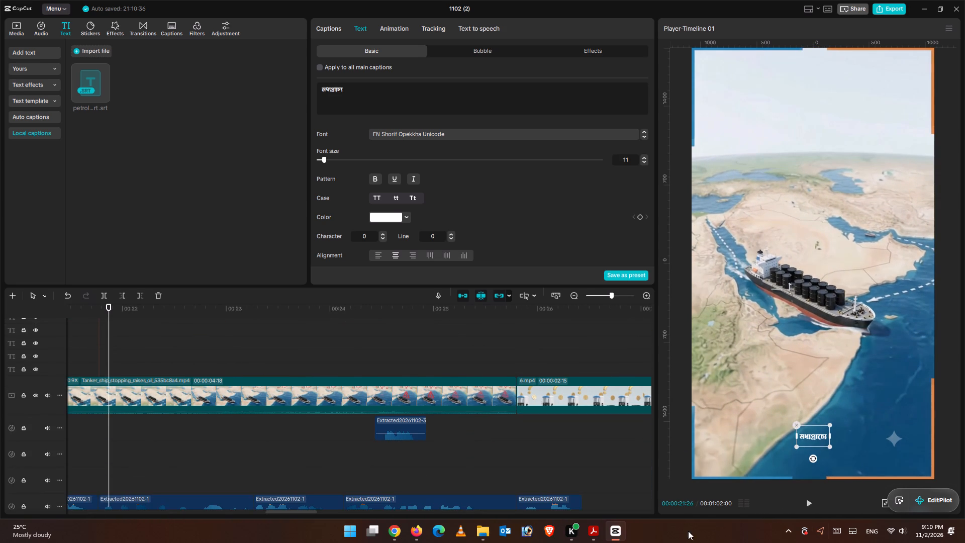
scroll(688, 531, down, 3)
scroll(280, 501, up, 1)
click(817, 502)
click(810, 502)
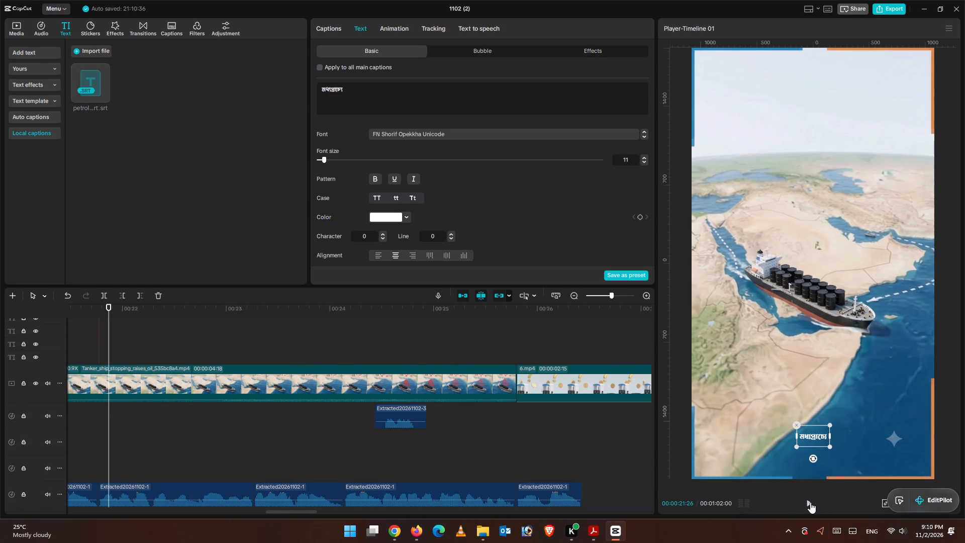
click(810, 502)
drag(169, 309, 159, 312)
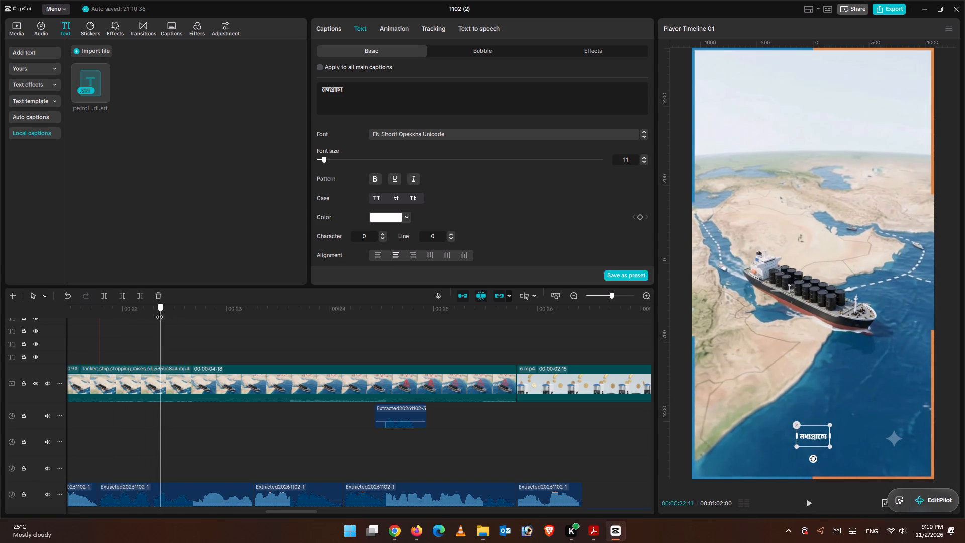
drag(159, 312, 151, 312)
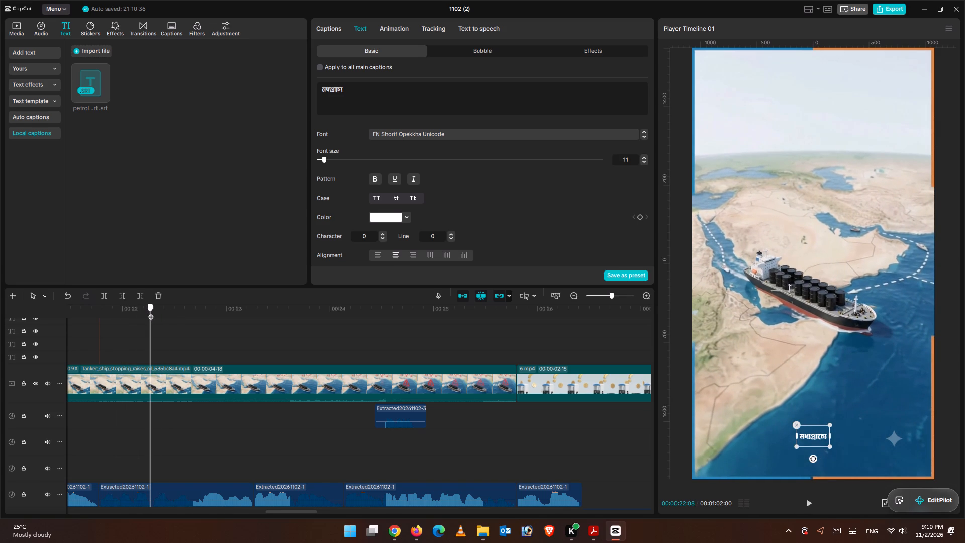
drag(151, 312, 151, 312)
scroll(213, 397, up, 8)
drag(201, 378, 199, 378)
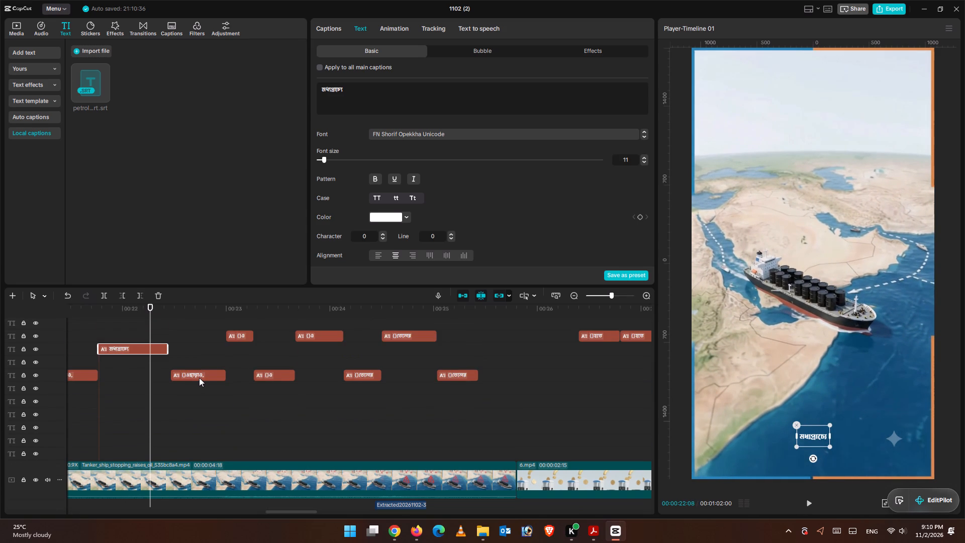
drag(199, 378, 181, 376)
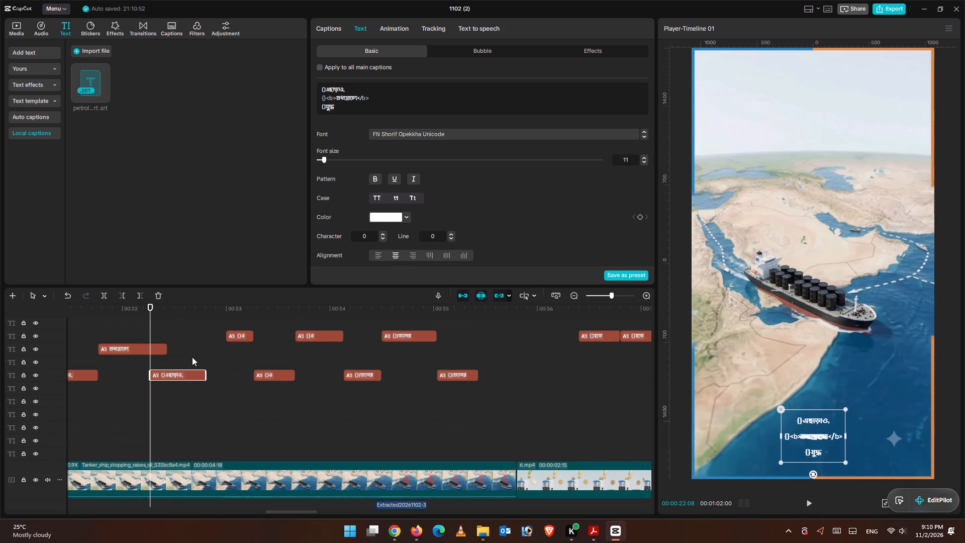
Play back the tanker section from about 22 to 24 seconds repeatedly to check the narration against the যুদ্ধ and ও captions.
click(809, 503)
click(809, 502)
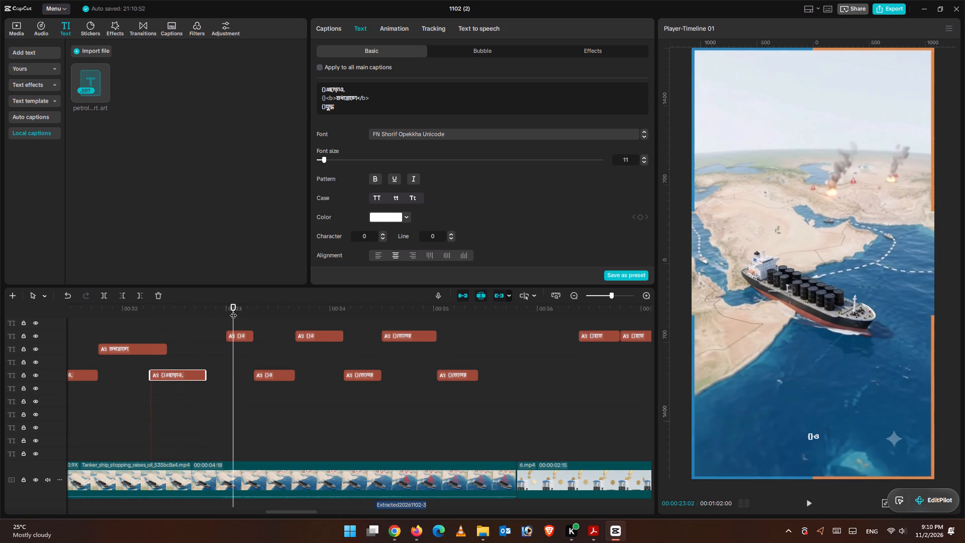
drag(233, 310, 205, 314)
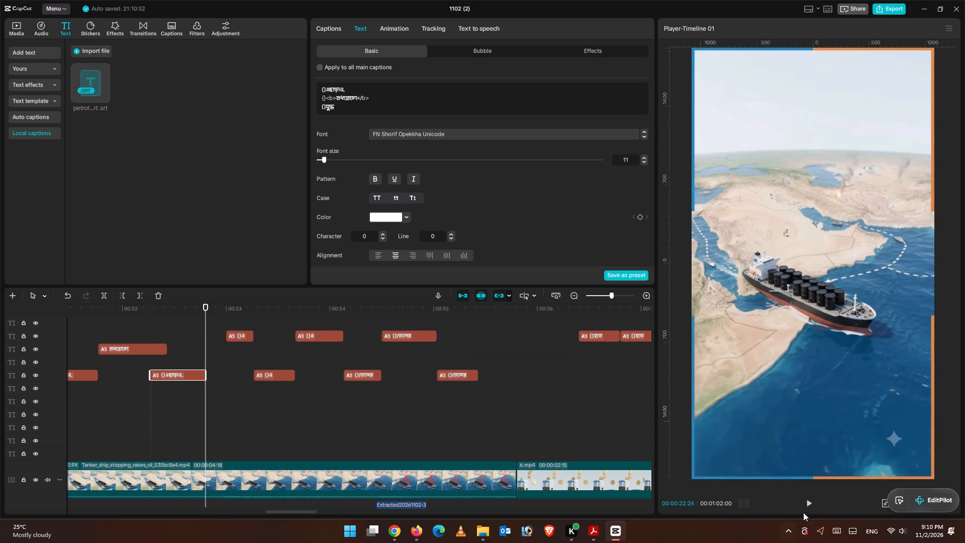
click(810, 503)
click(810, 501)
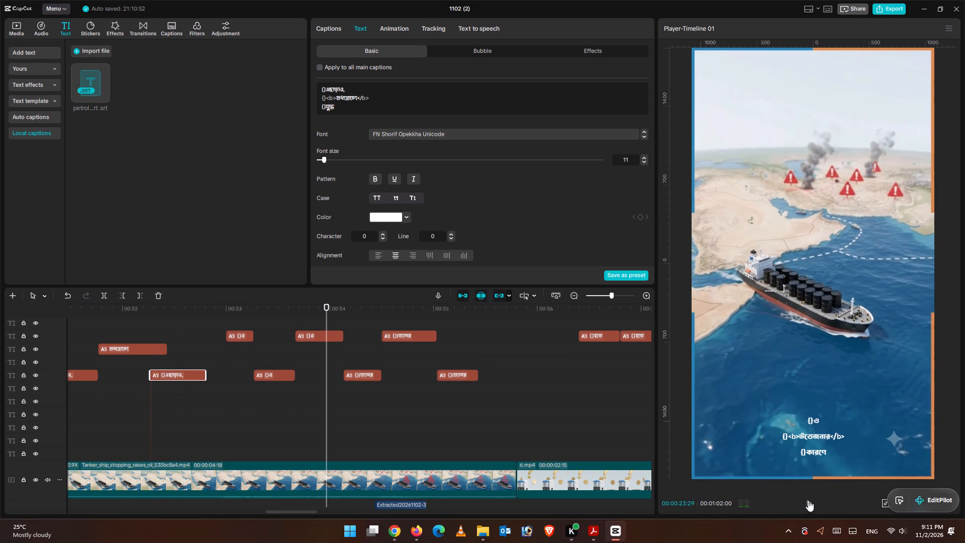
click(217, 336)
drag(215, 321, 208, 321)
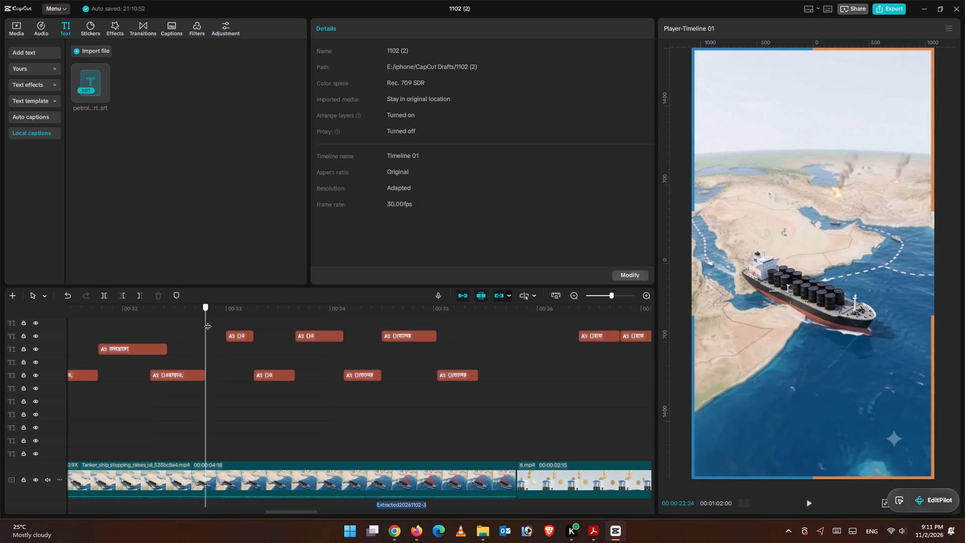
drag(208, 321, 205, 321)
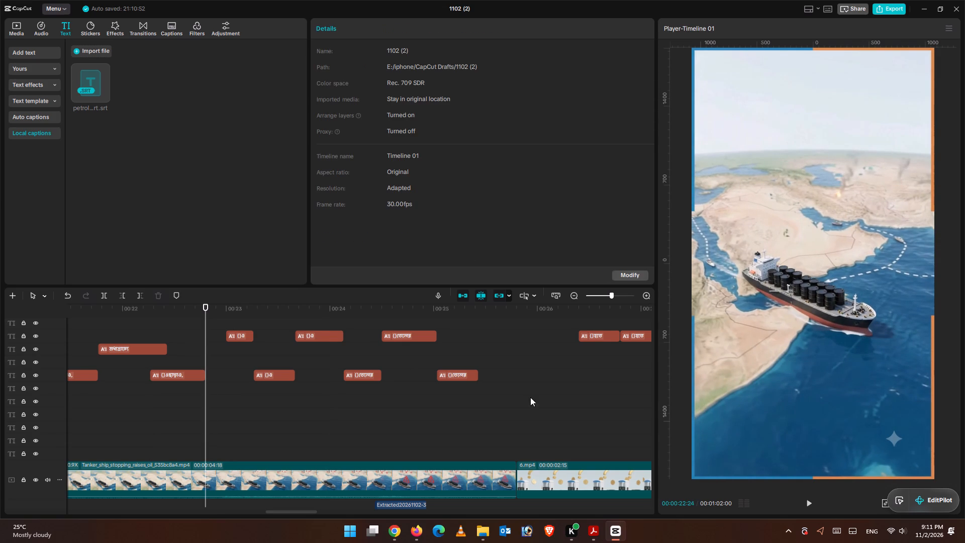
double_click(805, 507)
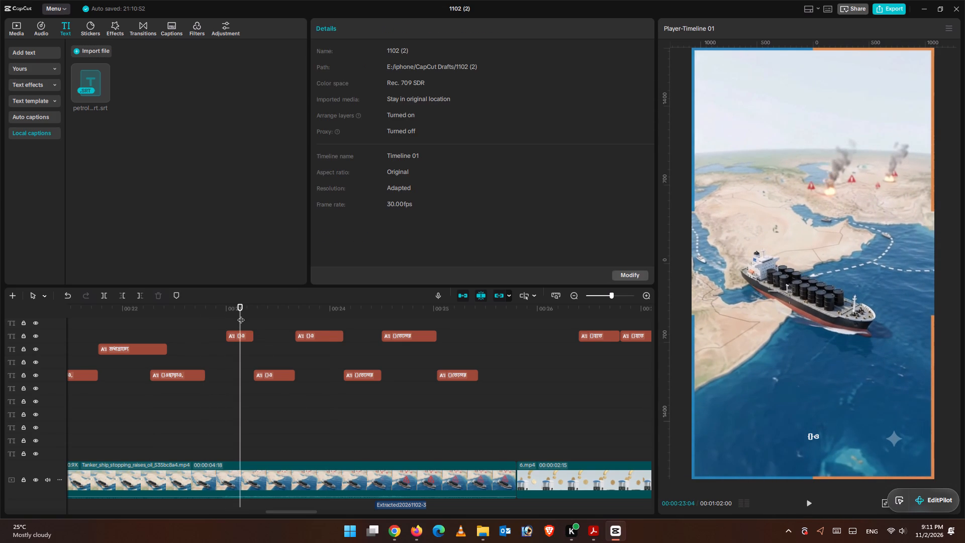
drag(241, 315, 226, 314)
scroll(304, 436, down, 5)
scroll(301, 451, up, 1)
scroll(301, 451, down, 1)
scroll(301, 452, up, 1)
scroll(301, 452, down, 6)
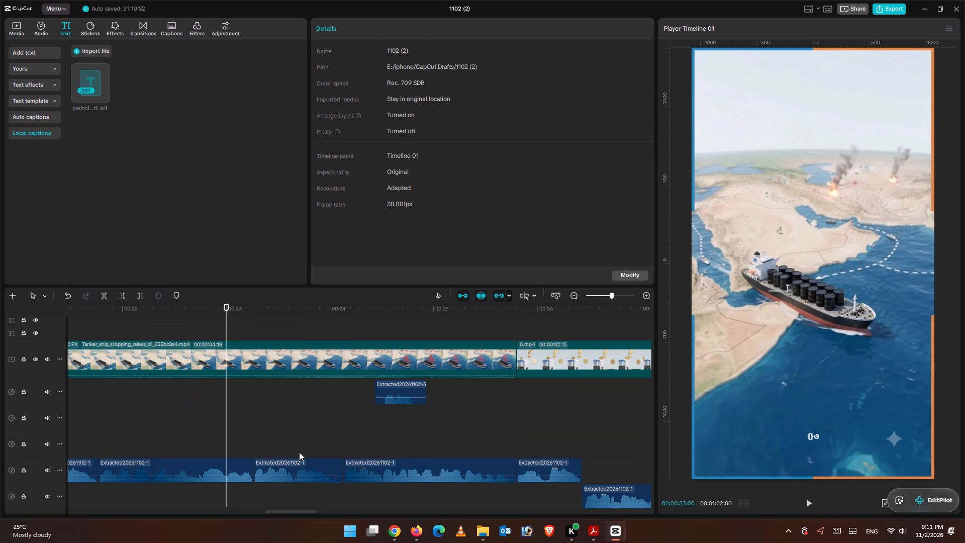
click(199, 434)
click(185, 436)
click(809, 508)
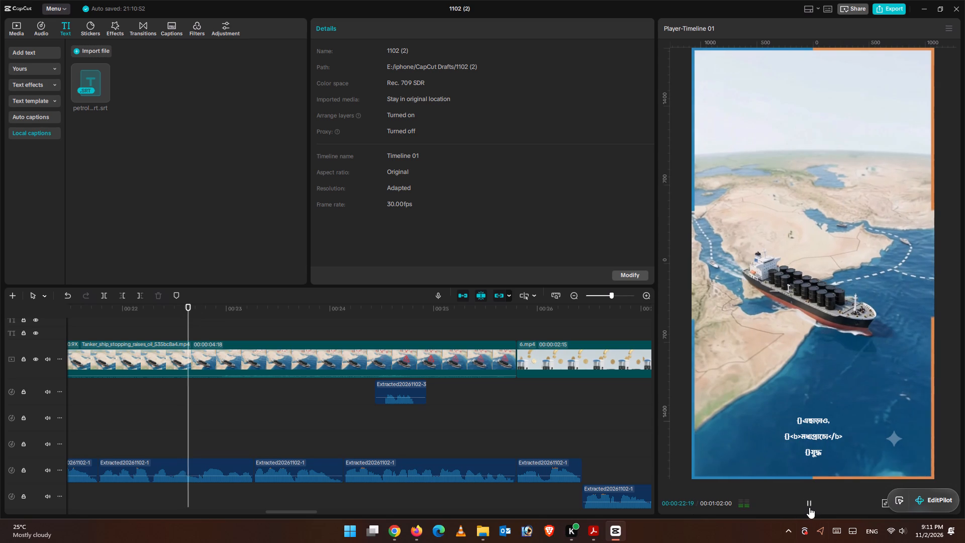
click(807, 506)
click(158, 435)
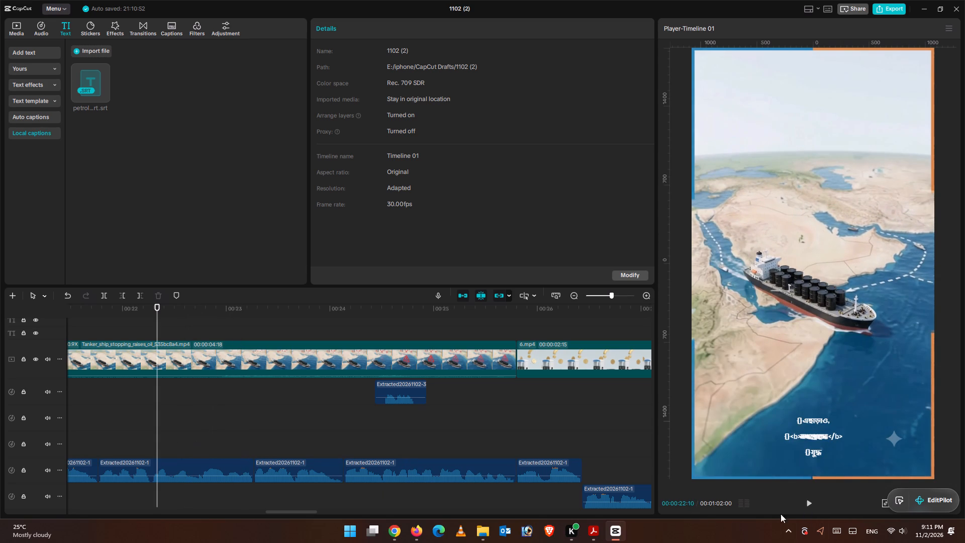
click(804, 504)
click(802, 502)
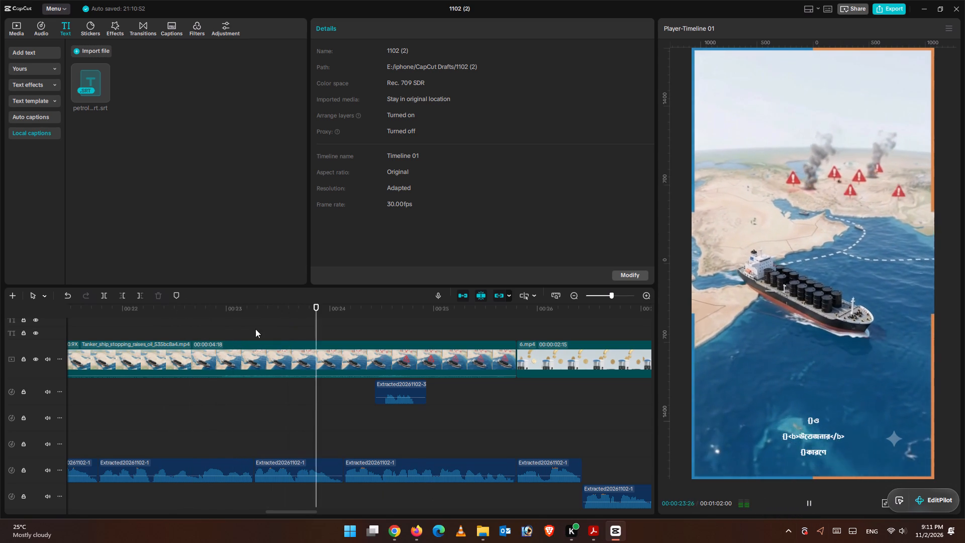
click(249, 327)
drag(242, 323, 218, 324)
drag(217, 315, 223, 321)
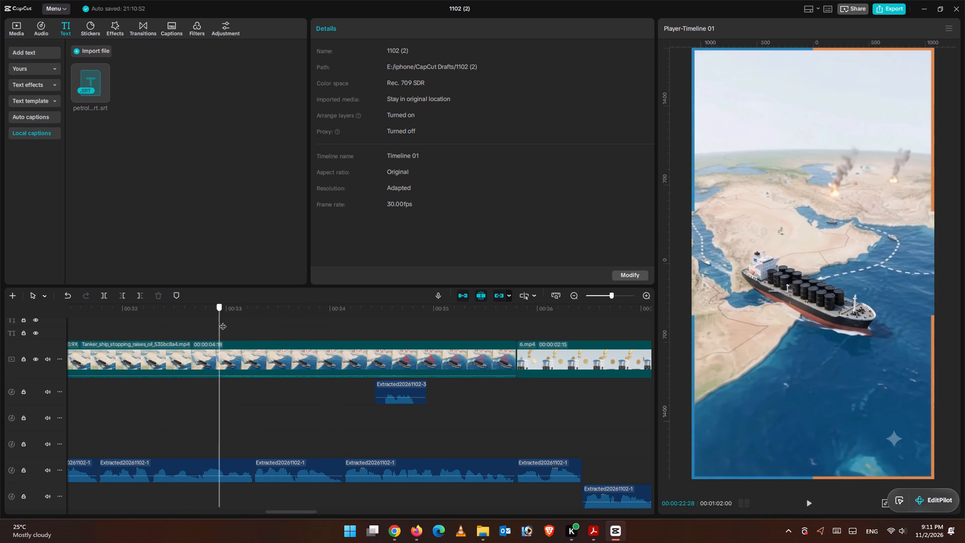
drag(223, 321, 228, 330)
scroll(260, 411, up, 2)
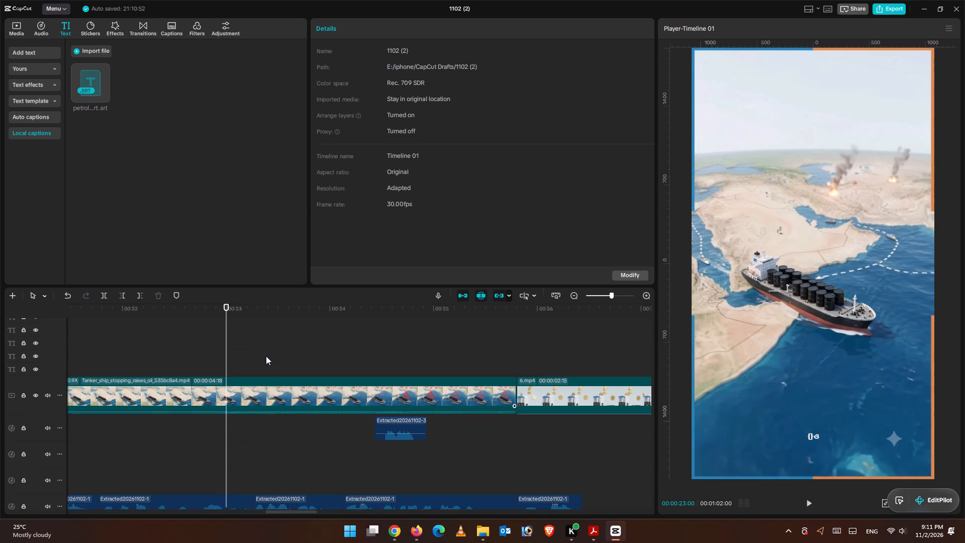
scroll(266, 356, up, 9)
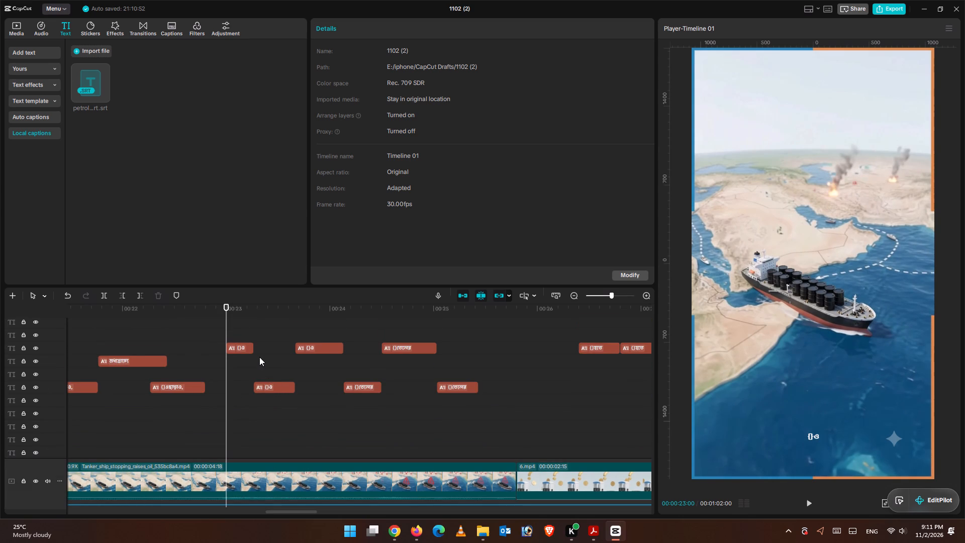
Extend the end of the three-line যুদ্ধ caption to 00:00:23:00, where the ও caption begins.
scroll(259, 360, down, 3)
click(194, 352)
drag(202, 350, 214, 350)
key(ctrl+z)
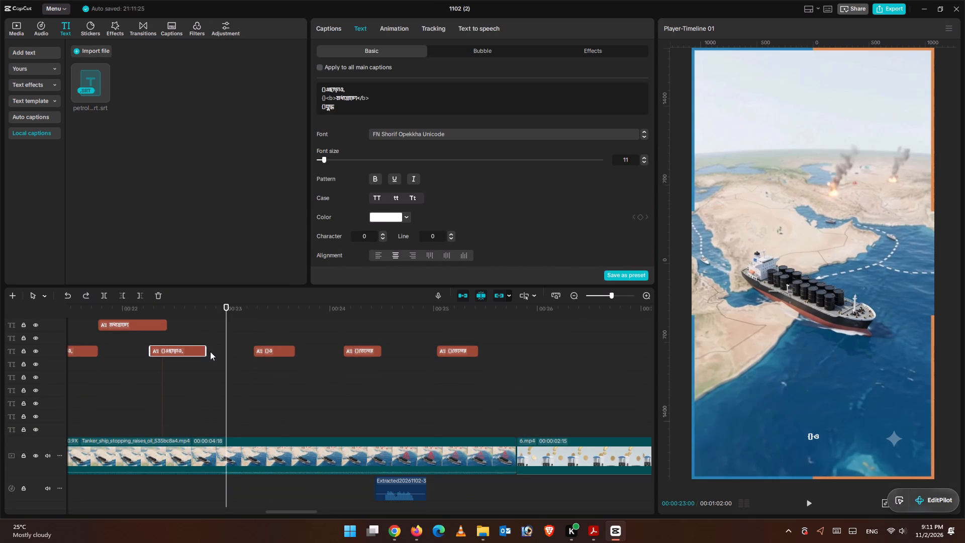
drag(206, 352, 225, 355)
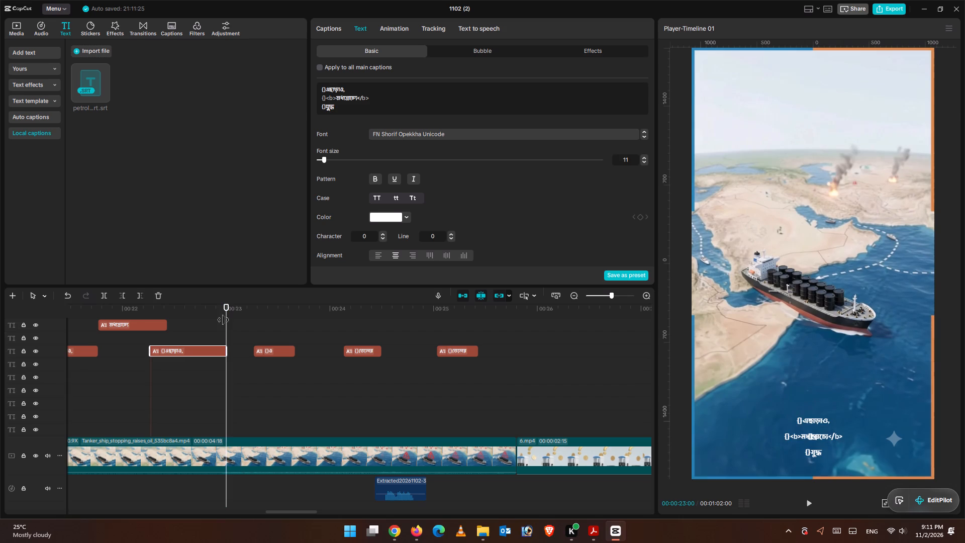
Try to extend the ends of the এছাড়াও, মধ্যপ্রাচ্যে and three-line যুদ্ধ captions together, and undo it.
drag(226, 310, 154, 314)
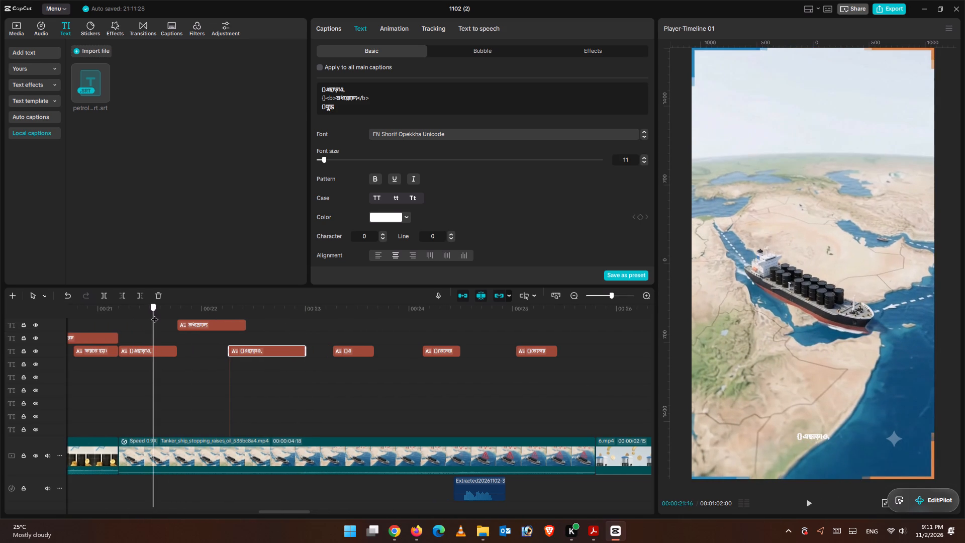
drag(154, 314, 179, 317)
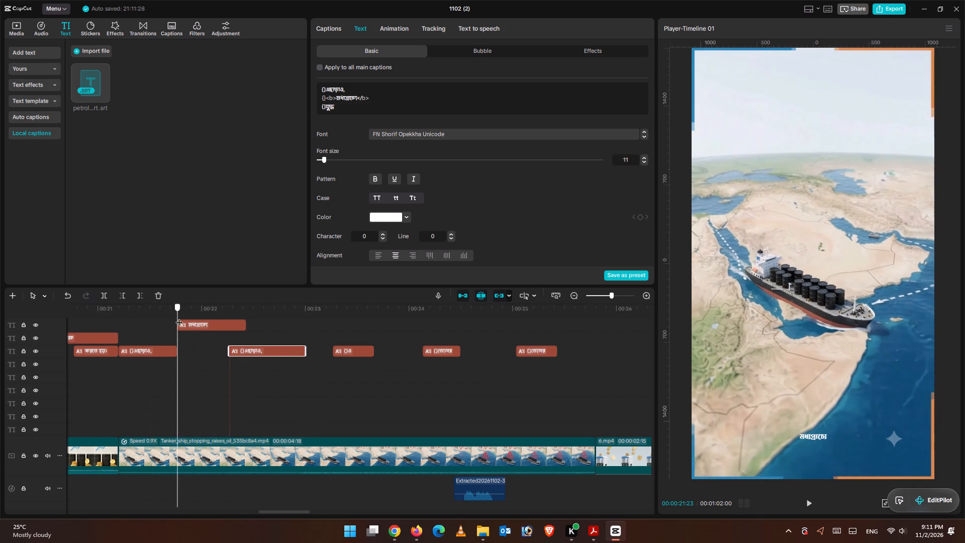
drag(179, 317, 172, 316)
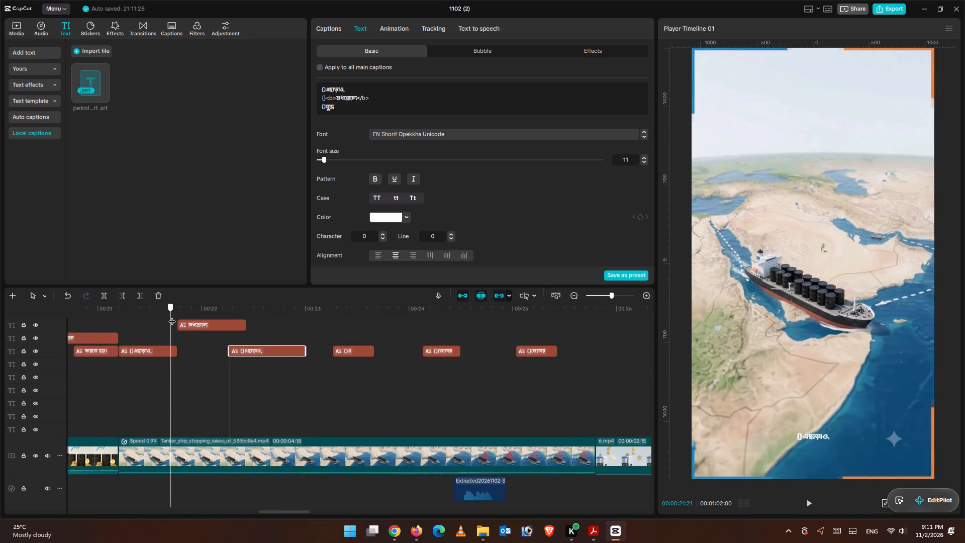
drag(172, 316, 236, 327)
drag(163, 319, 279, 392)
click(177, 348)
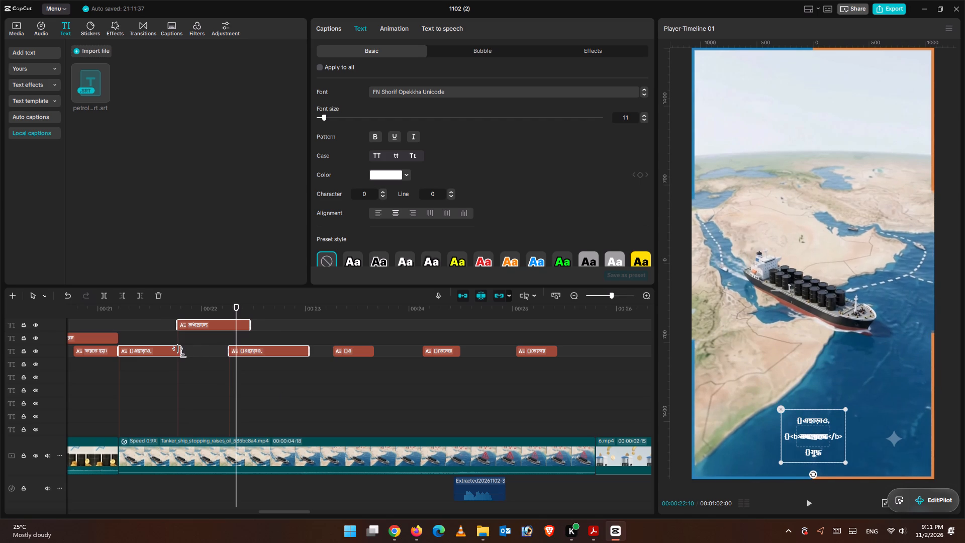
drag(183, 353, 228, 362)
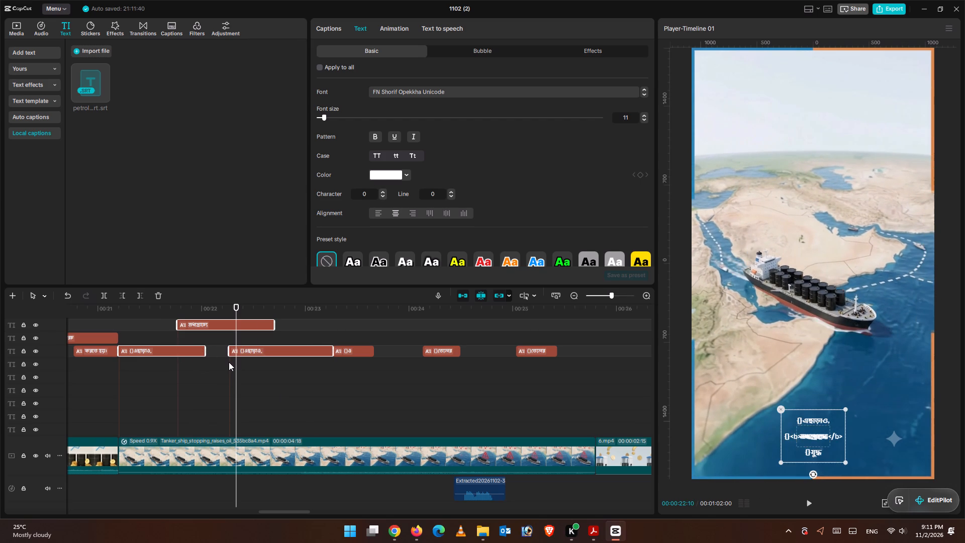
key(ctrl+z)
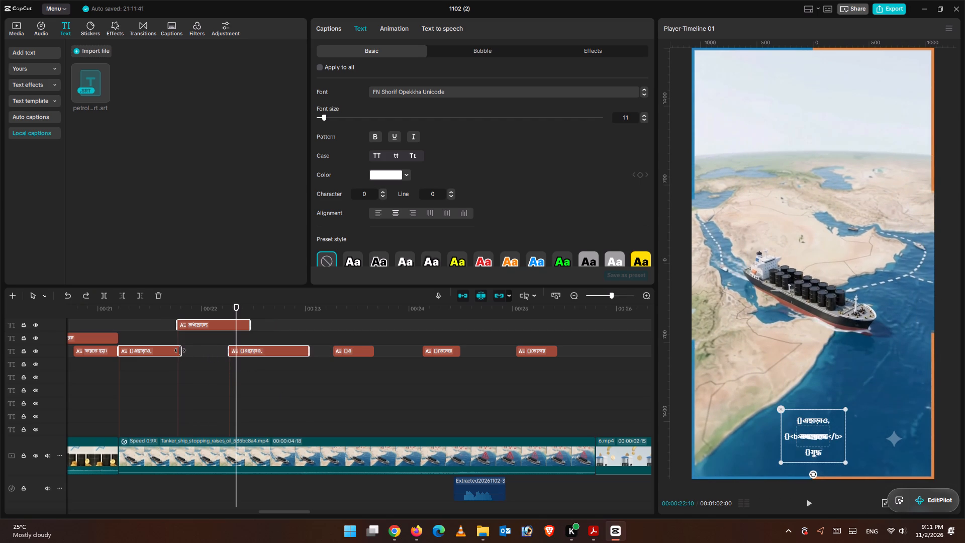
Put the single-line এছাড়াও, caption on its own track and extend its end to about 23 seconds.
click(186, 346)
drag(179, 349, 246, 359)
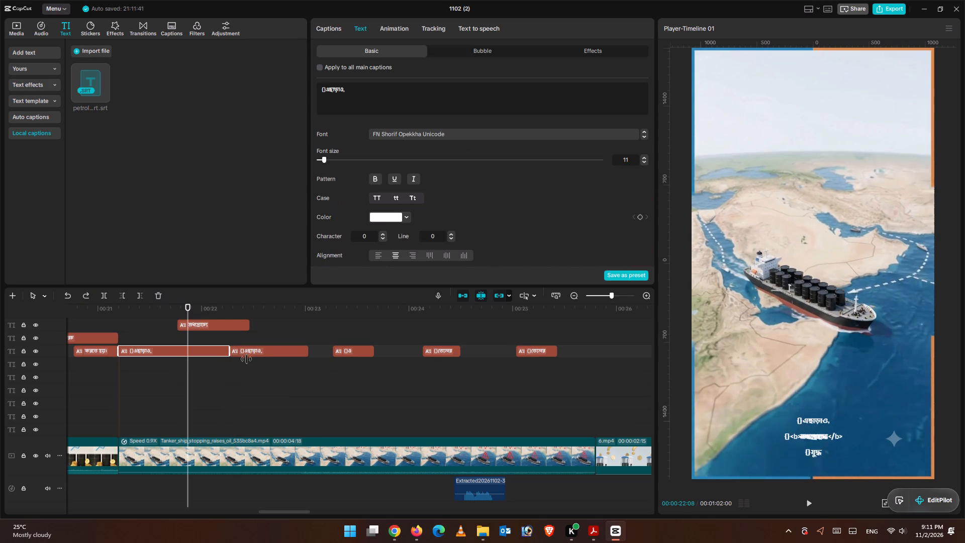
drag(246, 359, 253, 360)
drag(199, 348, 200, 360)
drag(228, 364, 262, 368)
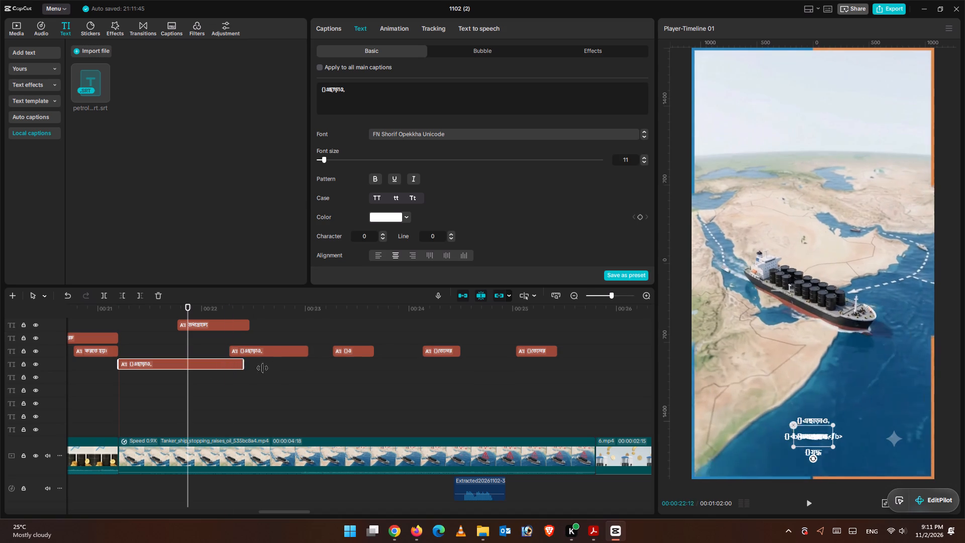
drag(262, 368, 305, 372)
Extend the মধ্যপ্রাচ্যে caption to the end of the three-line যুদ্ধ caption, and lengthen the এছাড়াও, caption slightly past it.
click(239, 323)
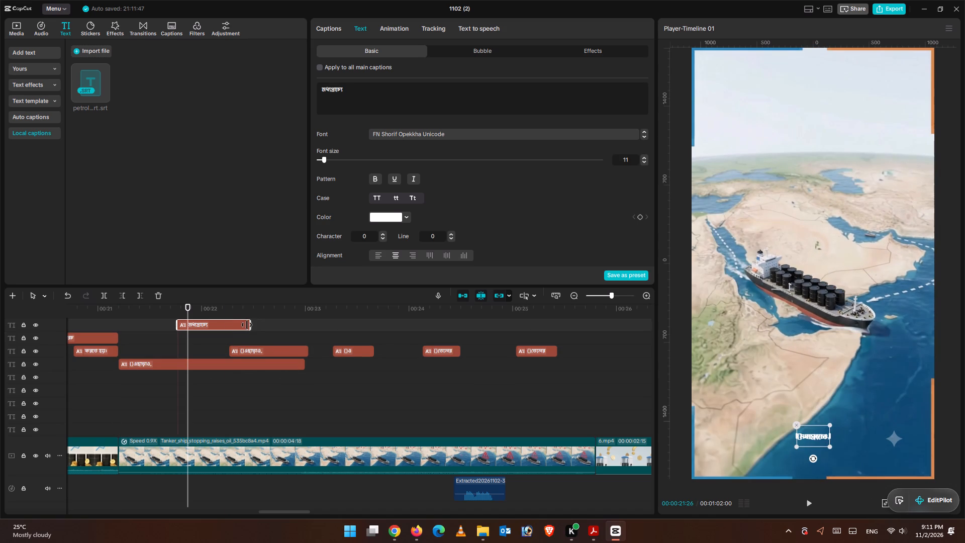
drag(247, 325, 291, 330)
key(ctrl+z)
drag(249, 322, 308, 330)
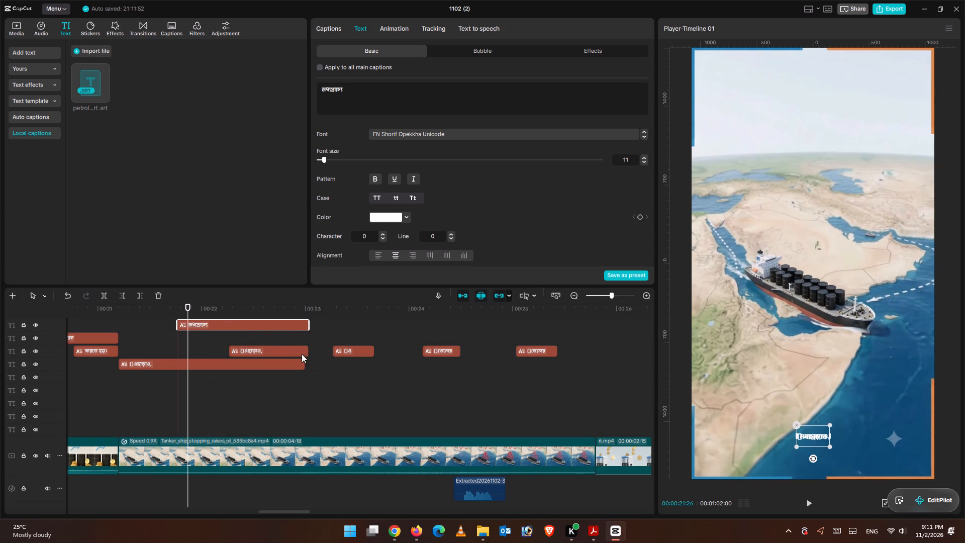
click(301, 359)
drag(304, 365, 310, 366)
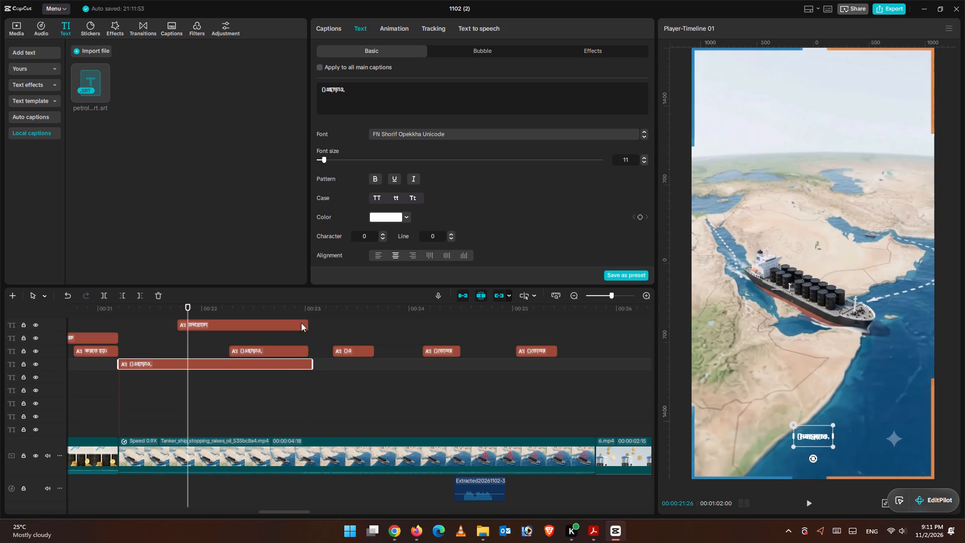
Play back the narration from 00:00:22:13 to about 00:00:23:04 to find where যুদ্ধ ends and ও begins.
click(292, 316)
drag(290, 314, 300, 316)
scroll(297, 355, down, 3)
scroll(297, 363, up, 1)
scroll(296, 366, down, 5)
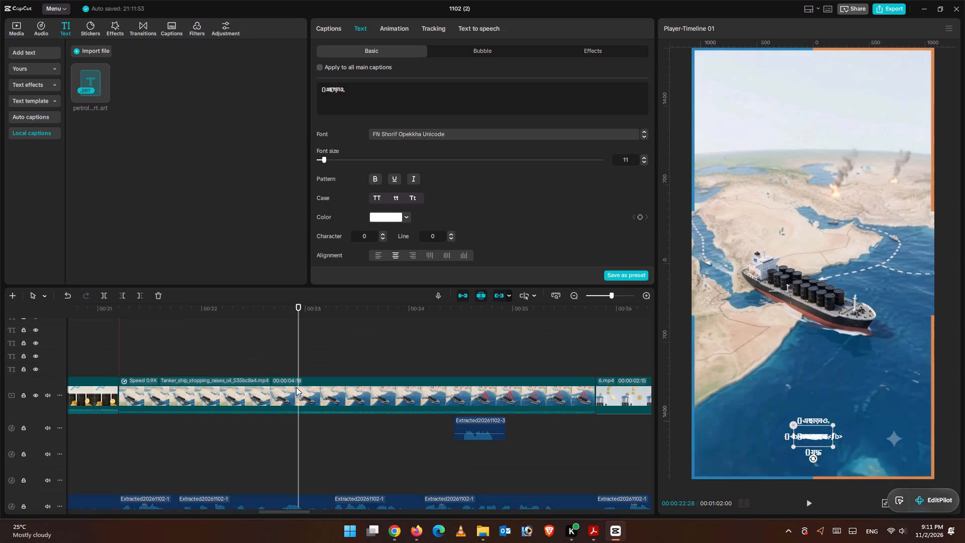
scroll(296, 387, down, 1)
click(248, 403)
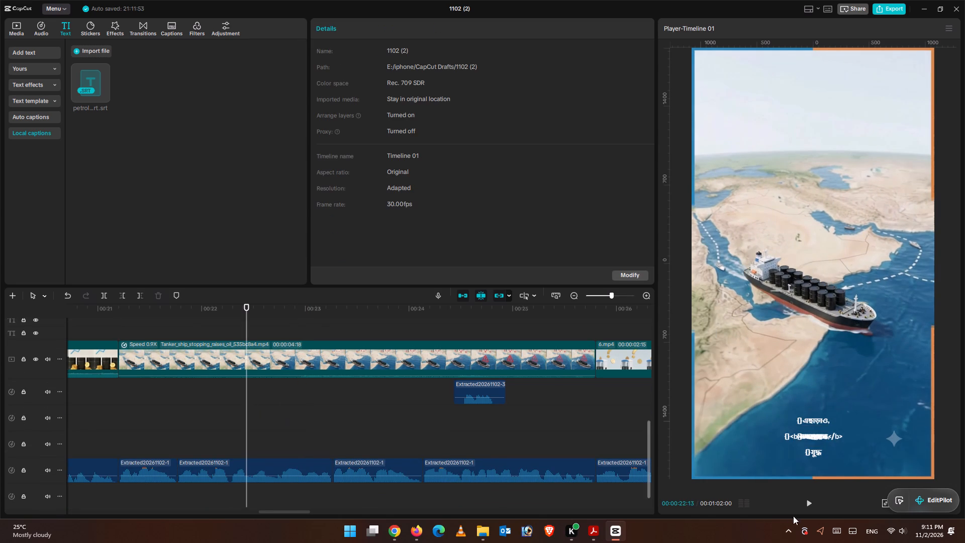
click(811, 509)
click(810, 505)
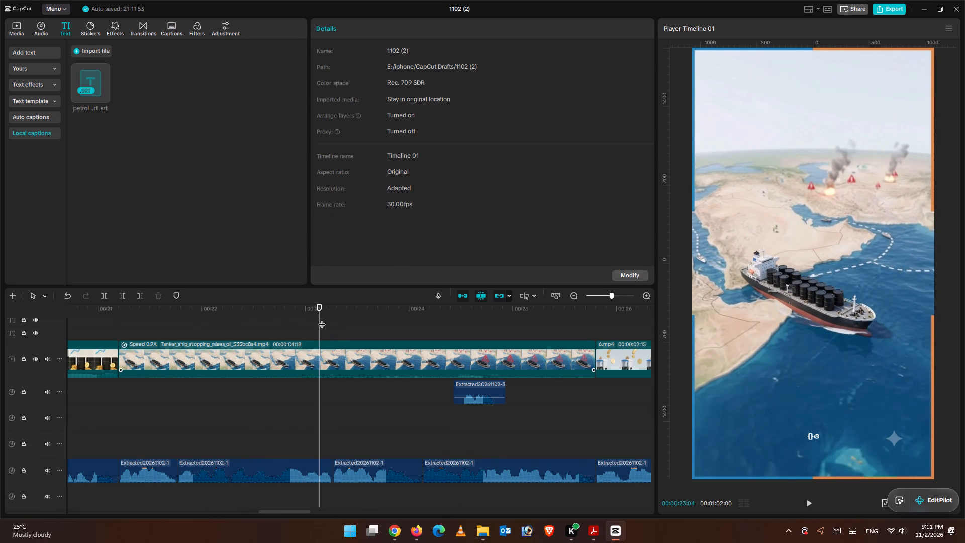
Trim the start of the first ও caption and the end of the এছাড়াও, caption to 00:00:23:01.
drag(319, 317, 307, 324)
scroll(346, 397, up, 6)
scroll(352, 413, down, 1)
scroll(352, 413, up, 5)
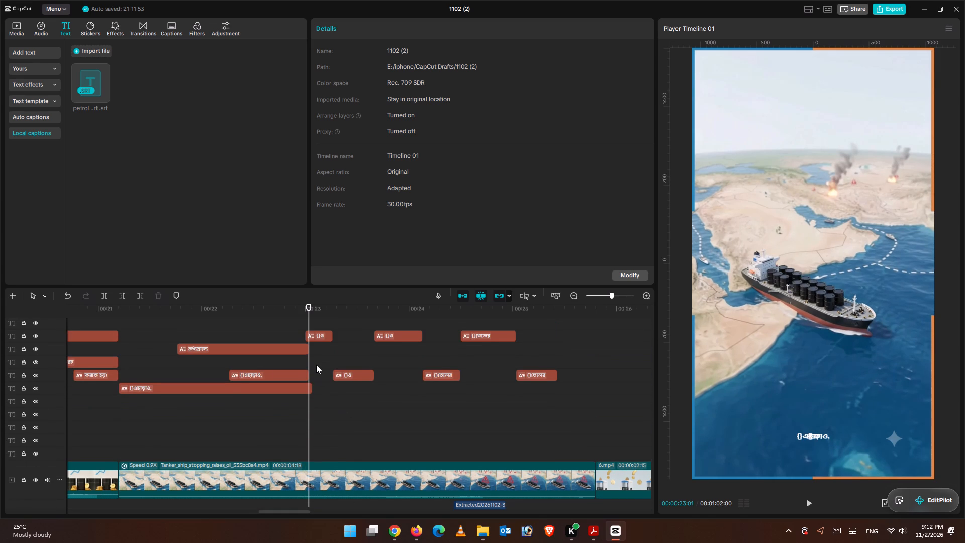
click(314, 338)
click(120, 295)
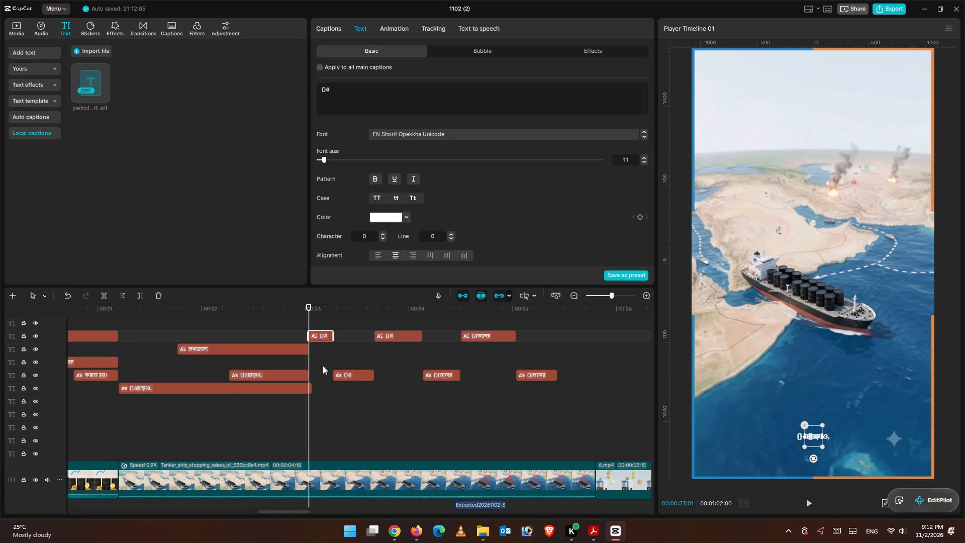
click(302, 374)
click(134, 291)
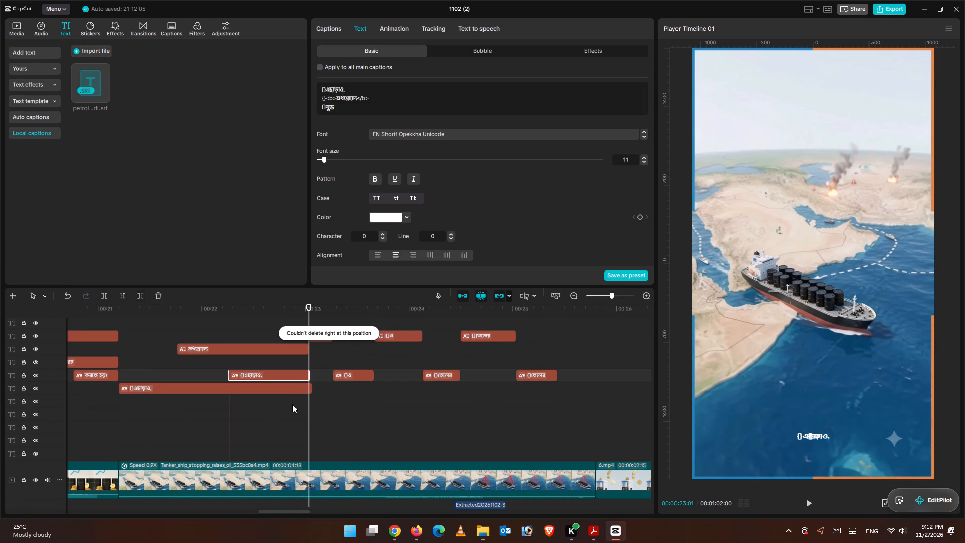
click(297, 394)
click(139, 299)
Set the font size of the এছাড়াও, মধ্যপ্রাচ্যে and three-line যুদ্ধ captions to 27.
drag(212, 327, 215, 330)
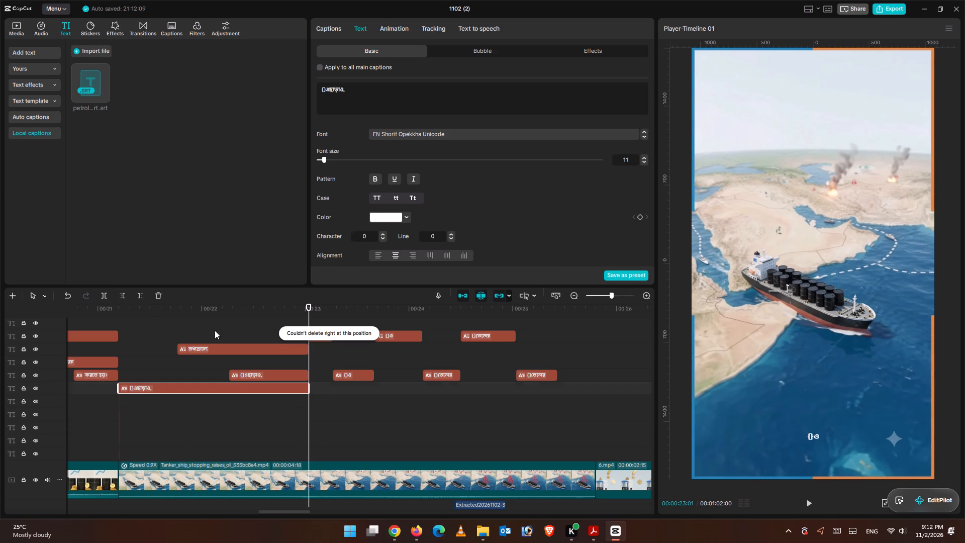
drag(215, 330, 238, 405)
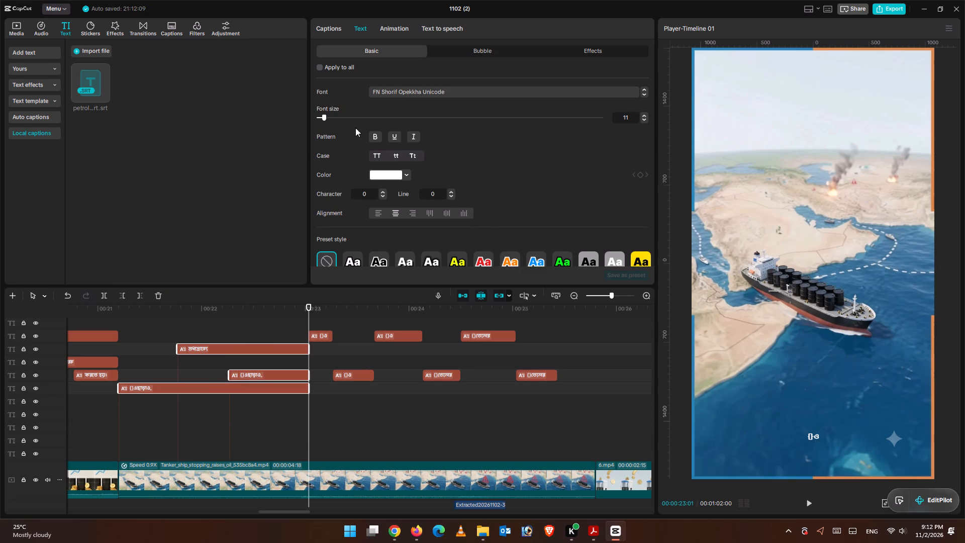
drag(323, 117, 357, 118)
drag(358, 117, 401, 121)
drag(401, 121, 388, 124)
drag(312, 311, 284, 311)
drag(386, 116, 367, 114)
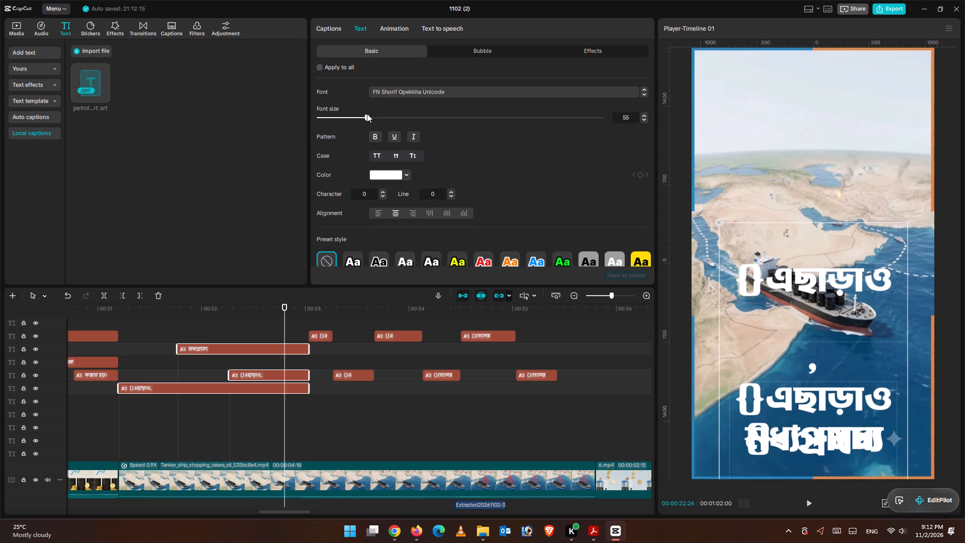
drag(367, 114, 340, 102)
Apply the yellow preset style with black outline to the three selected captions and reduce the stroke thickness below 30.
scroll(430, 239, down, 2)
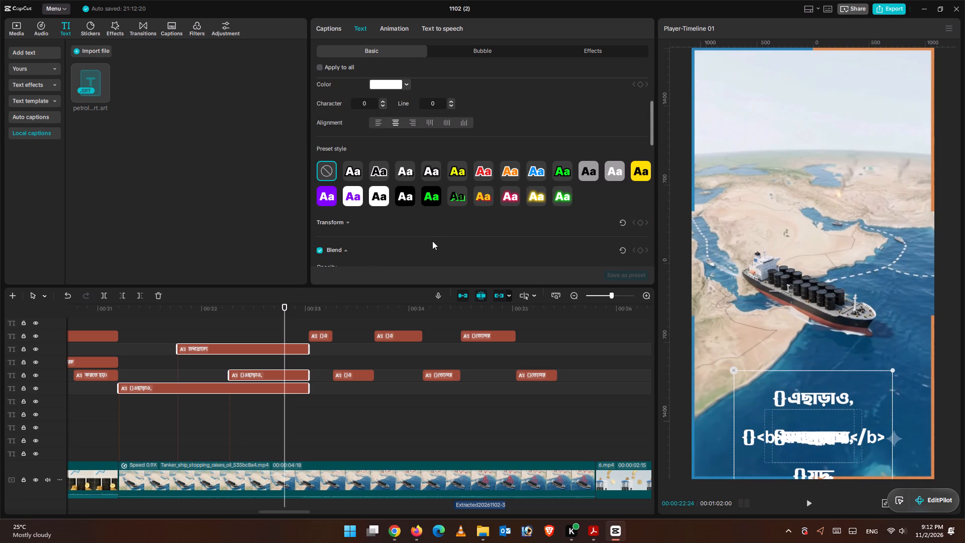
click(455, 173)
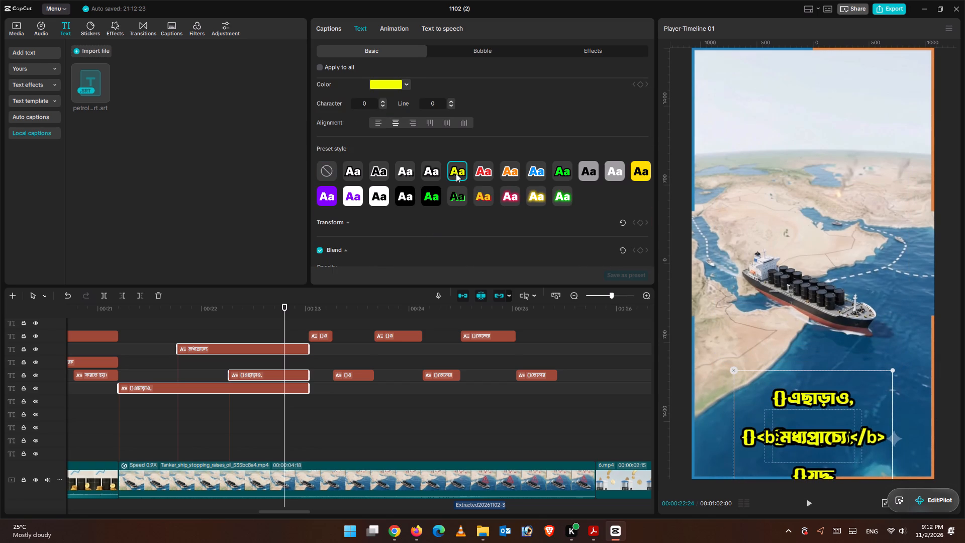
scroll(460, 311, down, 1)
scroll(460, 301, up, 2)
scroll(460, 290, down, 3)
scroll(463, 243, down, 1)
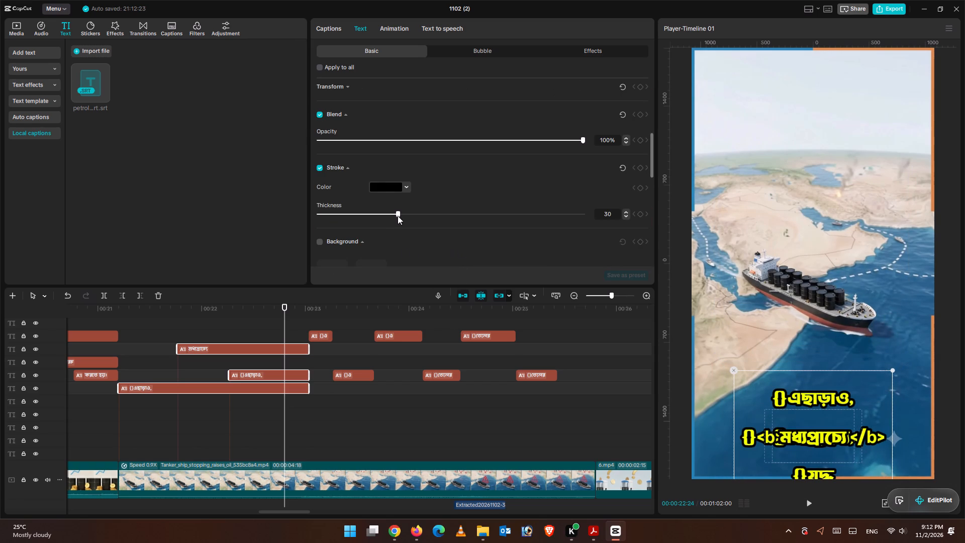
drag(399, 213, 352, 202)
Remove the first two lines, braces and tags from the three-line caption, leaving only যুদ্ধ.
click(231, 329)
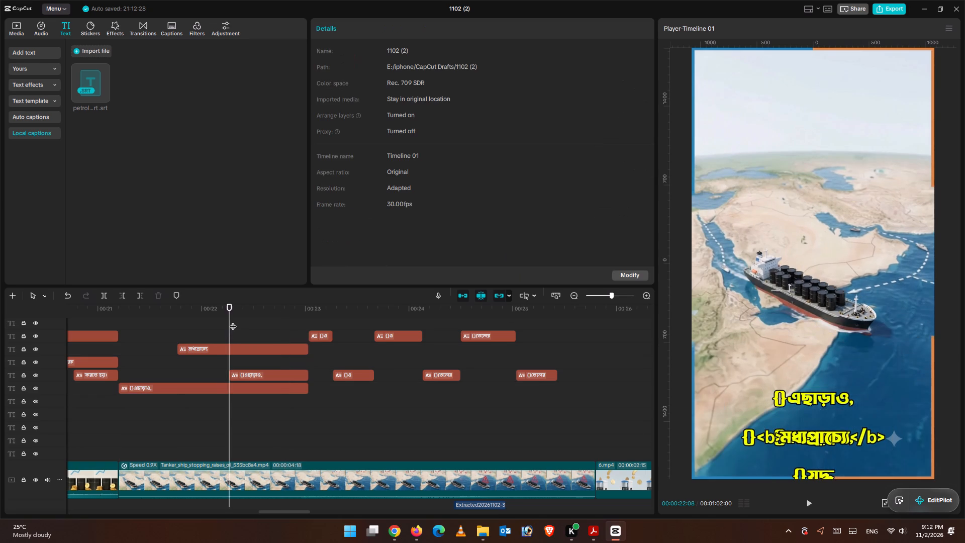
drag(233, 321, 255, 325)
click(259, 341)
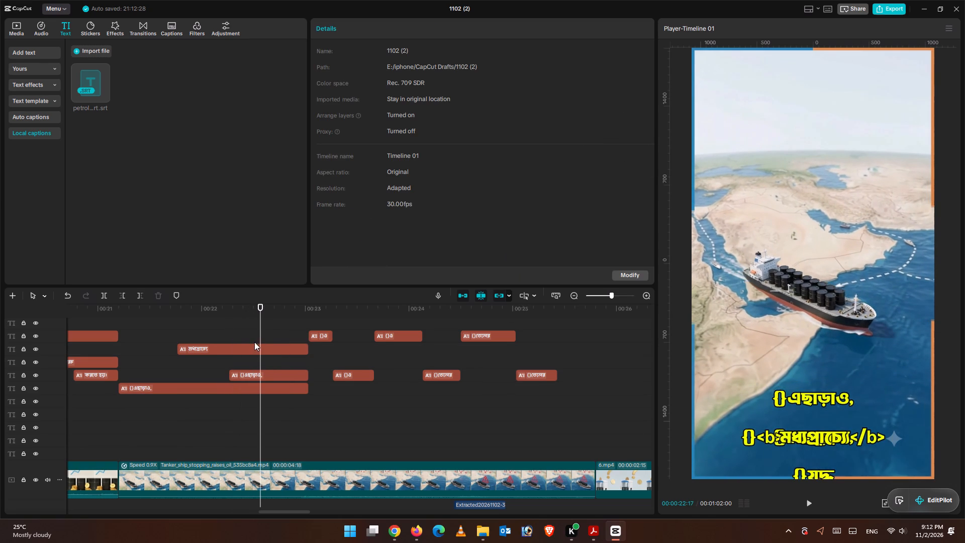
click(258, 348)
click(270, 370)
click(272, 376)
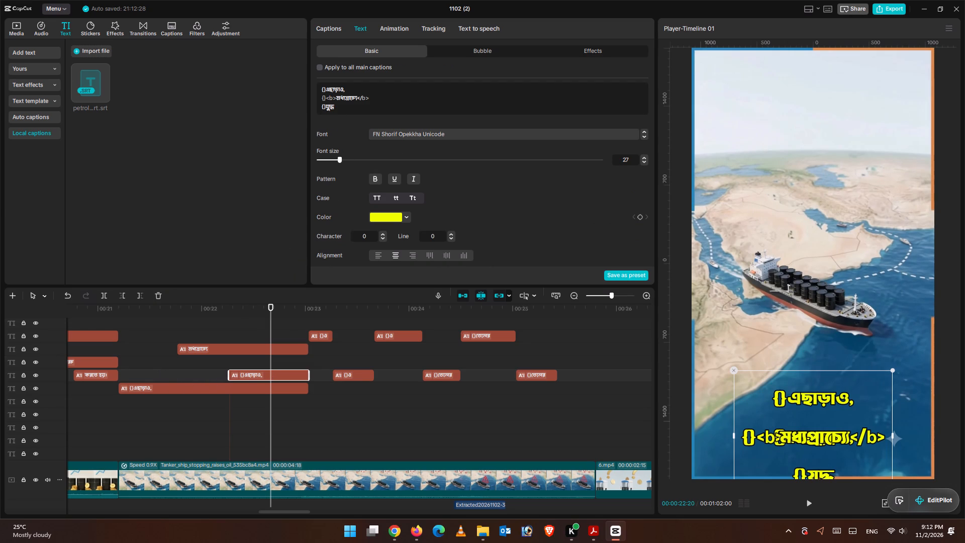
drag(324, 108, 296, 76)
key(BackSpace)
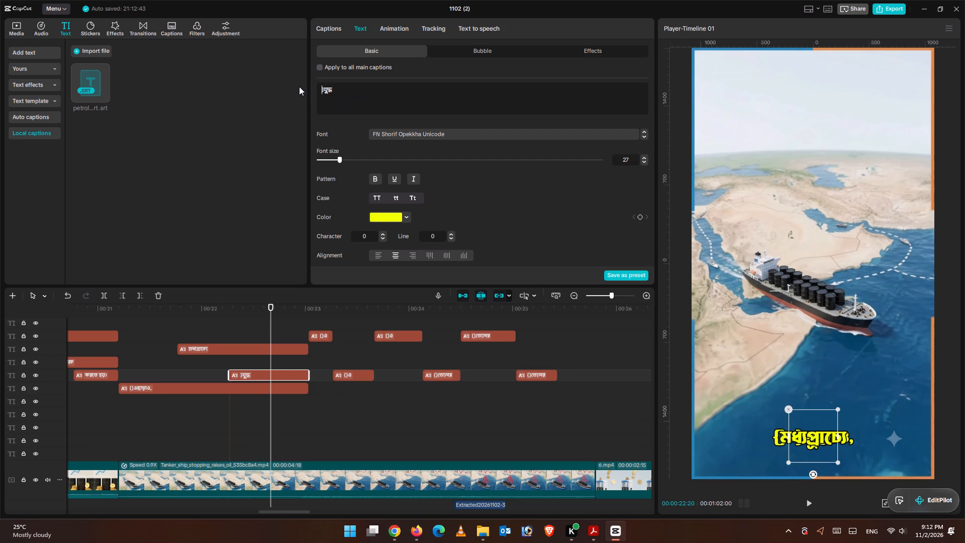
key(Right)
key(Down)
key(BackSpace)
Remove the braces in front of the এছাড়াও, caption text.
click(182, 323)
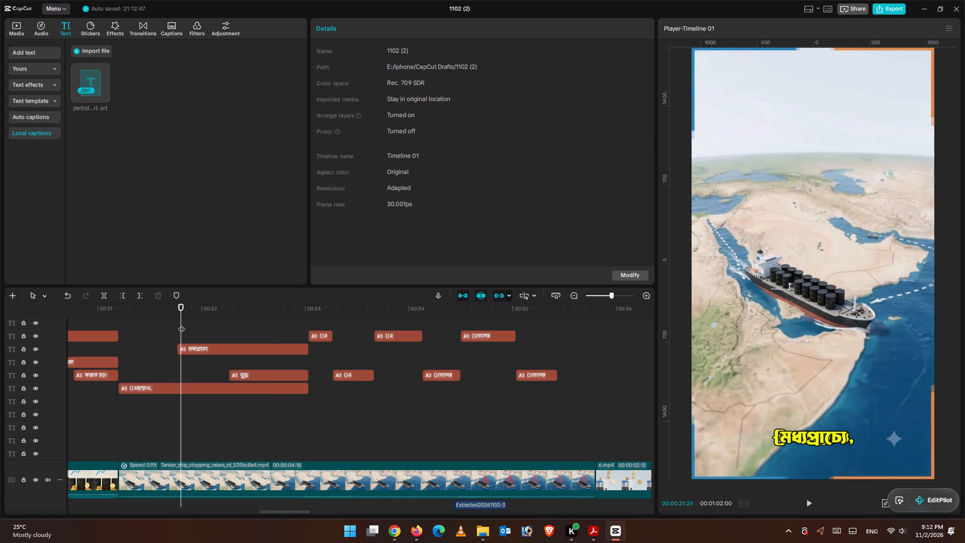
drag(180, 319, 254, 341)
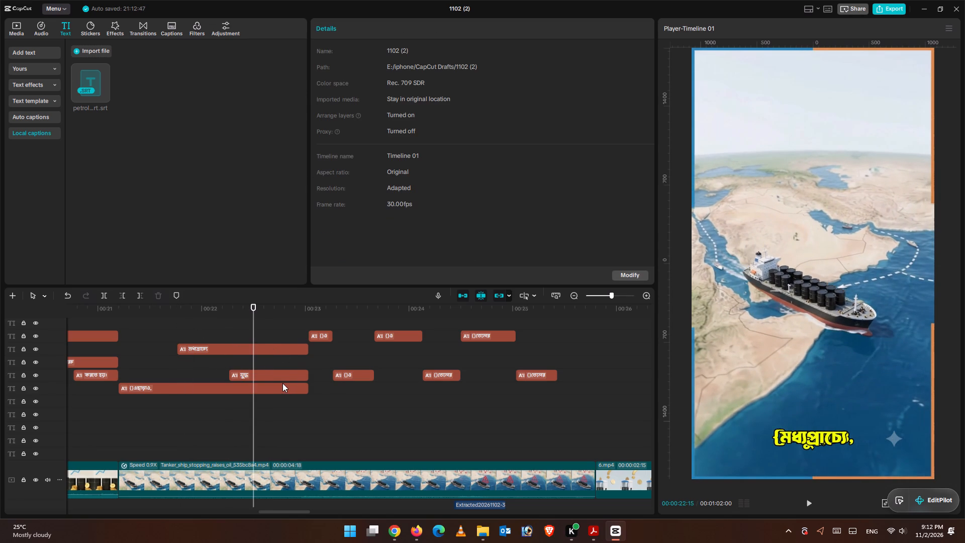
click(265, 388)
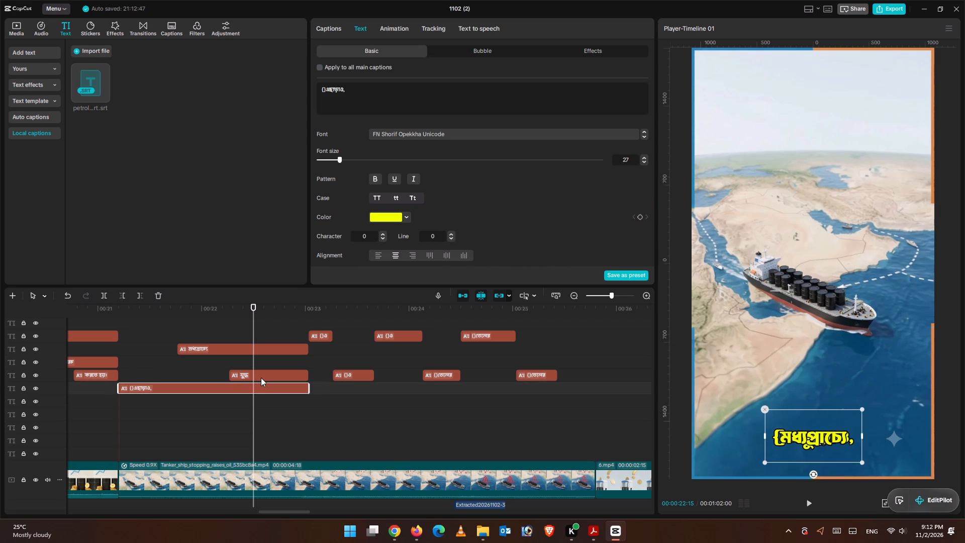
click(261, 377)
click(257, 385)
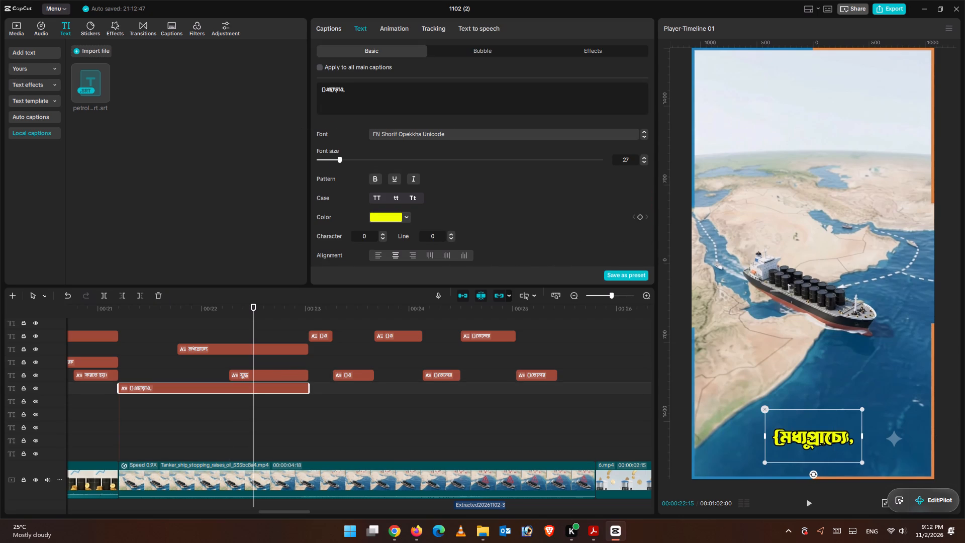
click(325, 87)
key(Right)
key(BackSpace)
key(BackSpace)
key(BackSpace)
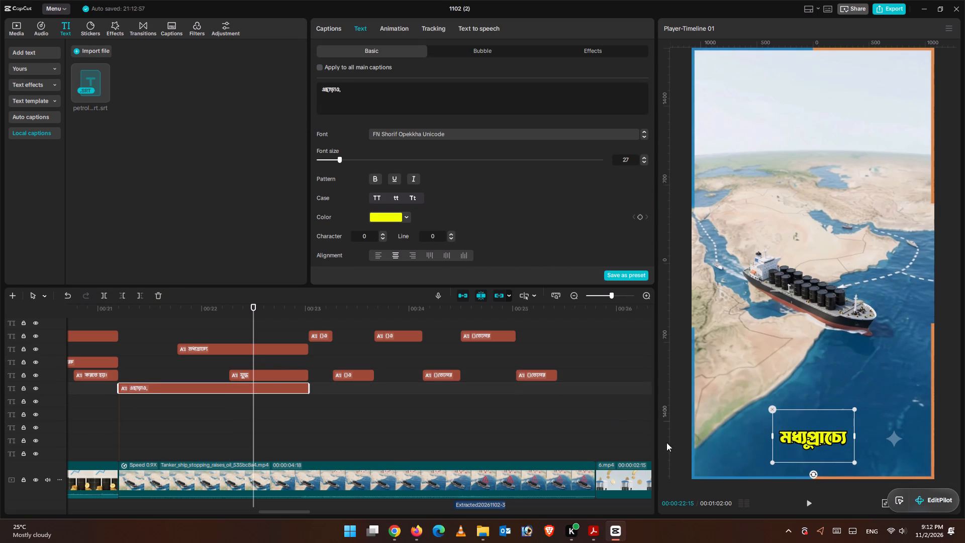
Move the এছাড়াও, caption up into the sky area near the top of the video frame.
drag(808, 424, 787, 243)
drag(795, 261, 760, 110)
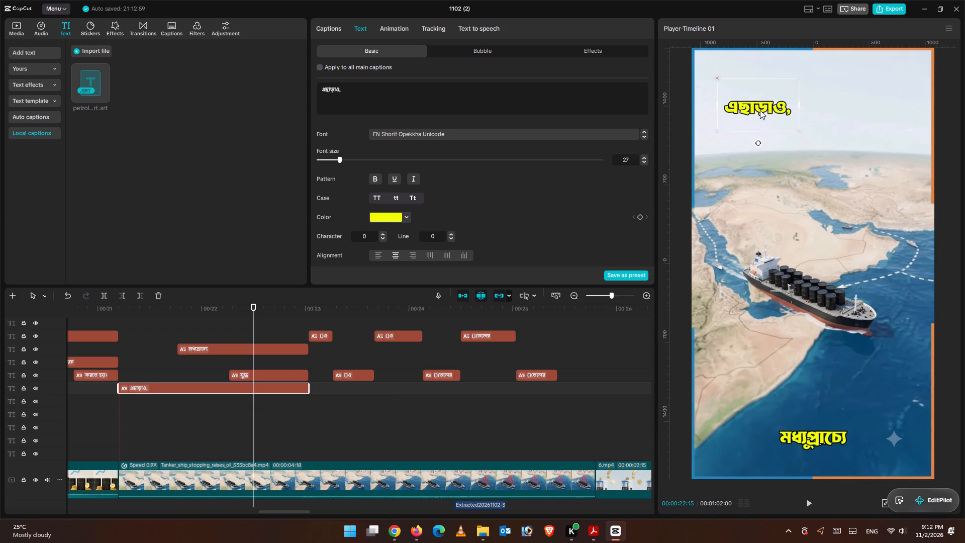
drag(760, 110, 782, 105)
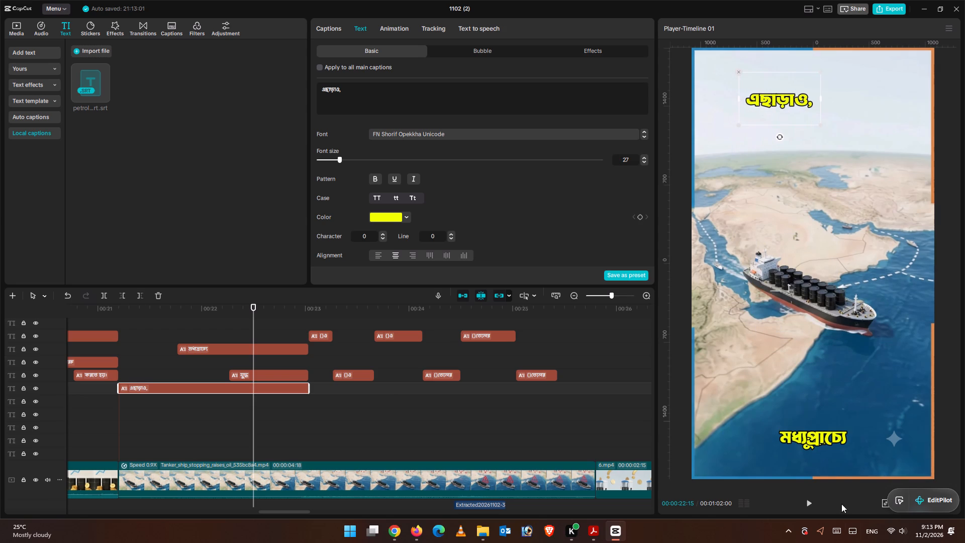
Move the মধ্যপ্রাচ্যে caption up to sit just below এছাড়াও, and slightly to its right, keeping the tanker clip in place.
click(243, 346)
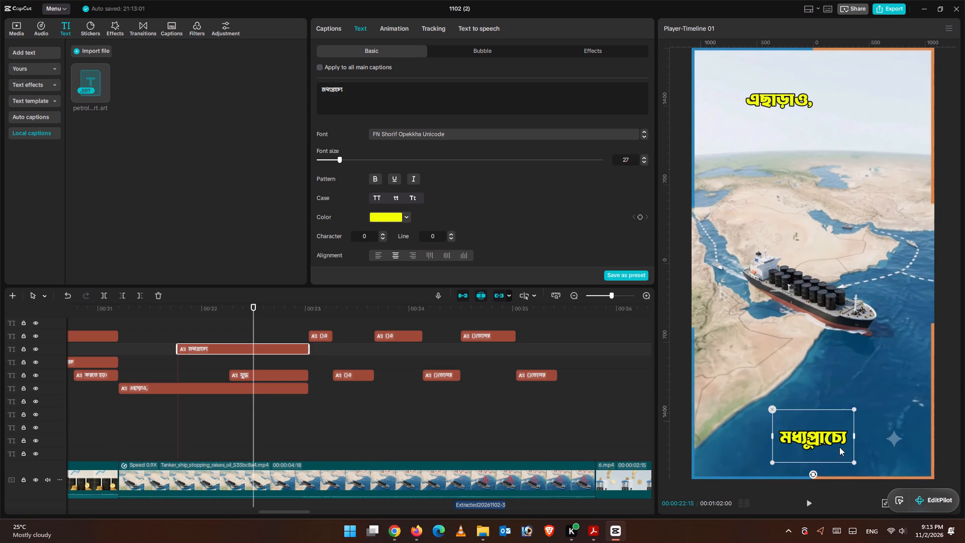
drag(835, 445, 837, 169)
drag(839, 189, 835, 172)
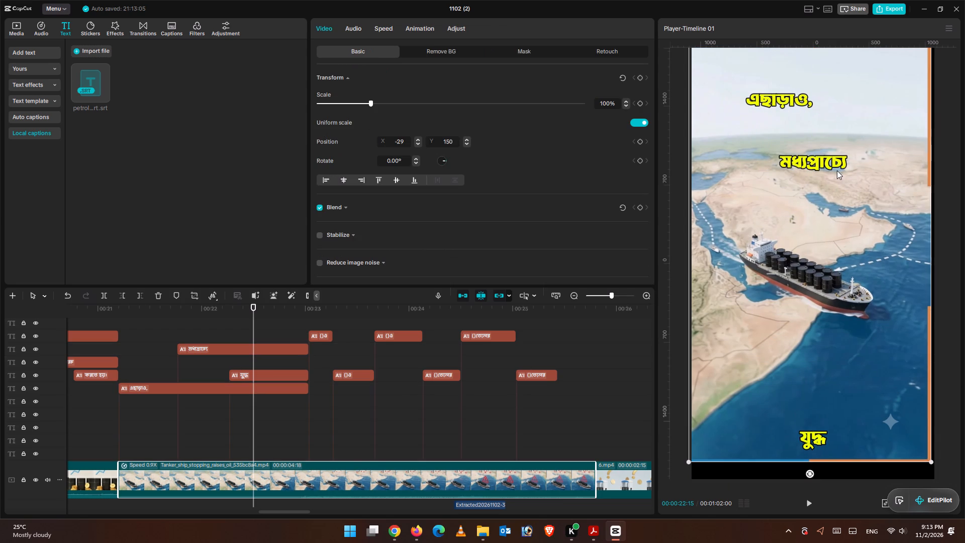
key(ctrl+z)
drag(831, 161, 825, 120)
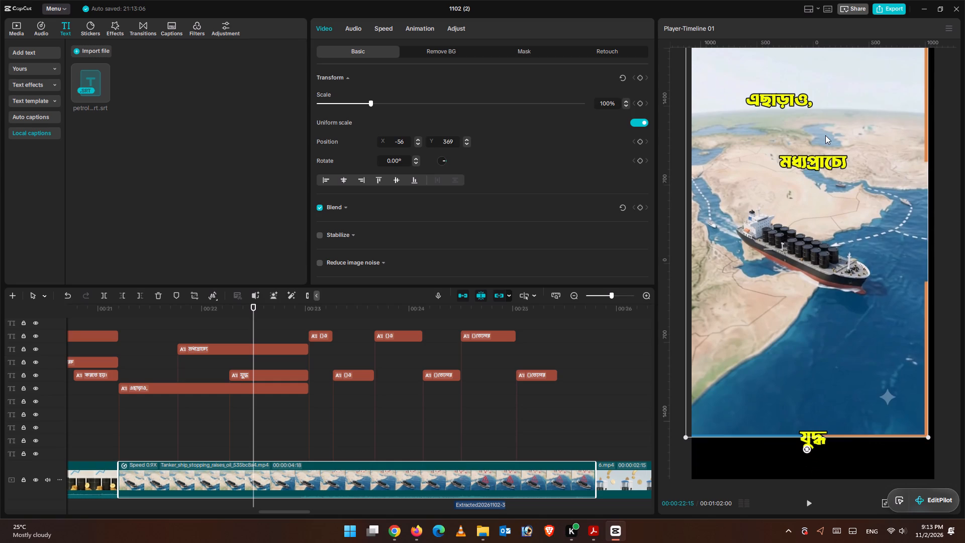
key(ctrl+z)
click(828, 163)
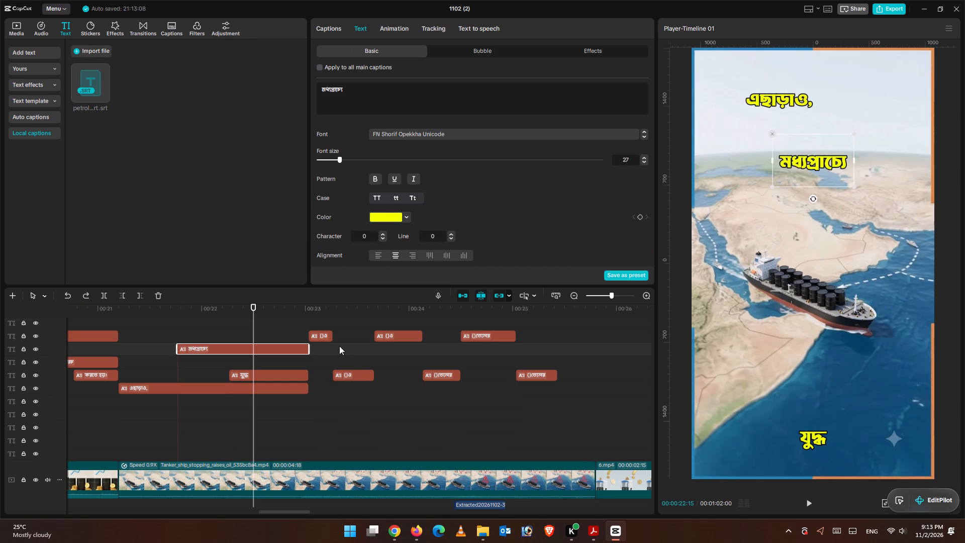
drag(802, 163, 792, 128)
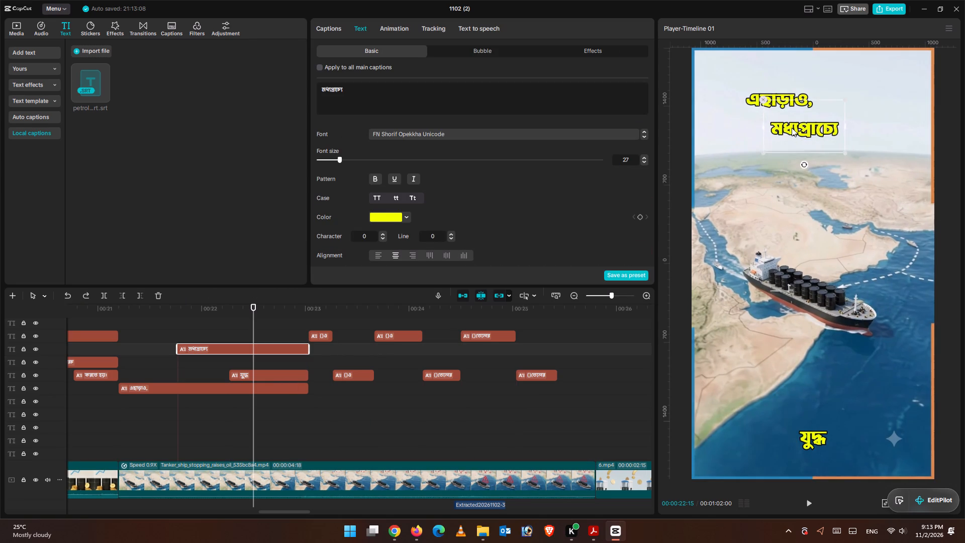
drag(792, 128, 788, 120)
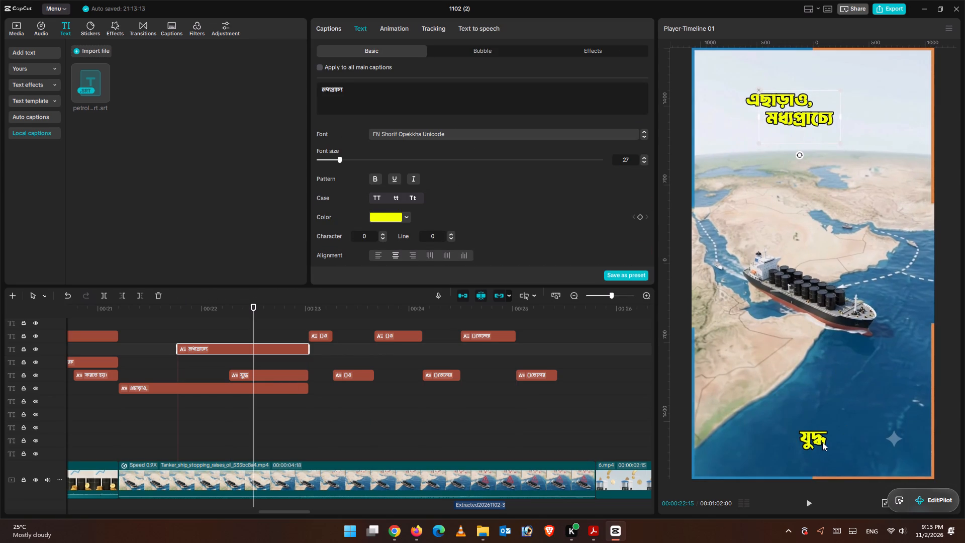
Move the যুদ্ধ caption up to sit beneath the right end of the মধ্যপ্রাচ্যে caption.
click(822, 442)
drag(820, 444, 820, 153)
drag(814, 158, 817, 151)
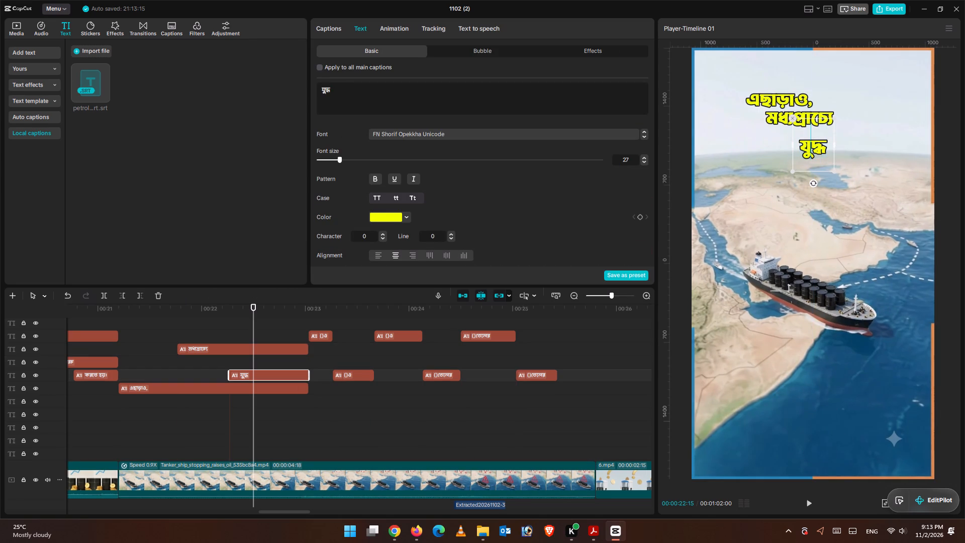
drag(817, 151, 819, 147)
click(810, 154)
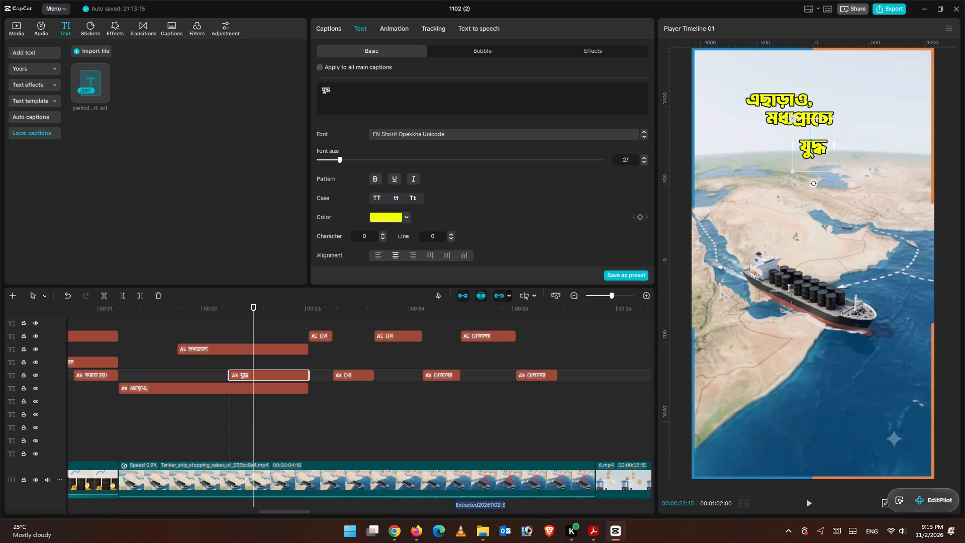
click(813, 130)
drag(813, 129, 826, 129)
click(816, 138)
click(223, 322)
click(266, 376)
drag(226, 316, 274, 329)
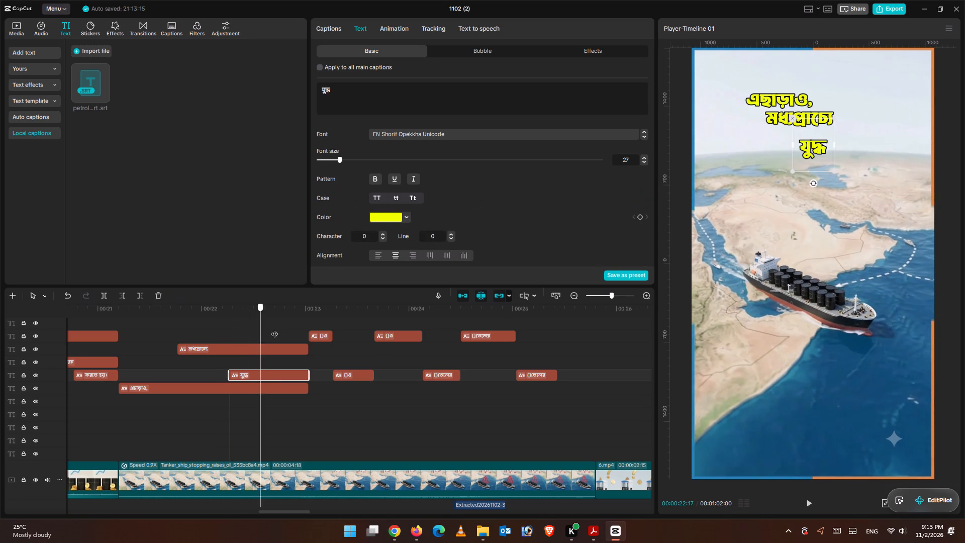
drag(274, 329, 275, 329)
drag(819, 144, 824, 136)
Shift the three stacked captions together slightly up and right in the frame, leaving the tanker clip at its original position.
drag(757, 68, 791, 101)
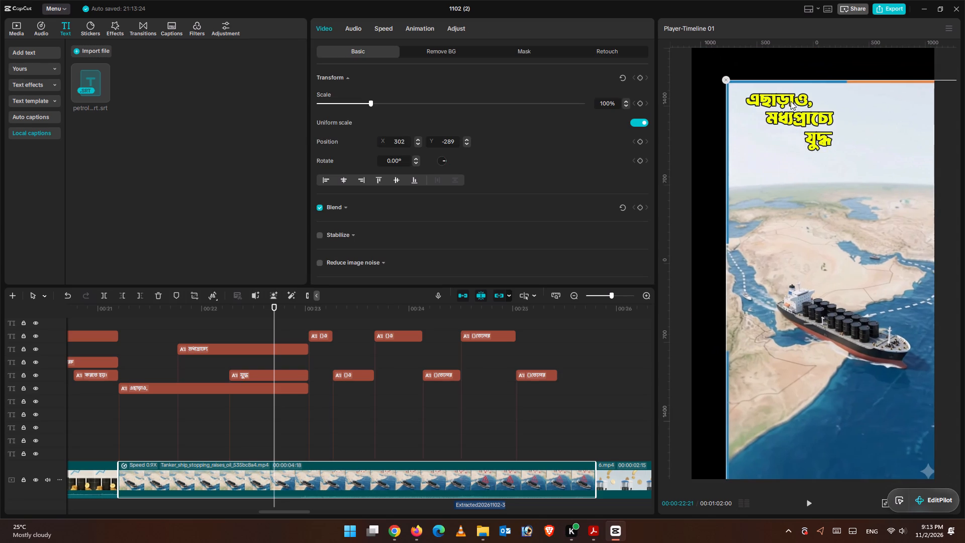
key(ctrl+z)
drag(210, 327, 250, 413)
drag(788, 114, 806, 98)
click(793, 257)
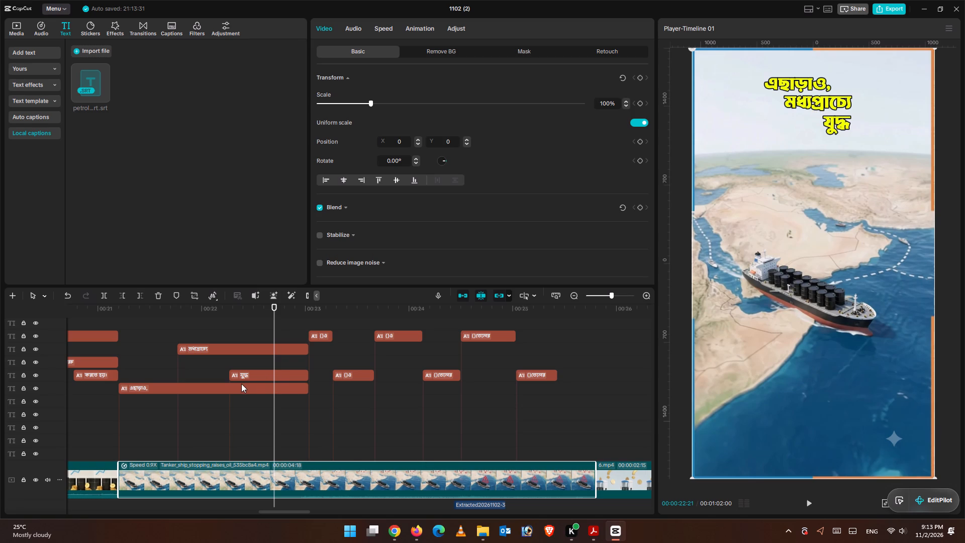
Enlarge the মধ্যপ্রাচ্যে caption to make it the dominant line and centre it horizontally in the frame.
click(251, 352)
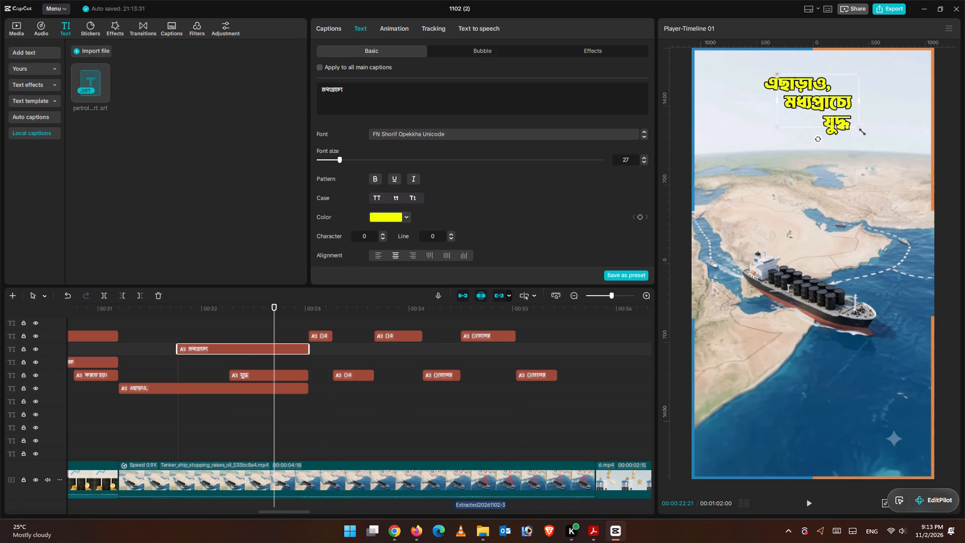
drag(857, 129, 898, 154)
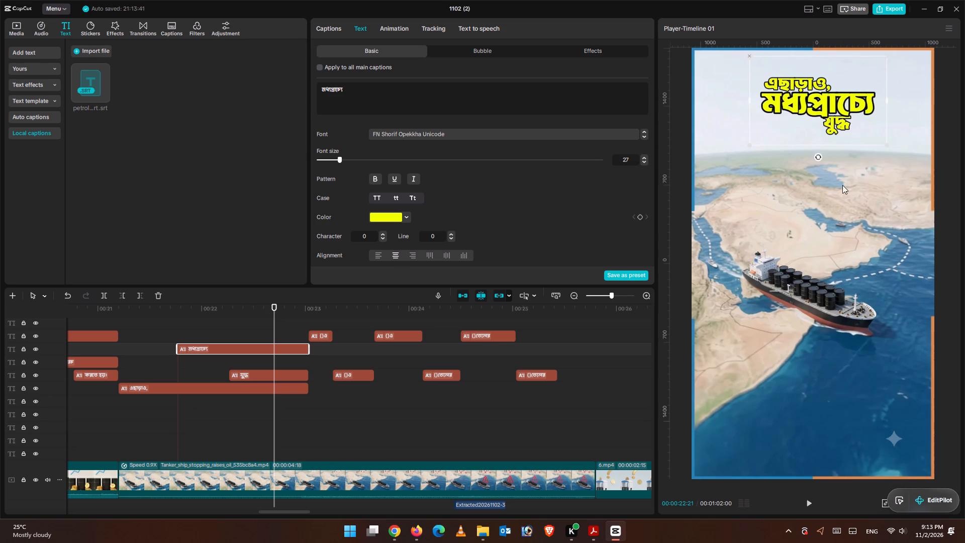
drag(838, 111, 835, 110)
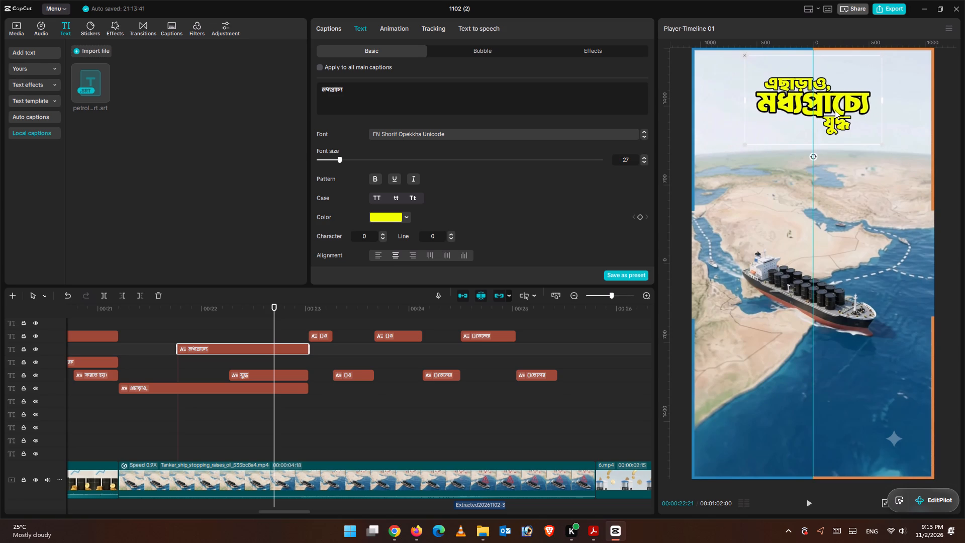
drag(835, 110, 832, 111)
Offset এছাড়াও, to the upper left and যুদ্ধ to the lower right of the enlarged মধ্যপ্রাচ্যে caption.
click(265, 374)
click(260, 387)
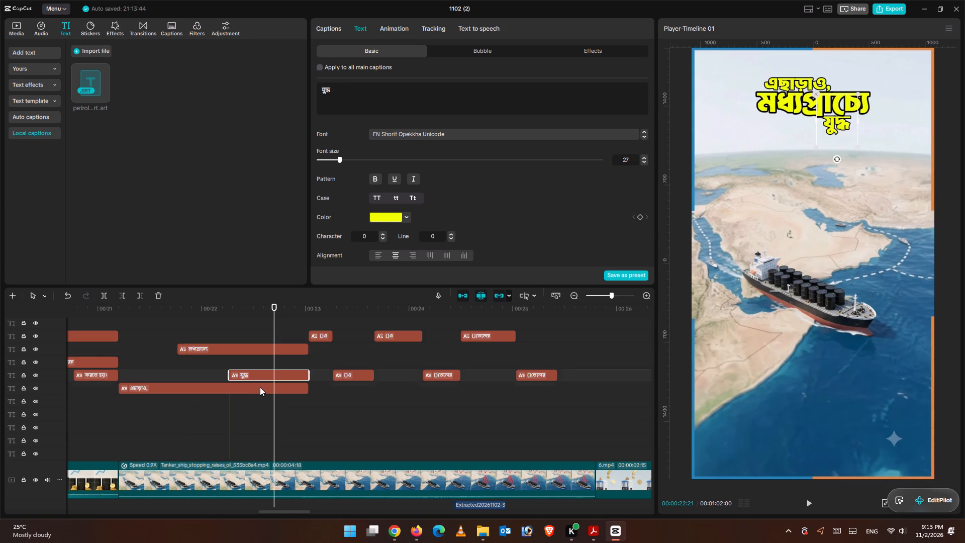
drag(812, 74, 792, 69)
click(254, 343)
click(271, 373)
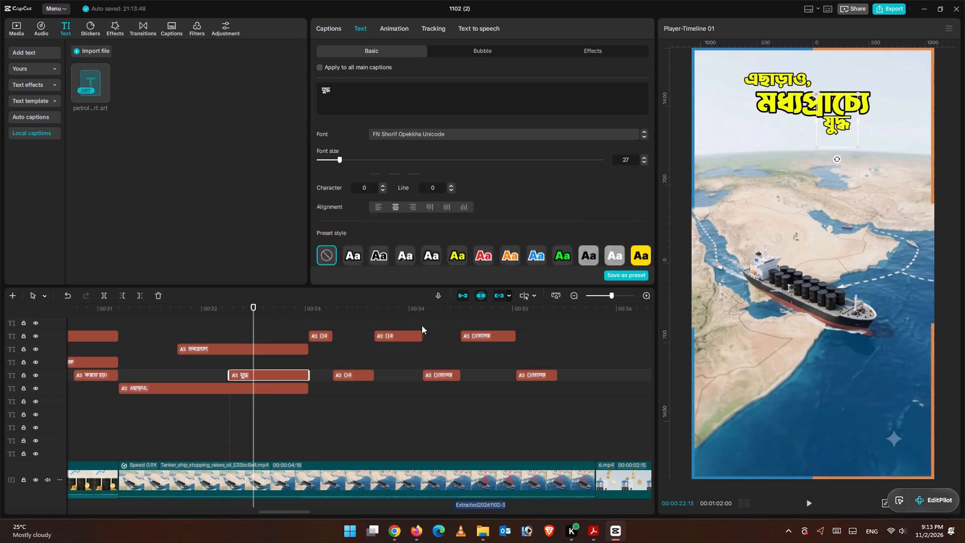
drag(846, 127, 862, 132)
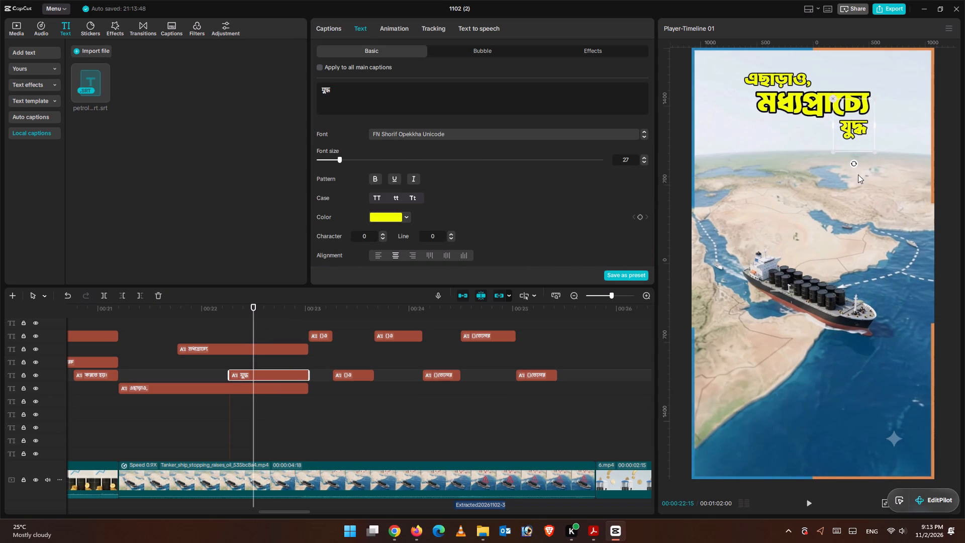
click(847, 199)
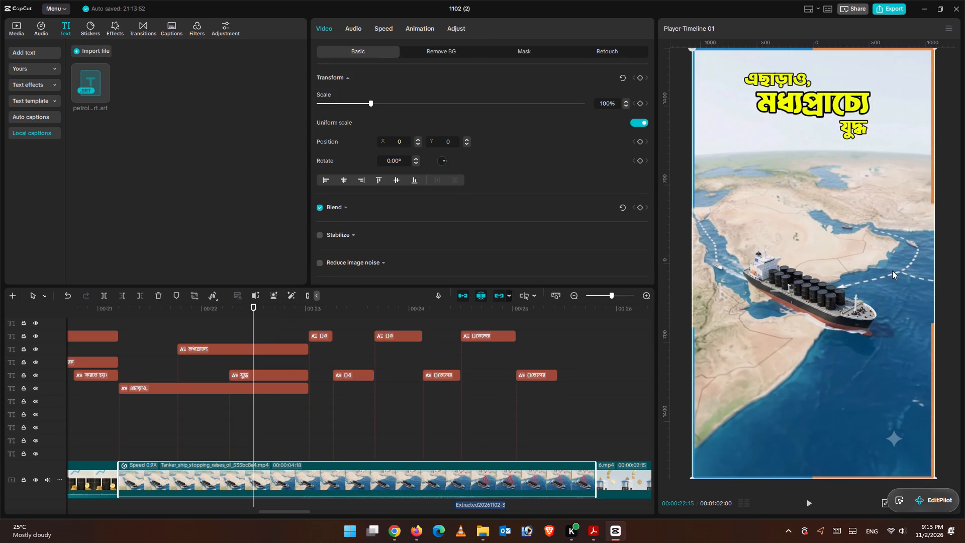
Play back the tanker section and review the wording and timing of the following ও and তেলের captions.
click(814, 504)
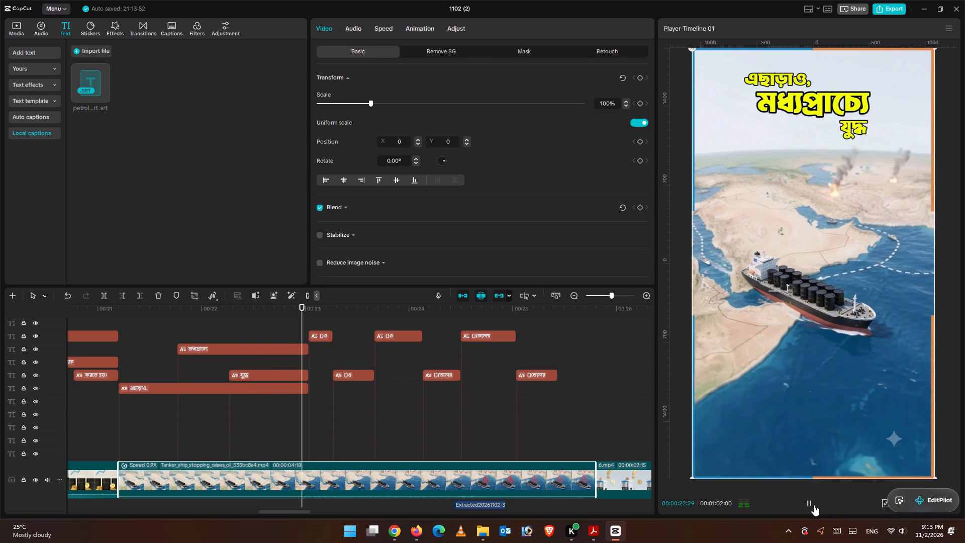
click(814, 505)
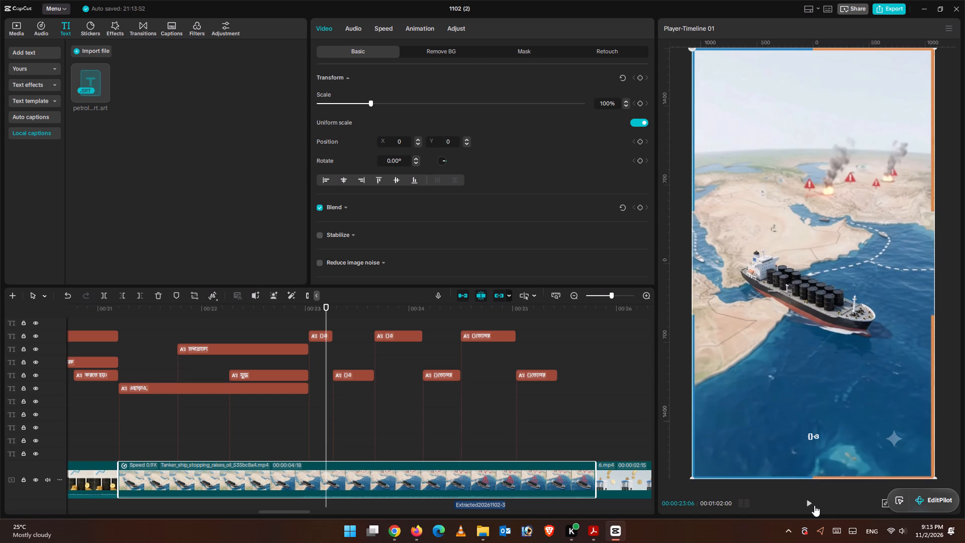
click(814, 505)
click(812, 506)
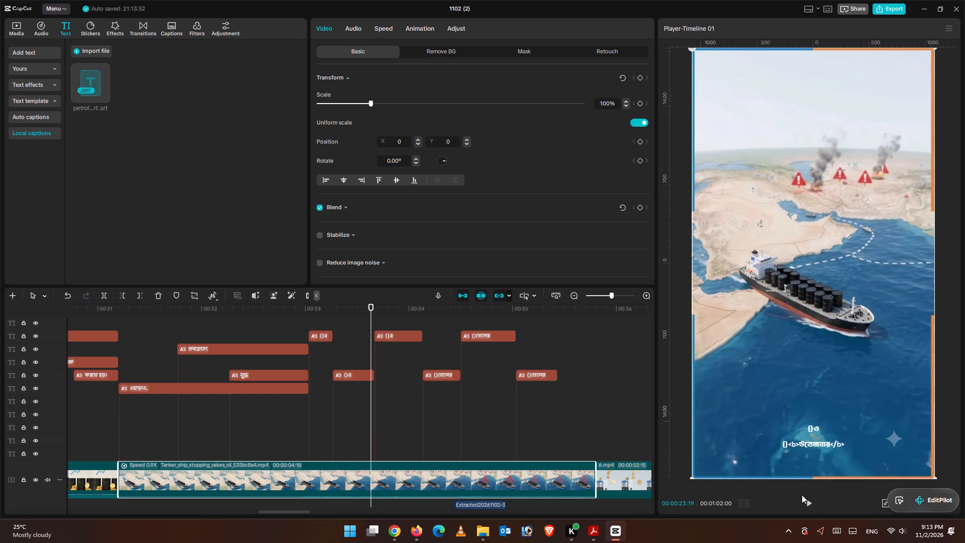
click(809, 503)
click(805, 503)
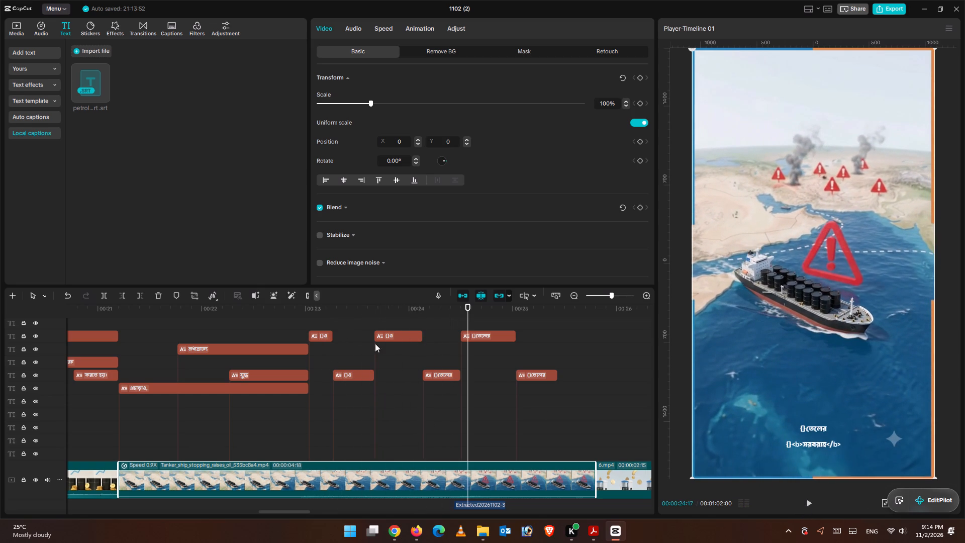
drag(464, 307, 513, 334)
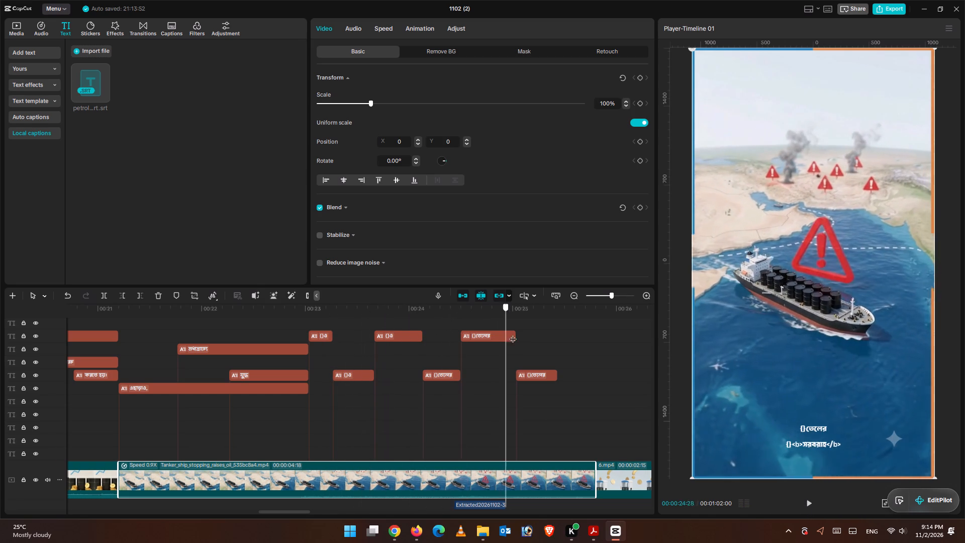
drag(513, 334, 310, 322)
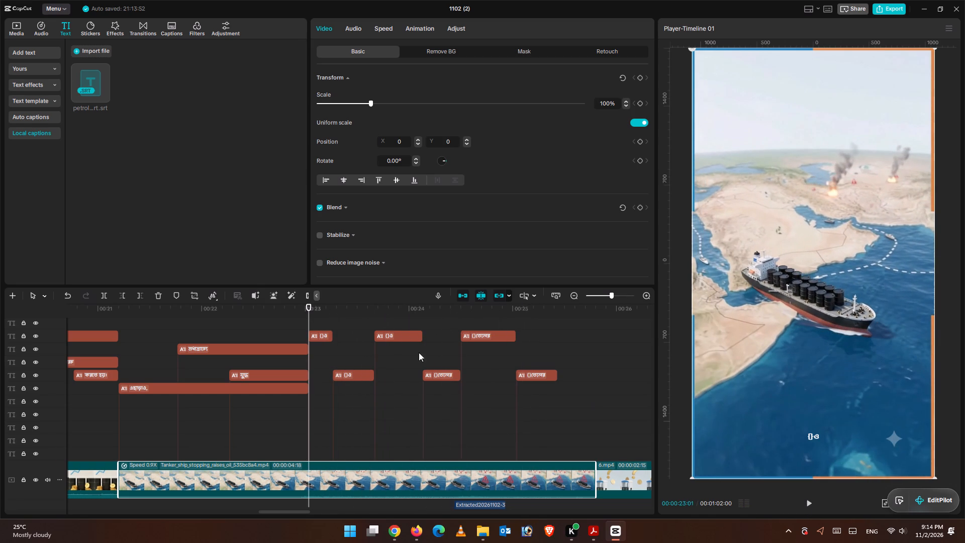
click(809, 501)
click(809, 501)
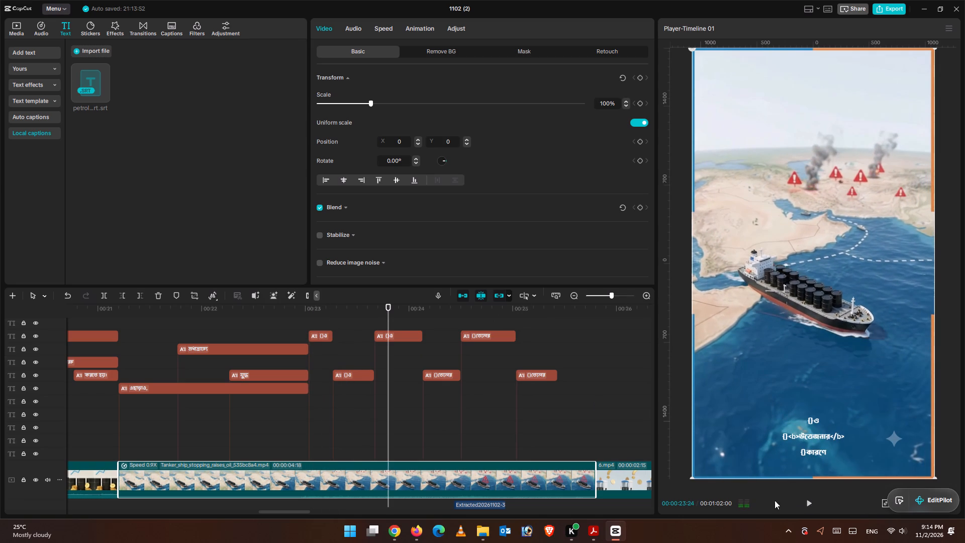
click(351, 325)
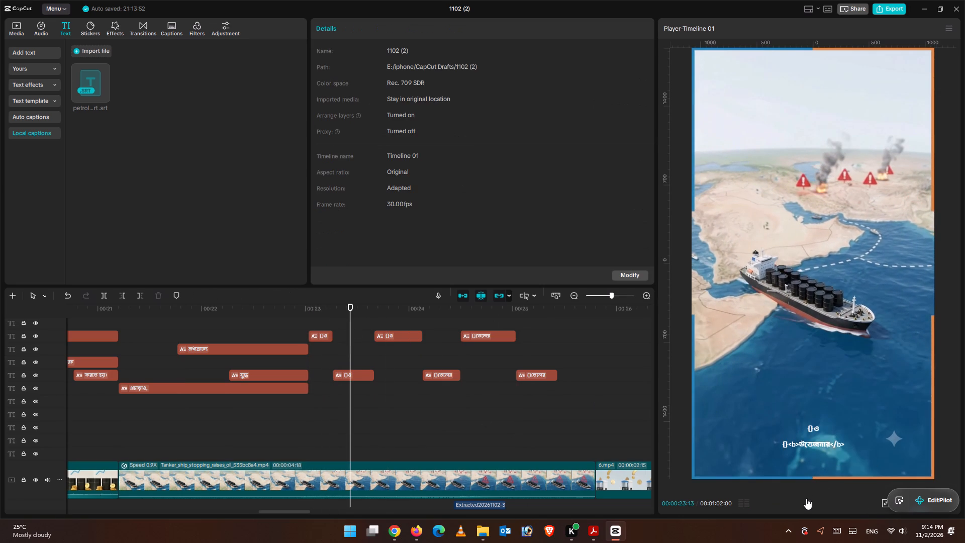
Play back the stretch from about 00:00:24 to 00:00:25 and review the timing of the three তেলের captions.
click(805, 499)
click(805, 499)
click(806, 498)
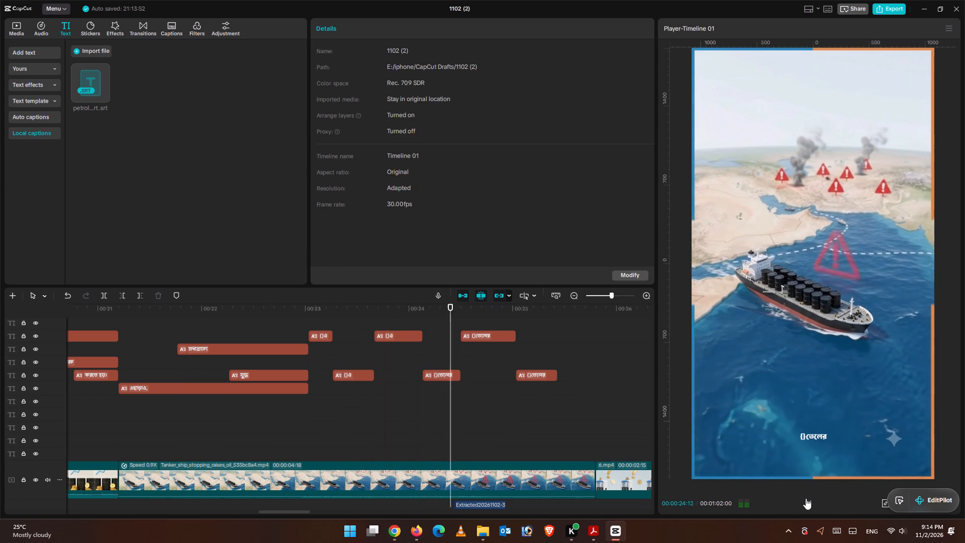
click(806, 498)
click(470, 313)
drag(471, 313, 418, 315)
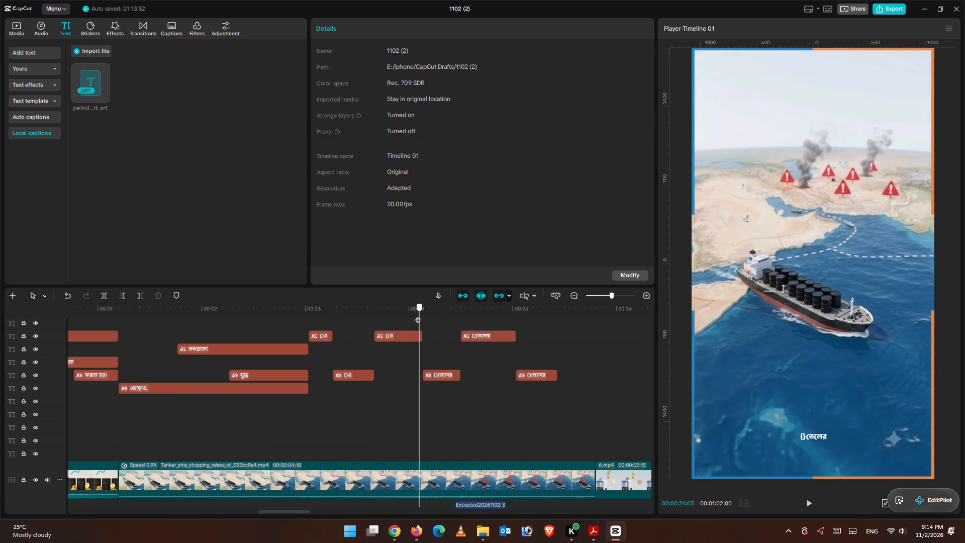
drag(418, 315, 422, 318)
click(811, 506)
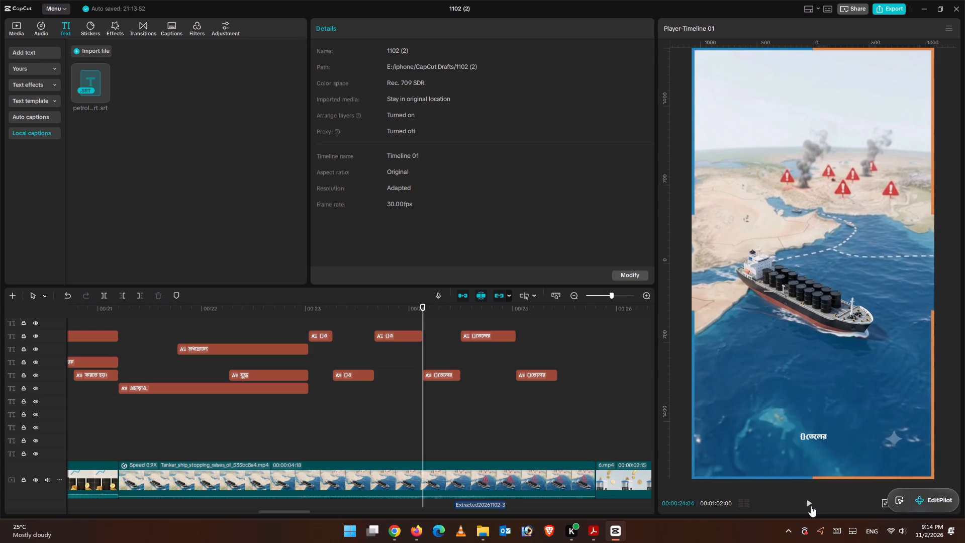
click(811, 505)
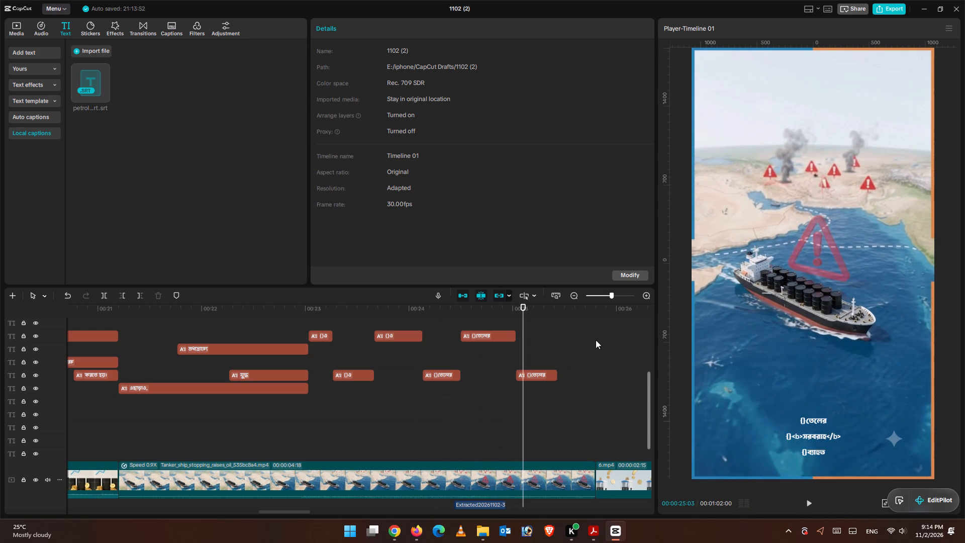
click(488, 415)
click(813, 503)
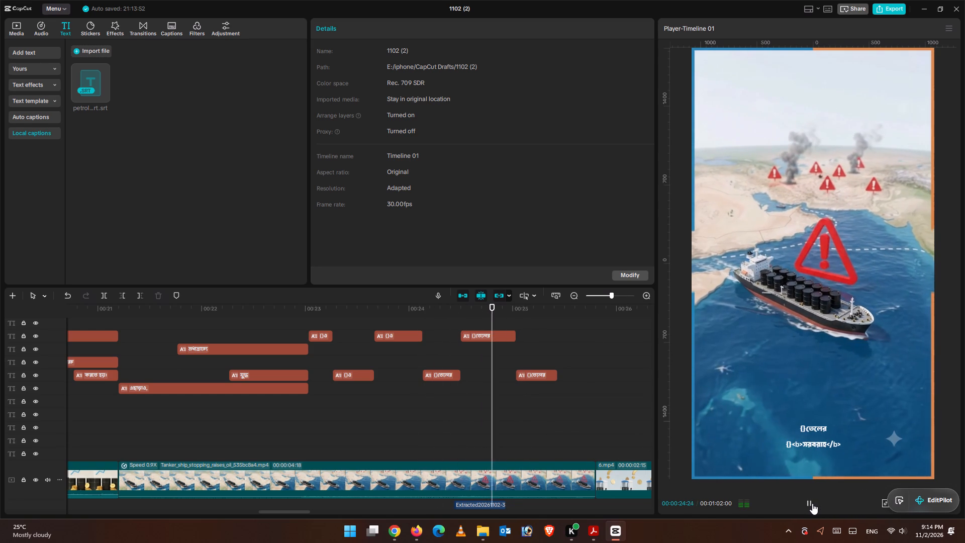
click(810, 503)
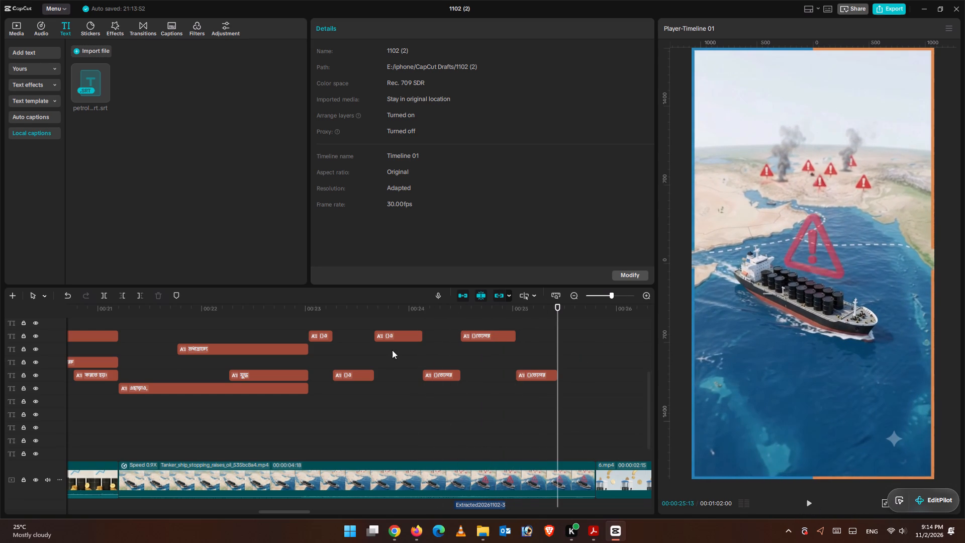
click(438, 325)
click(813, 503)
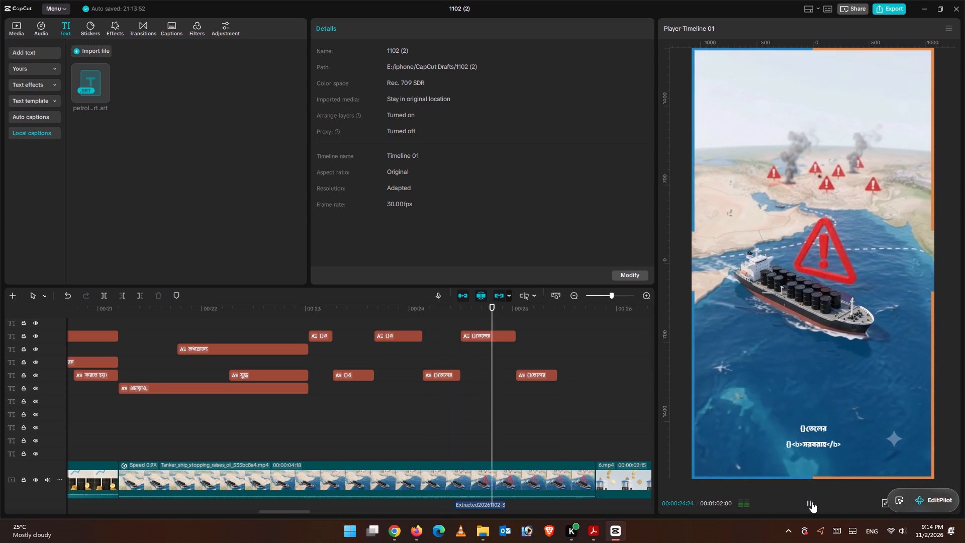
click(812, 502)
Compare the তেলের caption timing with the extracted audio waveforms beneath the tanker clip while replaying the section.
click(449, 334)
scroll(452, 334, down, 10)
scroll(493, 387, up, 1)
scroll(493, 387, down, 1)
scroll(493, 388, up, 1)
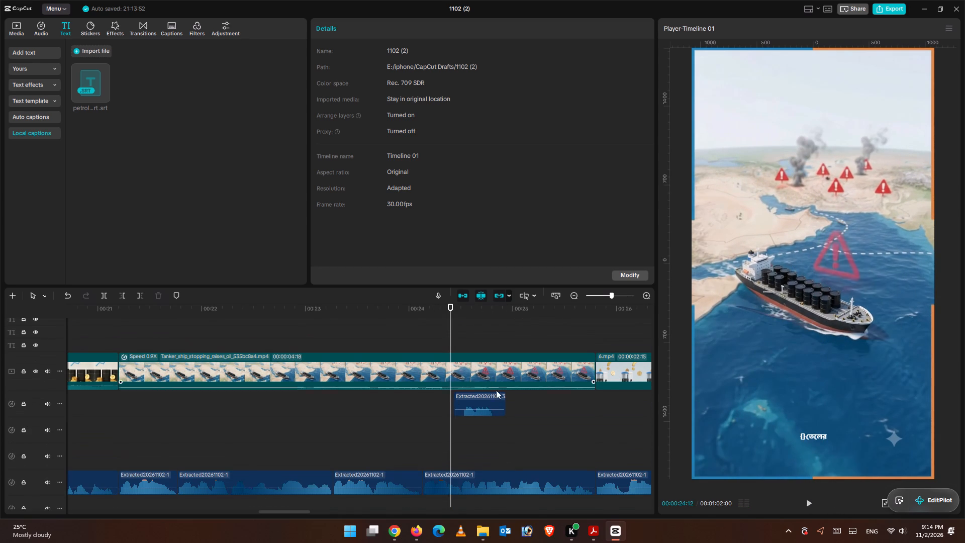
click(808, 503)
click(808, 502)
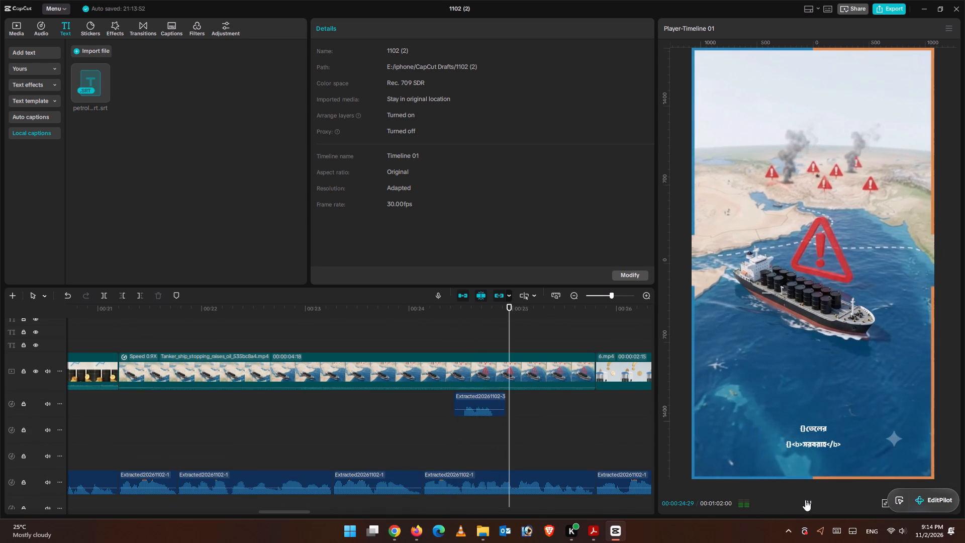
drag(508, 312, 478, 324)
scroll(527, 396, up, 3)
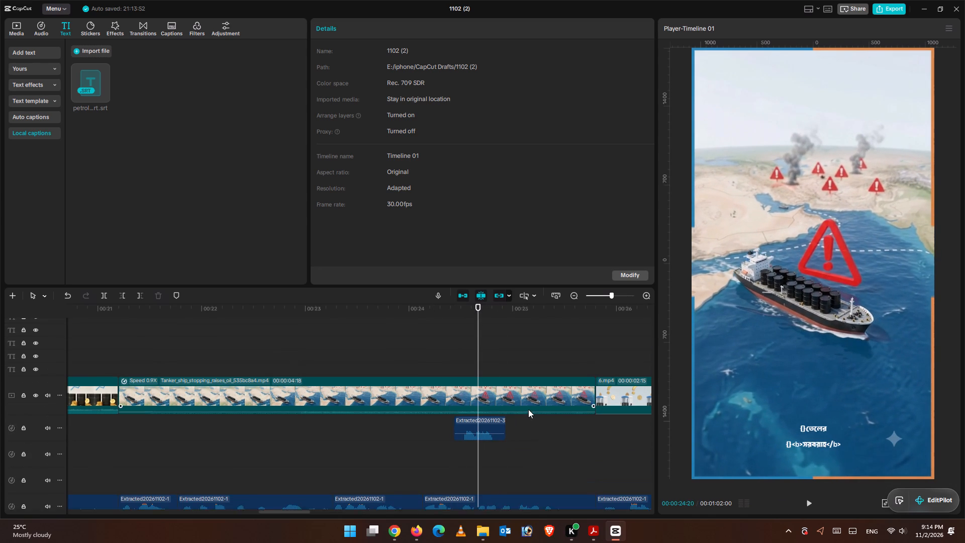
scroll(528, 409, up, 6)
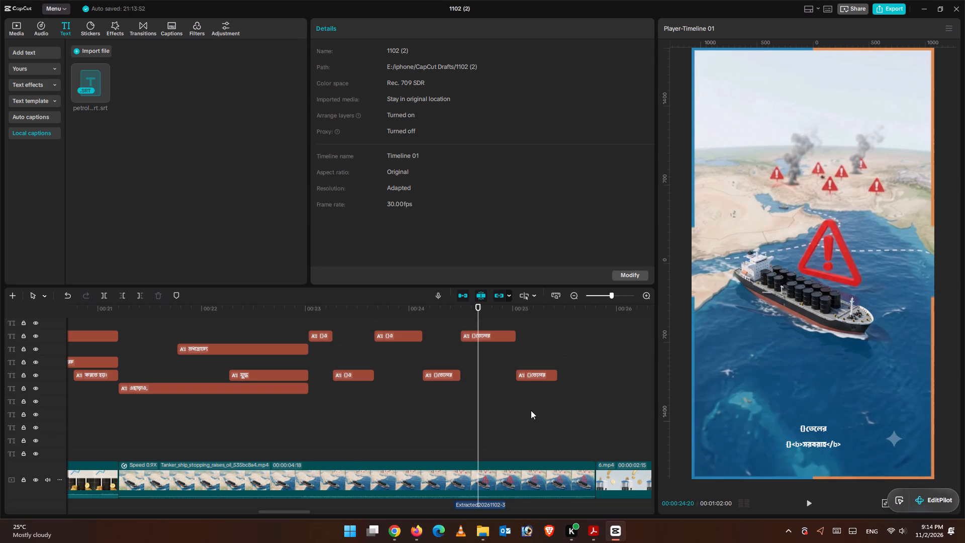
scroll(531, 410, down, 5)
click(803, 507)
click(806, 505)
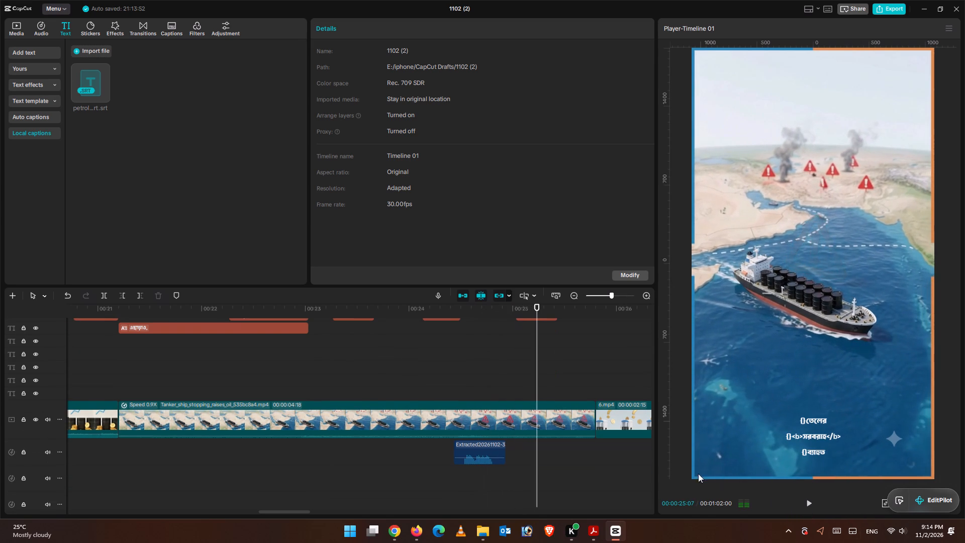
Replay the end of the tanker clip repeatedly to locate where the spoken line of the last তেলের caption ends.
scroll(510, 388, up, 4)
click(435, 324)
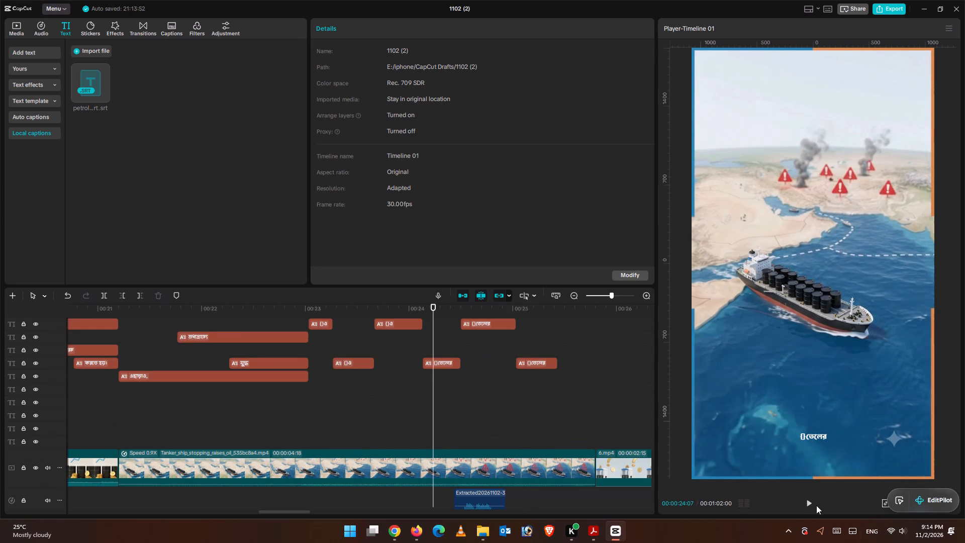
click(815, 505)
click(814, 504)
click(435, 337)
click(809, 503)
click(809, 503)
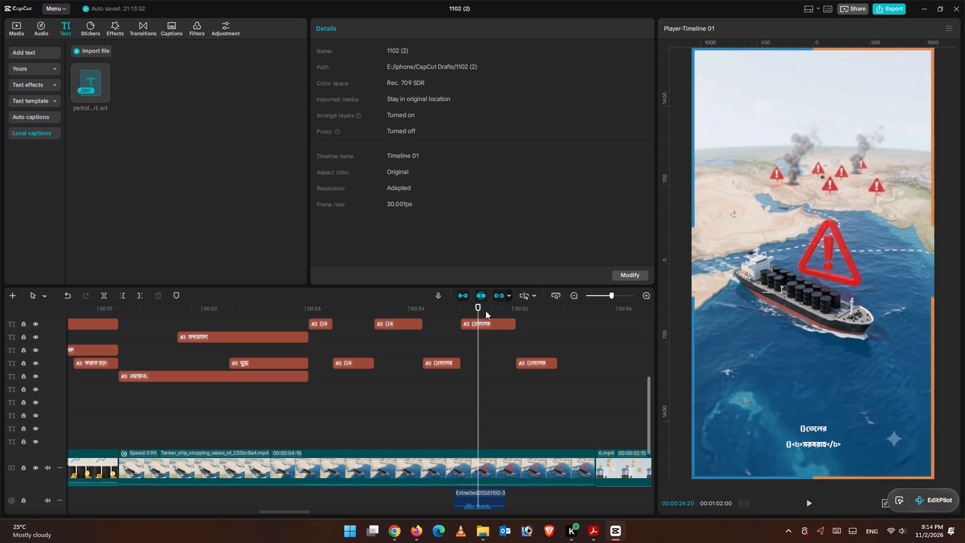
drag(476, 309, 511, 322)
double_click(816, 504)
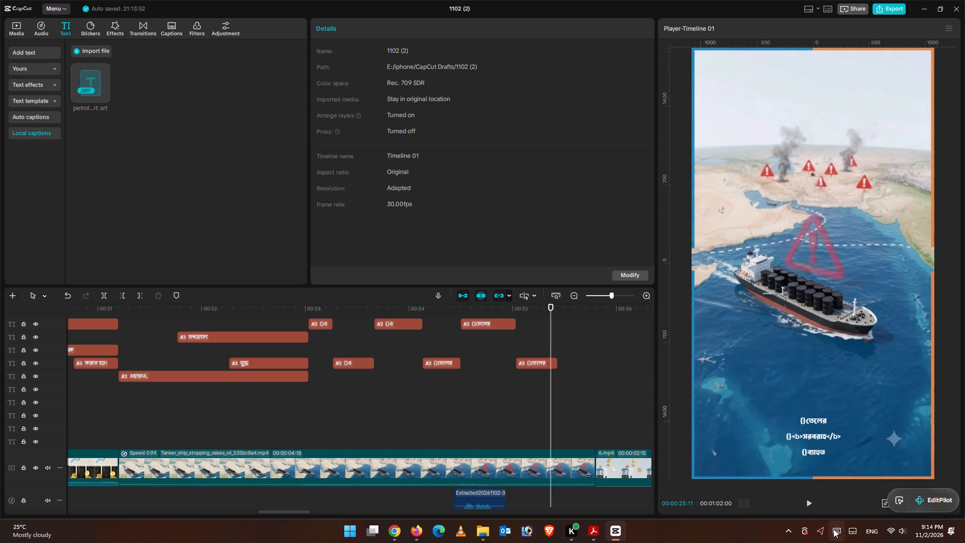
double_click(806, 505)
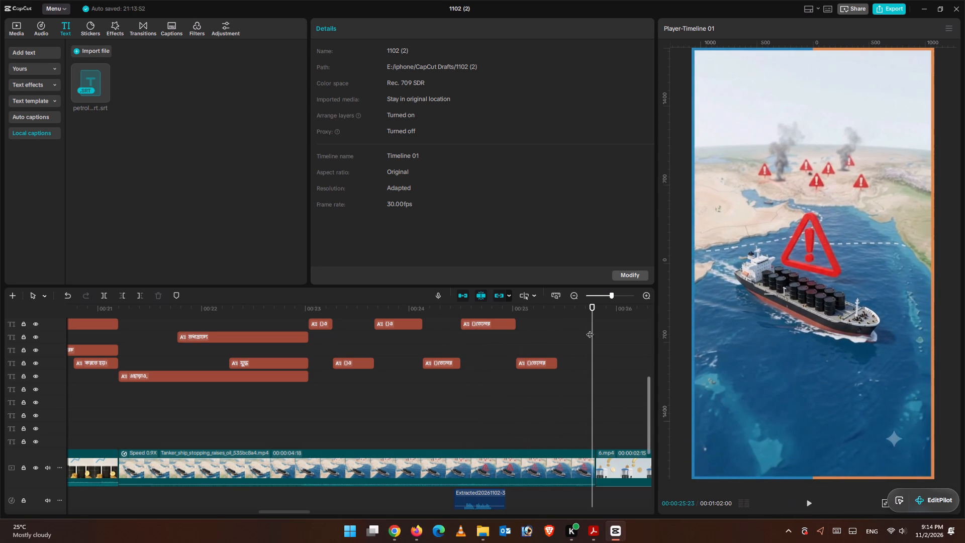
drag(589, 315, 556, 319)
click(537, 335)
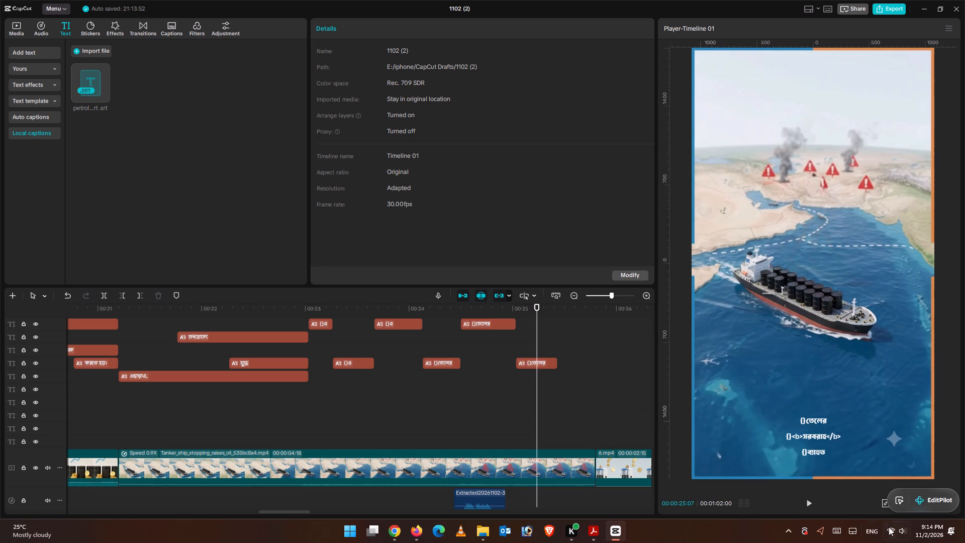
click(805, 505)
click(805, 504)
click(543, 335)
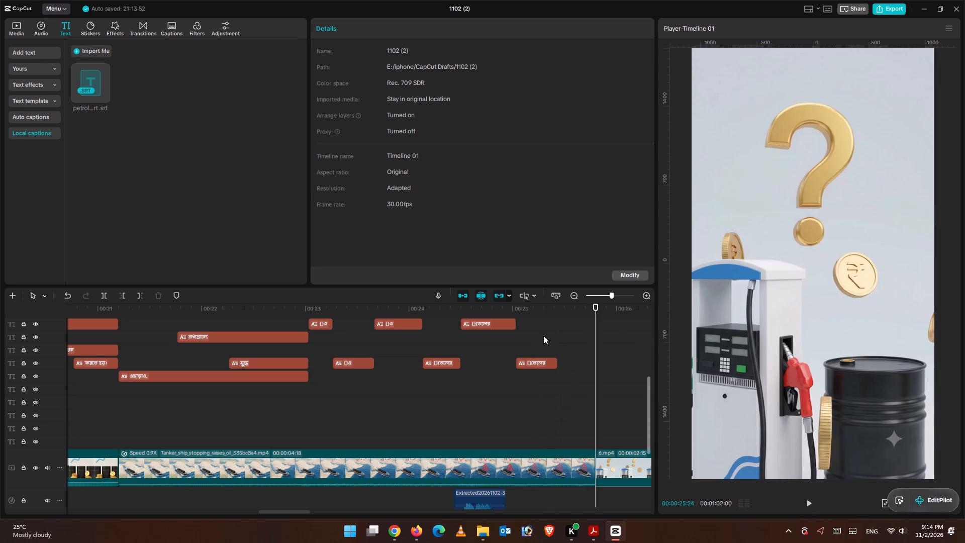
click(811, 504)
click(810, 502)
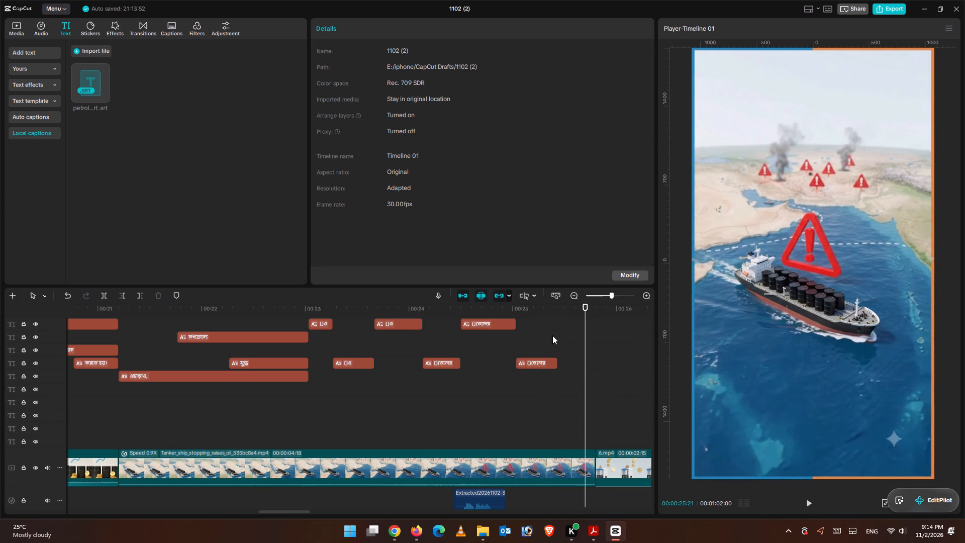
Trim the end of the last তেলের caption to 00:00:25:09 over the tanker clip.
click(552, 335)
scroll(576, 374, down, 6)
scroll(585, 430, up, 1)
scroll(585, 432, down, 1)
scroll(585, 432, up, 1)
scroll(585, 432, down, 5)
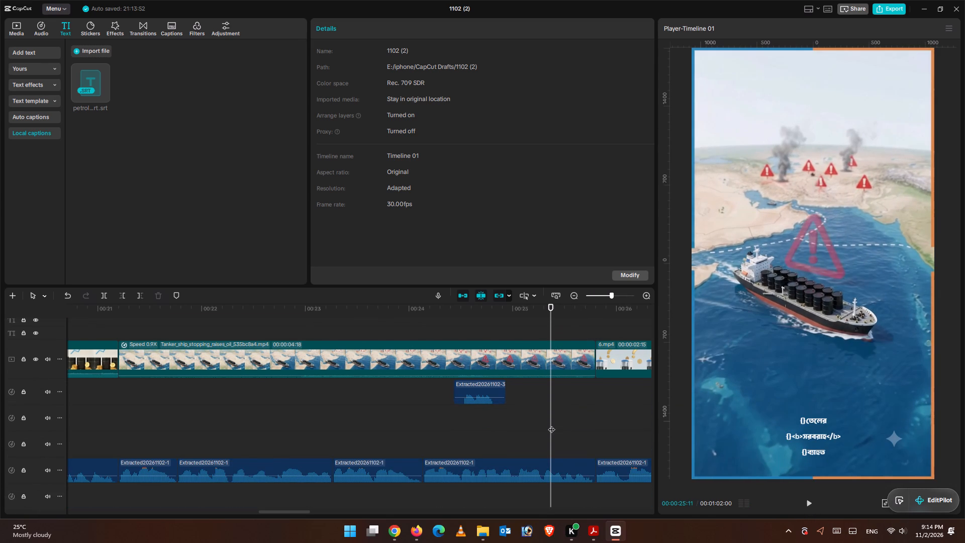
drag(551, 424, 545, 424)
scroll(577, 445, up, 5)
scroll(601, 467, down, 2)
scroll(601, 467, up, 4)
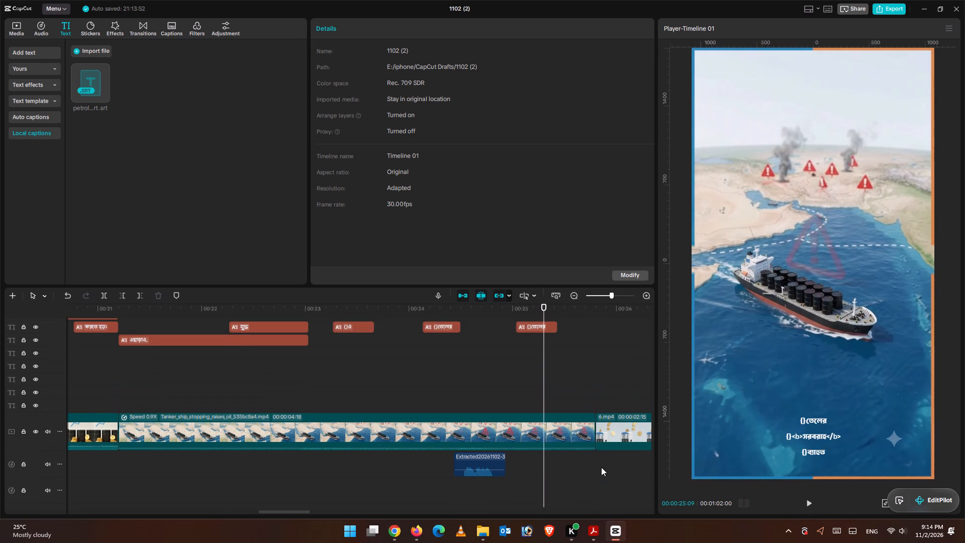
scroll(601, 467, up, 3)
click(548, 360)
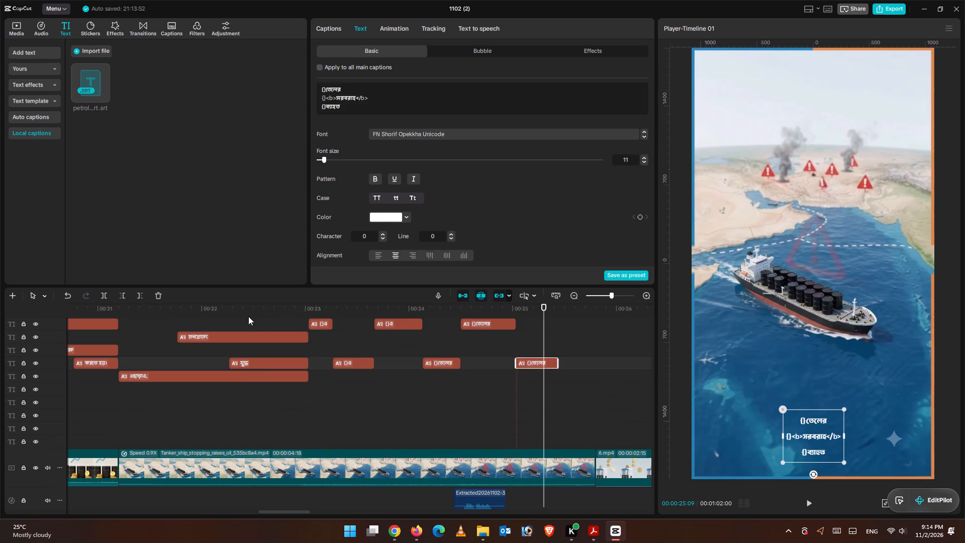
click(142, 292)
scroll(618, 441, up, 3)
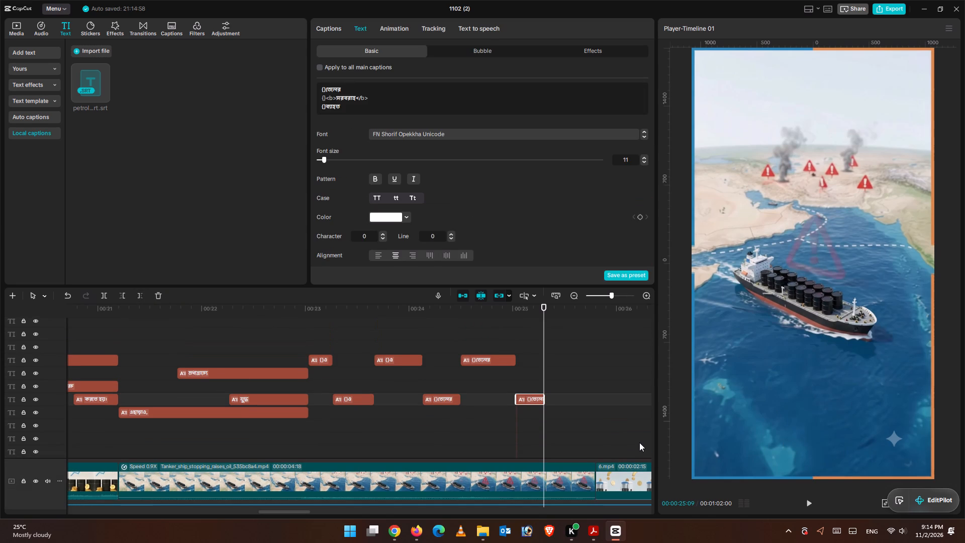
Move the first হতে caption earlier so it starts at 00:00:25:09, directly after the trimmed তেলের caption.
key(ctrl+minus)
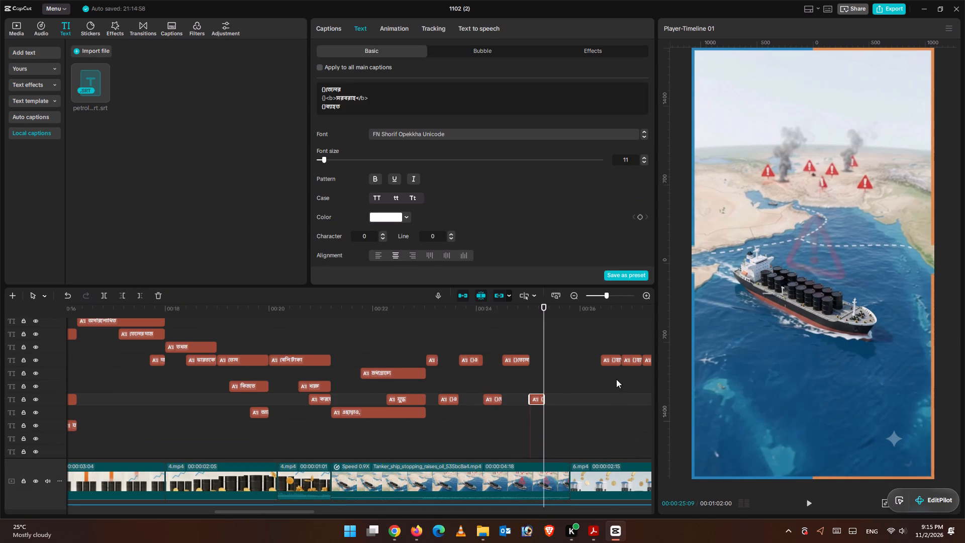
drag(610, 356, 552, 356)
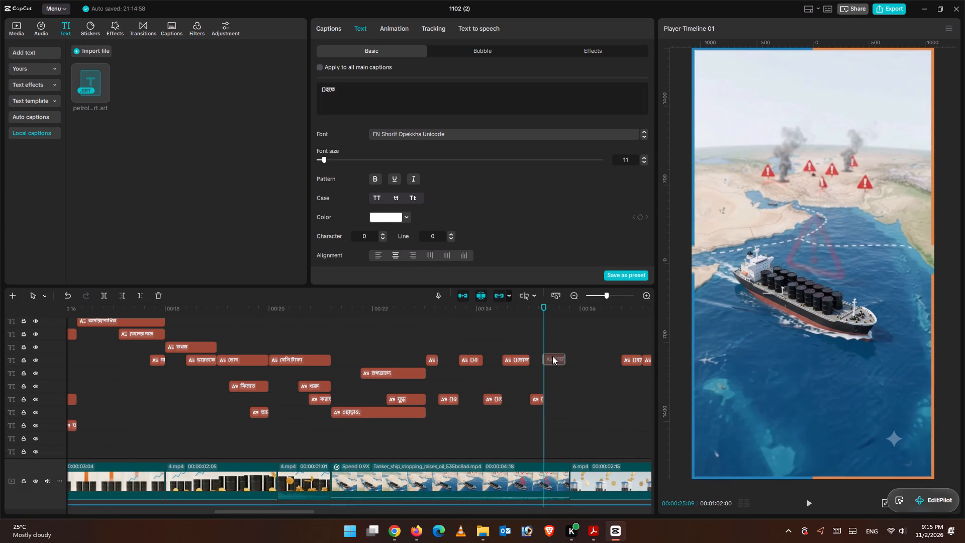
Play back from 00:00:22:00 and review the ও captions at a closer timeline scale.
click(372, 314)
click(817, 502)
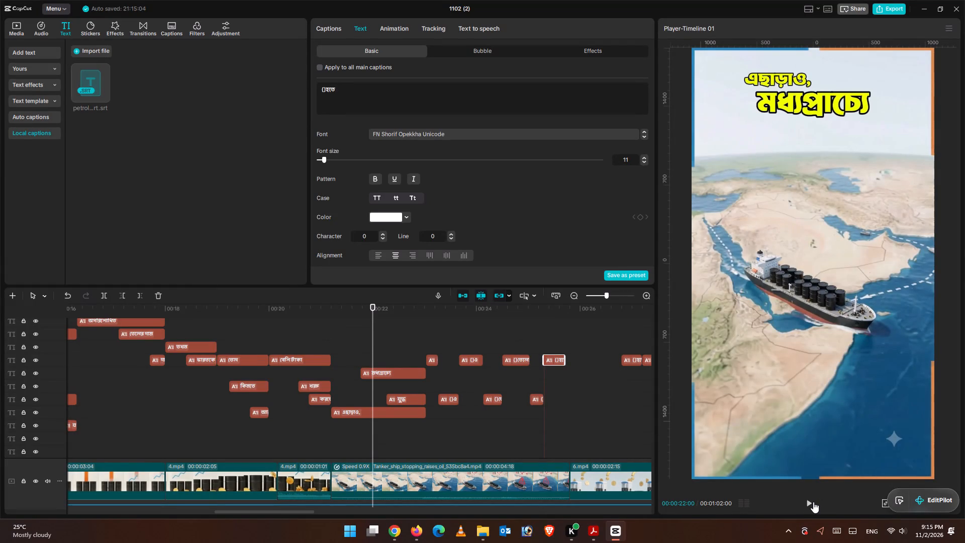
click(813, 501)
key(ctrl+equal)
key(ctrl+equal)
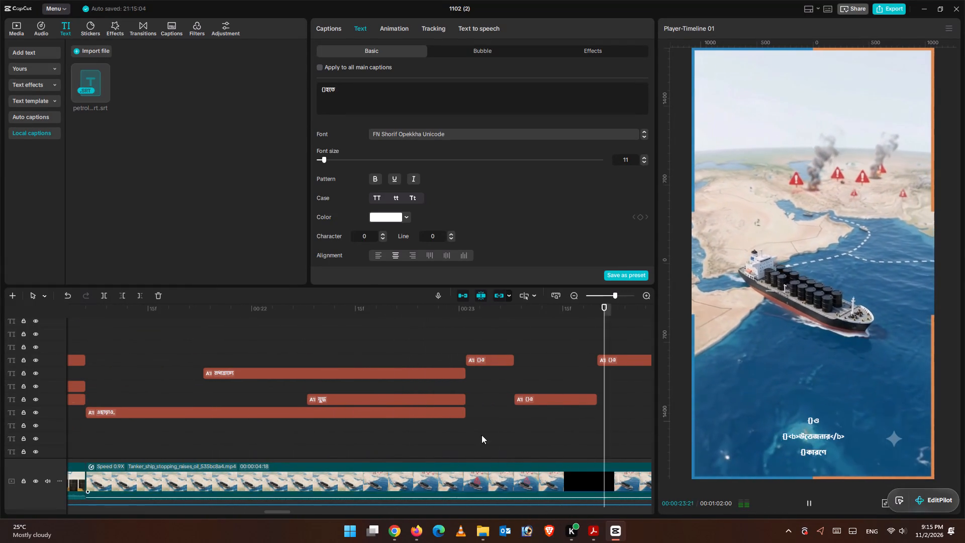
click(484, 343)
click(291, 329)
Strip the three-line ও caption at 00:00:23:26 down to only ও, cutting out its উত্তেজনার and কারণে lines for reuse.
drag(294, 316, 103, 338)
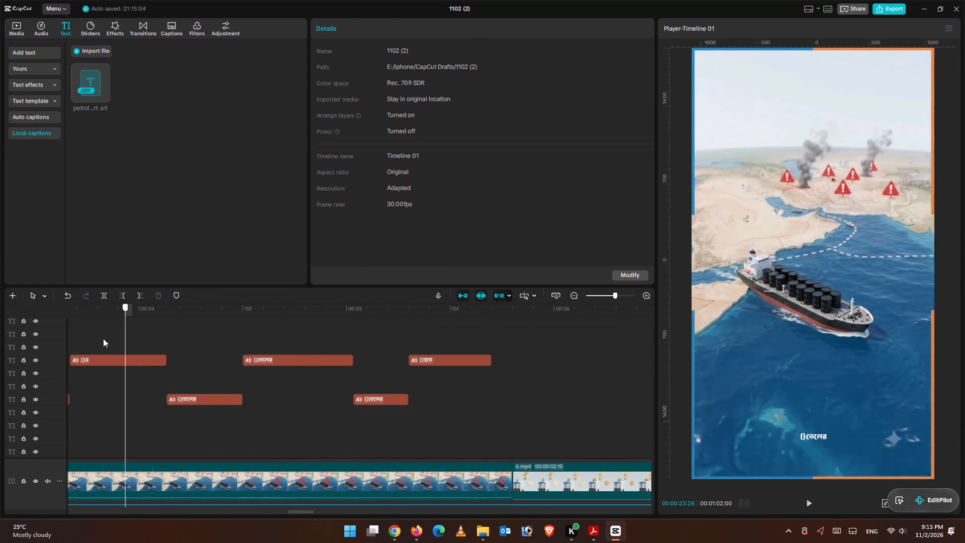
drag(103, 338, 98, 336)
drag(94, 333, 191, 327)
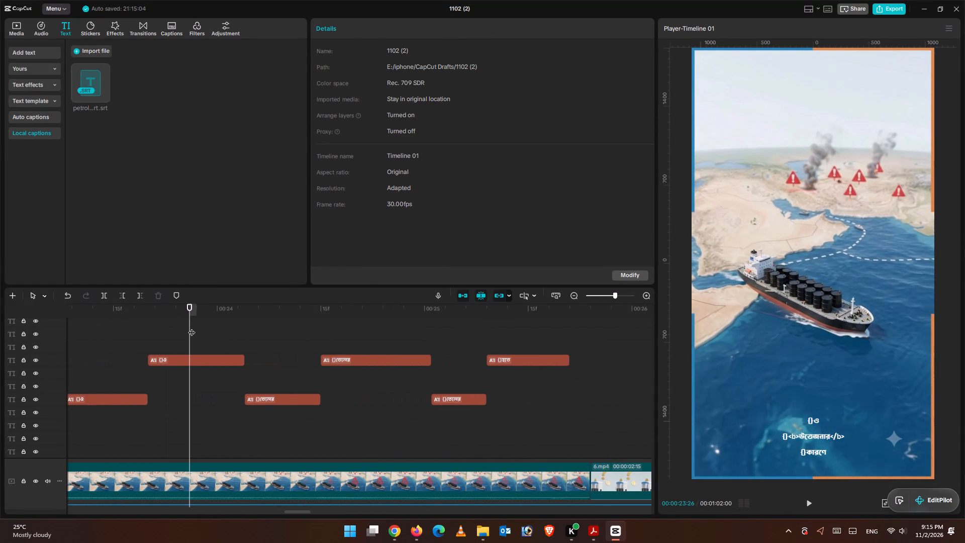
drag(191, 327, 191, 326)
click(205, 357)
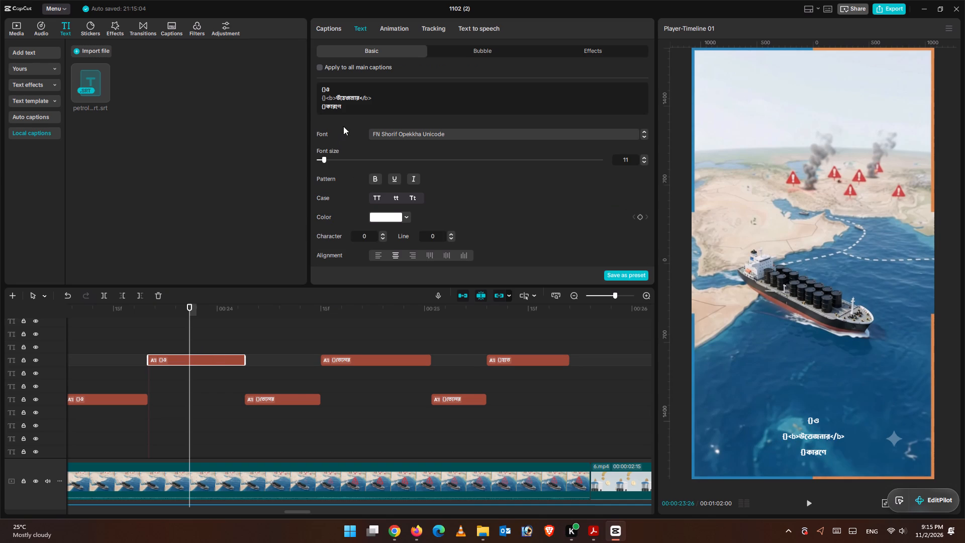
drag(336, 98, 323, 98)
drag(323, 98, 316, 97)
key(BackSpace)
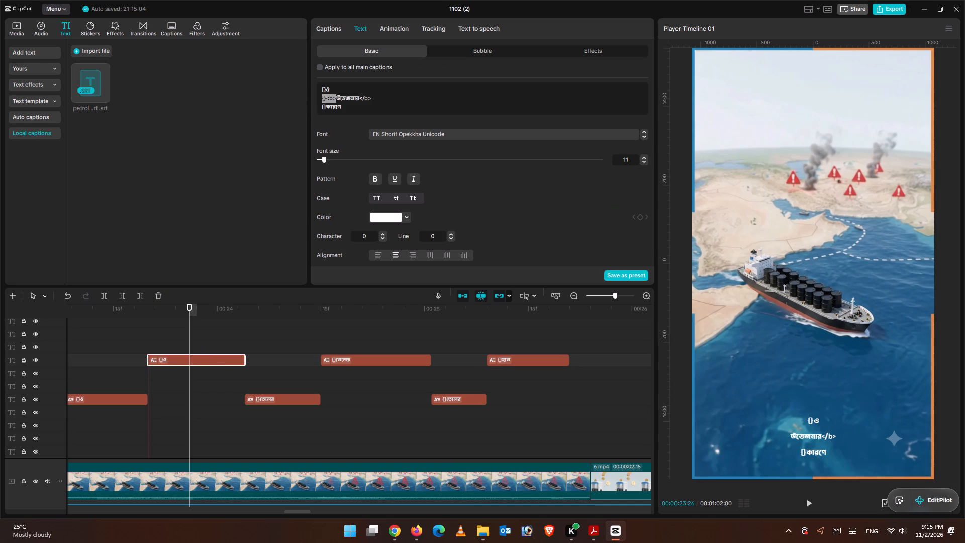
key(BackSpace)
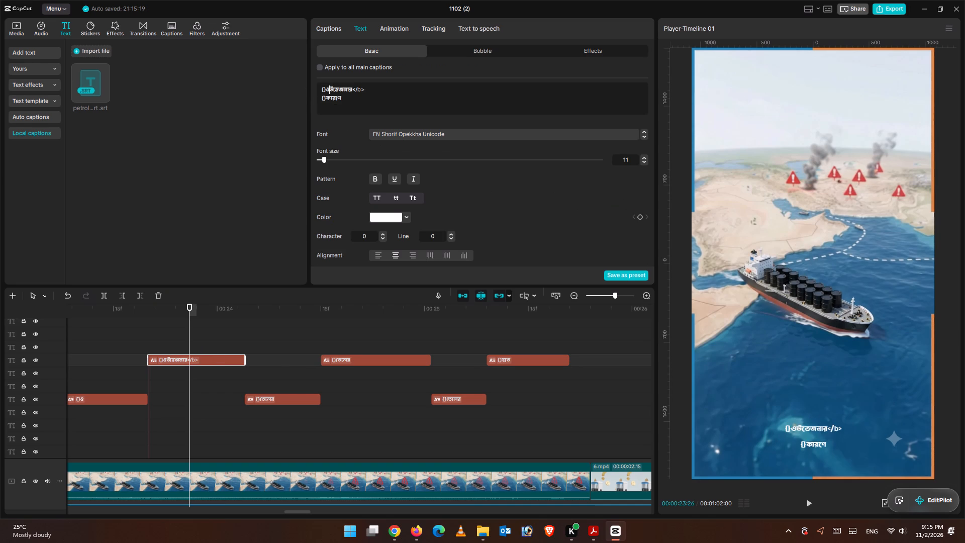
click(324, 89)
click(327, 89)
key(BackSpace)
key(BackSpace)
key(BackSpace)
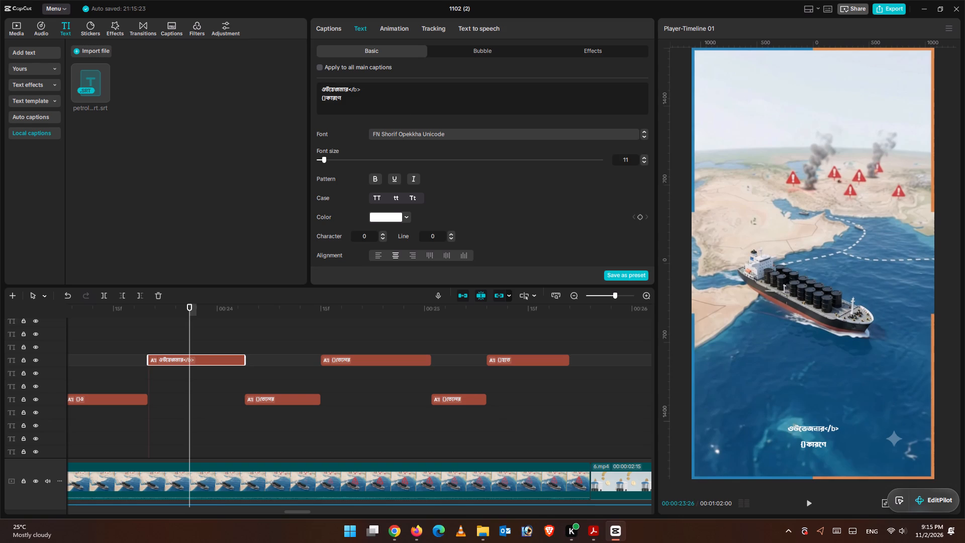
drag(327, 87, 376, 126)
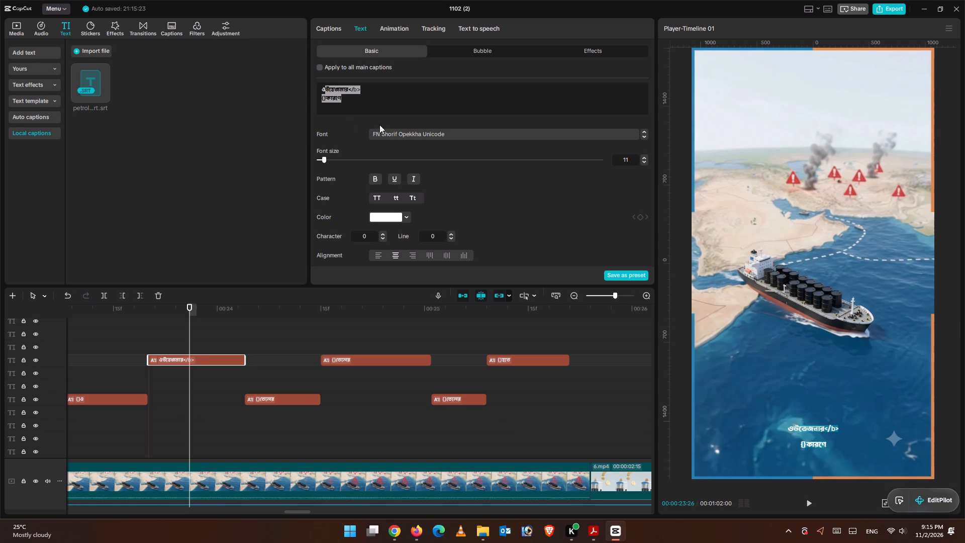
key(ctrl+c)
key(BackSpace)
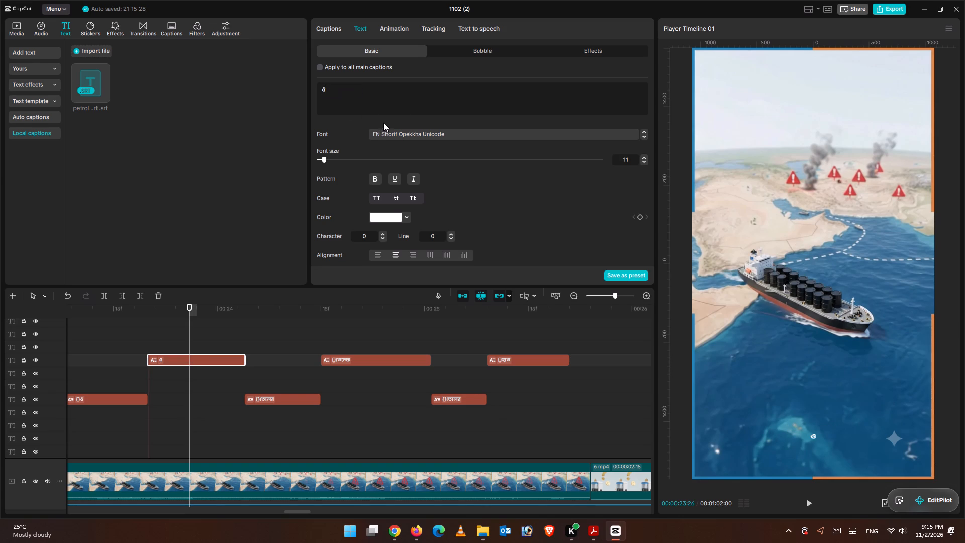
Replace the ও text of the caption at 00:00:23:26 with the copied উত্তেজনার and কারণে lines.
click(810, 508)
click(810, 507)
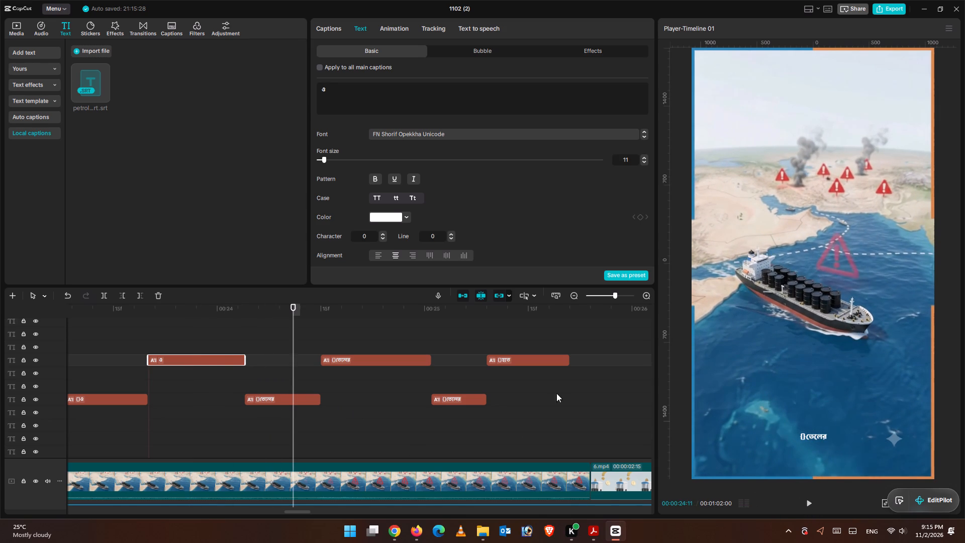
click(136, 356)
drag(139, 323, 132, 323)
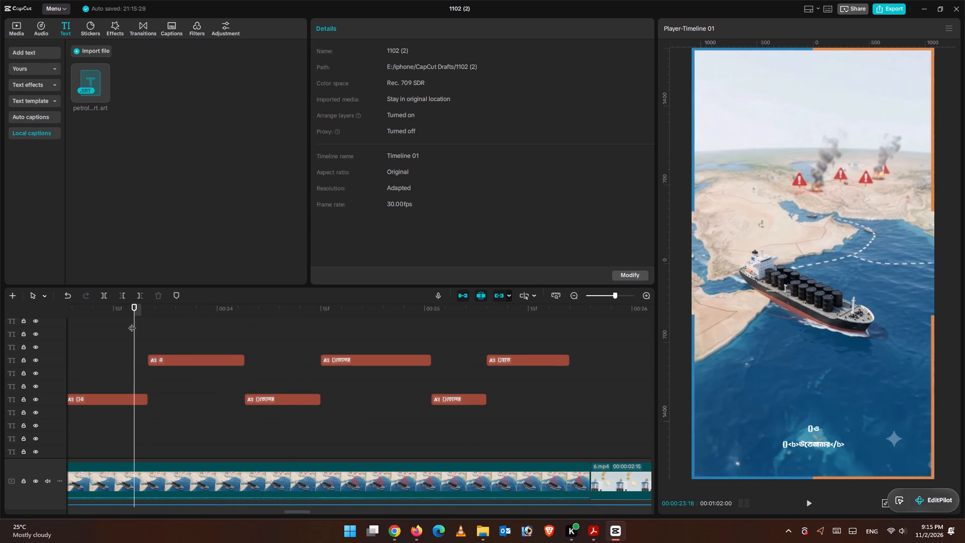
drag(132, 323, 65, 328)
click(230, 354)
click(238, 374)
click(237, 356)
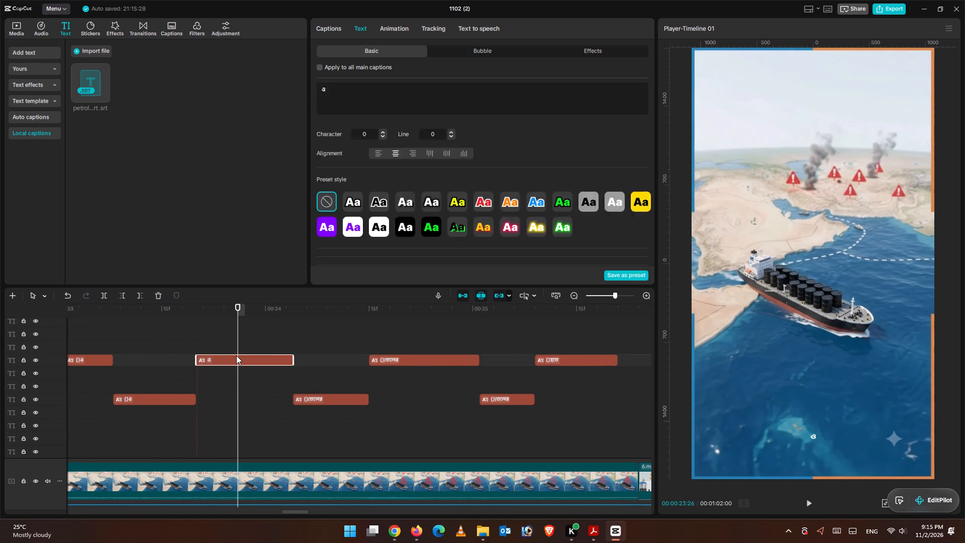
drag(344, 89, 290, 95)
key(BackSpace)
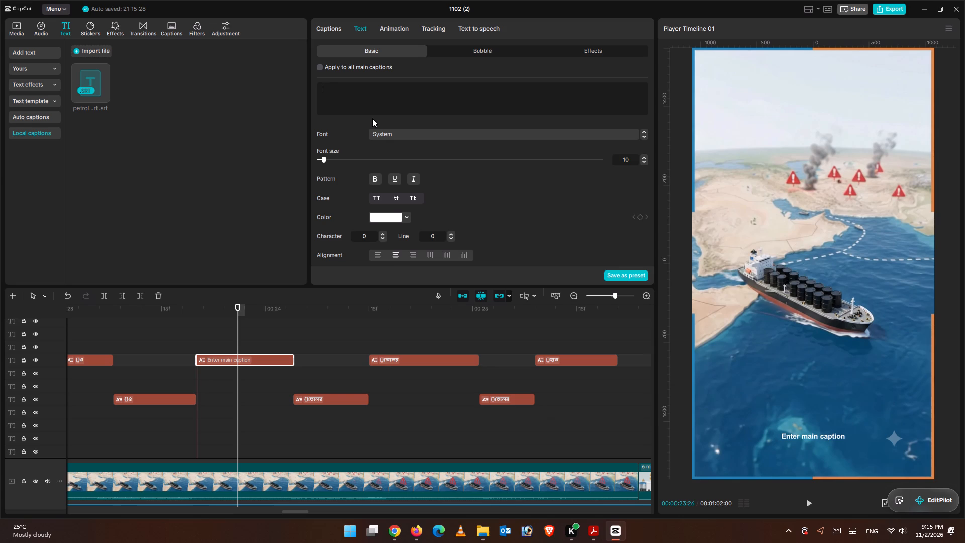
key(BackSpace)
key(ctrl+v)
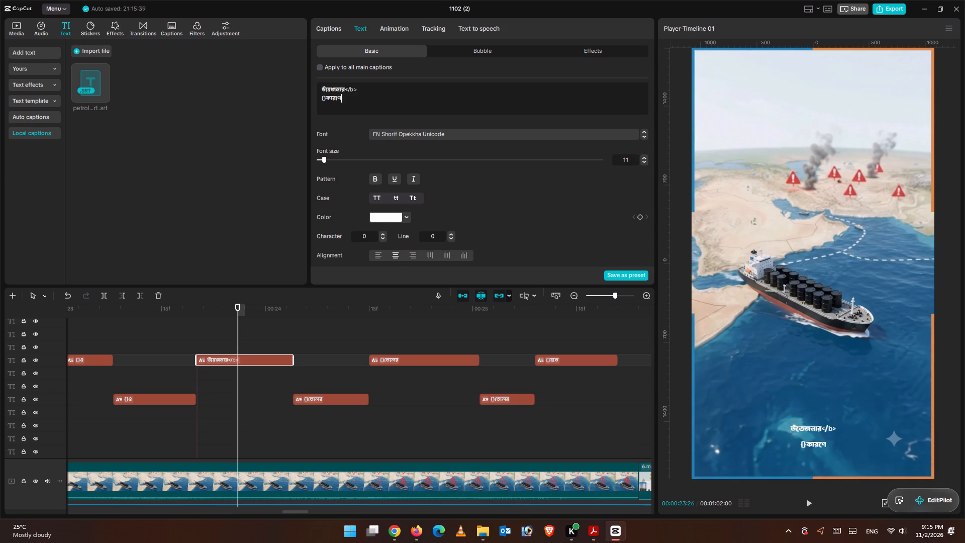
Remove the tag, braces and line break from the pasted caption so it reads উত্তেজনার কারণে on one line.
click(357, 92)
click(360, 92)
key(BackSpace)
key(BackSpace)
key(BackSpace)
key(BackSpace)
key(BackSpace)
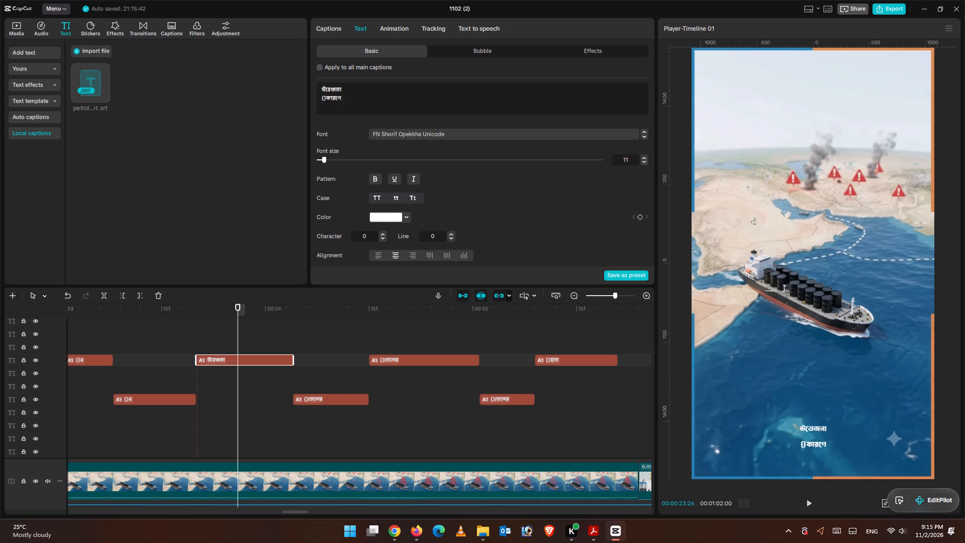
key(ctrl+z)
click(326, 100)
key(BackSpace)
key(BackSpace)
key(BackSpace)
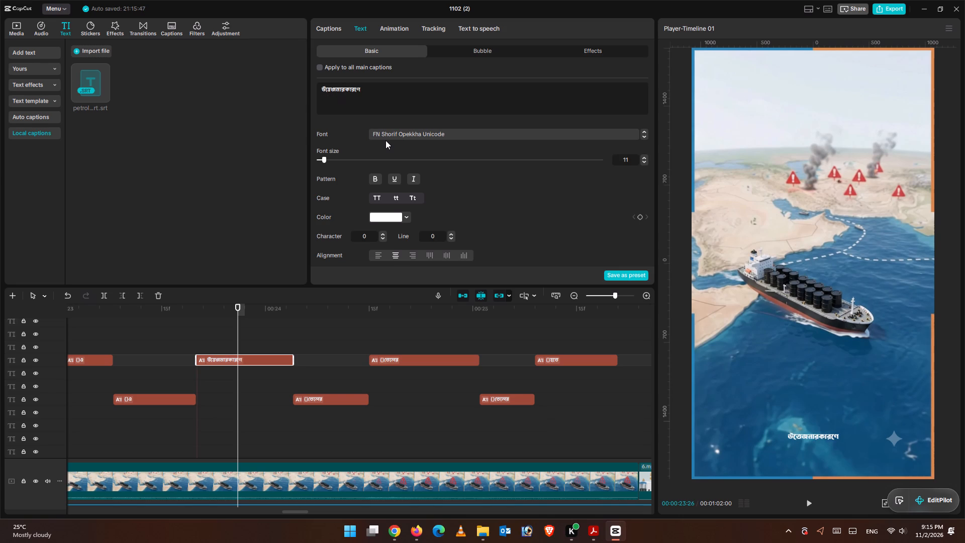
key(space)
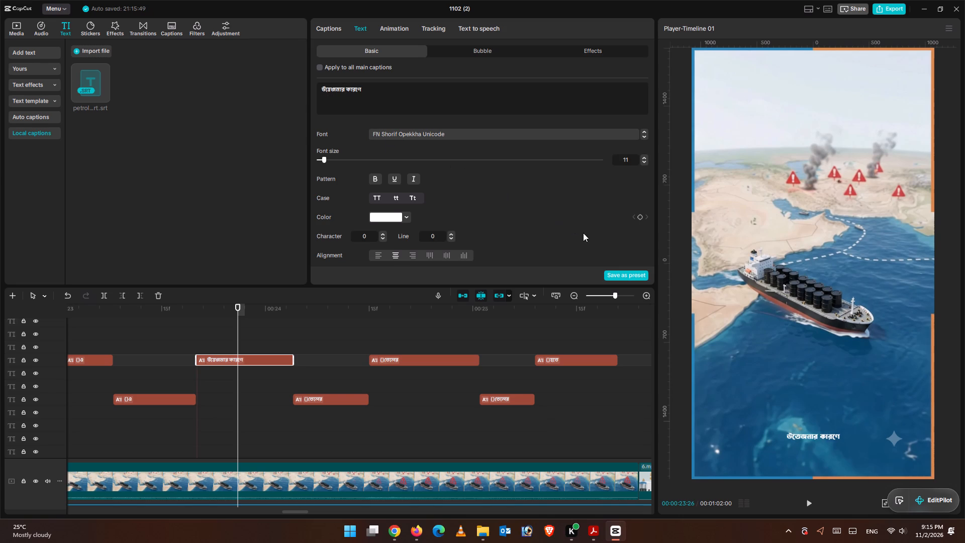
Play back from 00:00:23:16 to check the উত্তেজনার কারণে caption against the spoken line.
click(812, 506)
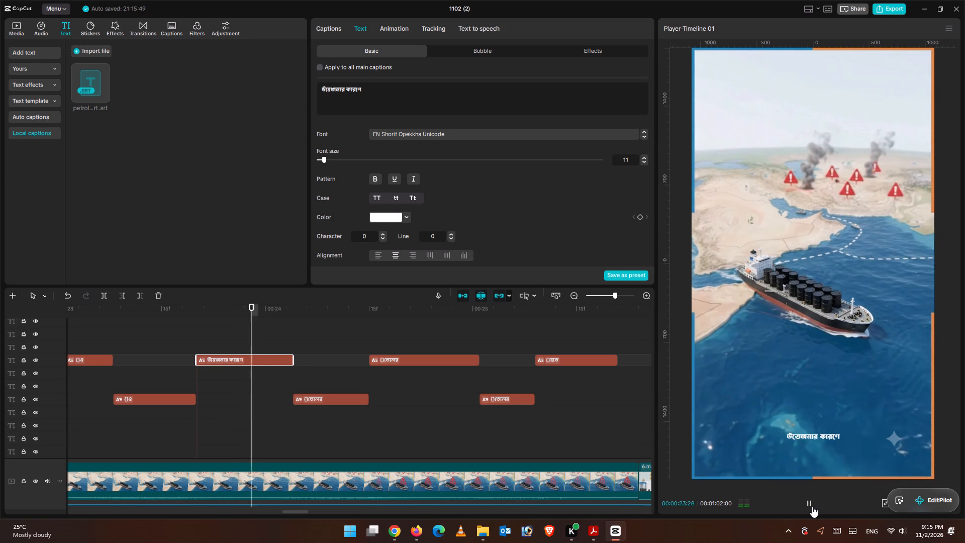
click(812, 506)
click(167, 348)
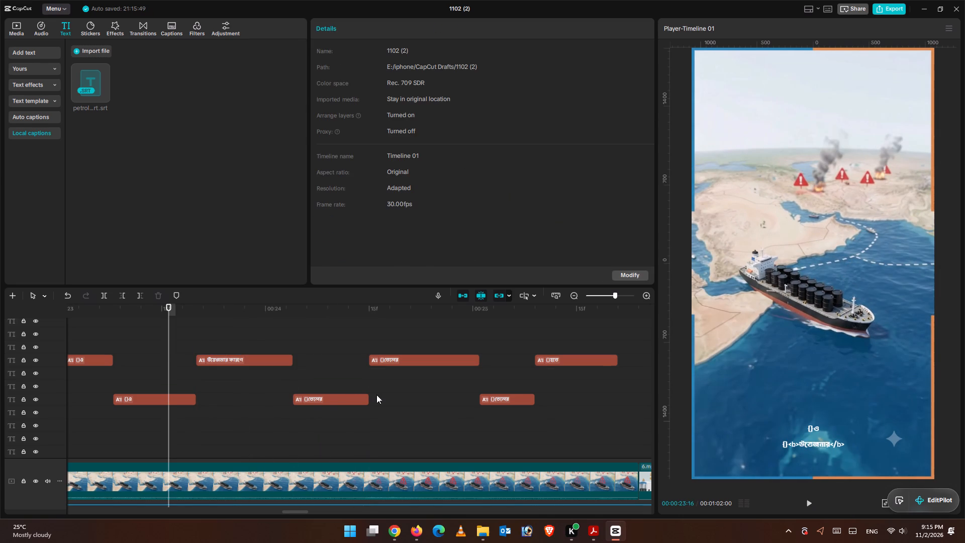
click(812, 501)
click(812, 502)
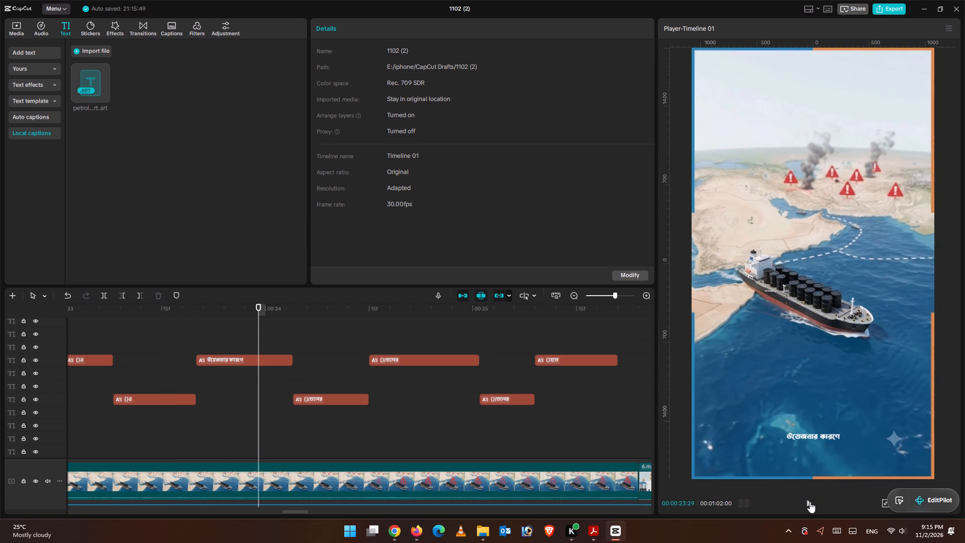
Reduce the two-line ও caption at 00:00:23:14 to only ও, deleting its tagged উত্তেজনার line and the braces.
click(153, 361)
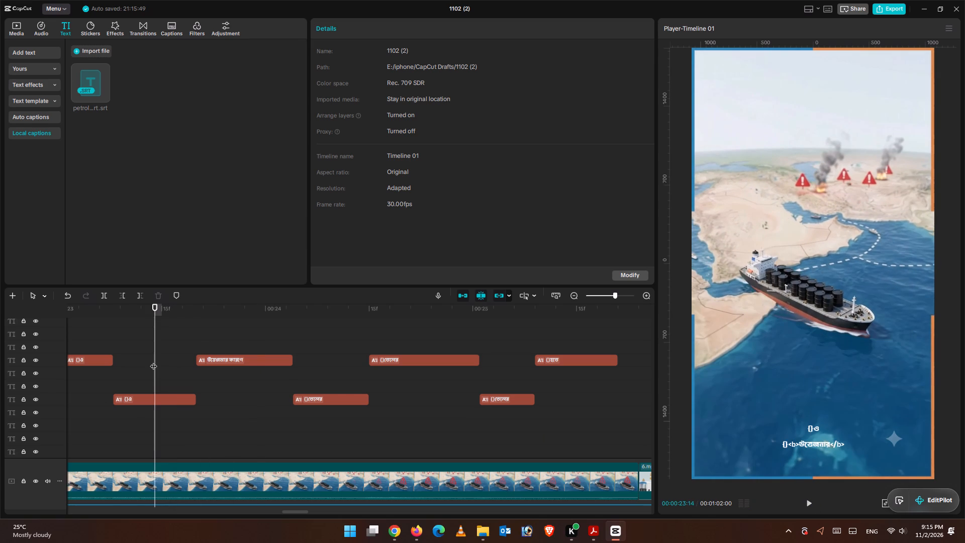
click(153, 361)
click(163, 400)
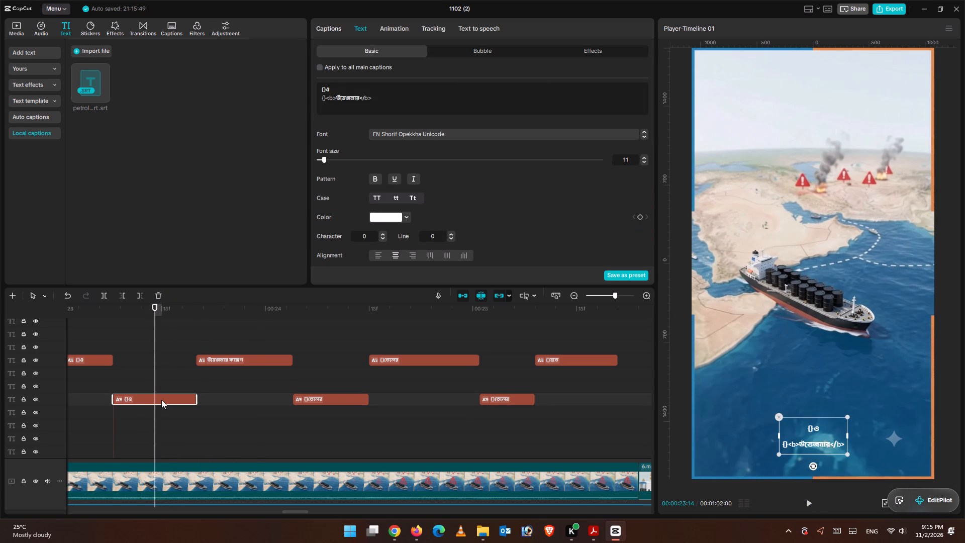
scroll(178, 403, up, 4)
scroll(178, 403, down, 6)
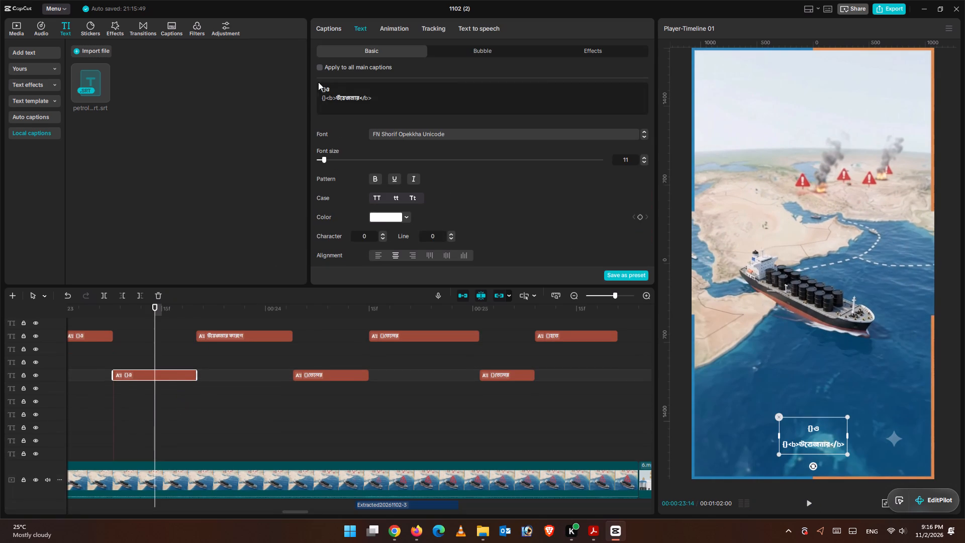
drag(324, 100, 431, 114)
key(BackSpace)
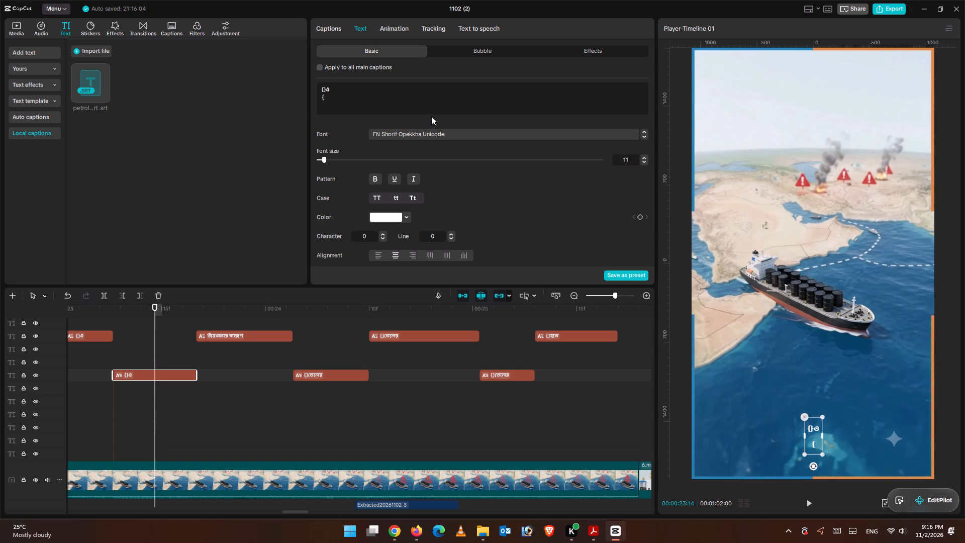
key(BackSpace)
key(BackSpace)
key(BackSpace)
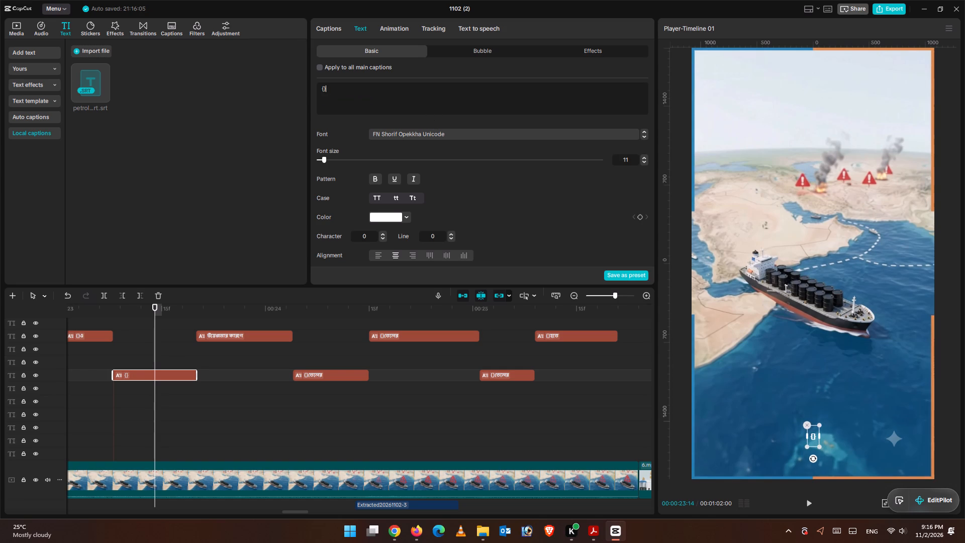
key(ctrl+z)
click(327, 91)
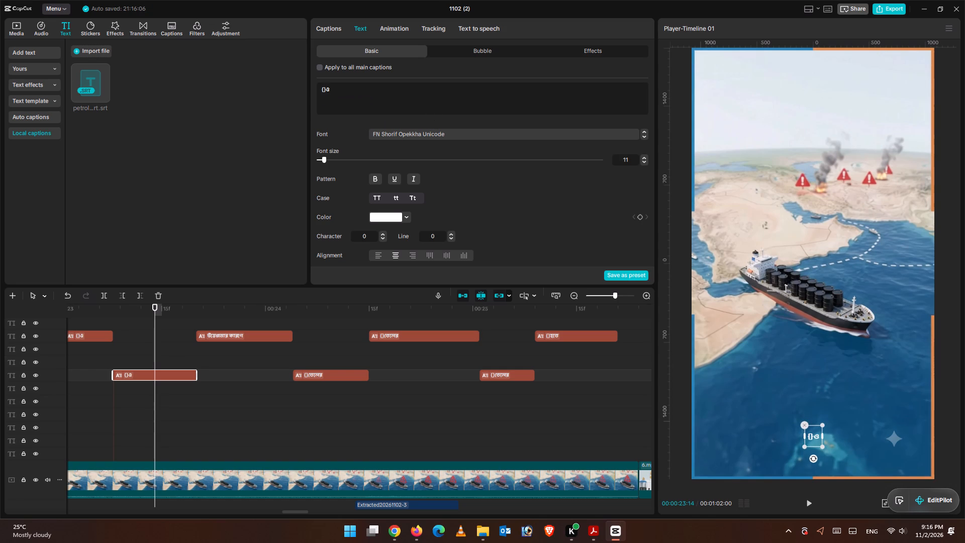
key(BackSpace)
key(BackSpace)
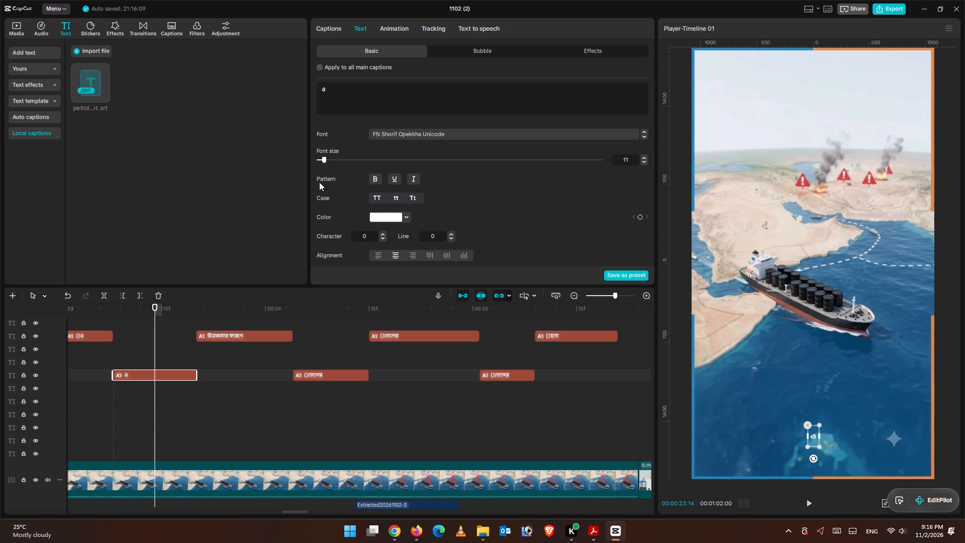
Enlarge the ও caption and centre it in the sky near the top of the video frame.
drag(819, 446, 878, 498)
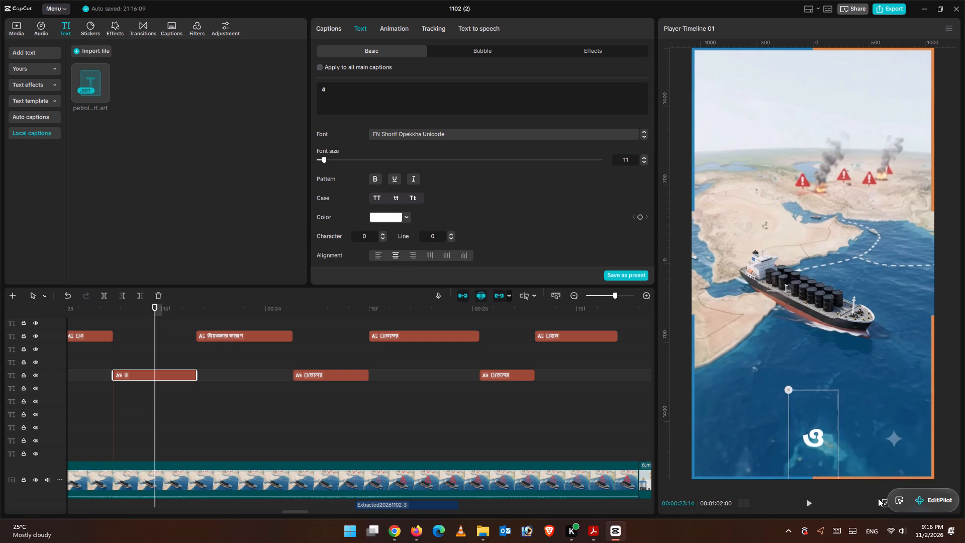
drag(878, 498, 887, 508)
drag(806, 433, 798, 89)
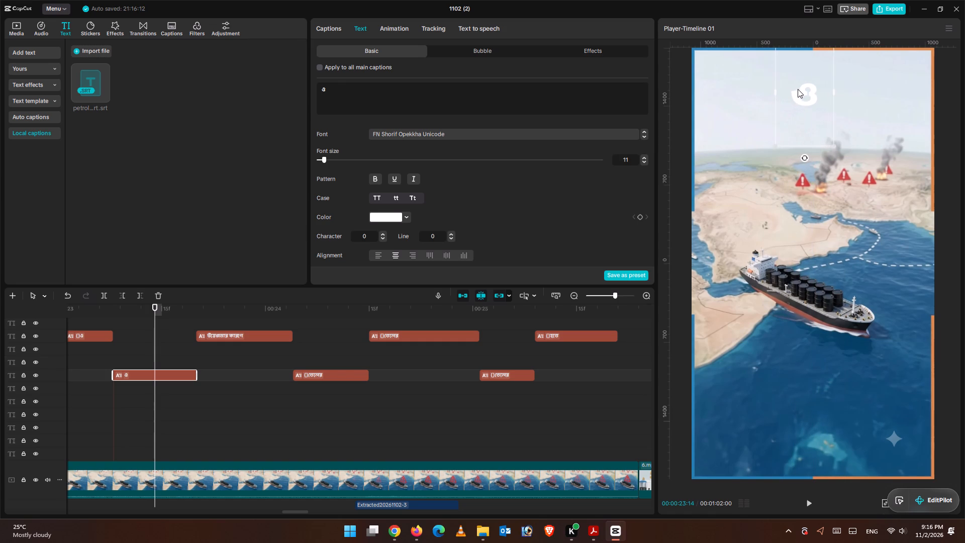
drag(798, 89, 807, 89)
Extend the end of the enlarged ও caption to 00:00:24:04, where the উত্তেজনার কারণে caption ends.
drag(198, 378, 296, 377)
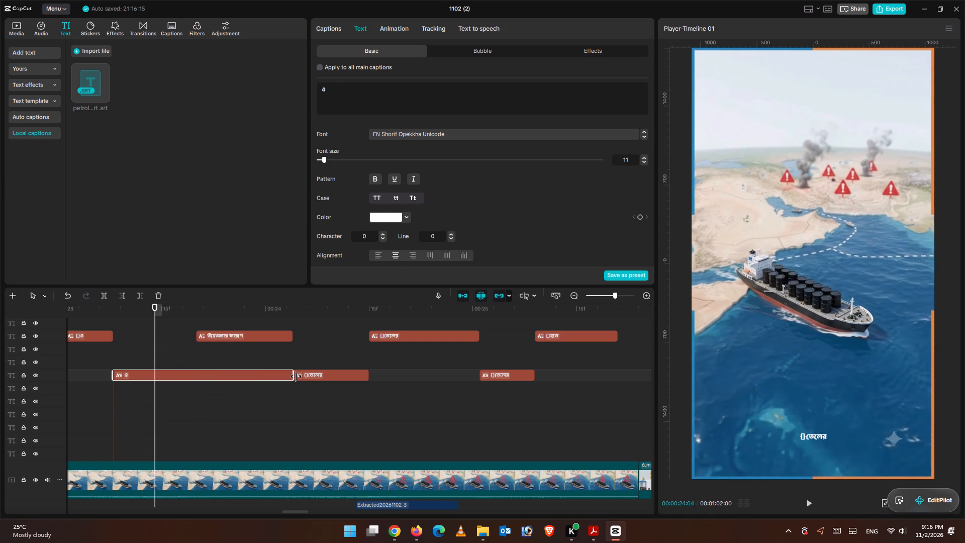
drag(296, 377, 298, 378)
click(277, 319)
click(281, 310)
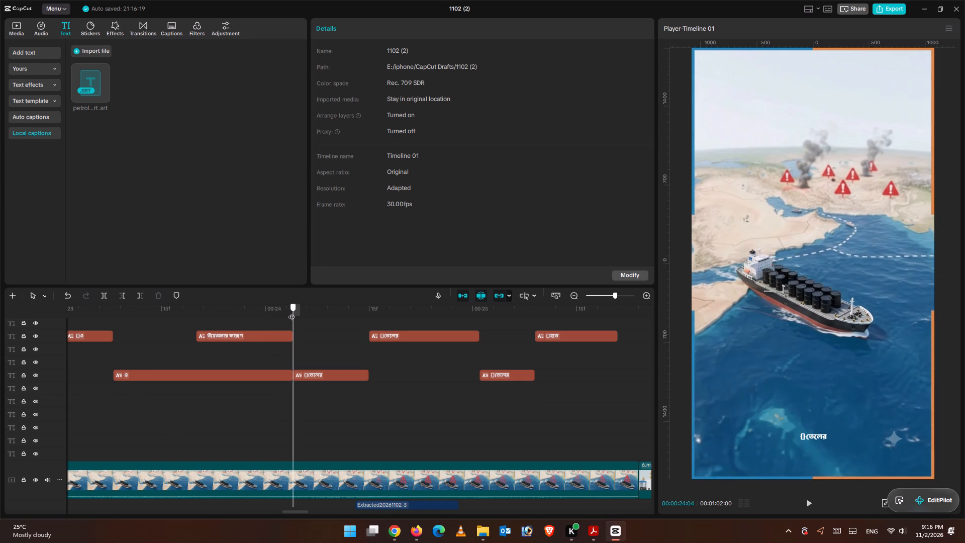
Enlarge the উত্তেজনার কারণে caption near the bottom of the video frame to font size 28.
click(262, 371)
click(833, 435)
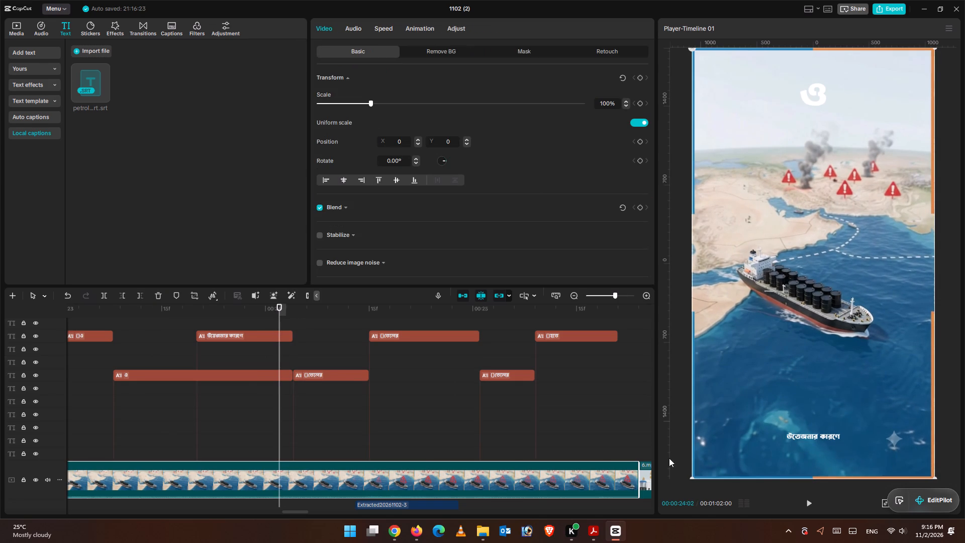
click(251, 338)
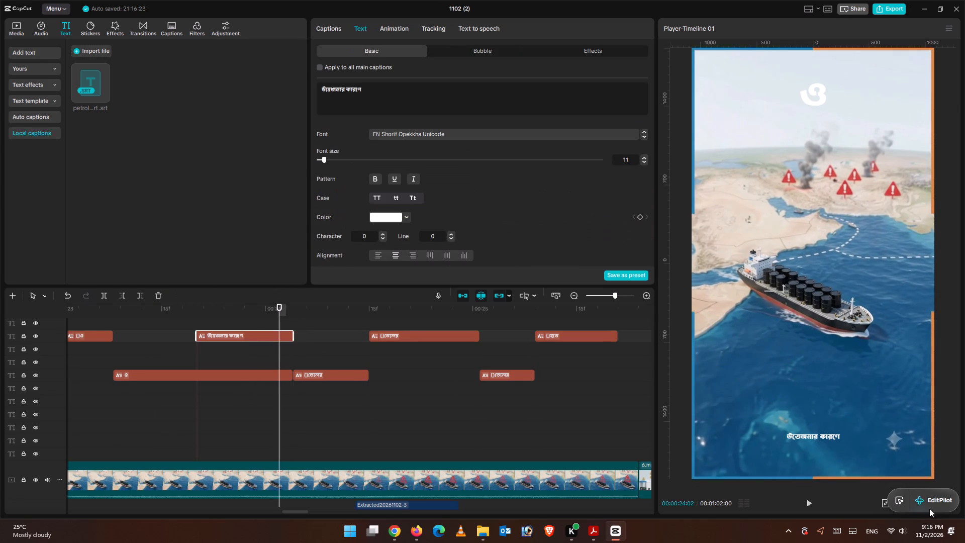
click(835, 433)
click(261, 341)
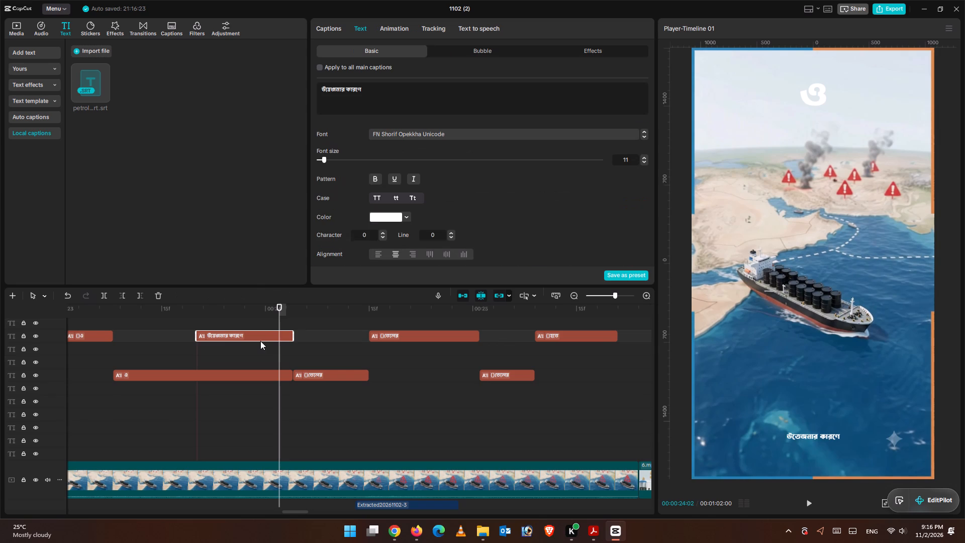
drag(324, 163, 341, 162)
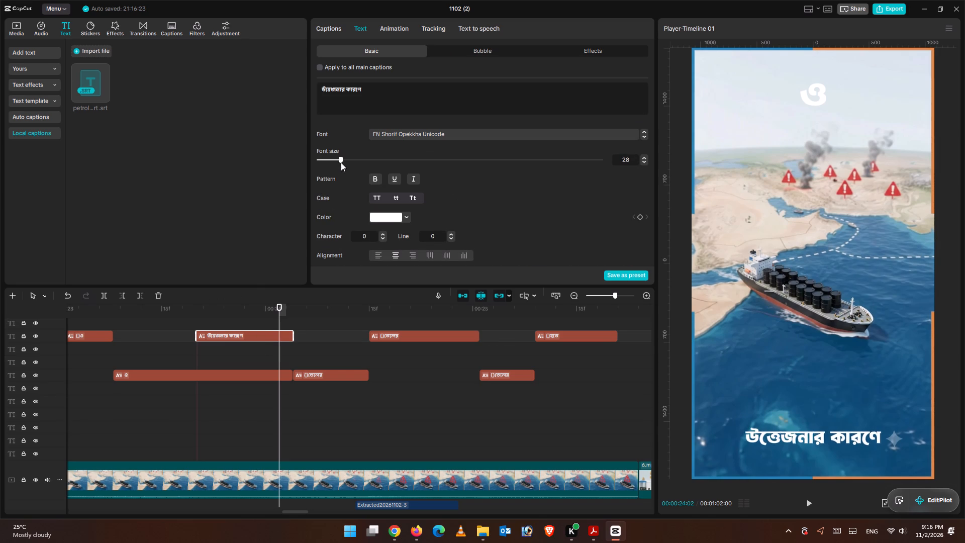
Apply the yellow preset style with black outline to both the ও and উত্তেজনার কারণে captions.
drag(165, 327, 206, 382)
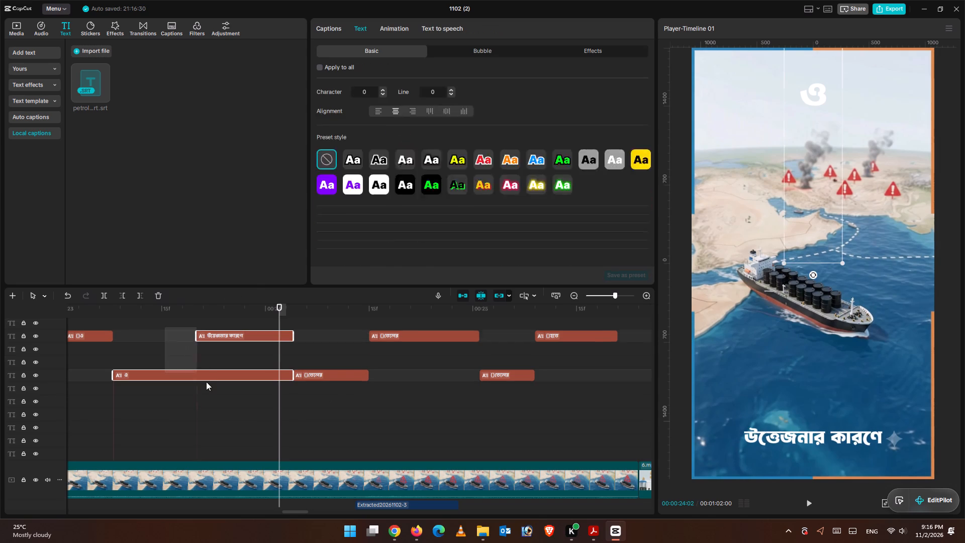
drag(206, 382, 222, 395)
click(462, 260)
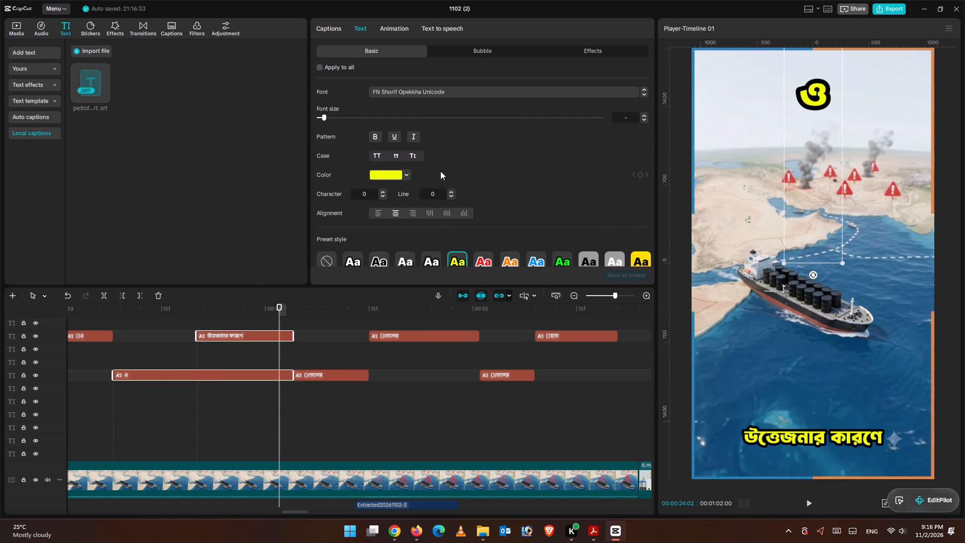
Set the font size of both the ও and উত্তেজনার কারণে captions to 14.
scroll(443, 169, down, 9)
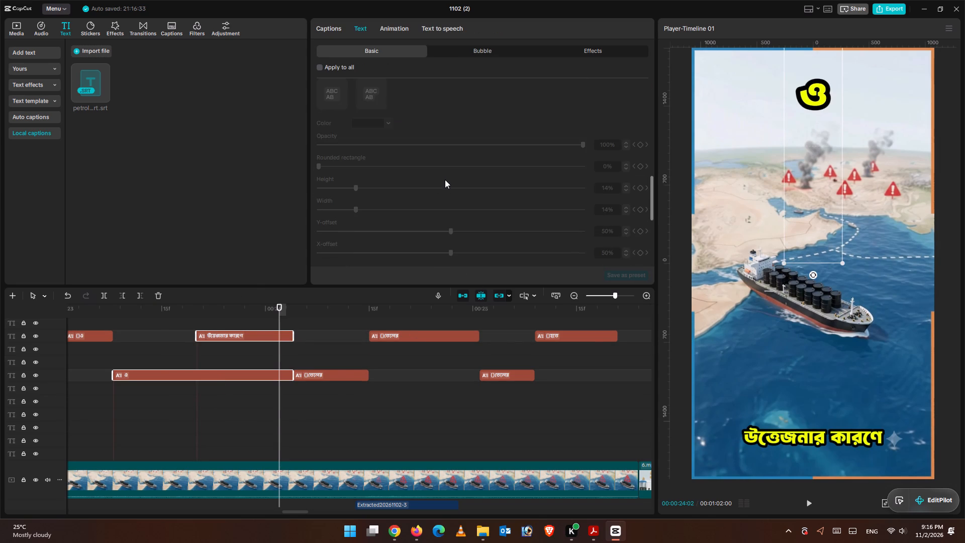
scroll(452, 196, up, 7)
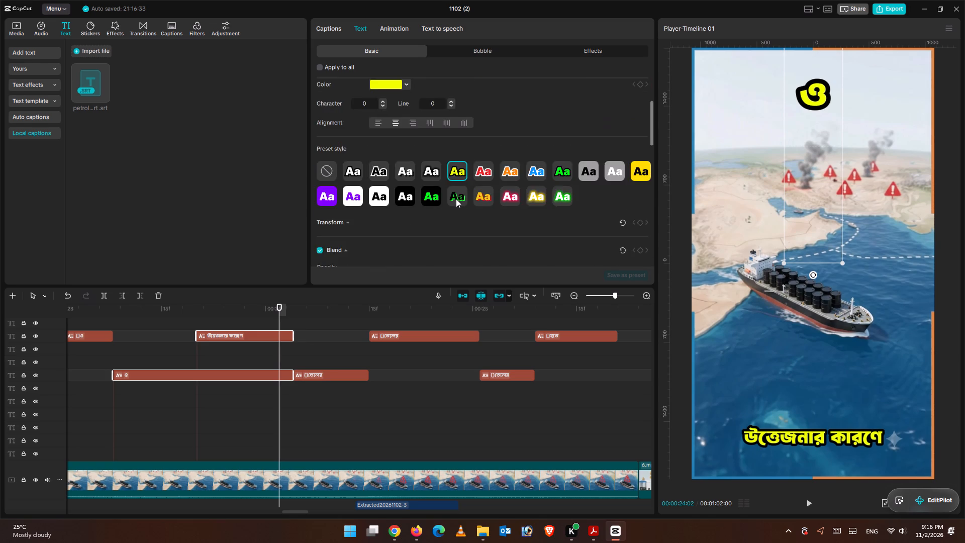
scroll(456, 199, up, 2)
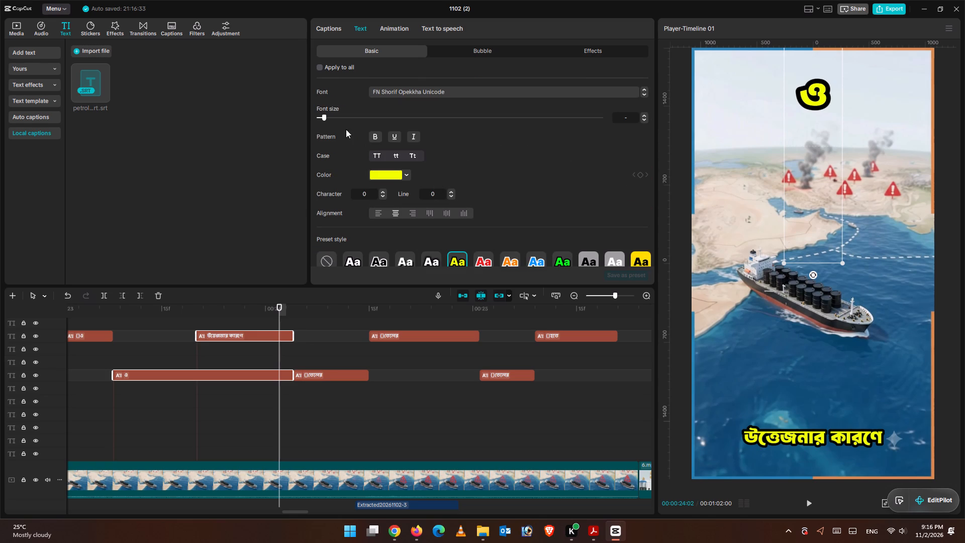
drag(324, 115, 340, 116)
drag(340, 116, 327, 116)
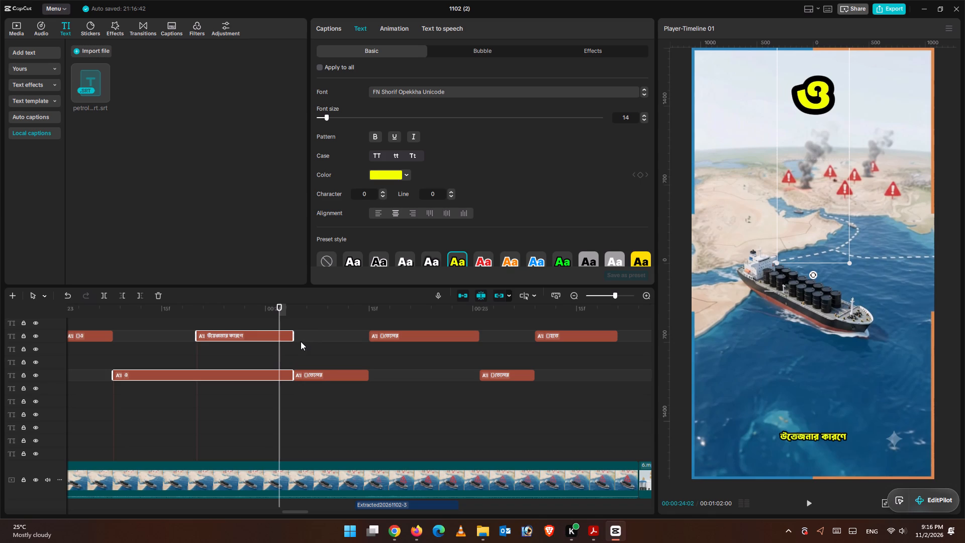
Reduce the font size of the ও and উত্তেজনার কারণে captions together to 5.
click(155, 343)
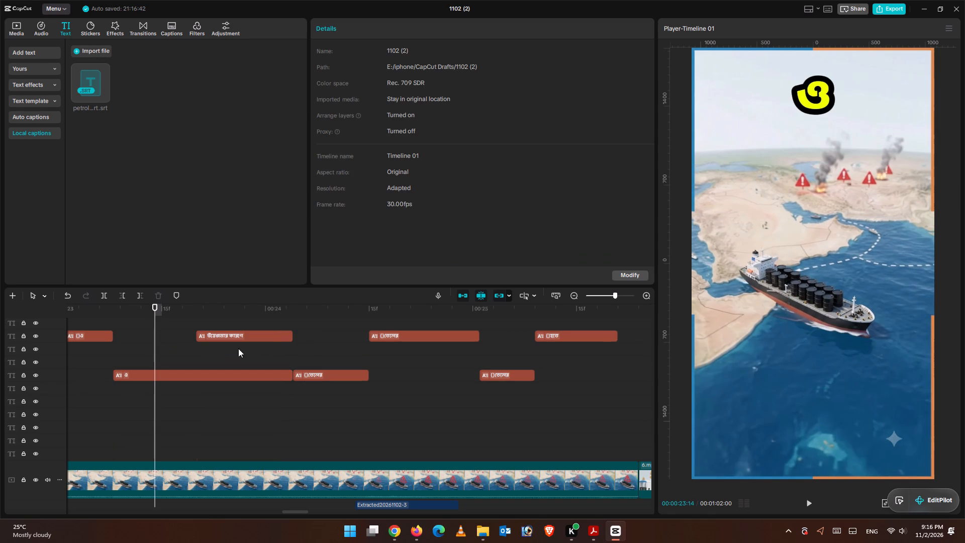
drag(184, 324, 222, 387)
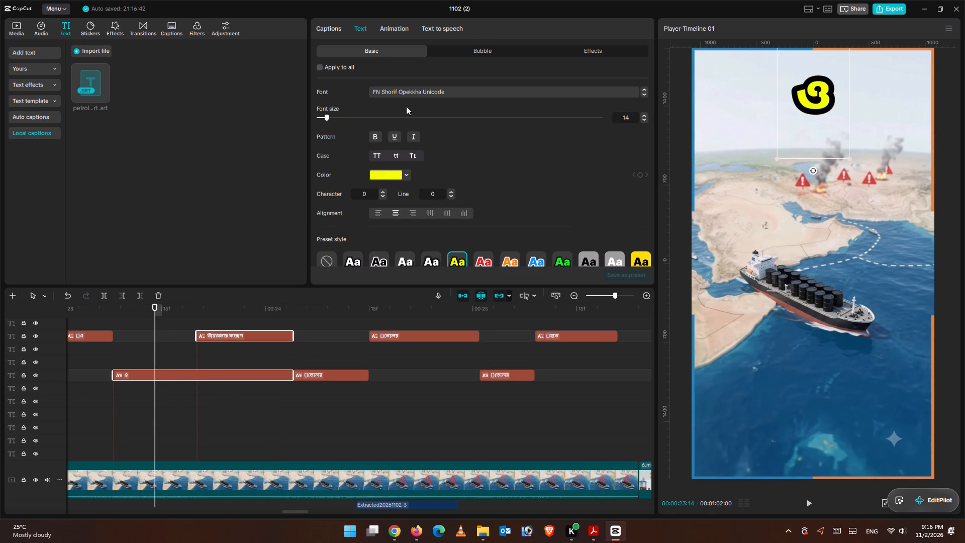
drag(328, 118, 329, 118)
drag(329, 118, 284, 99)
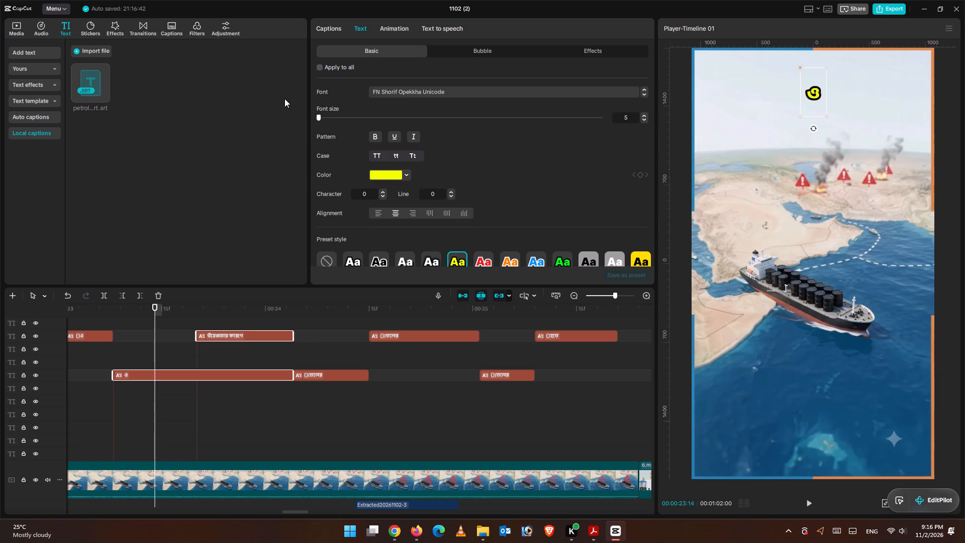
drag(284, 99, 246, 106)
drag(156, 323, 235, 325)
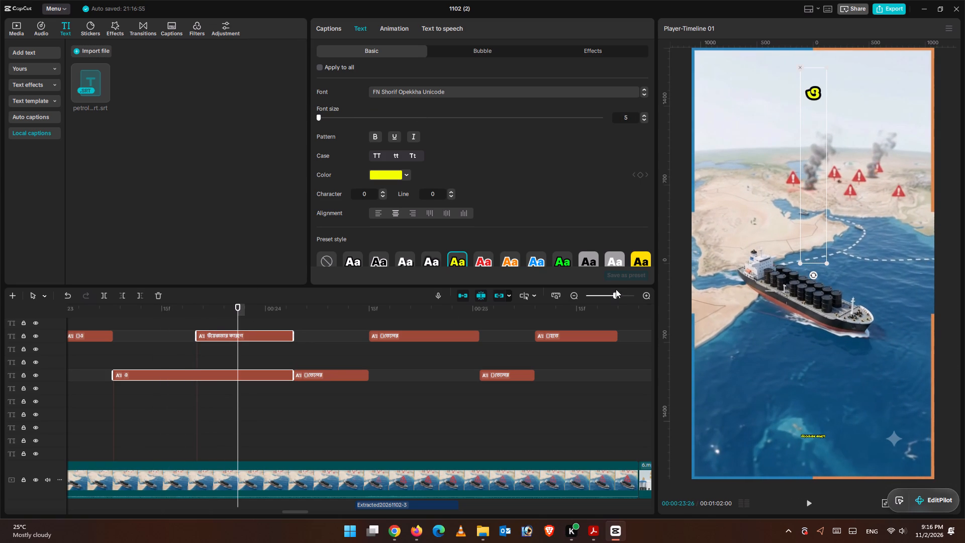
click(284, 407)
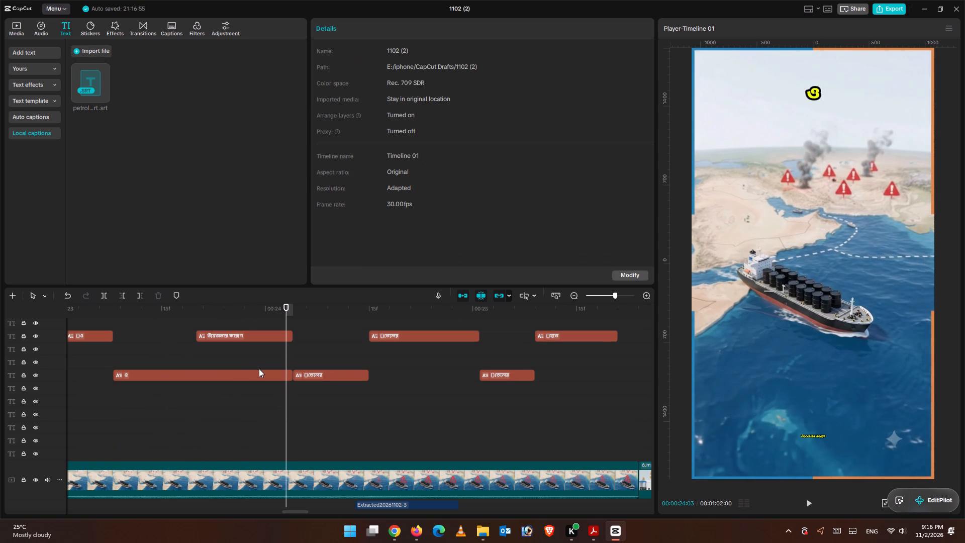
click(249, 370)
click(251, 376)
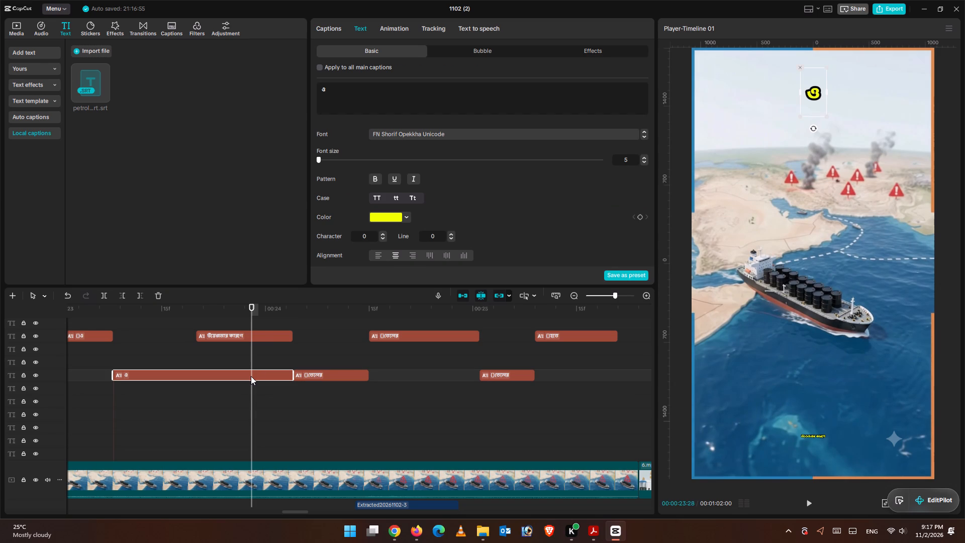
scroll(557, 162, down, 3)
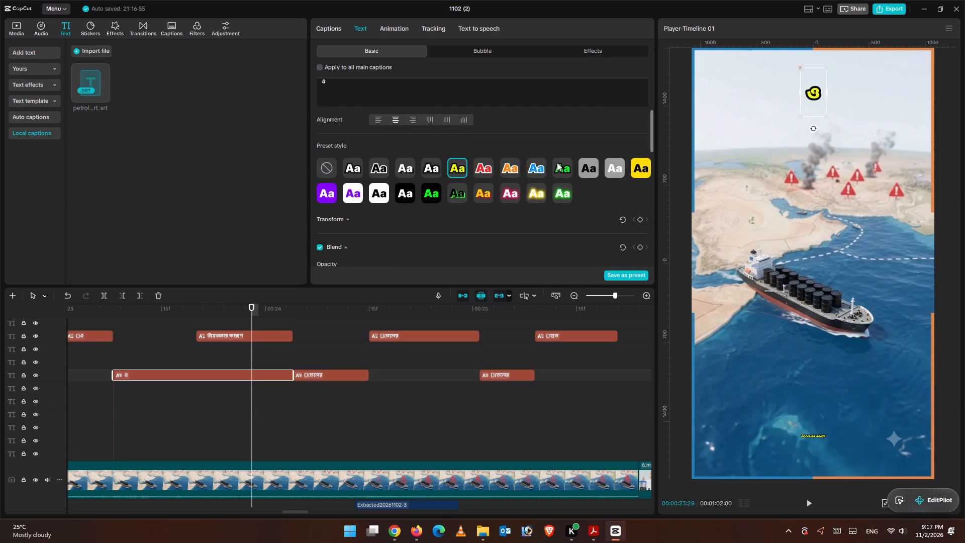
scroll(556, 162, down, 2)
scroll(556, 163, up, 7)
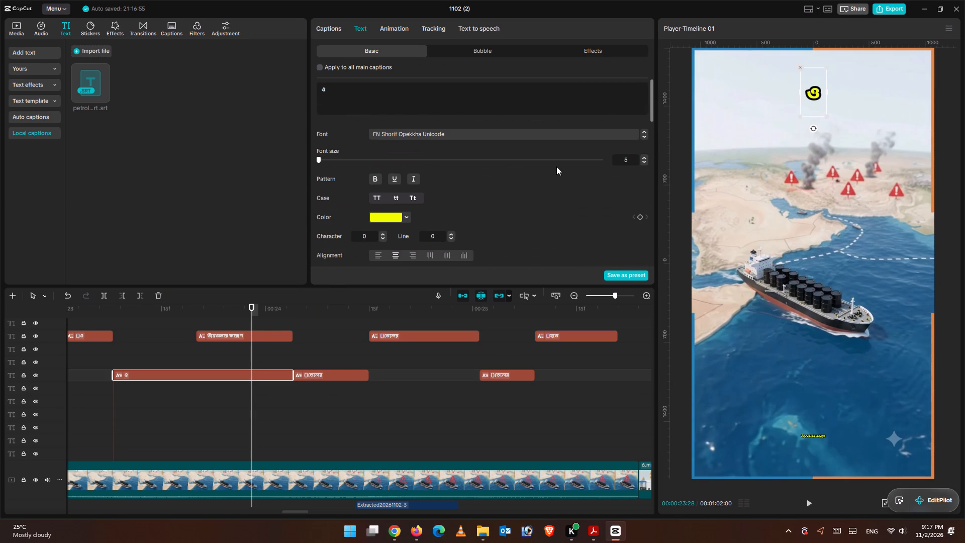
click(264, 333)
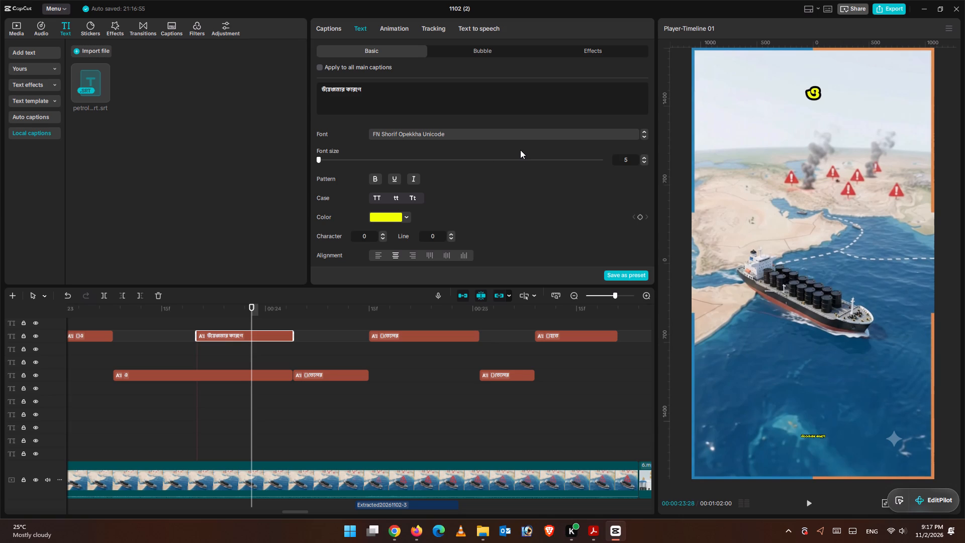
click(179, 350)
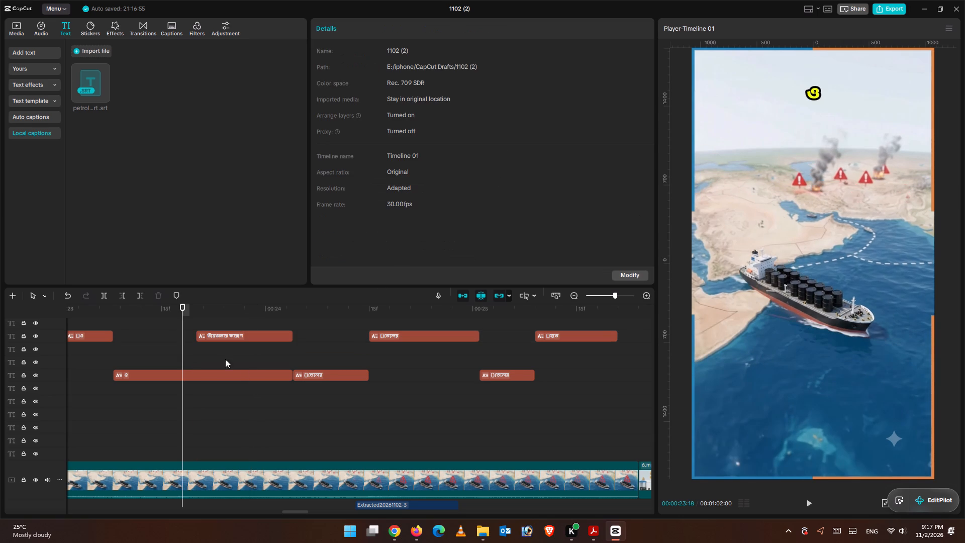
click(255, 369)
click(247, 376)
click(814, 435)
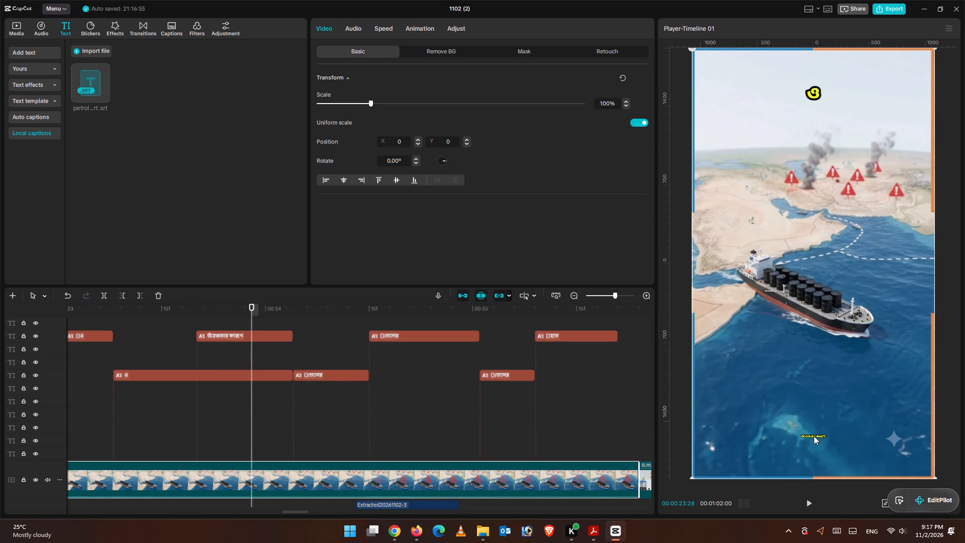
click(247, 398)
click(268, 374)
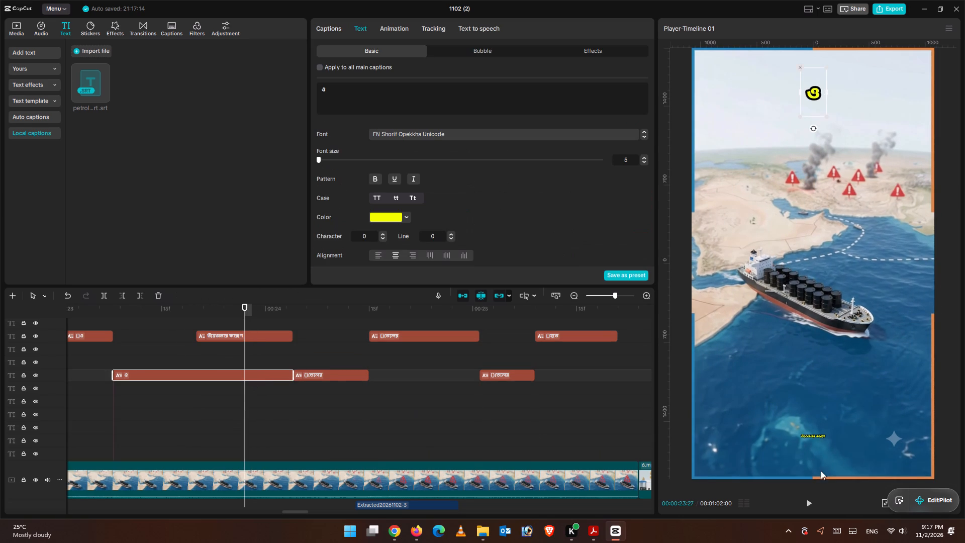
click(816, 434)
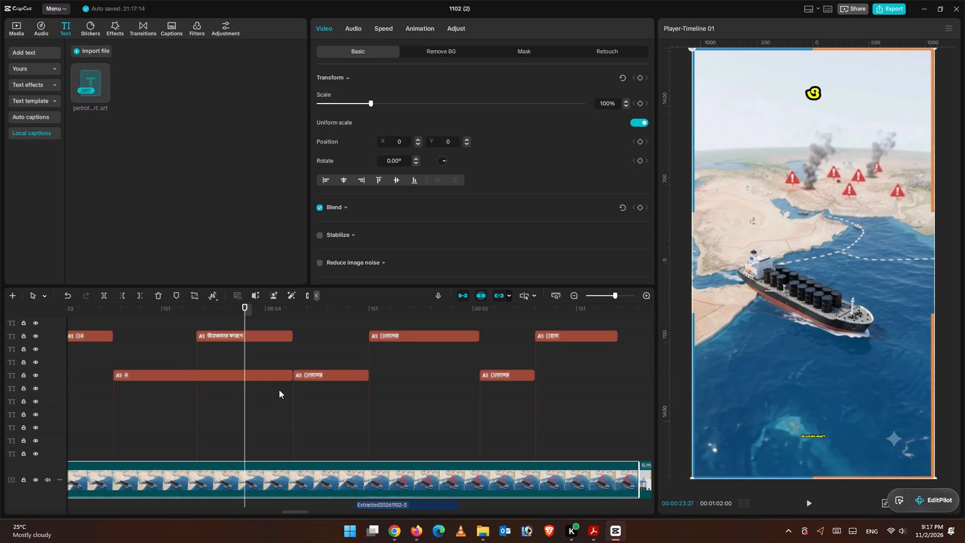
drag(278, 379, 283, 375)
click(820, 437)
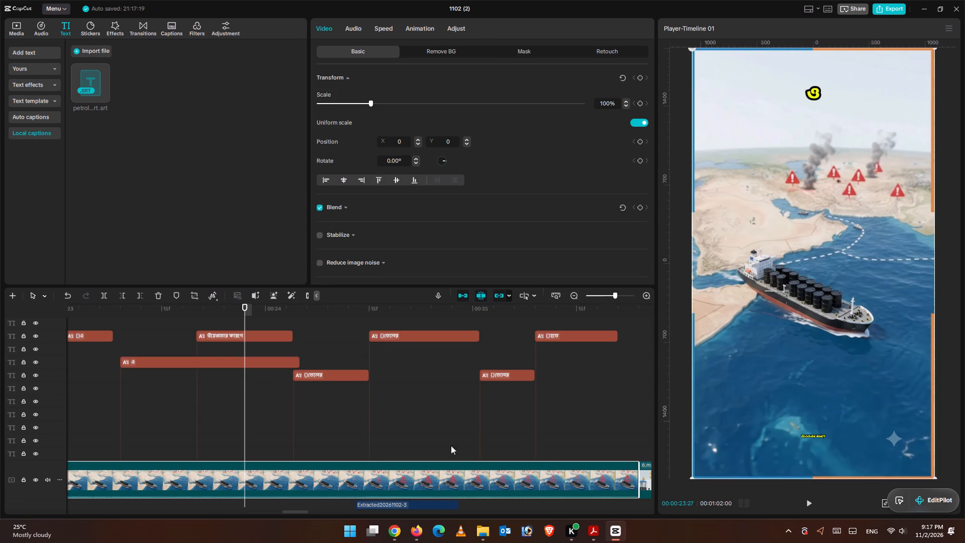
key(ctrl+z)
Enlarge the yellow ও caption in the sky to font size 21.
click(251, 383)
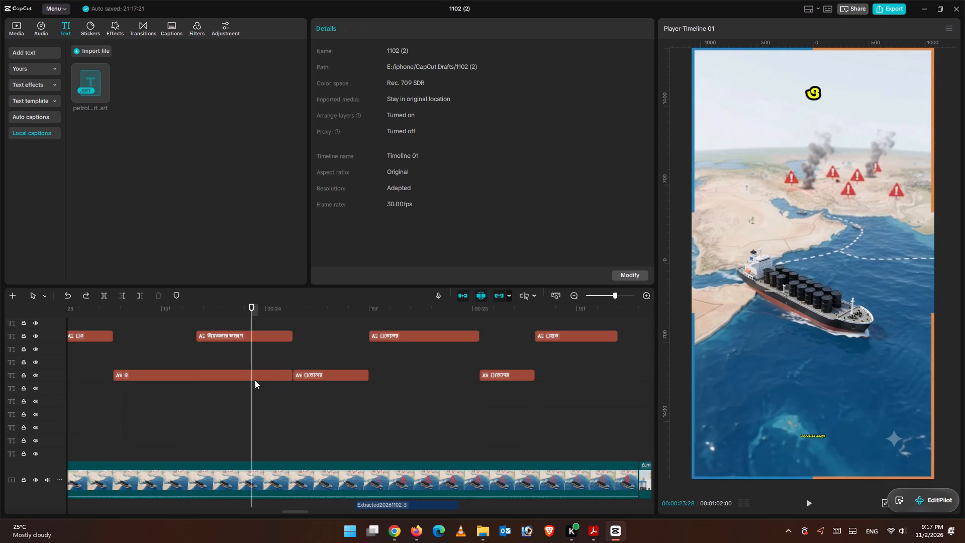
click(256, 378)
drag(324, 161, 369, 159)
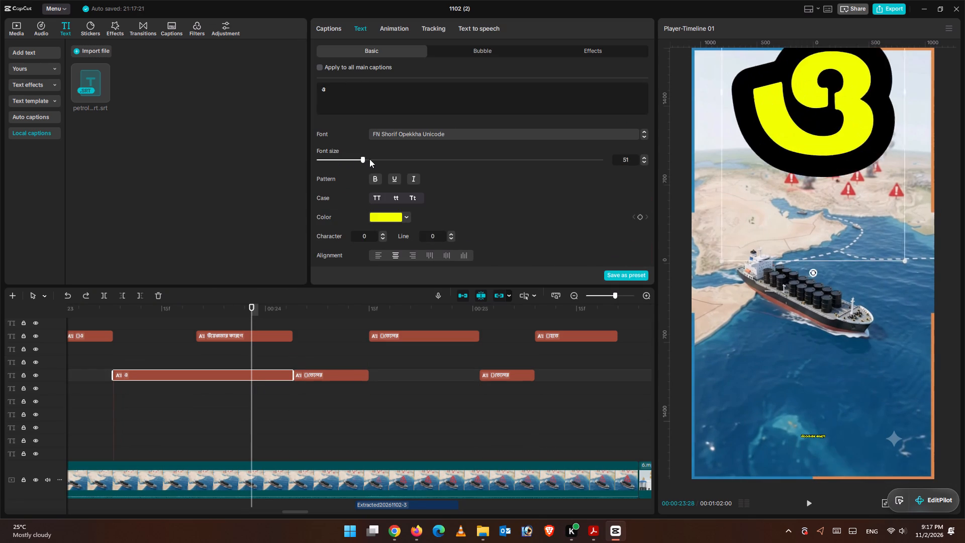
drag(369, 159, 334, 158)
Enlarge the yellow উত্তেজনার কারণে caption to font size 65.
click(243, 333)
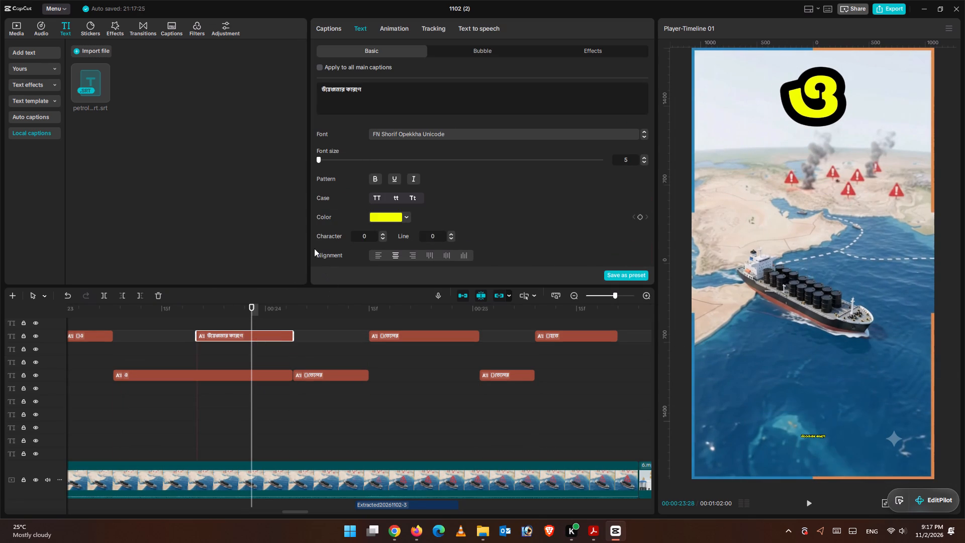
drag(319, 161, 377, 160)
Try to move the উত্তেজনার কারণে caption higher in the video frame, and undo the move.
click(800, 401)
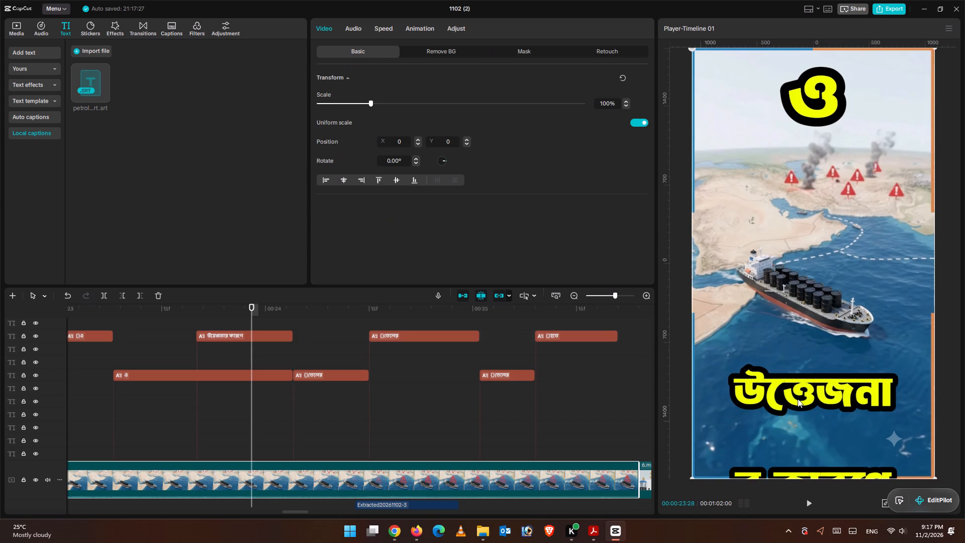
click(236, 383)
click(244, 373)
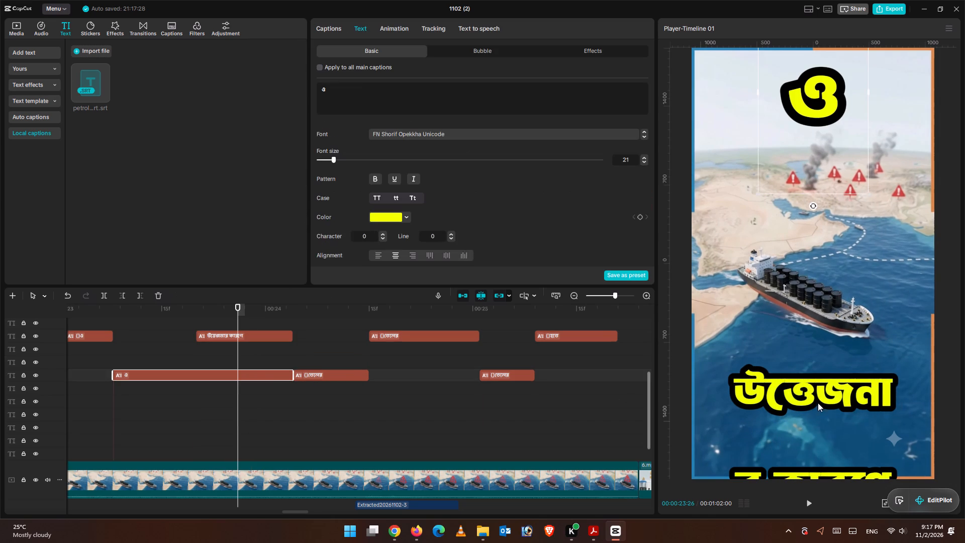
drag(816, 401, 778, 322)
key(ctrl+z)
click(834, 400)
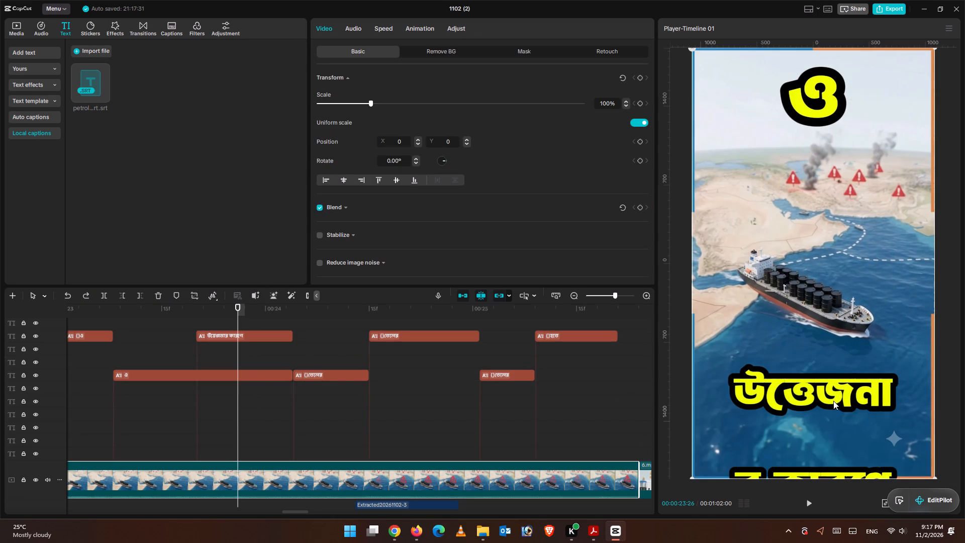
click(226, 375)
Set the উত্তেজনার কারণে caption's font size to 27 so that it fits on one line.
click(250, 337)
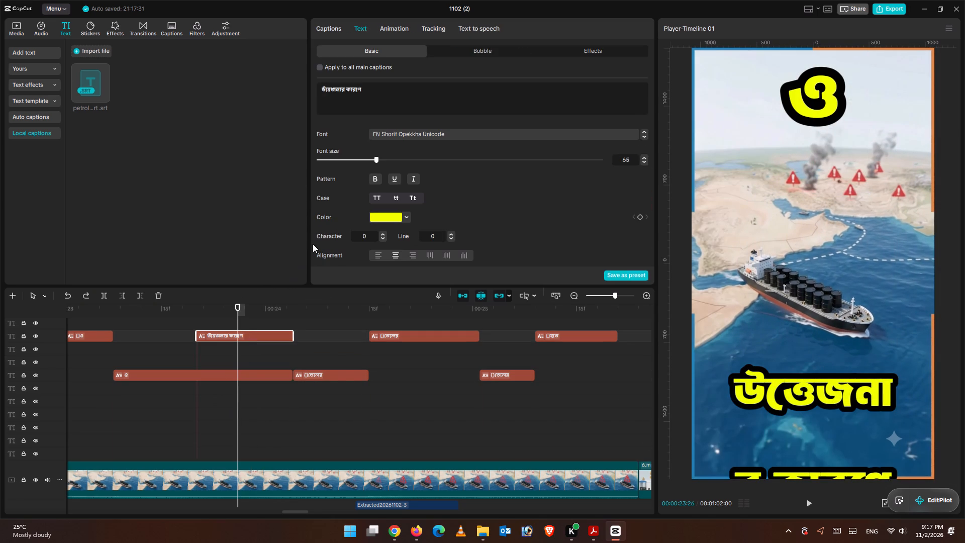
drag(370, 163, 355, 161)
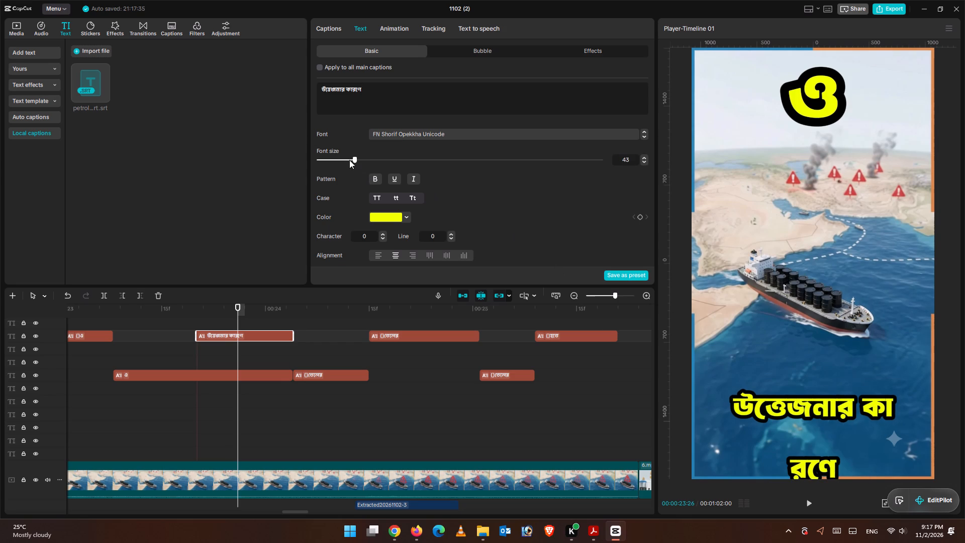
drag(350, 161, 340, 162)
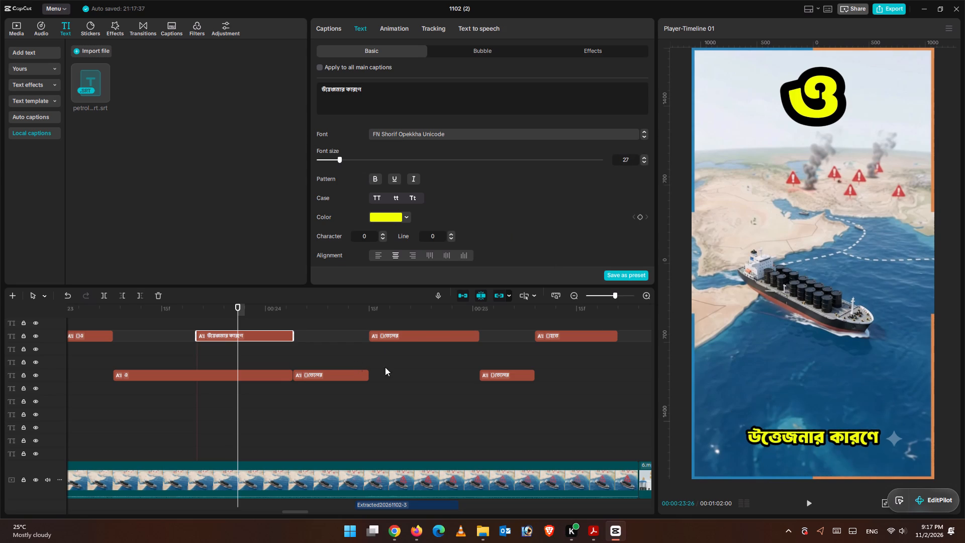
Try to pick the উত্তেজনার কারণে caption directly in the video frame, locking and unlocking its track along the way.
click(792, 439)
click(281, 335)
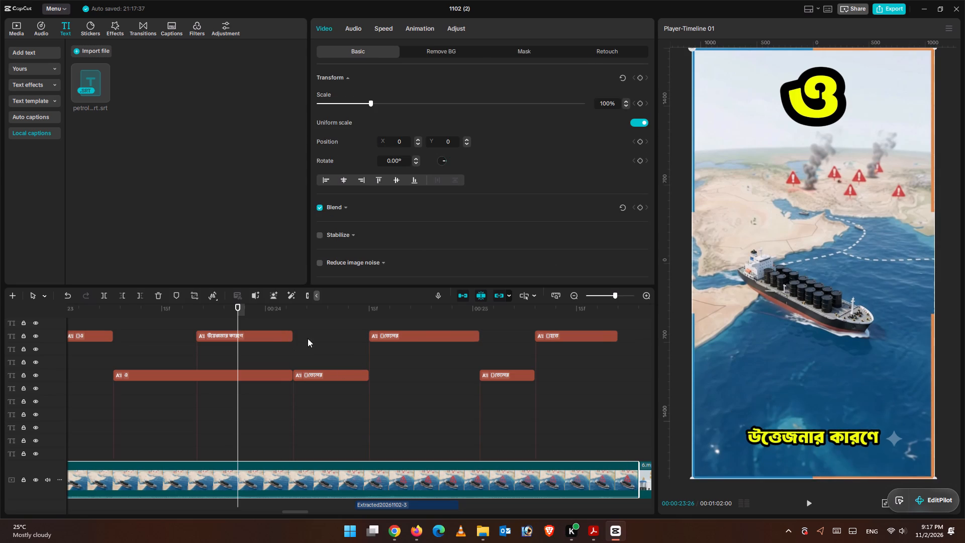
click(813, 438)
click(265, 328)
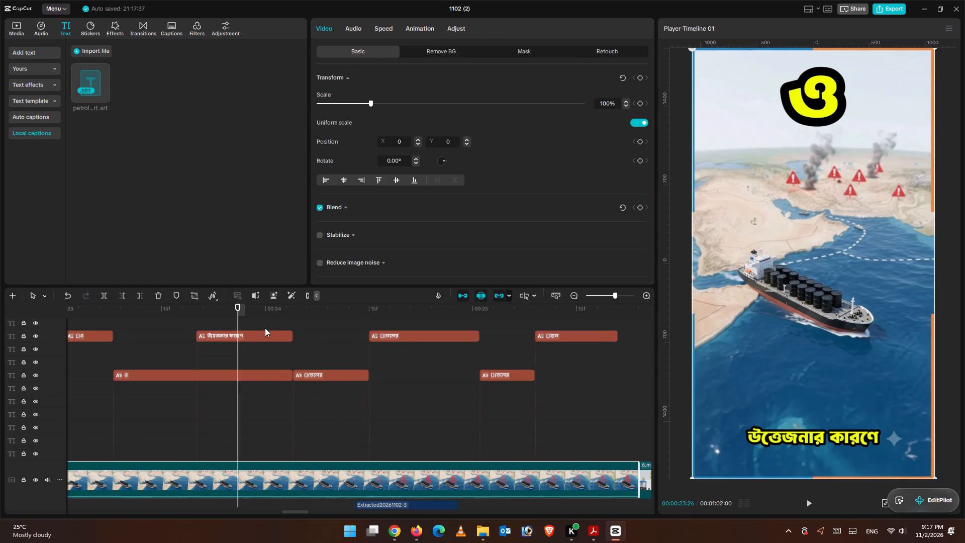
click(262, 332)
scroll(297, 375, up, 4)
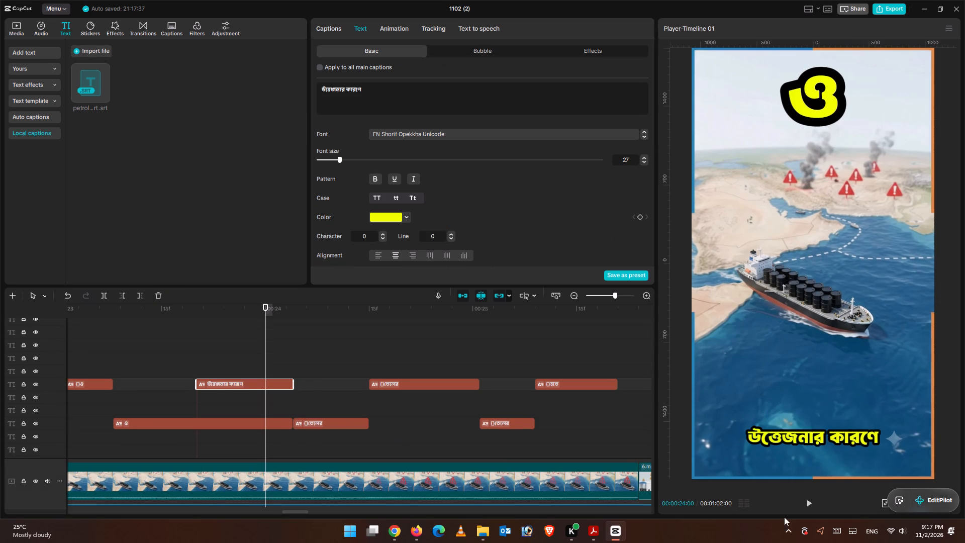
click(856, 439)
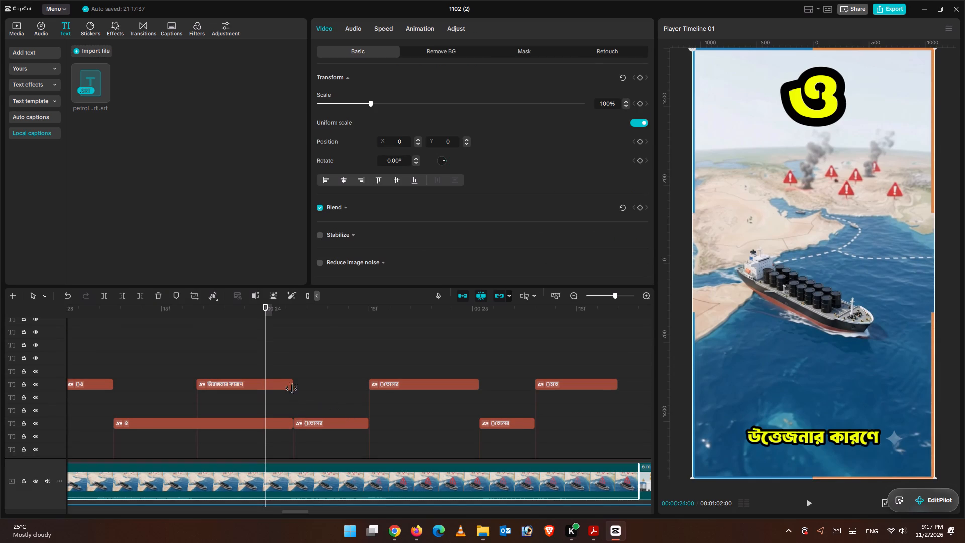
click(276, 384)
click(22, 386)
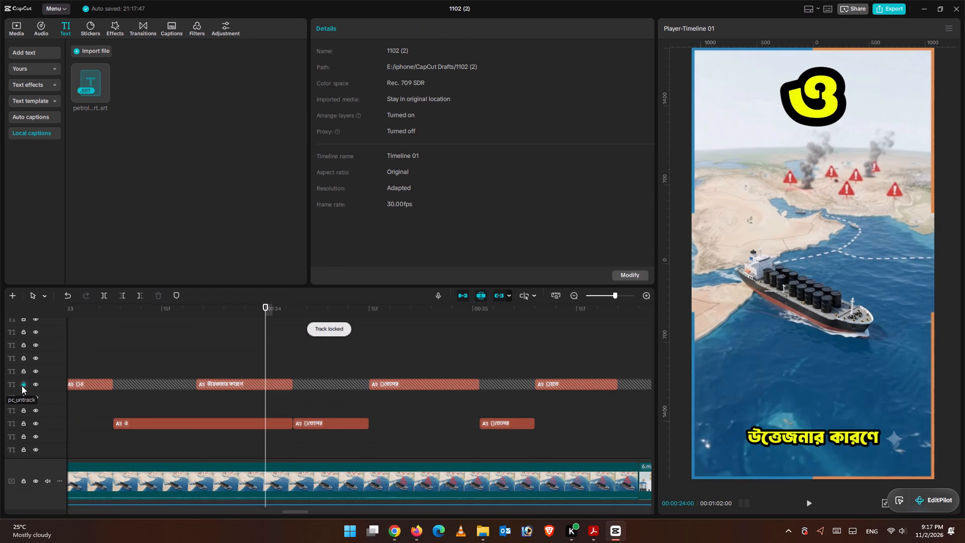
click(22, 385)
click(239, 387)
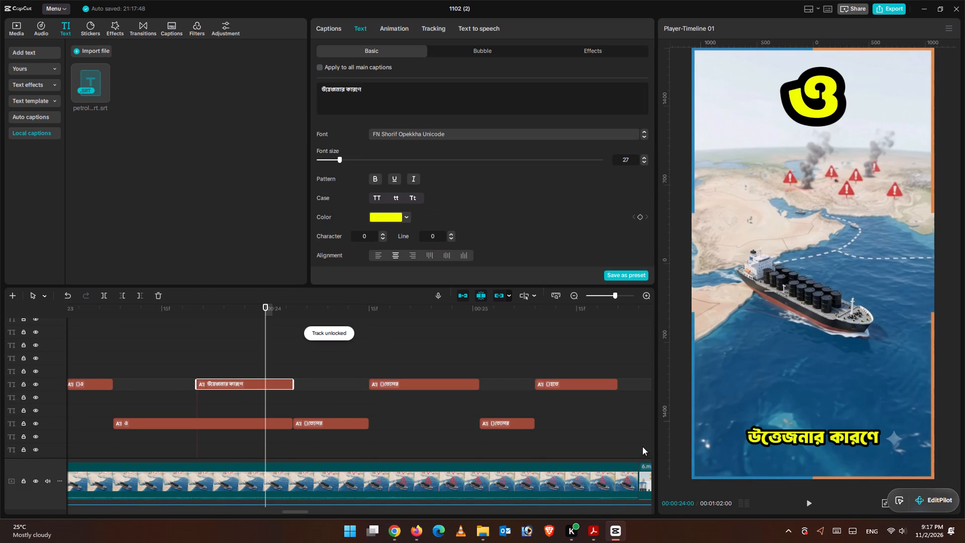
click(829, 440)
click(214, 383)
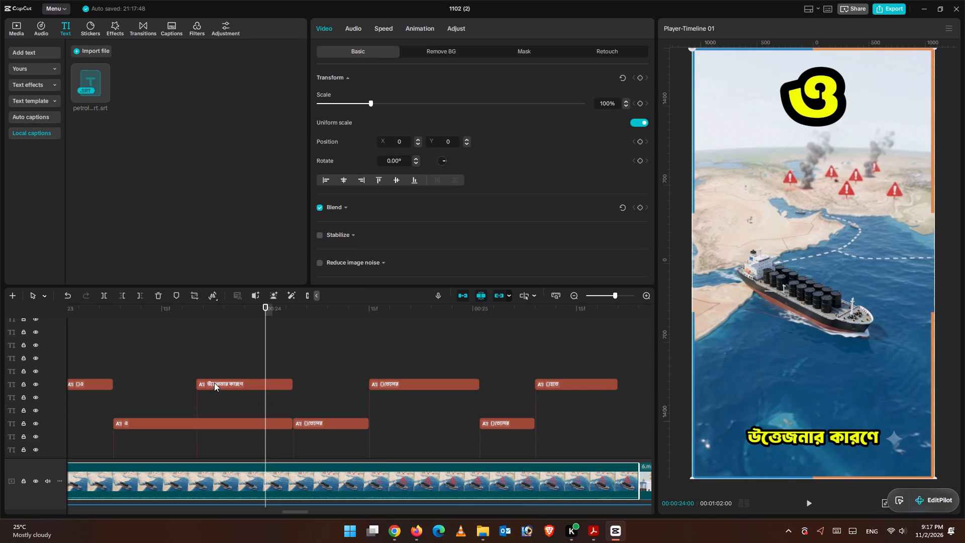
Undo the recent resizing, yellow styling and lengthening edits on the ও and উত্তেজনার কারণে captions.
triple_click(72, 294)
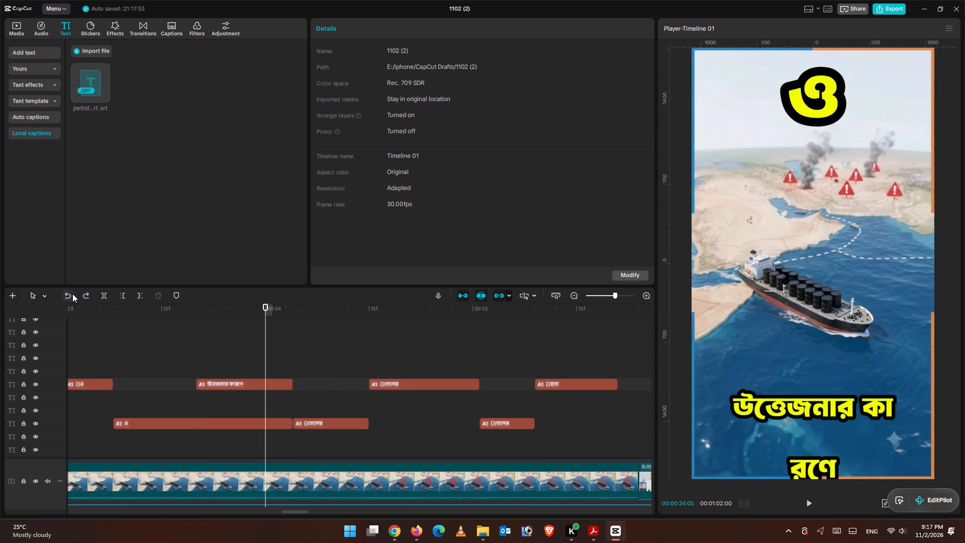
triple_click(72, 294)
double_click(72, 294)
triple_click(72, 294)
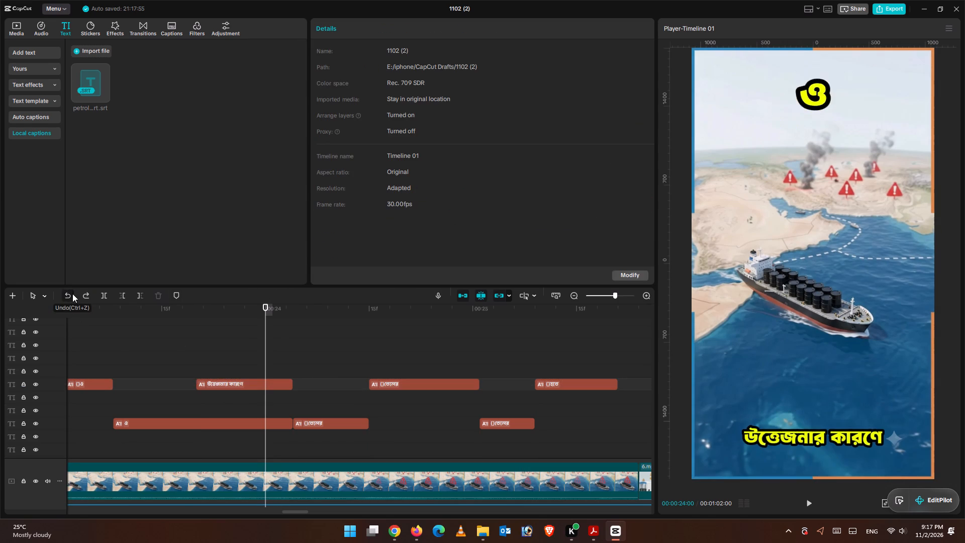
click(73, 294)
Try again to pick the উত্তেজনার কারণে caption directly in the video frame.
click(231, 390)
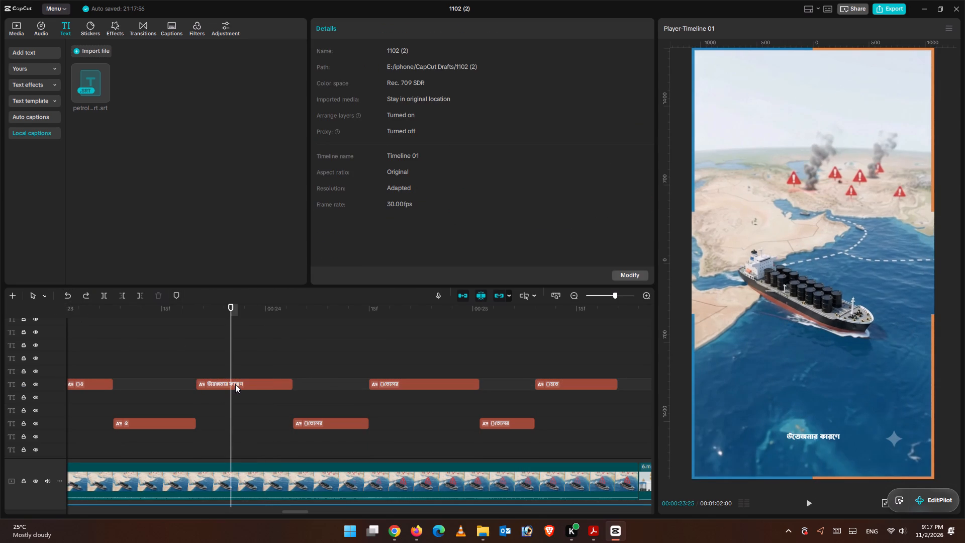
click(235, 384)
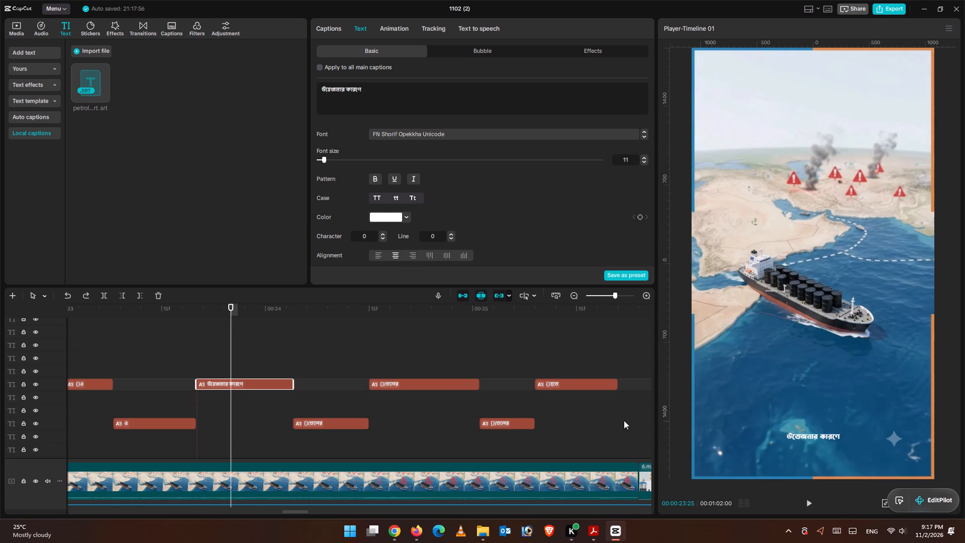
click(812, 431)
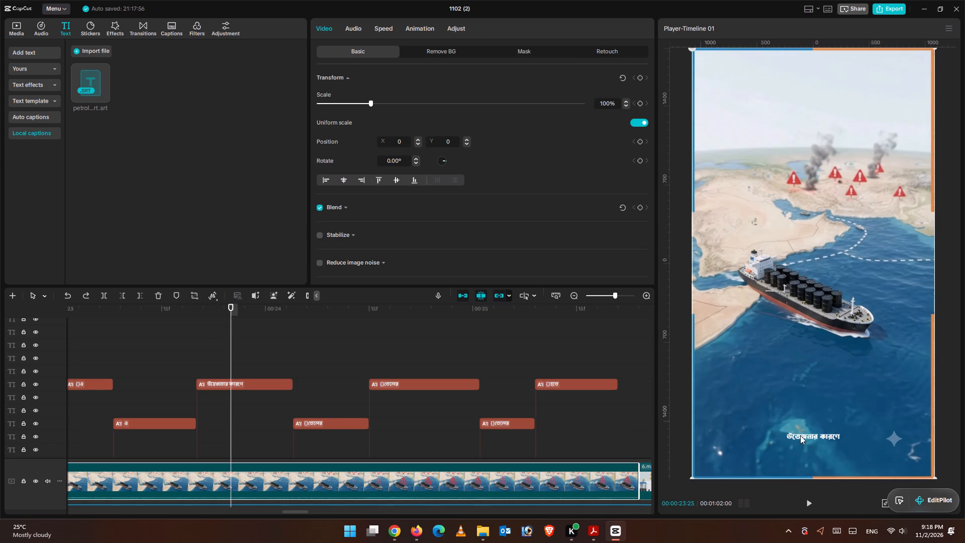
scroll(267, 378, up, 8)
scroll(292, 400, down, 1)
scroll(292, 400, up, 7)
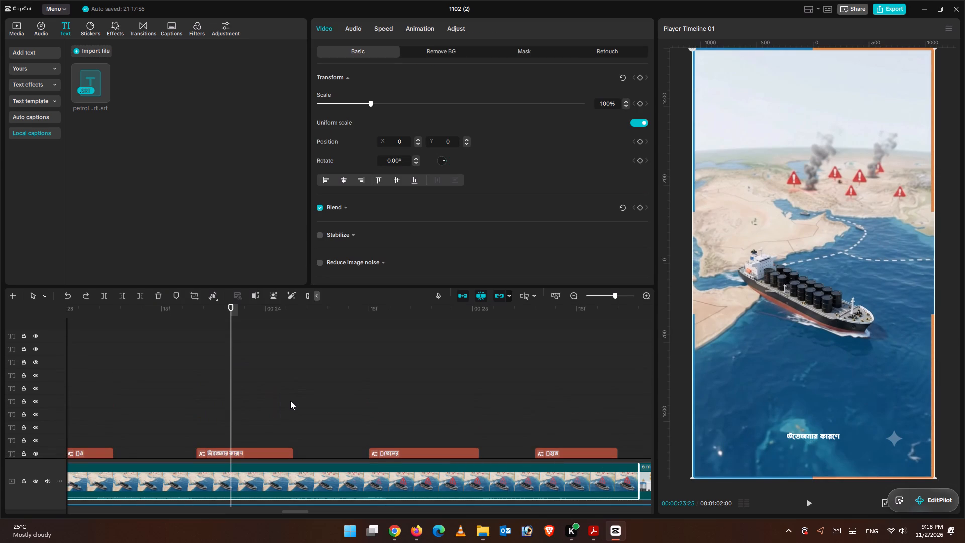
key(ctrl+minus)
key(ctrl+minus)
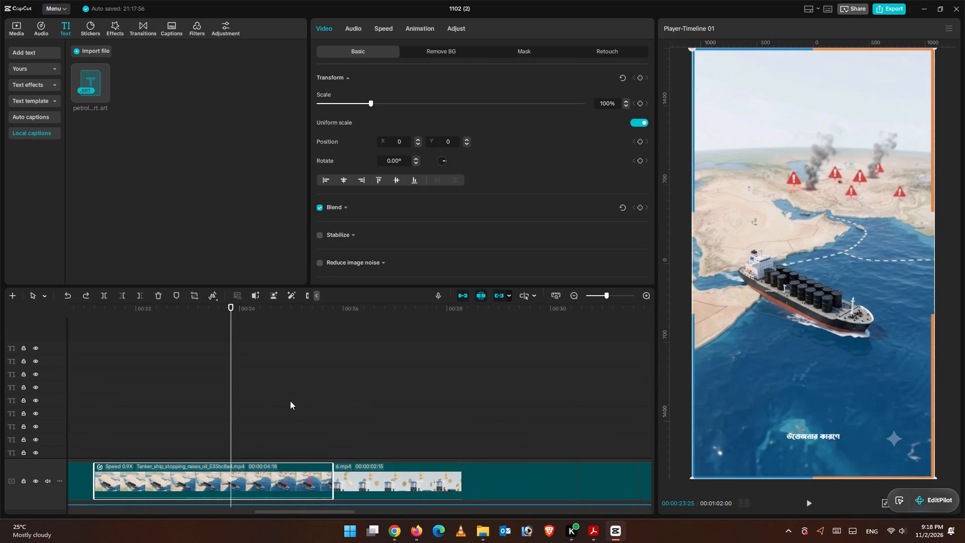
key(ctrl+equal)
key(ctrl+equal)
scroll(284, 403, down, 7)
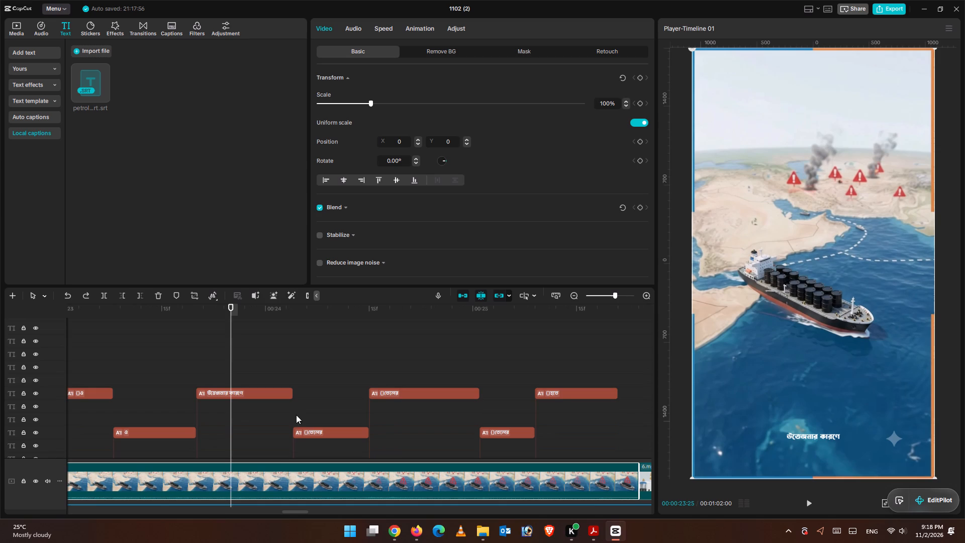
Replace the উত্তেজনার কারণে caption with a pasted copy starting at 00:00:23:20, deleting the original.
click(268, 385)
right_click(265, 376)
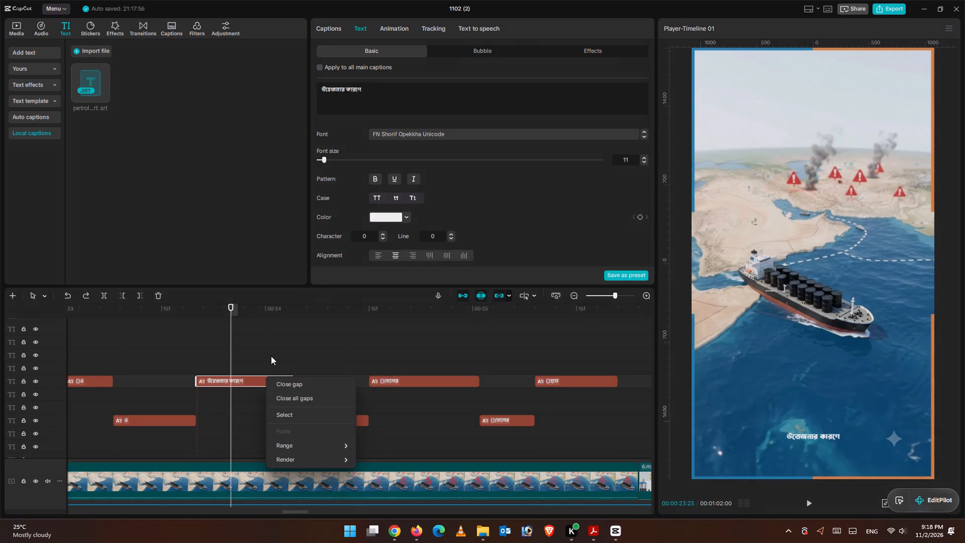
click(231, 410)
click(237, 379)
click(237, 407)
click(239, 380)
right_click(239, 380)
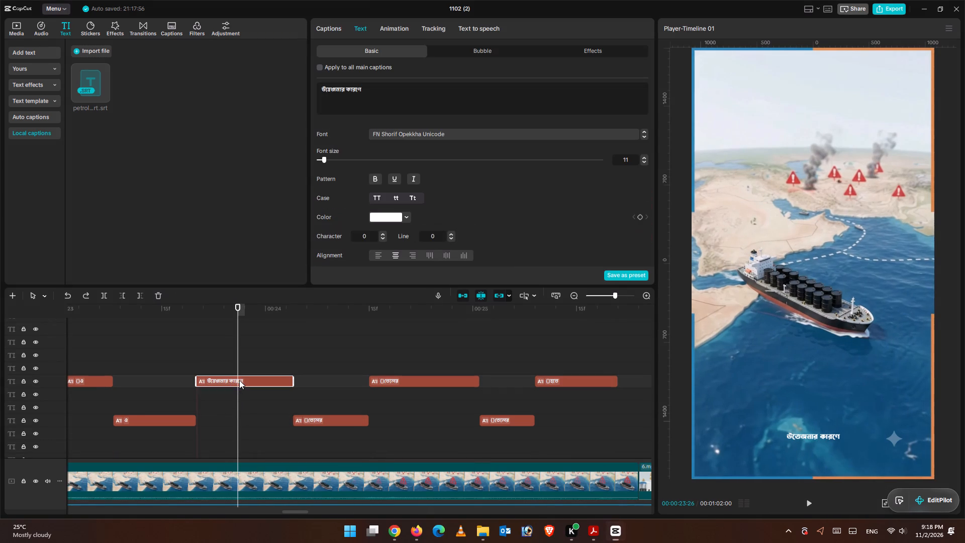
click(267, 317)
drag(238, 307, 196, 313)
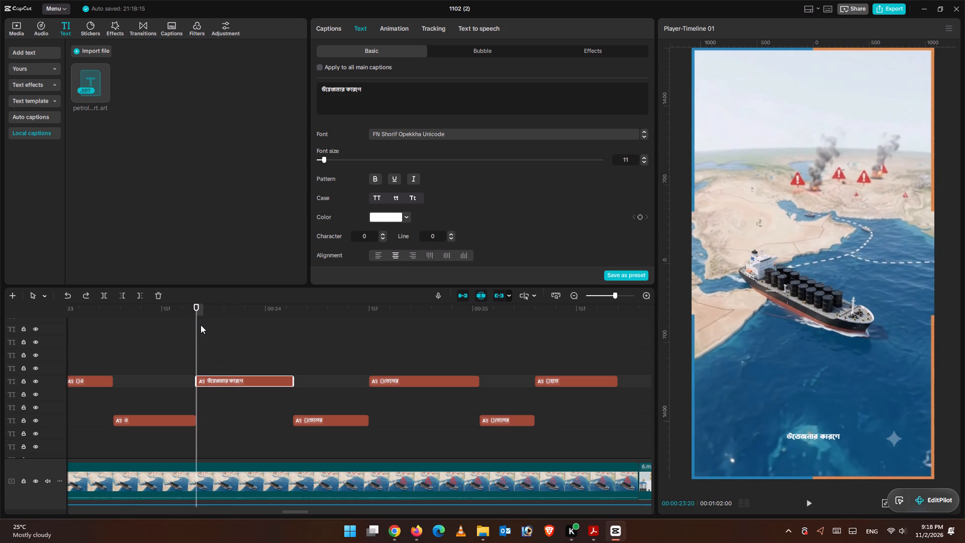
key(ctrl+v)
click(241, 380)
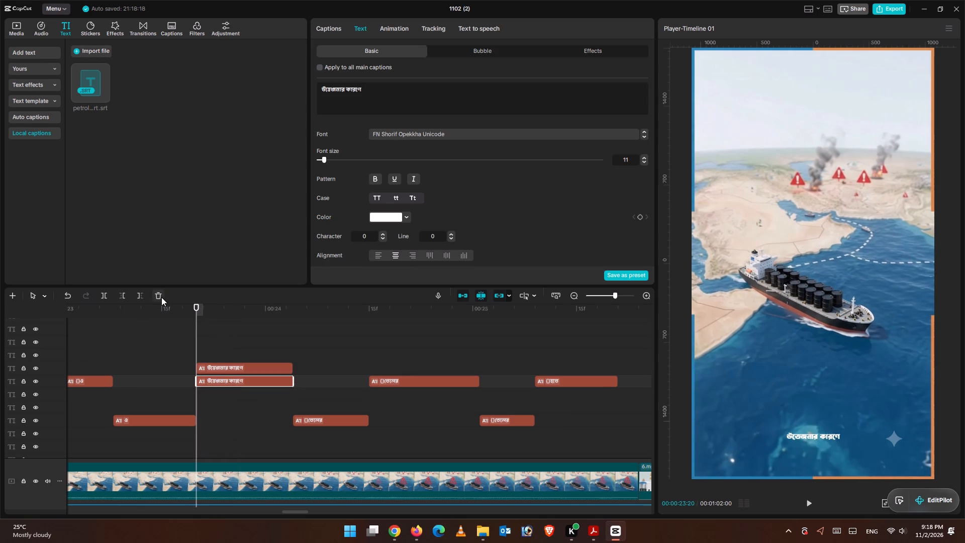
click(161, 297)
Move the copied উত্তেজনার কারণে caption up into the sky area of the frame, centred horizontally.
click(213, 367)
drag(803, 437, 780, 283)
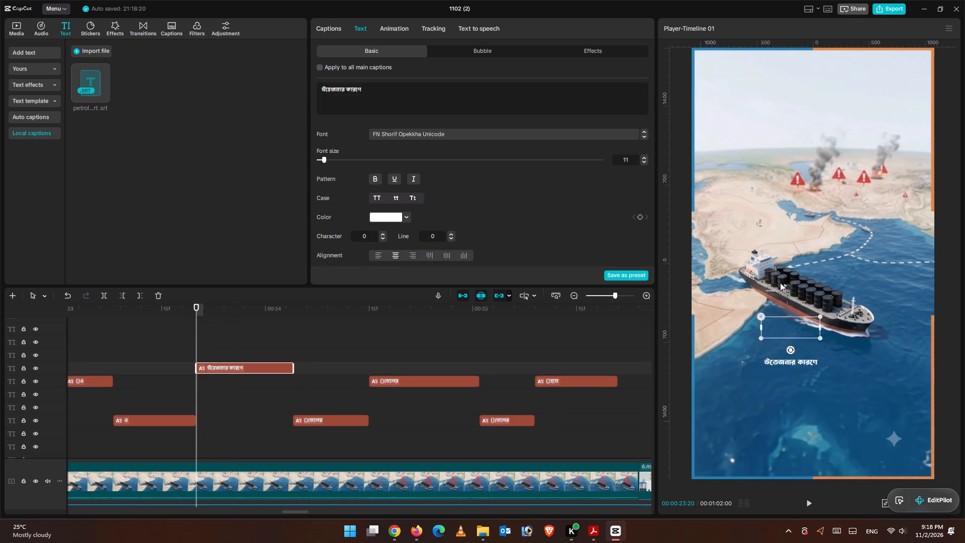
drag(780, 283, 804, 120)
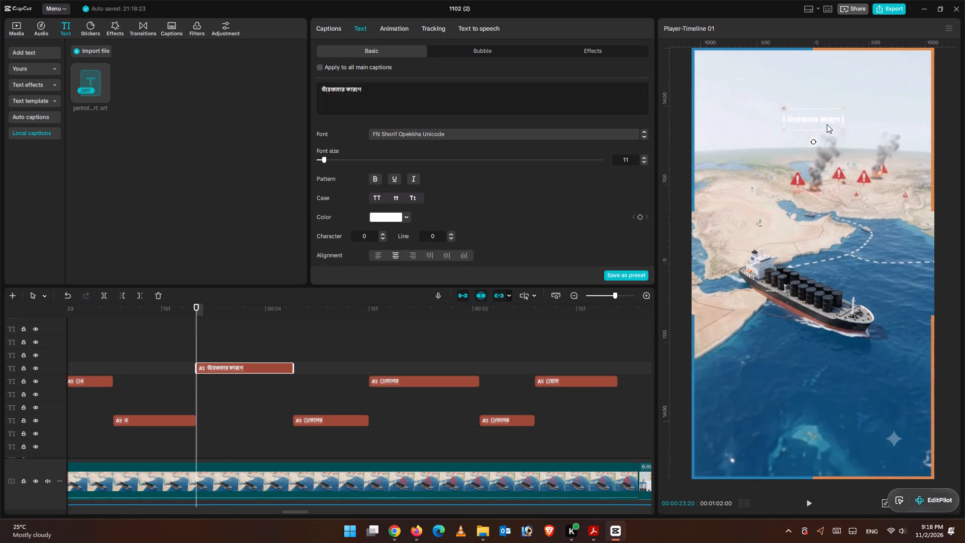
drag(823, 122, 814, 122)
click(816, 120)
Set the font size of the ও and উত্তেজনার কারণে captions together to 28.
drag(164, 356, 228, 425)
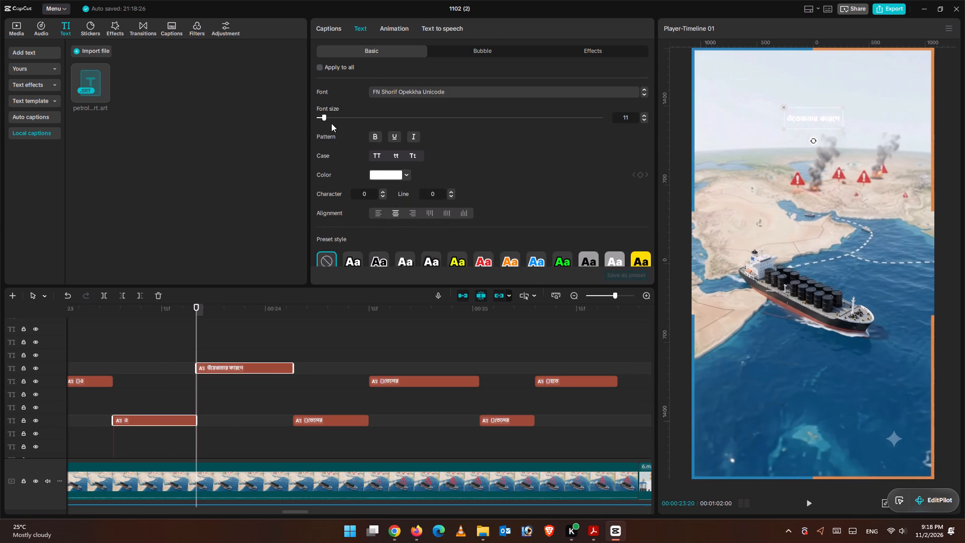
drag(324, 118, 340, 116)
Extend the ও caption on the timeline to end together with the উত্তেজনার কারণে caption.
click(184, 416)
drag(196, 419, 241, 419)
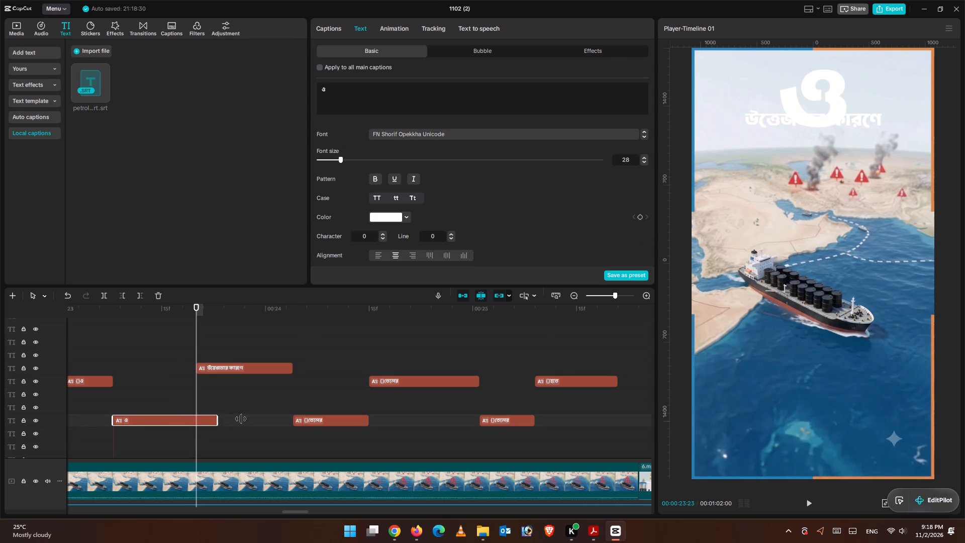
drag(241, 419, 293, 419)
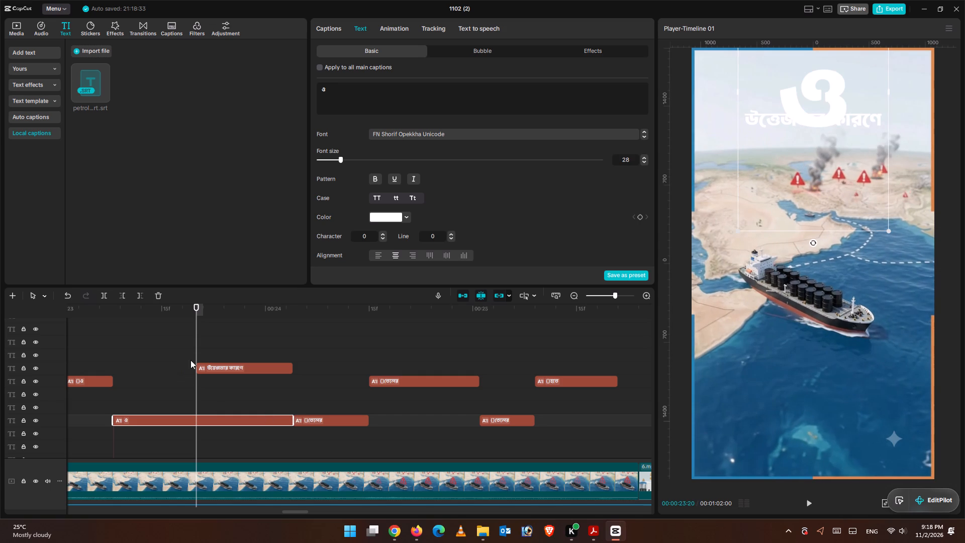
Shrink the ও caption in the frame and position it centred just above উত্তেজনার কারণে.
drag(196, 339, 229, 346)
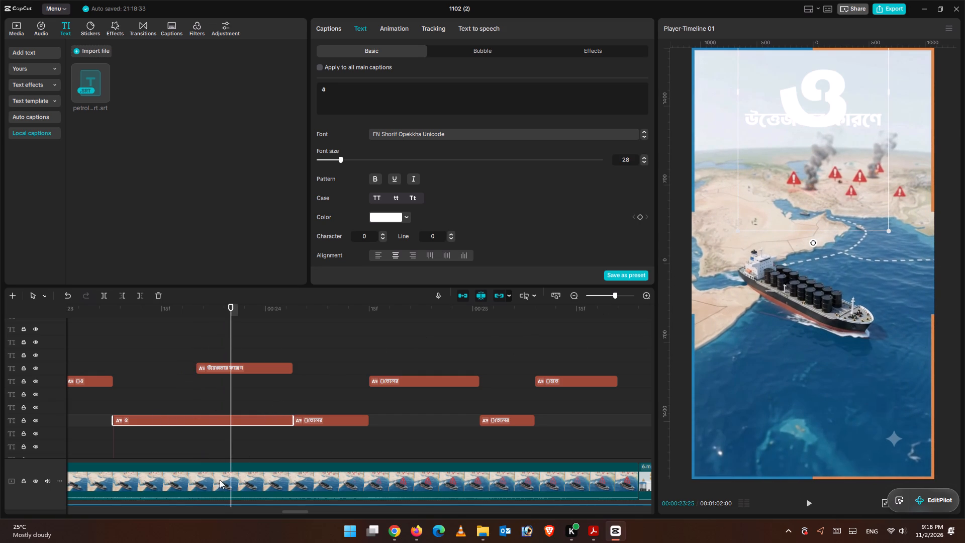
click(229, 367)
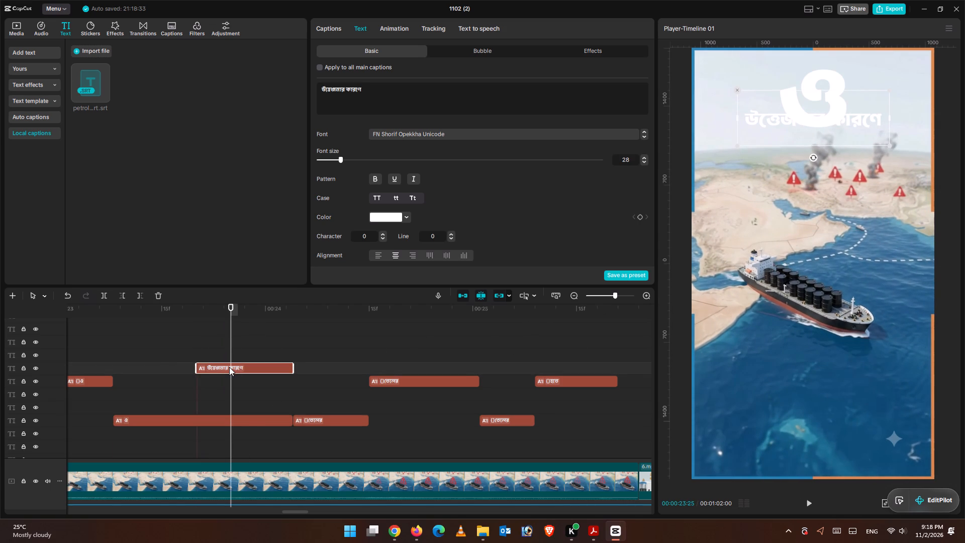
click(242, 424)
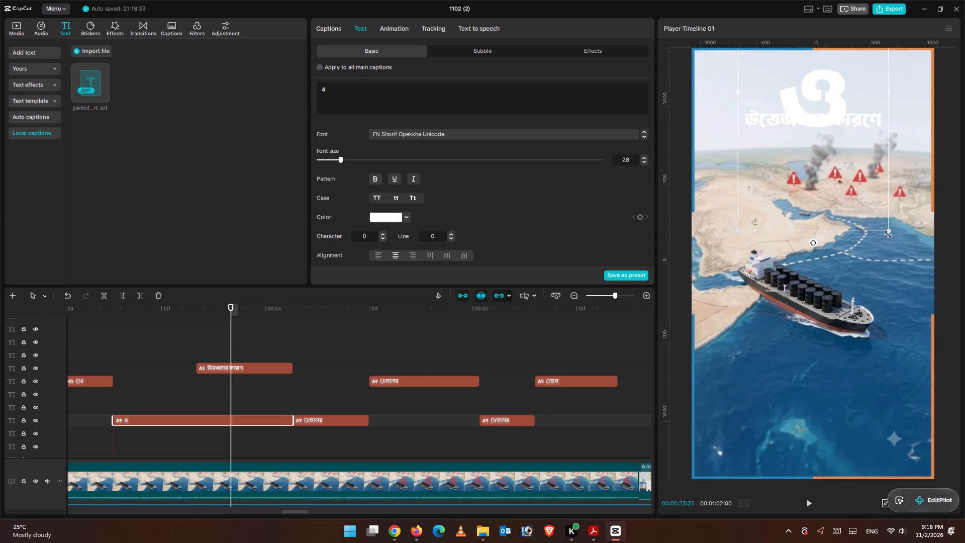
drag(886, 231, 797, 125)
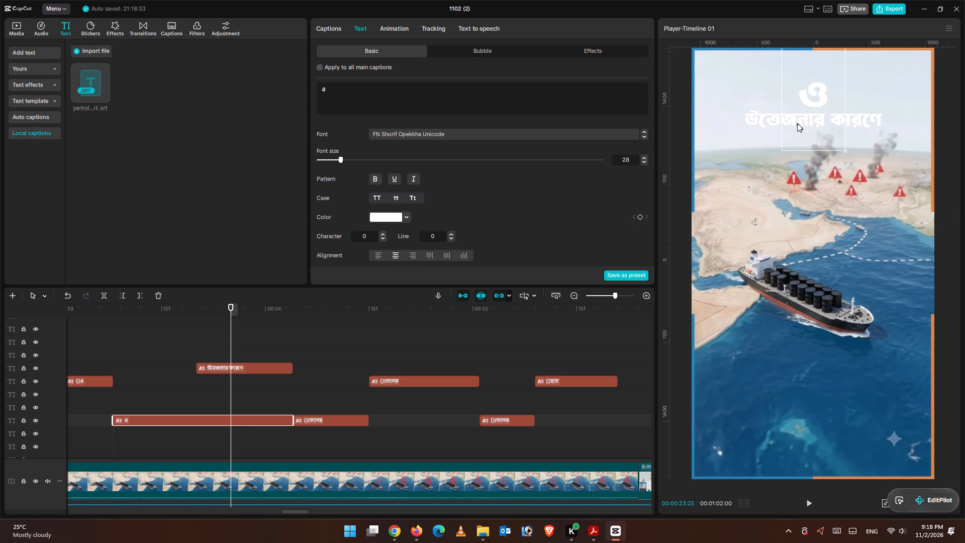
drag(825, 98, 822, 93)
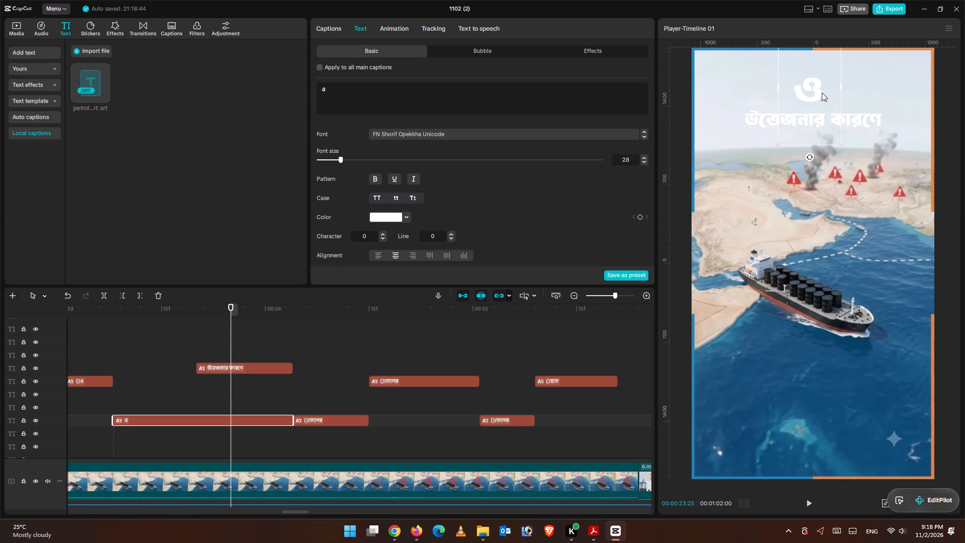
drag(822, 93, 824, 93)
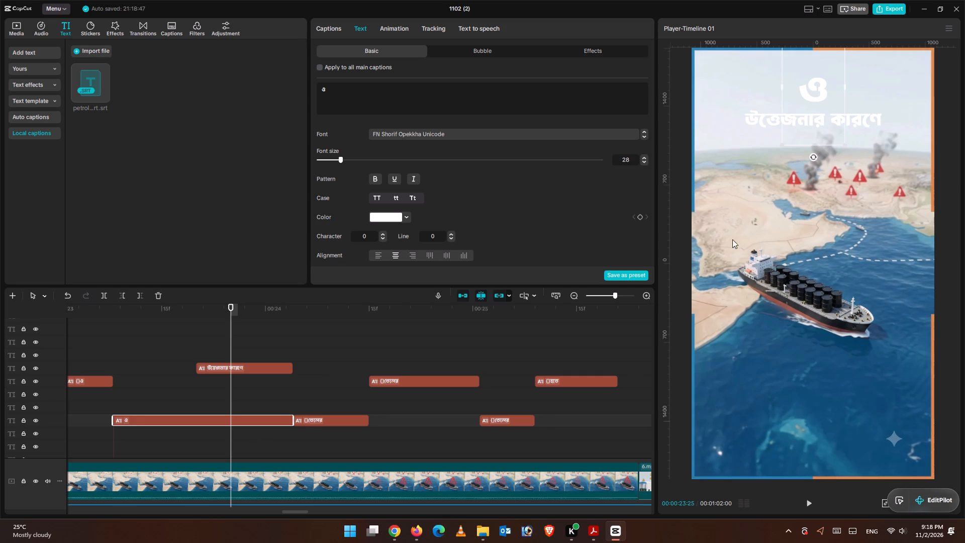
Move the উত্তেজনার কারণে caption slightly higher so it sits close beneath ও.
click(254, 369)
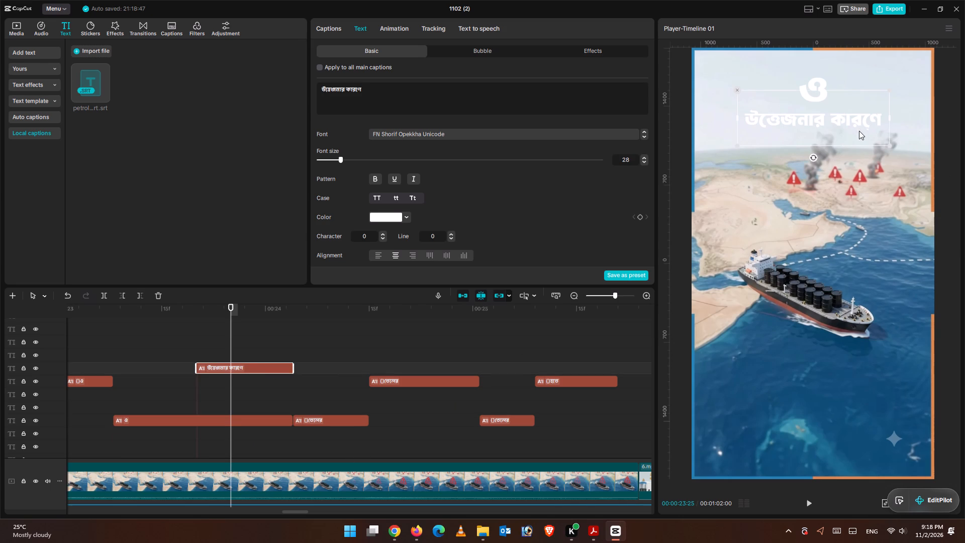
drag(854, 125, 853, 119)
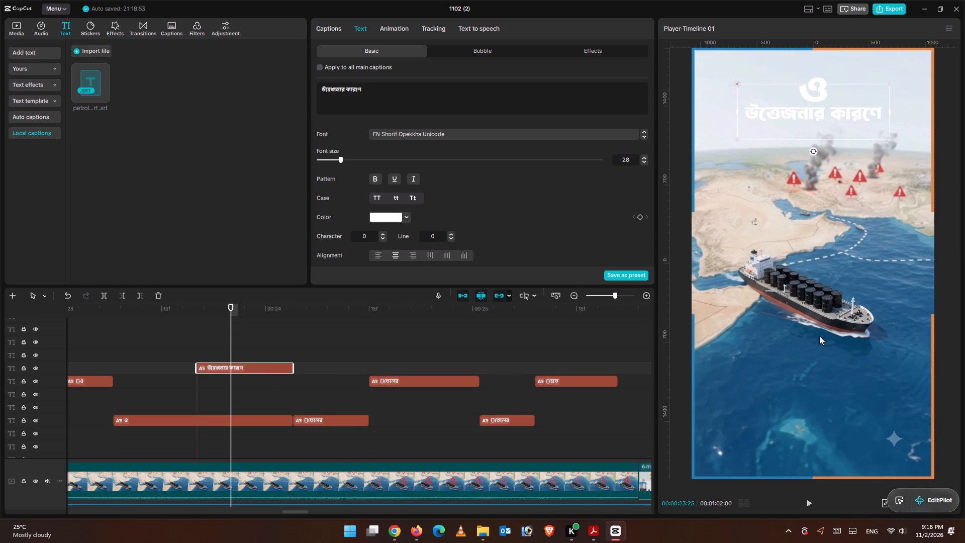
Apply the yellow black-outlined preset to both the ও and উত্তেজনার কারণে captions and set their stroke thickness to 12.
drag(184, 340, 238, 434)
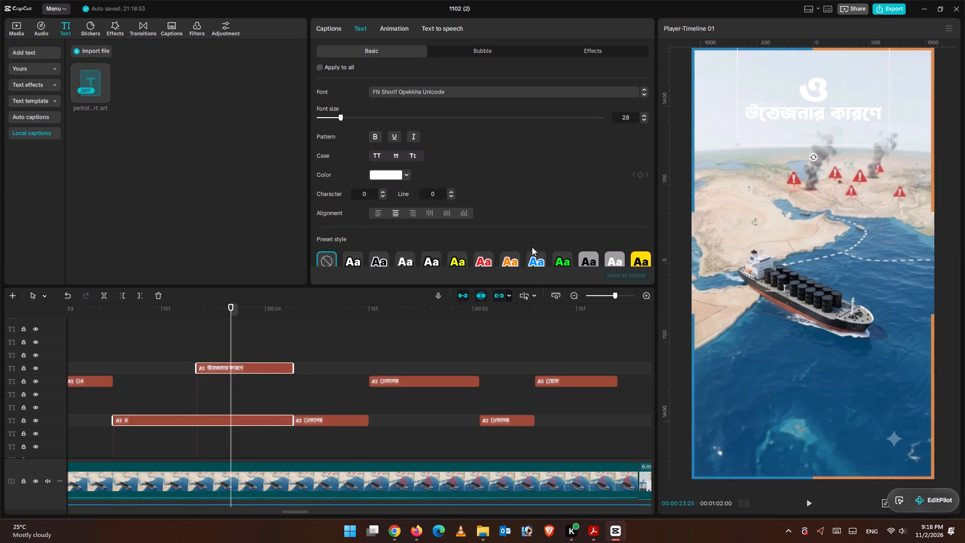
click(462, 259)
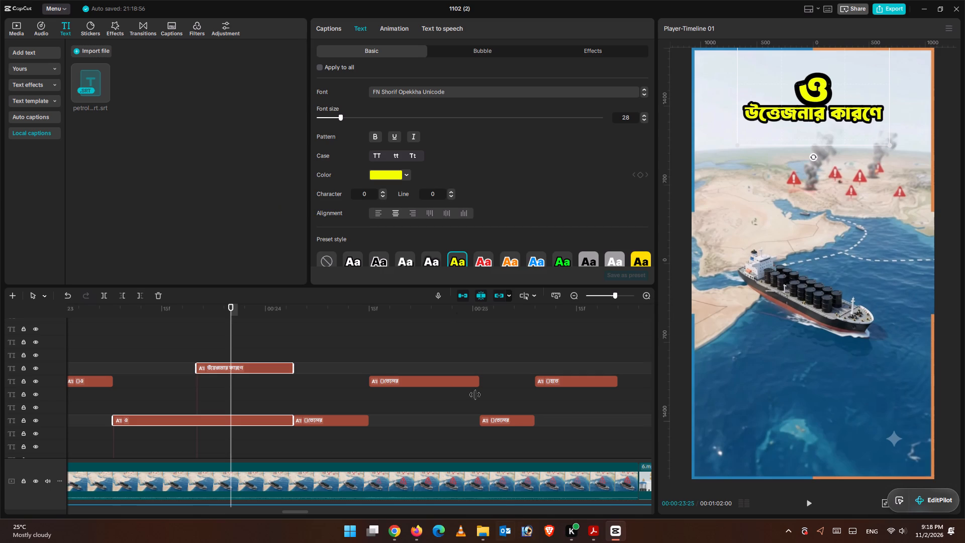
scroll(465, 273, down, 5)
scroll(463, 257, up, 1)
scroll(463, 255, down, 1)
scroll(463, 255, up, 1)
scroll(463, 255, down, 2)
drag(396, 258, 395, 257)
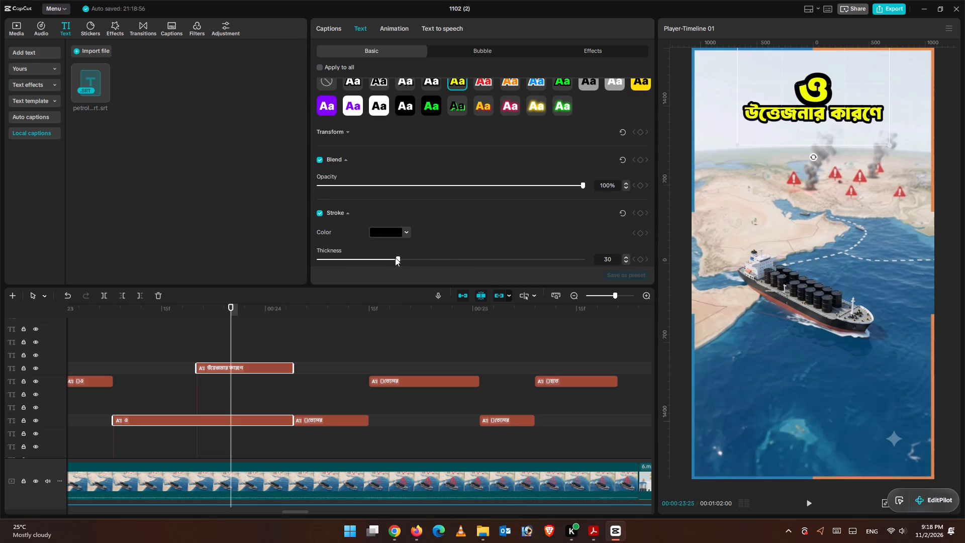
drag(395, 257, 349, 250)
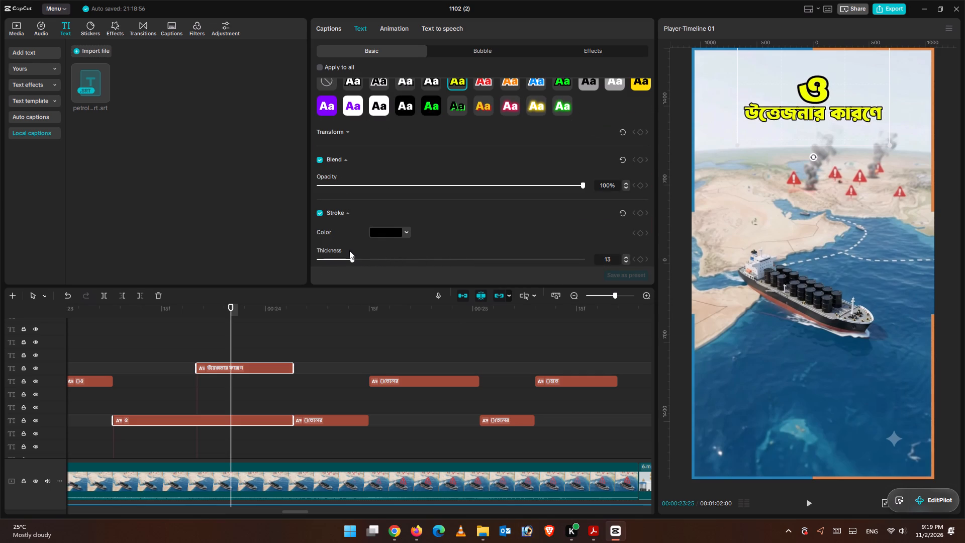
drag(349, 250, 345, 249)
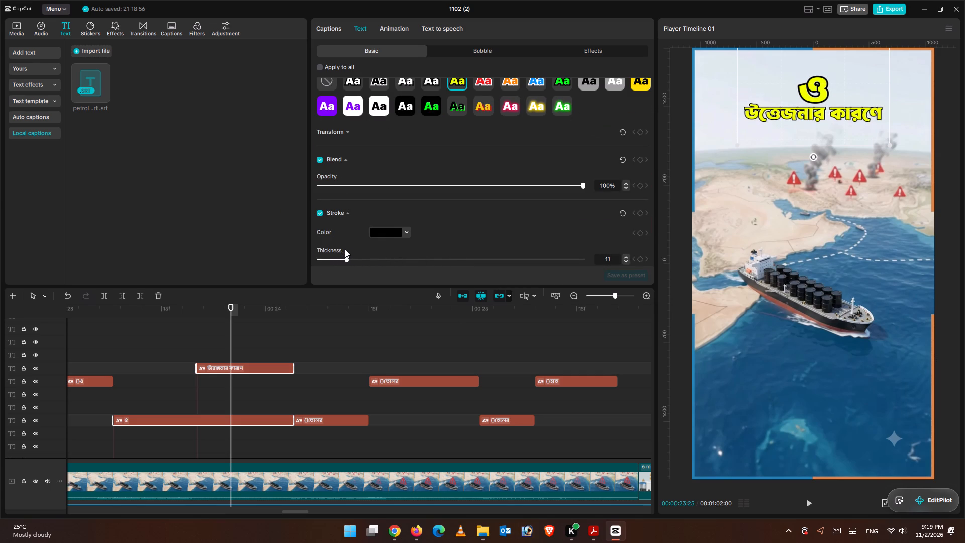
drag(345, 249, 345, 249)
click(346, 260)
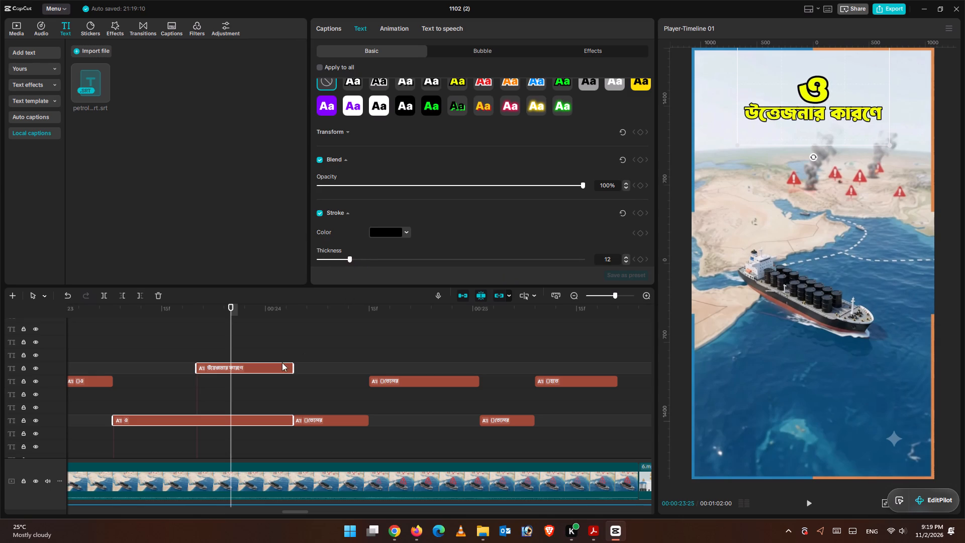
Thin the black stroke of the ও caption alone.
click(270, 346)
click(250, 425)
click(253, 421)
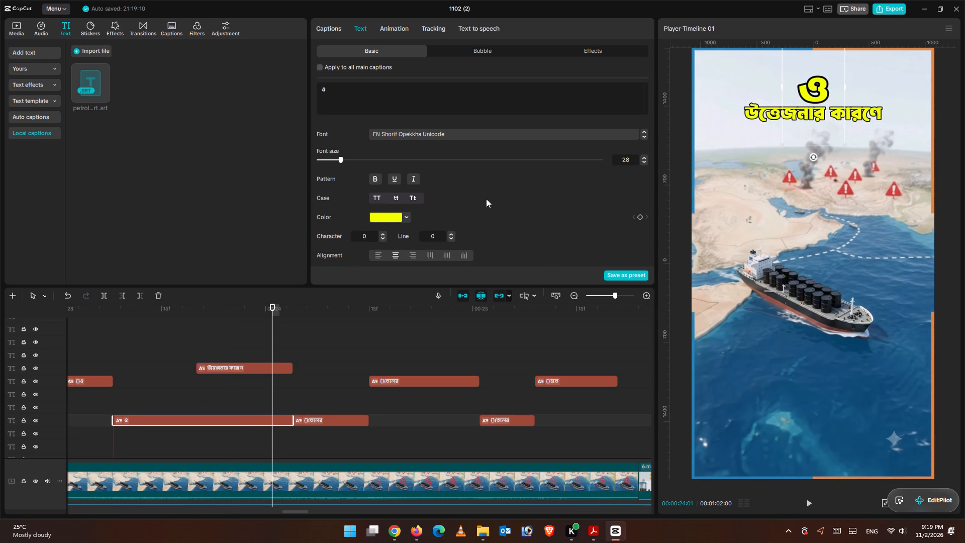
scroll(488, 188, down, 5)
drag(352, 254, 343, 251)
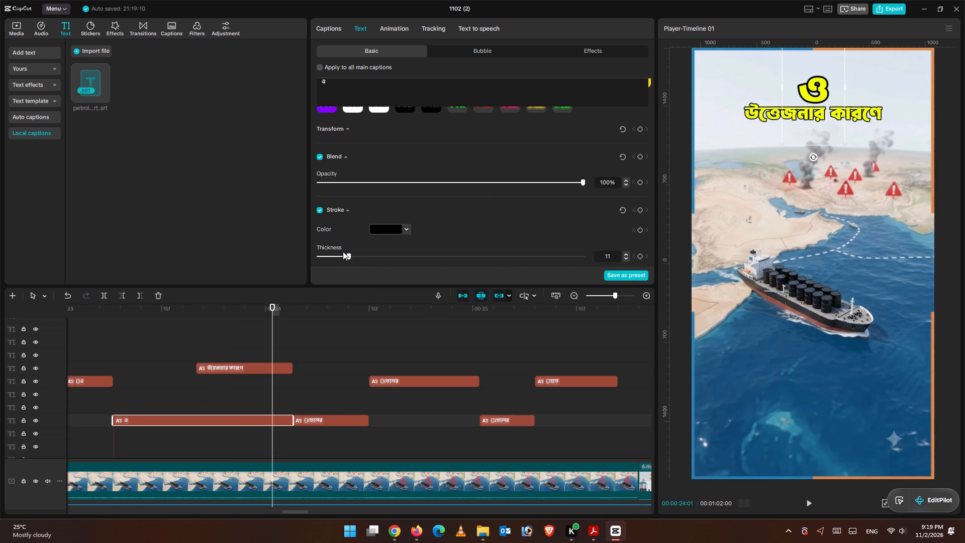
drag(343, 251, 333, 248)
Play back the tanker clip from about 00:00:23:01 to check the timing of the ও and উত্তেজনার কারণে captions.
click(143, 334)
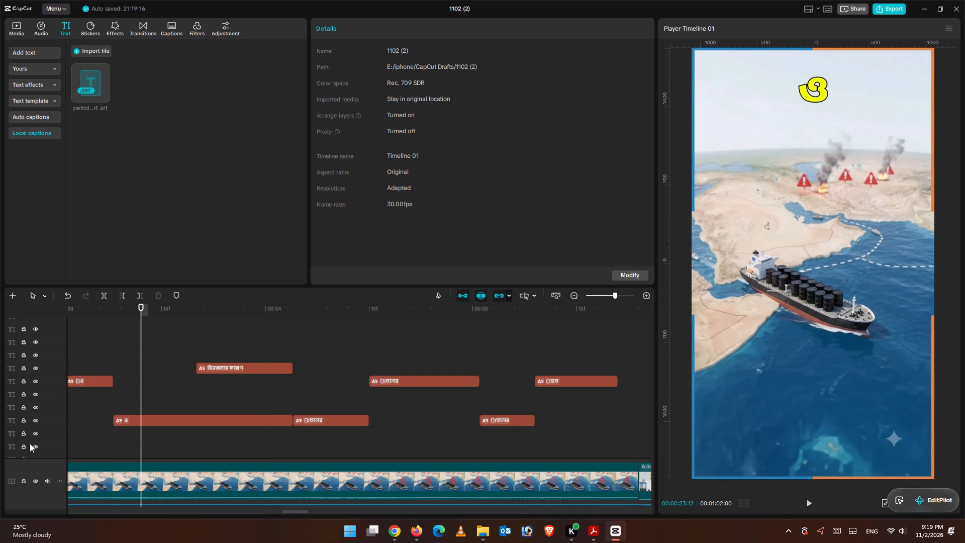
drag(141, 313, 85, 316)
click(801, 505)
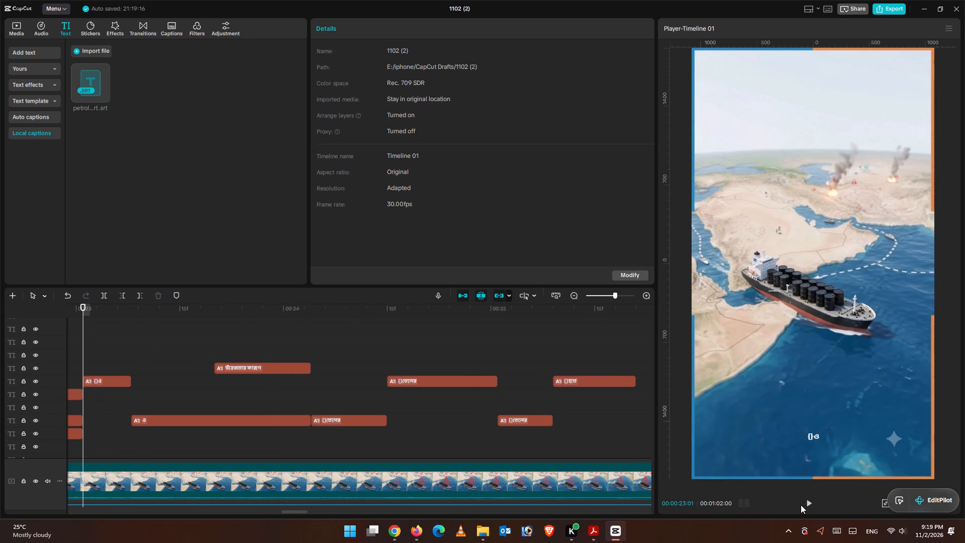
click(813, 503)
click(812, 502)
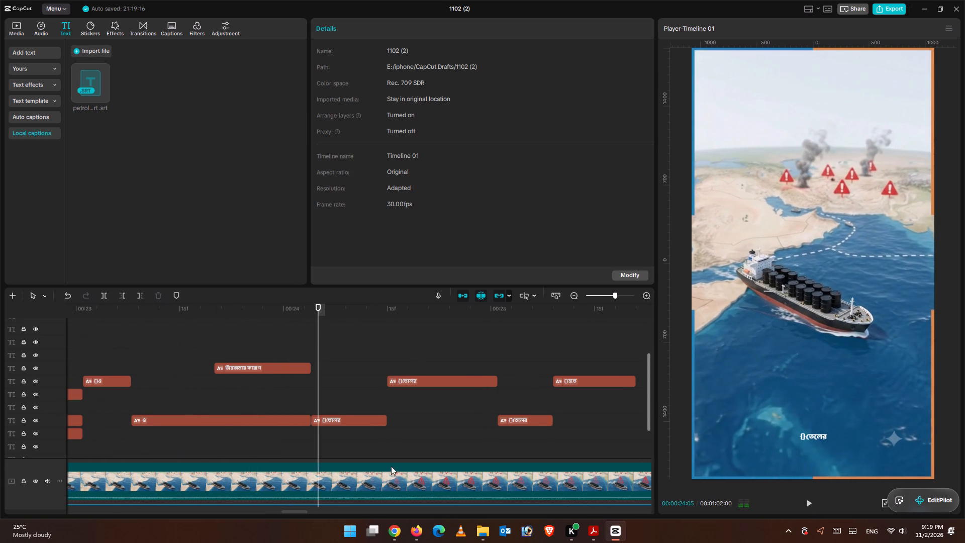
click(83, 336)
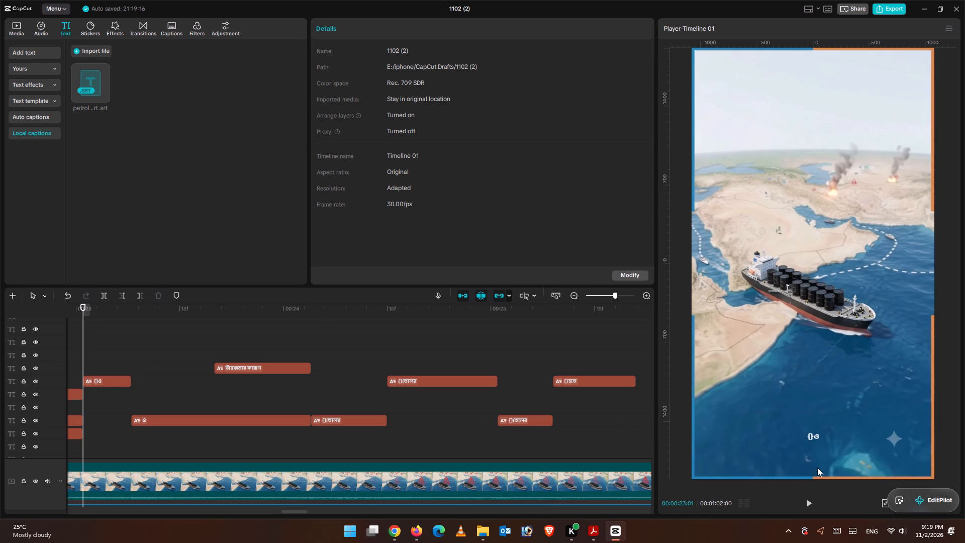
click(807, 504)
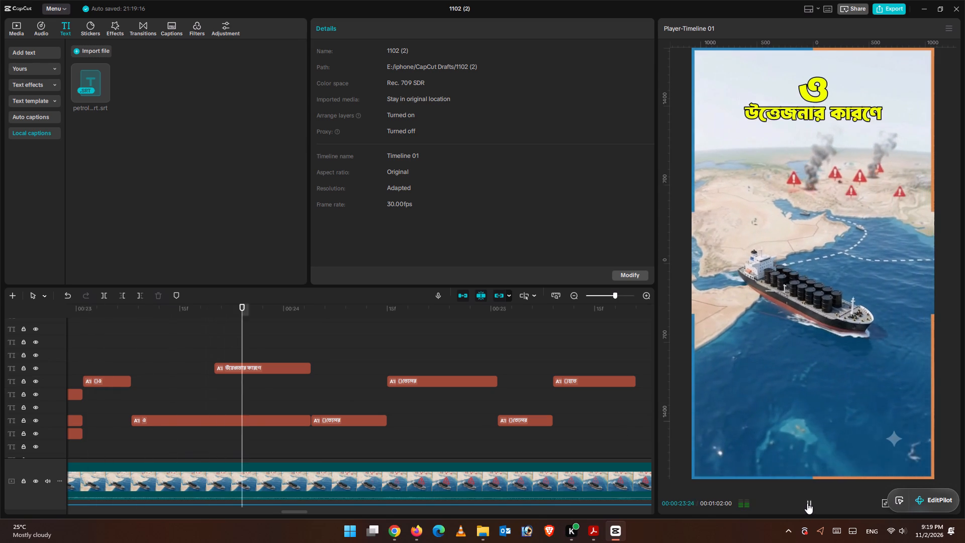
click(807, 500)
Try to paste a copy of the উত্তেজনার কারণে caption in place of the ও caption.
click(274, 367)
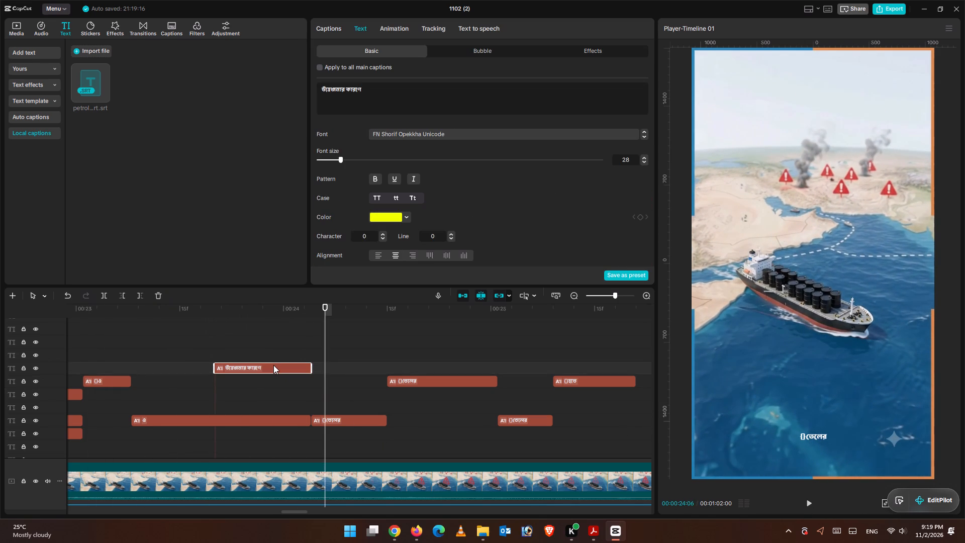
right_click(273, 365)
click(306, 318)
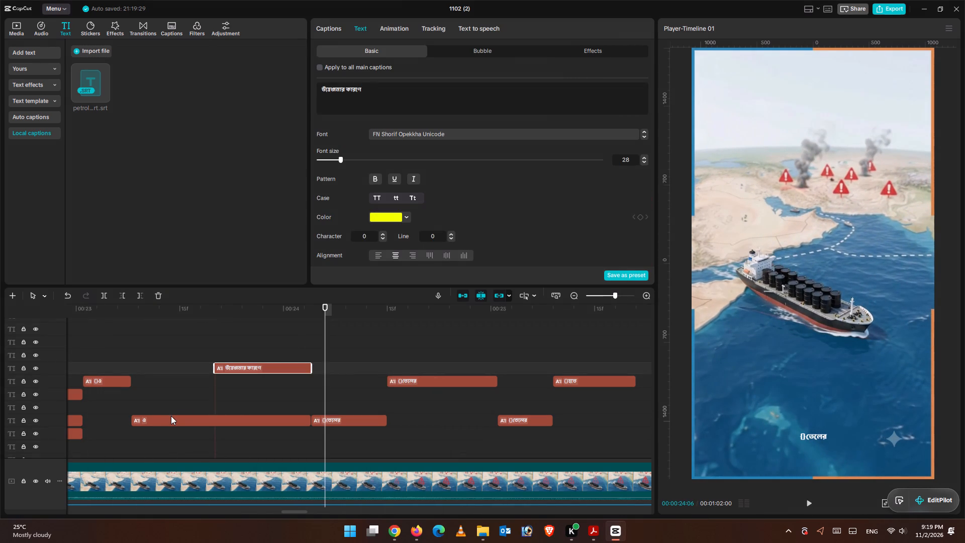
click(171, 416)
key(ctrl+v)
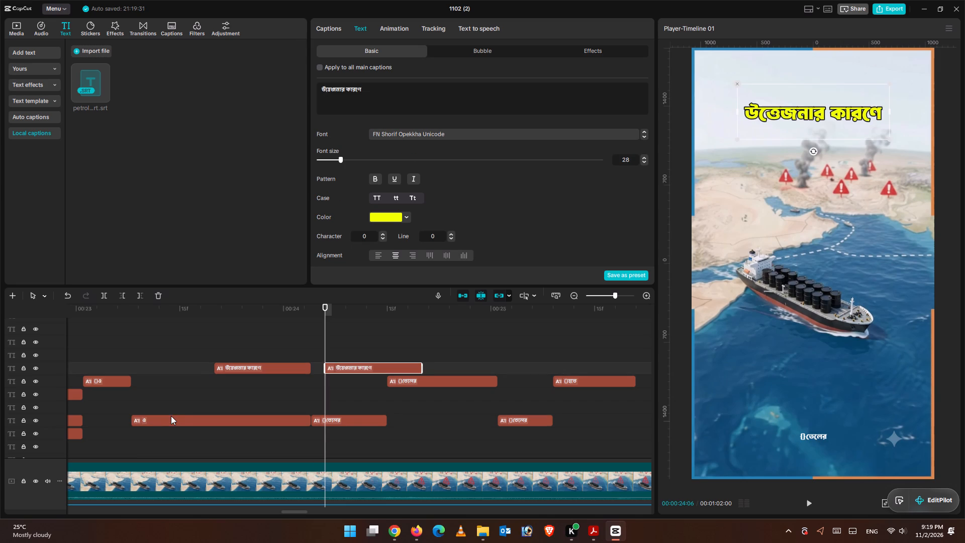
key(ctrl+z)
Replace the text of the long ও caption with the copied উত্তেজনার কারণে text.
click(174, 421)
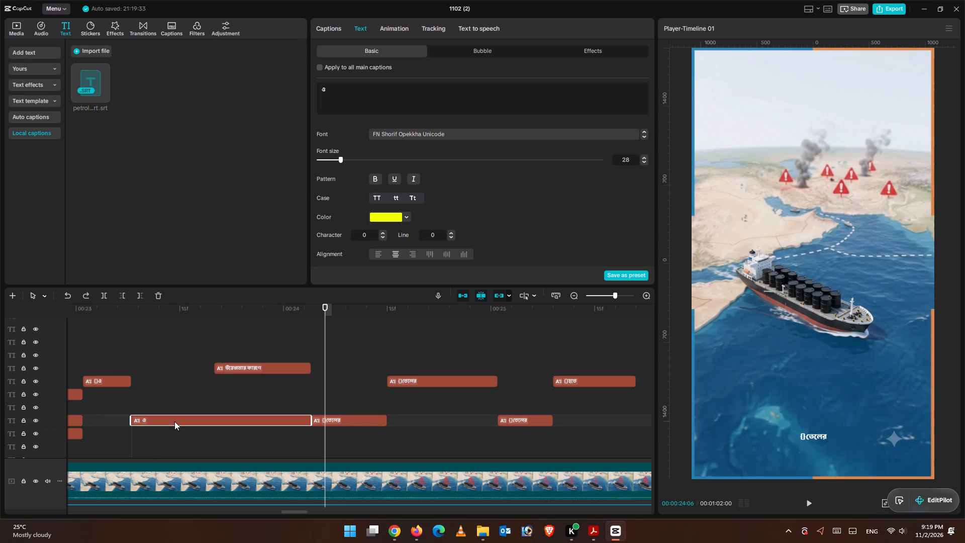
drag(370, 88, 315, 95)
click(338, 97)
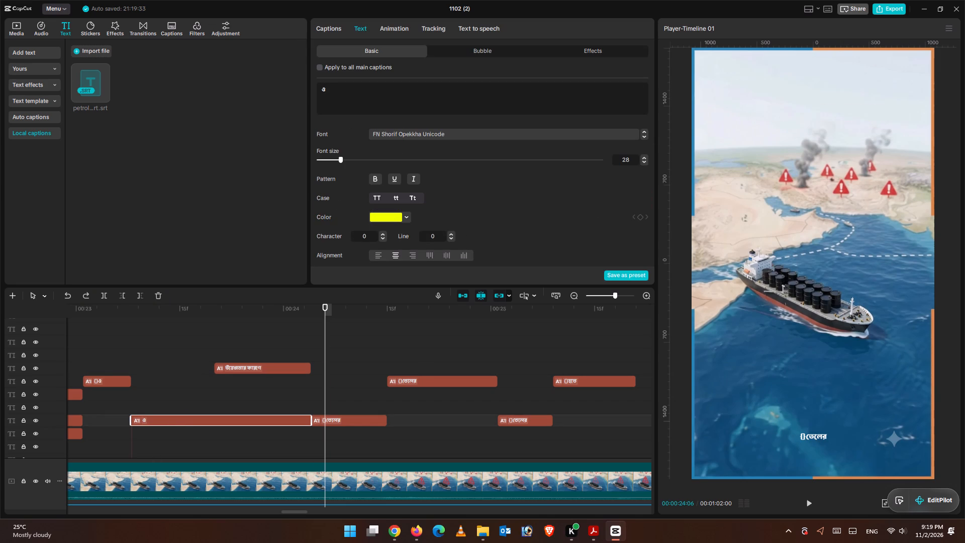
key(BackSpace)
key(BackSpace)
key(ctrl+v)
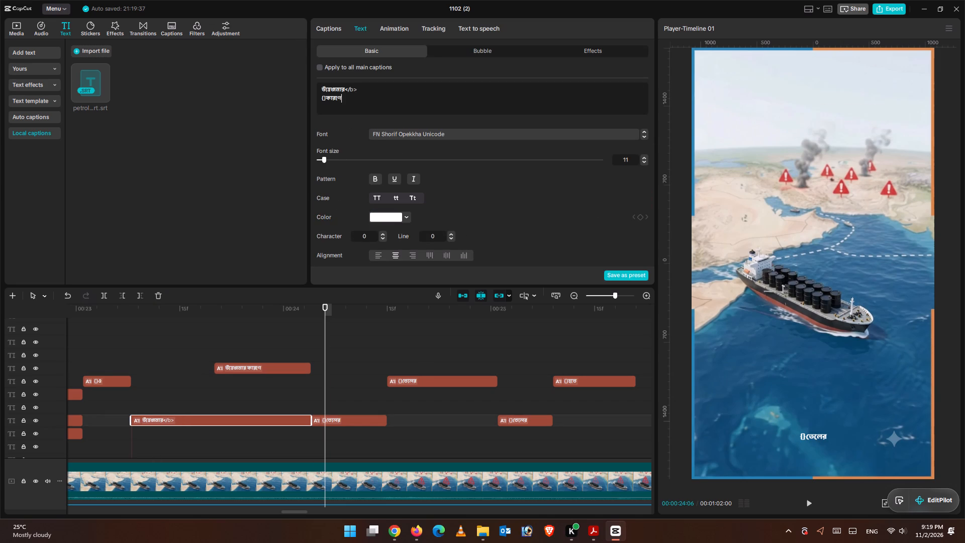
Remove the stray {} and </b> codes and the line break so the caption reads উত্তেজনার কারণে on one line.
click(323, 100)
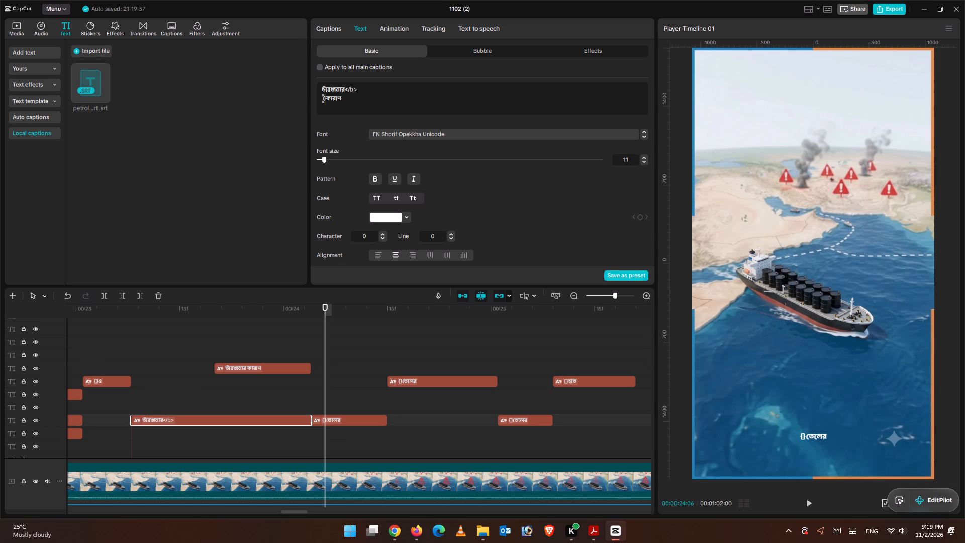
click(327, 102)
click(328, 98)
key(BackSpace)
key(BackSpace)
key(BackSpace)
key(BackSpace)
key(BackSpace)
key(BackSpace)
key(BackSpace)
key(space)
Delete the shorter yellow উত্তেজনার কারণে caption from the upper caption track.
click(237, 371)
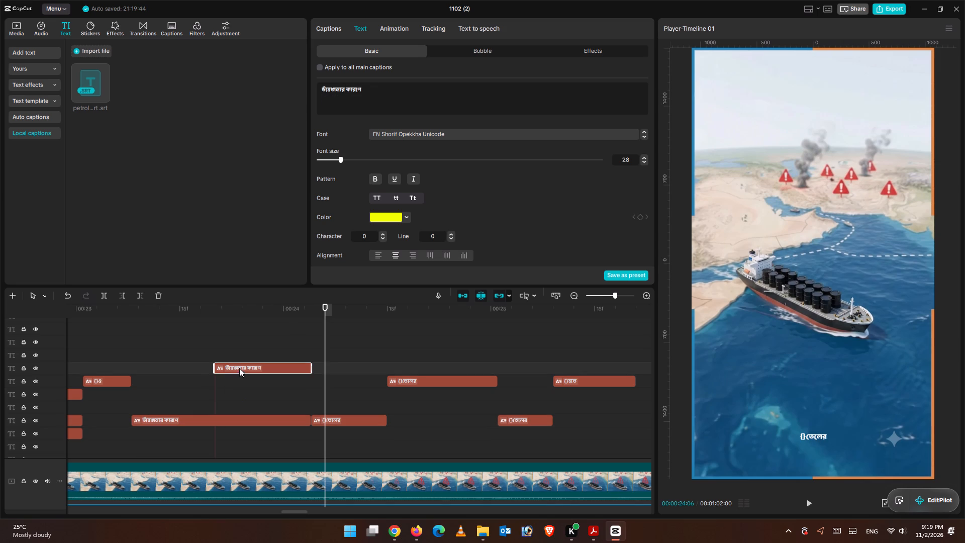
click(160, 296)
Extend the {}ও caption on the timeline to end together with the remaining উত্তেজনার কারণে caption.
click(128, 382)
drag(132, 380, 224, 380)
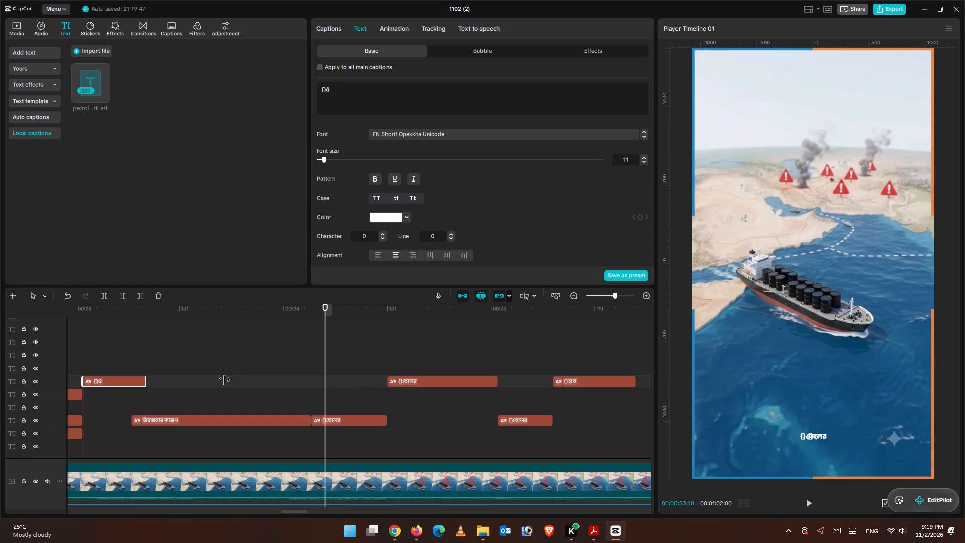
drag(224, 380, 312, 392)
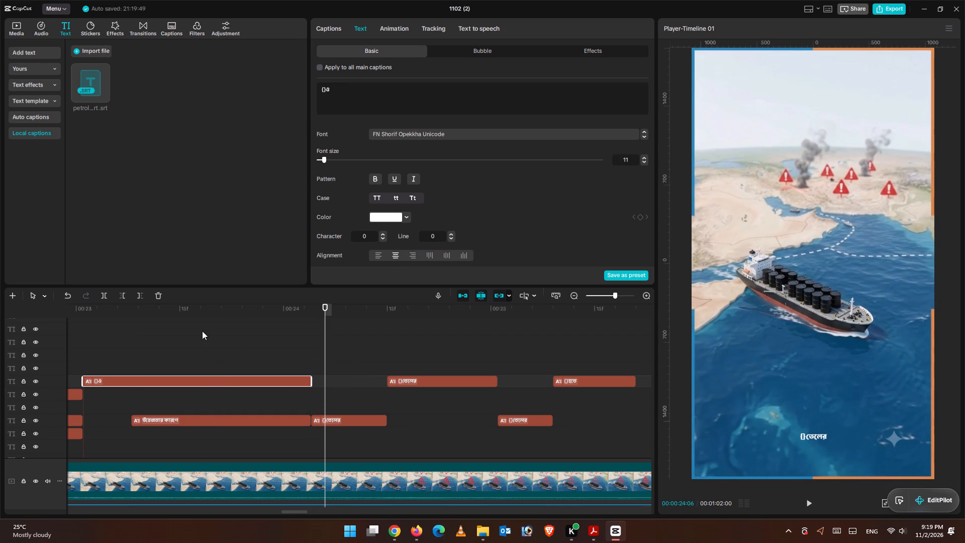
Set the font size of the {}ও caption to 52.
click(202, 331)
drag(202, 331, 228, 339)
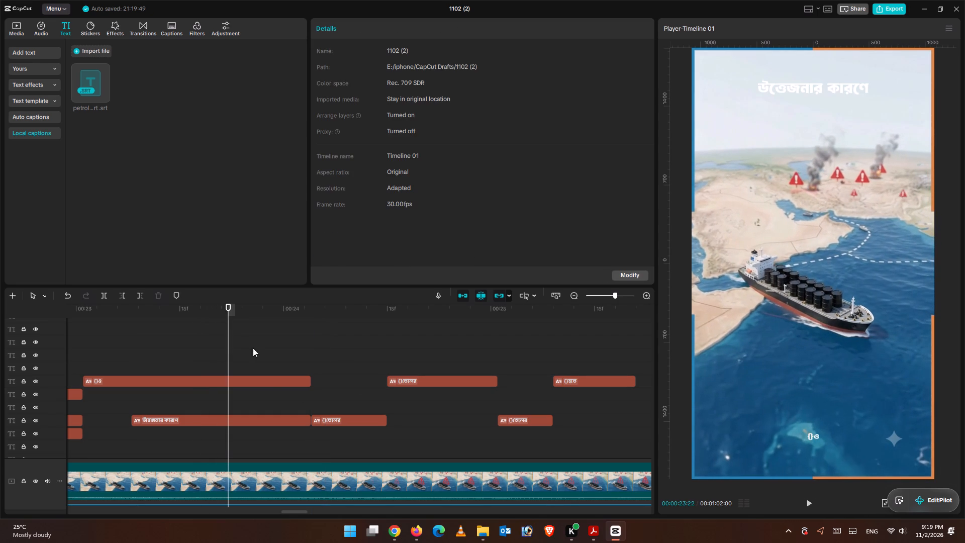
click(242, 379)
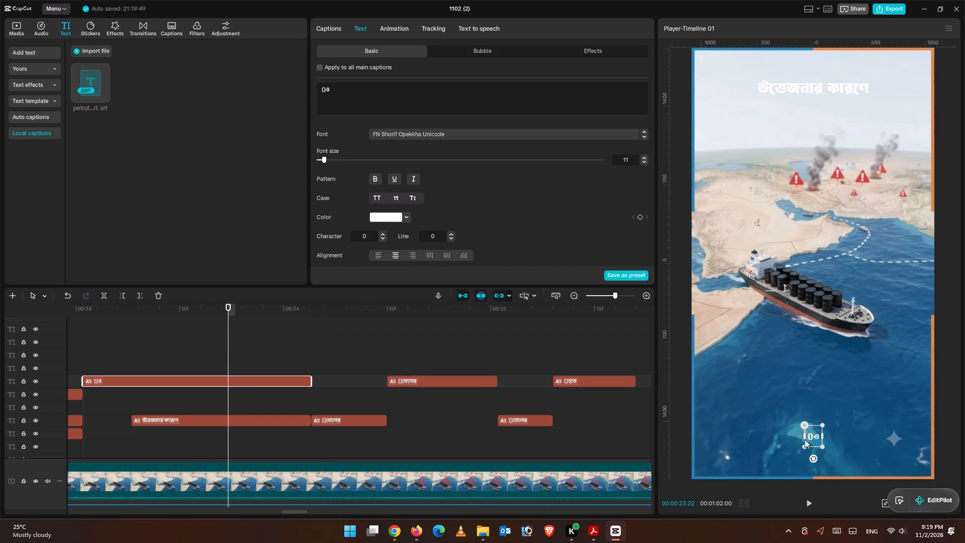
drag(326, 163, 366, 173)
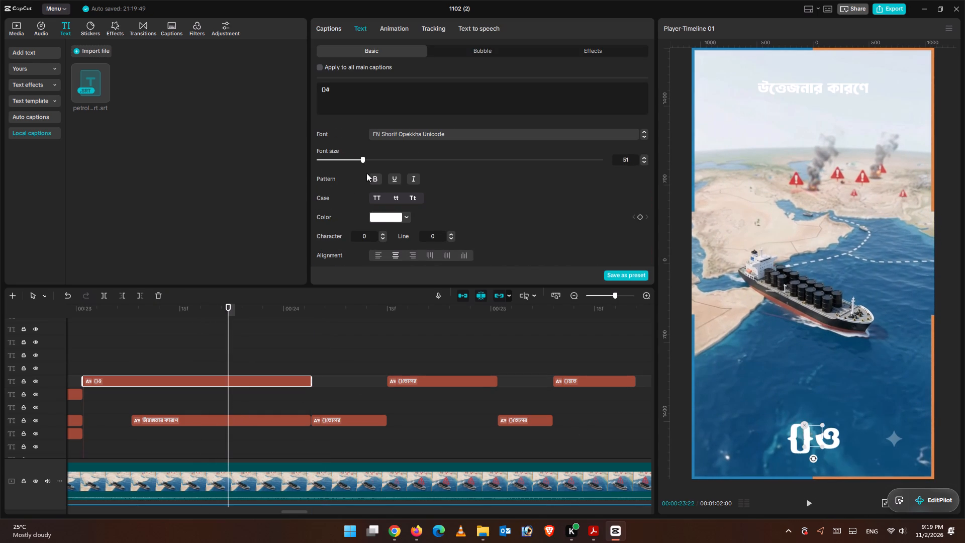
drag(366, 173, 363, 170)
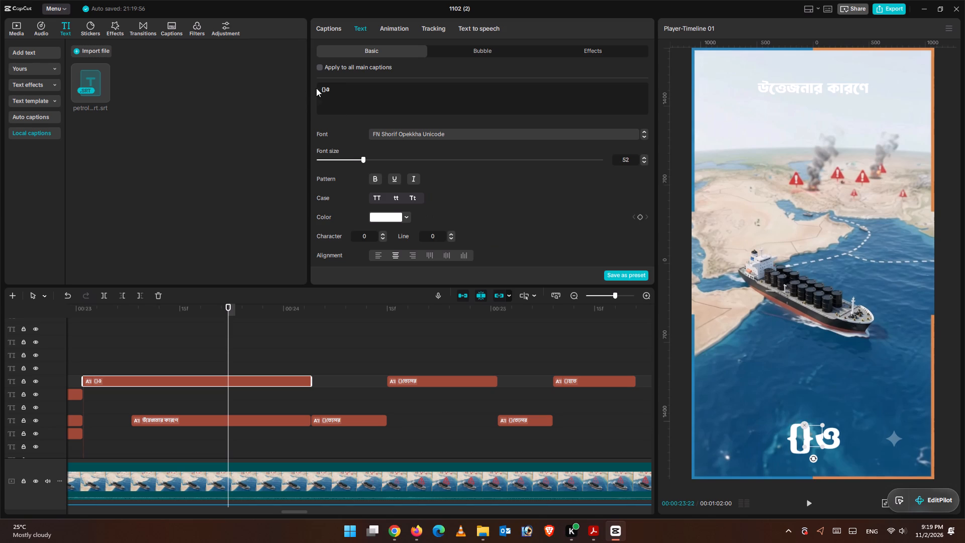
Remove the stray {} characters from the caption so it reads only ও.
click(327, 87)
key(BackSpace)
key(BackSpace)
key(BackSpace)
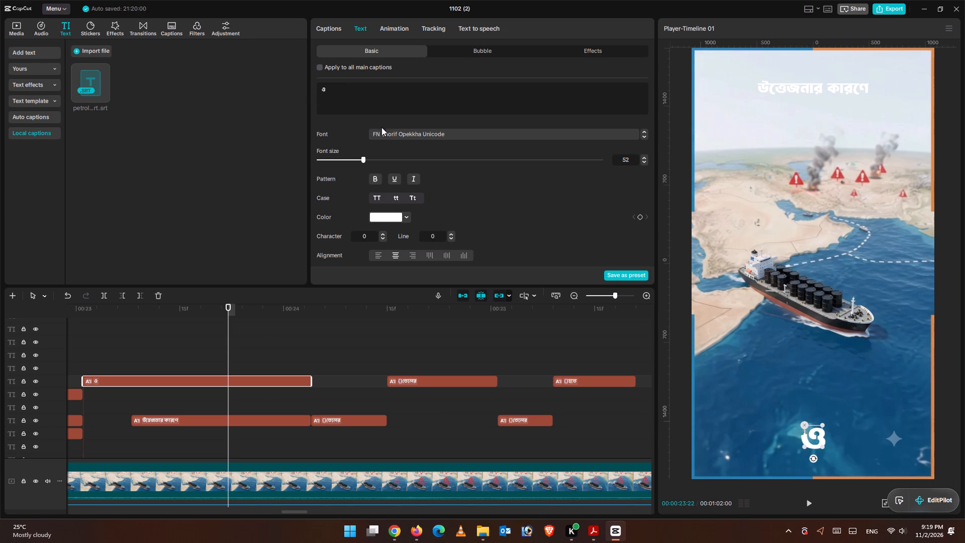
Apply the yellow black-outlined preset to the ও caption and set its stroke thickness to 11.
scroll(460, 225, down, 4)
click(459, 126)
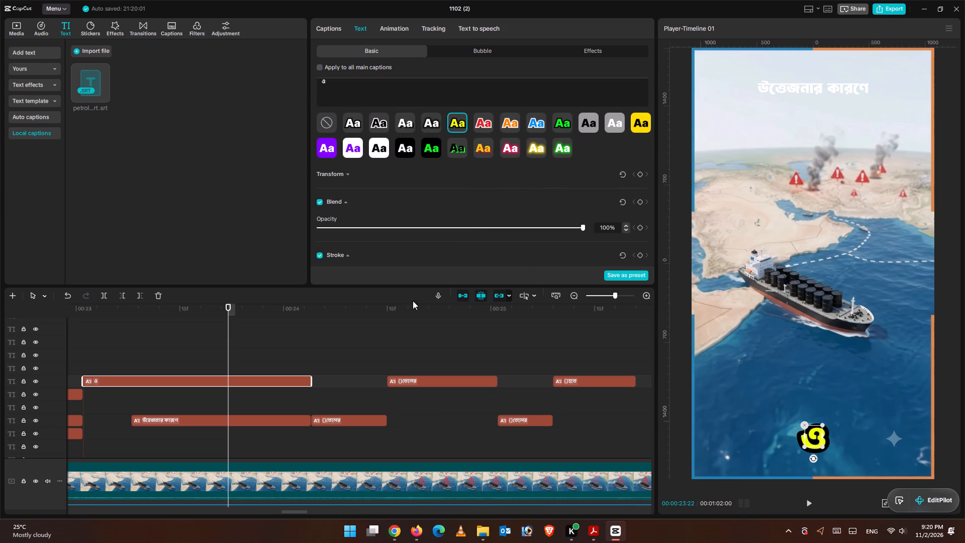
scroll(475, 224, down, 2)
drag(403, 208, 378, 210)
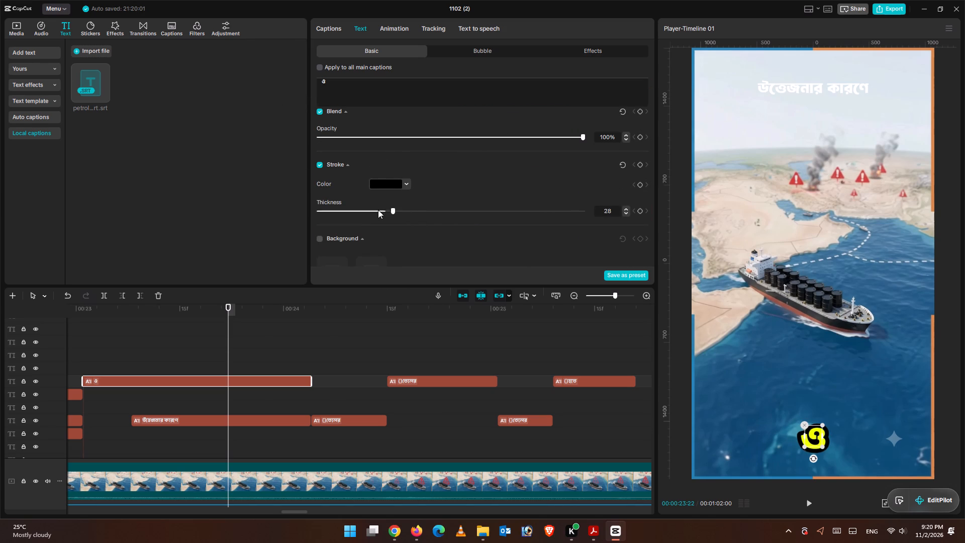
drag(378, 210, 348, 198)
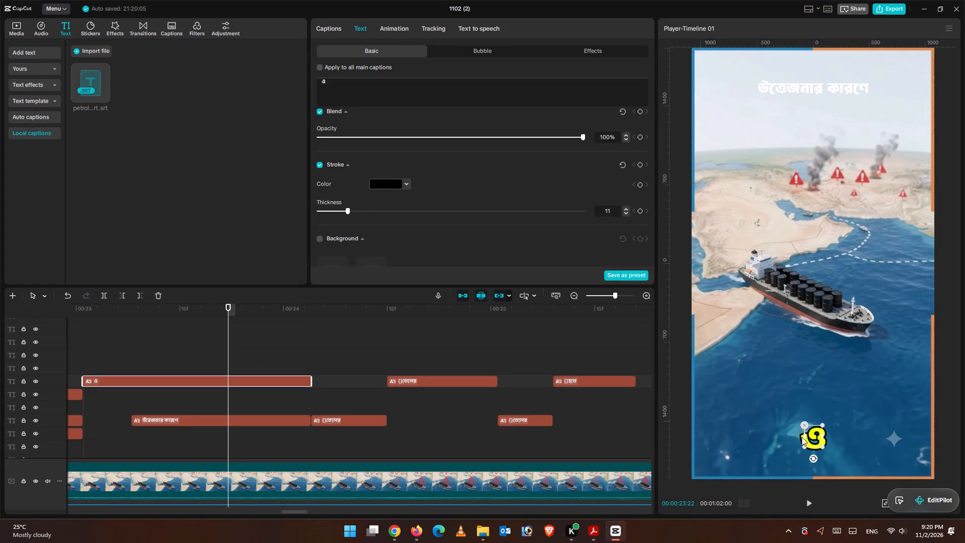
Move the ও caption from the bottom of the video frame to the top centre, over the উত্তেজনার কারণে caption.
drag(814, 435, 803, 71)
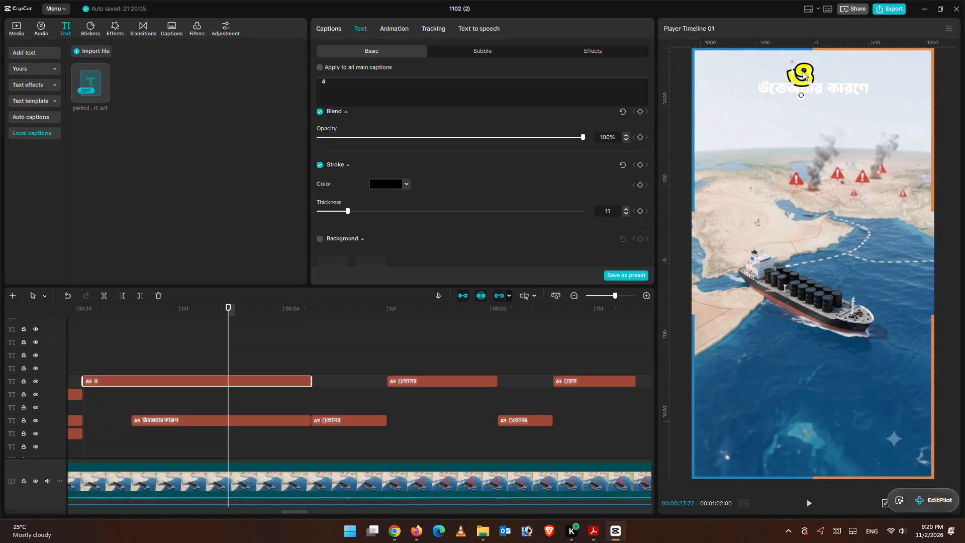
drag(803, 71, 816, 83)
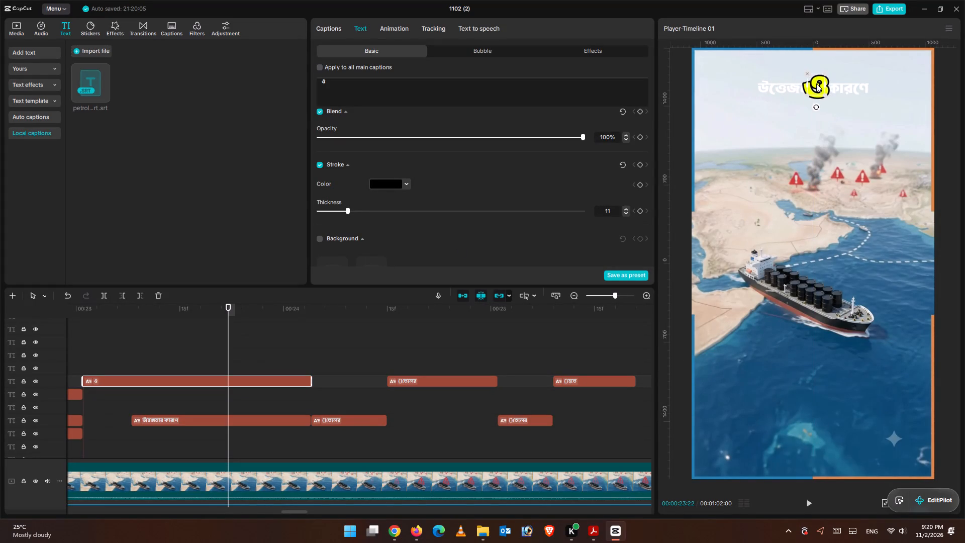
drag(816, 83, 815, 86)
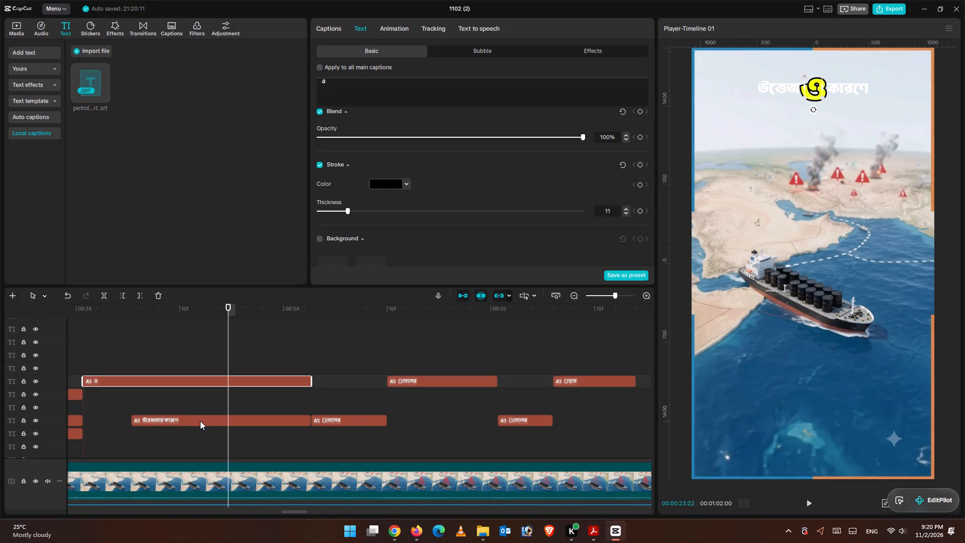
Move the উত্তেজনার কারণে caption down so it sits centred directly below ও in the frame.
click(200, 421)
drag(780, 95, 784, 121)
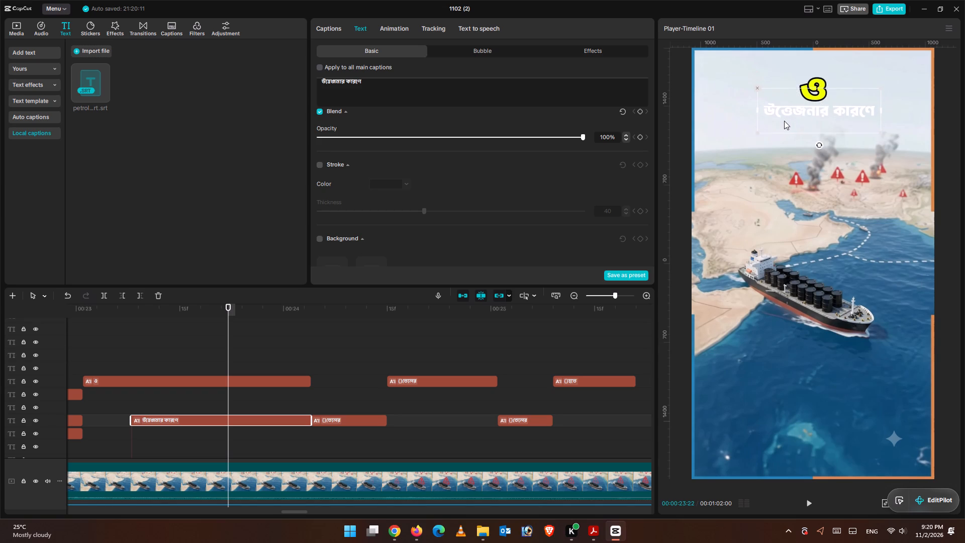
drag(784, 121, 779, 118)
Reduce the stroke thickness of the ও caption to 5, keeping its opacity at 100%.
click(212, 378)
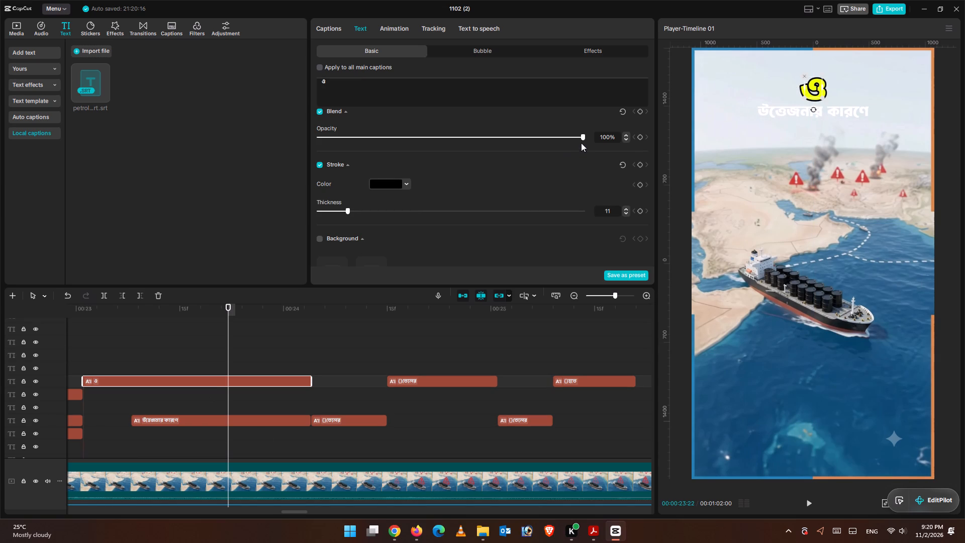
drag(579, 140, 532, 132)
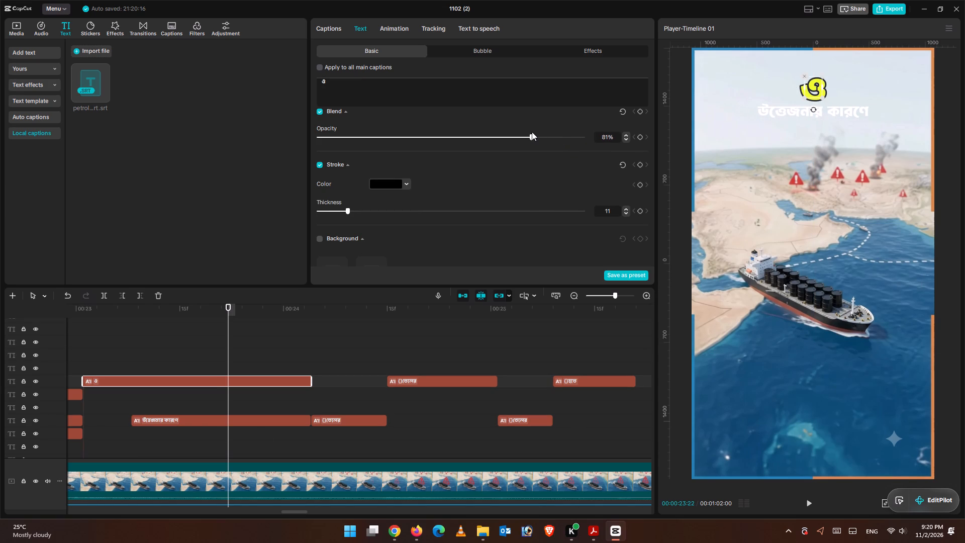
drag(532, 132, 594, 129)
scroll(505, 229, down, 1)
scroll(505, 230, up, 1)
scroll(505, 231, down, 1)
drag(343, 166, 334, 162)
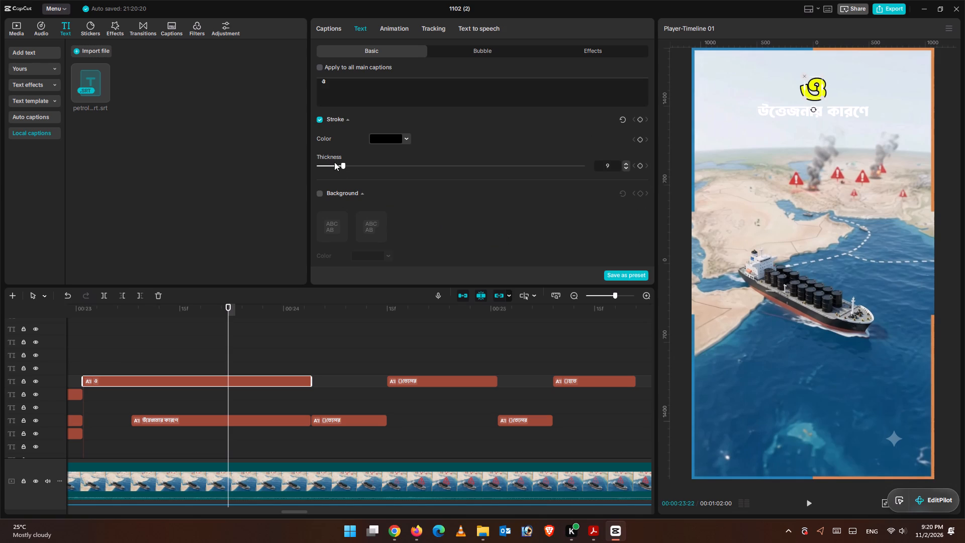
drag(334, 162, 333, 161)
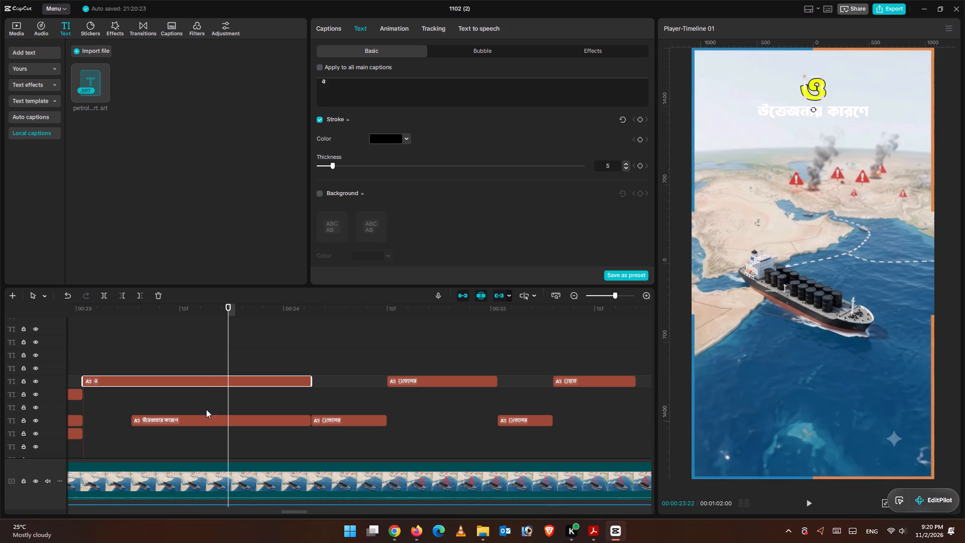
Apply the yellow black-outlined preset to the উত্তেজনার কারণে caption and set its stroke thickness to 15.
click(206, 418)
scroll(418, 212, down, 6)
scroll(419, 214, up, 1)
scroll(419, 214, down, 2)
scroll(419, 215, up, 4)
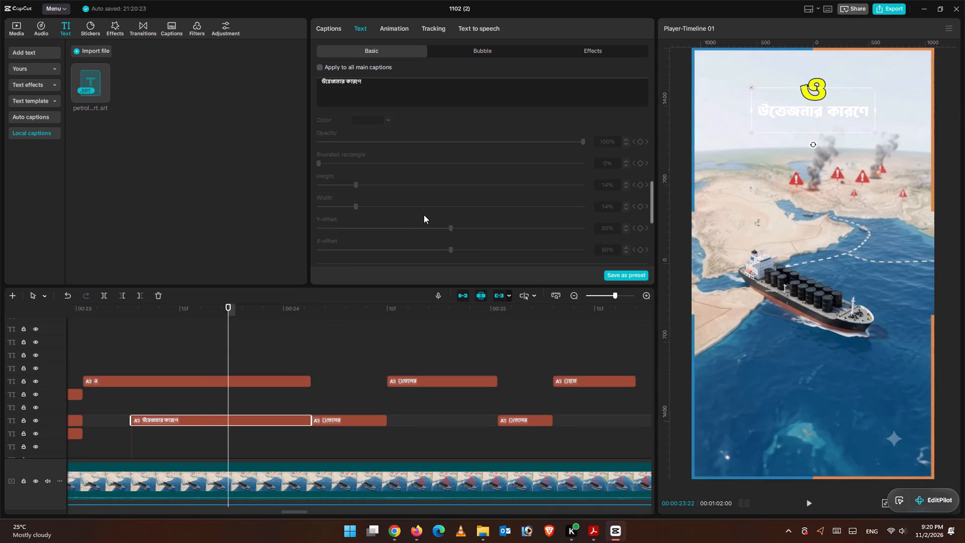
scroll(424, 215, up, 5)
scroll(424, 214, down, 1)
scroll(424, 214, up, 7)
scroll(491, 220, down, 4)
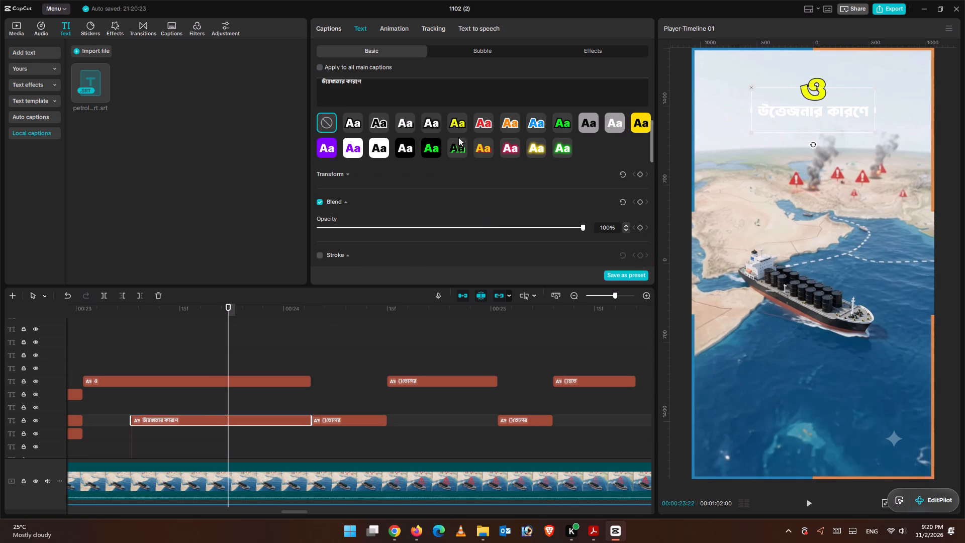
click(456, 124)
scroll(437, 236, down, 3)
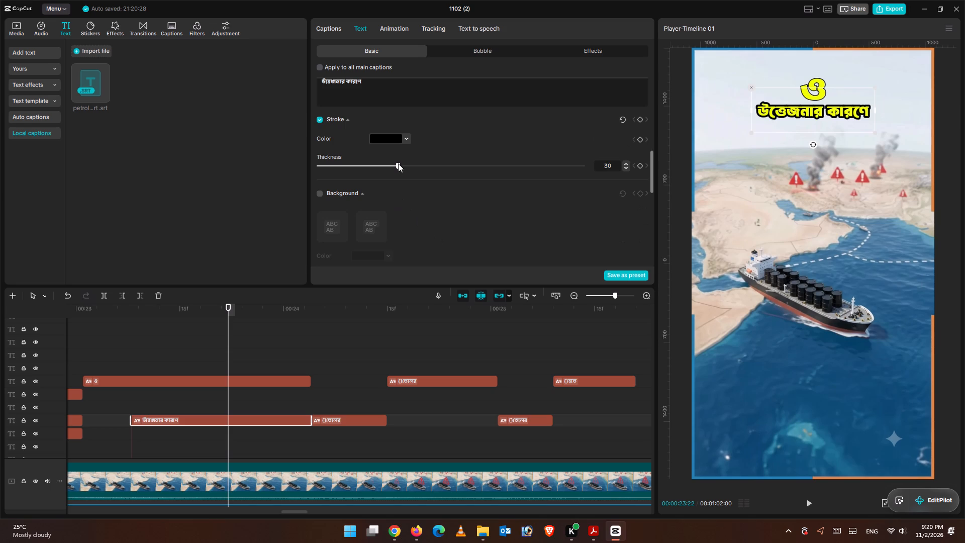
drag(398, 163, 357, 161)
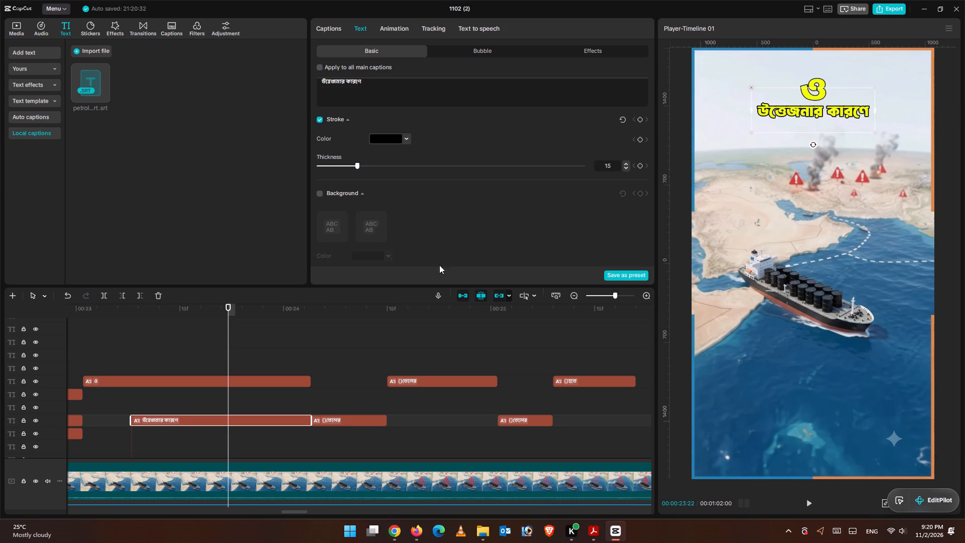
Play back the tanker section to check the timing of the ও and উত্তেজনার কারণে captions against the narration.
drag(224, 310, 158, 295)
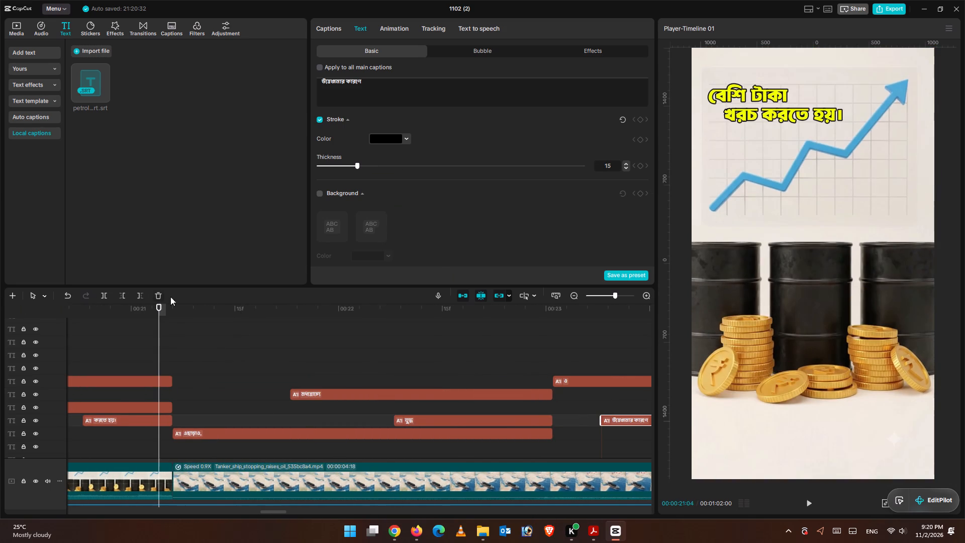
click(808, 505)
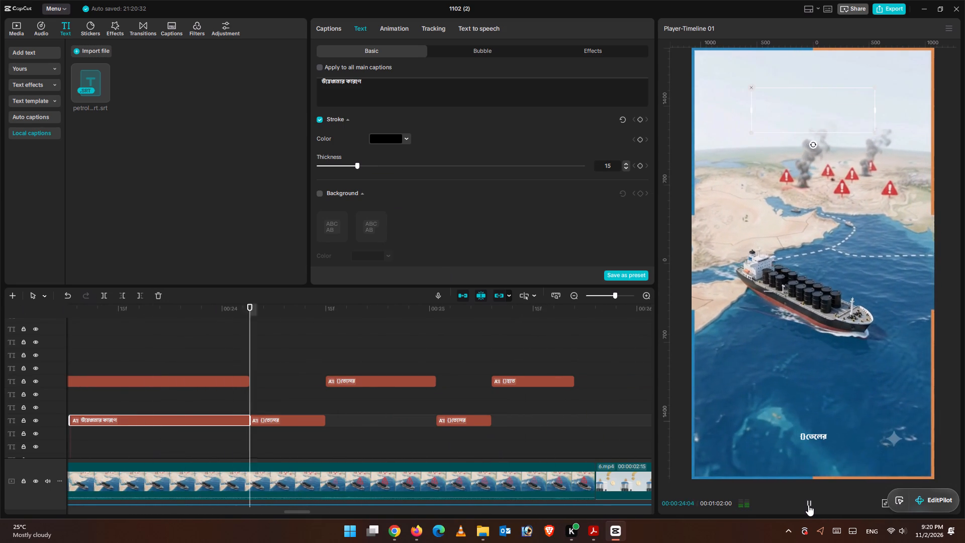
click(808, 505)
click(121, 351)
drag(121, 350, 83, 338)
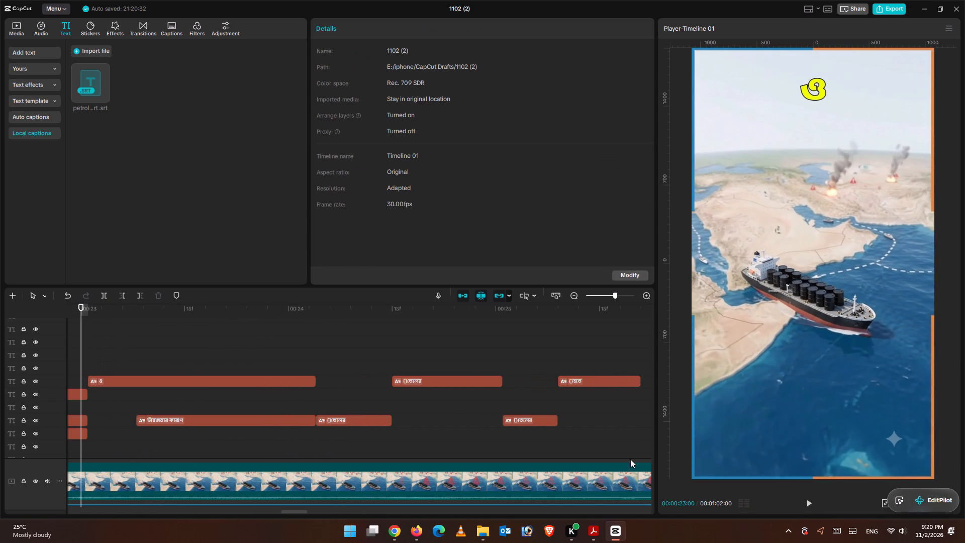
click(806, 503)
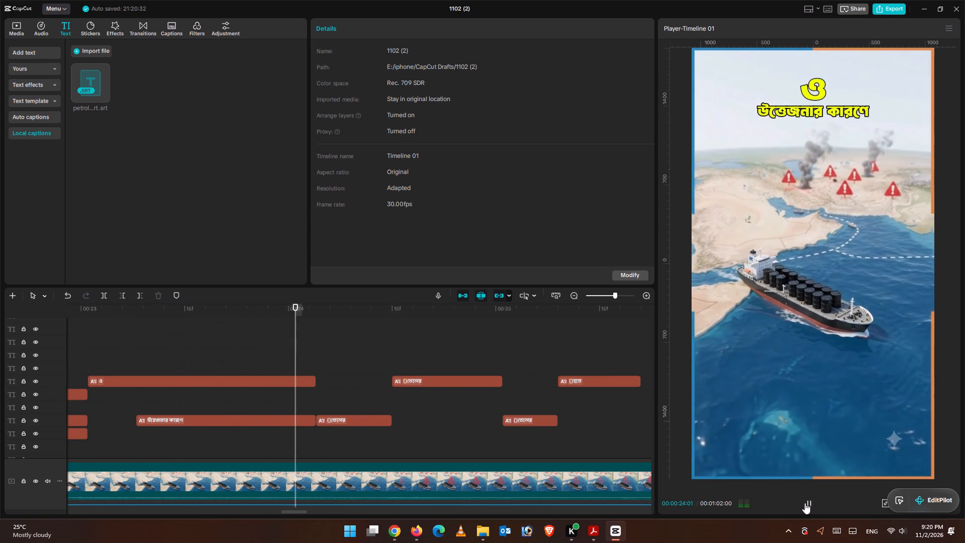
click(805, 503)
click(135, 349)
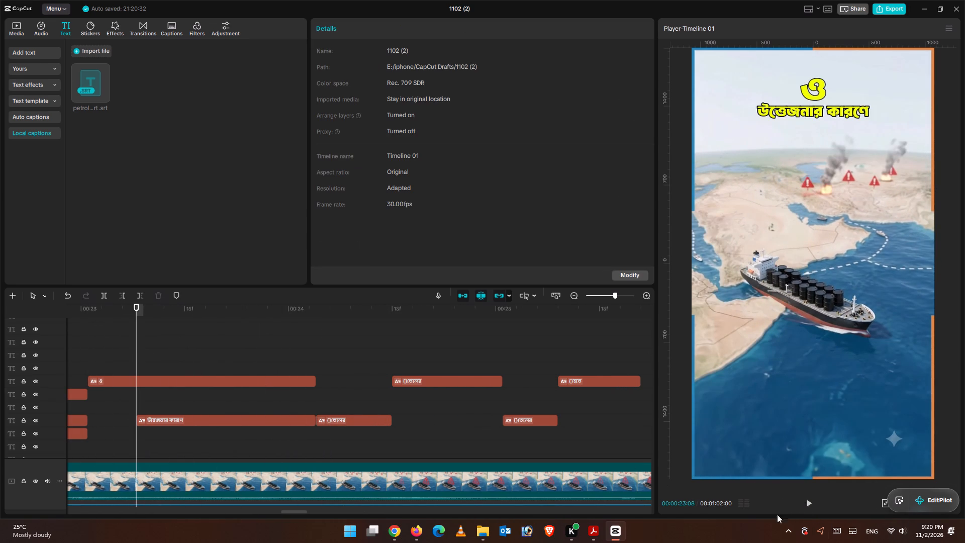
click(809, 503)
click(805, 500)
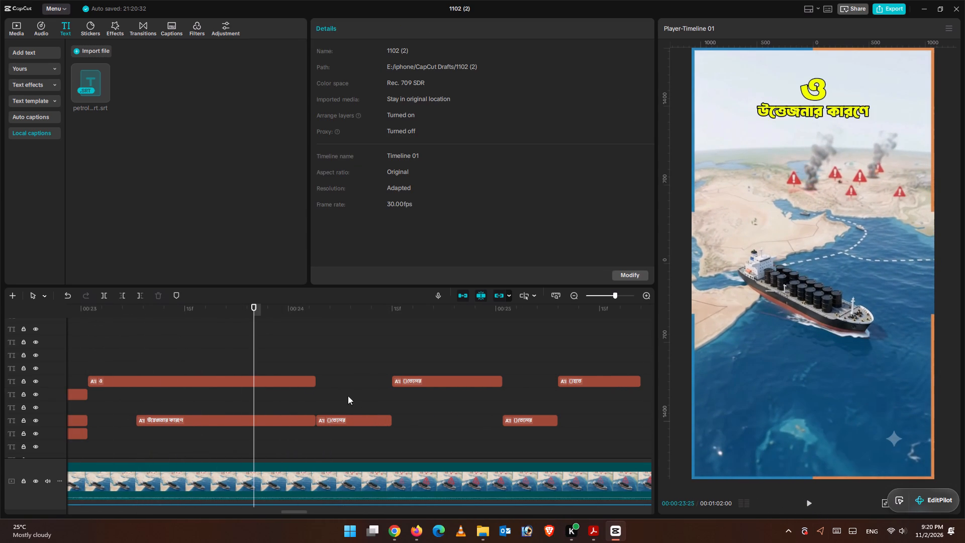
Split the উত্তেজনার কারণে caption at 00:00:23:20, checking the cut point against the narration's audio waveform.
click(247, 365)
click(220, 347)
scroll(323, 529, down, 3)
scroll(244, 414, down, 3)
scroll(244, 414, up, 1)
scroll(248, 418, down, 2)
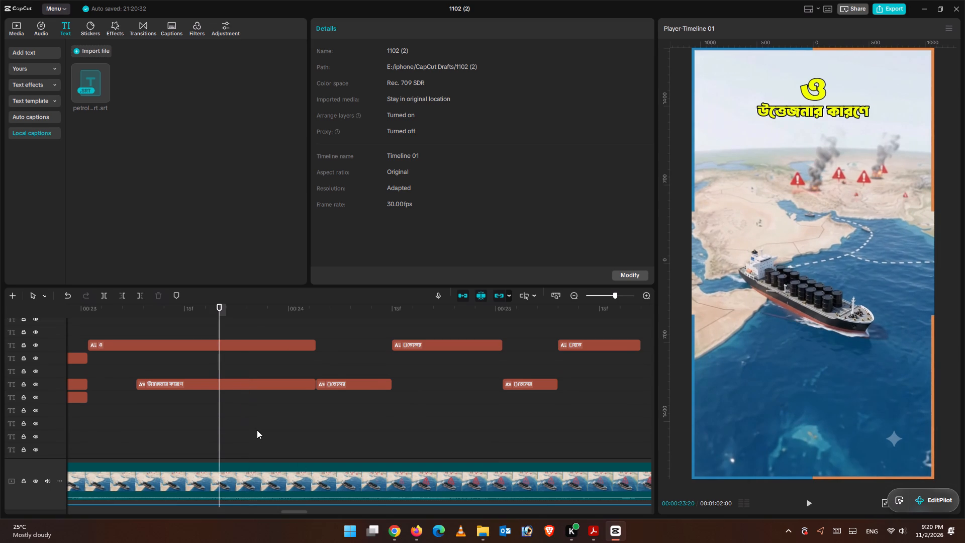
scroll(257, 430, down, 10)
scroll(265, 440, up, 1)
scroll(265, 441, down, 3)
scroll(265, 441, up, 1)
click(219, 440)
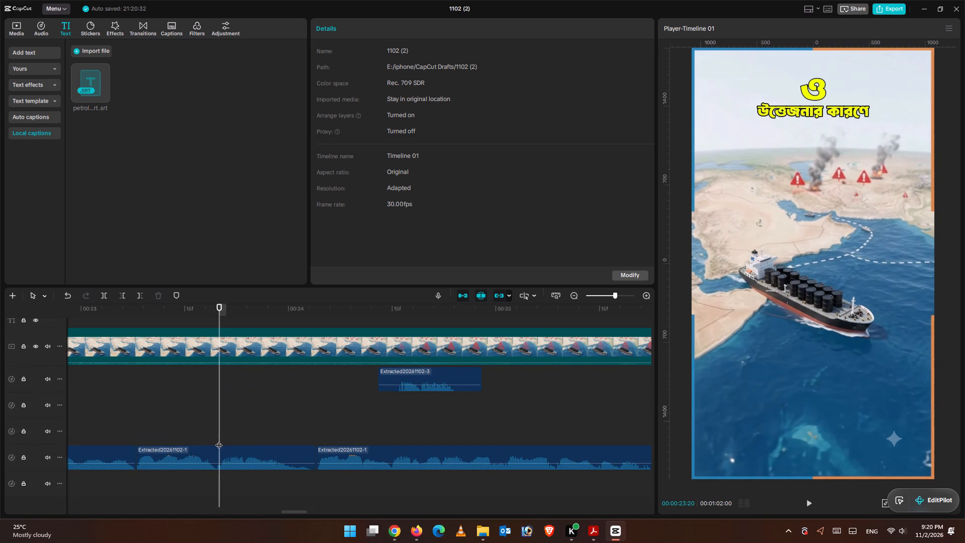
click(219, 440)
scroll(243, 467, down, 1)
scroll(243, 467, up, 4)
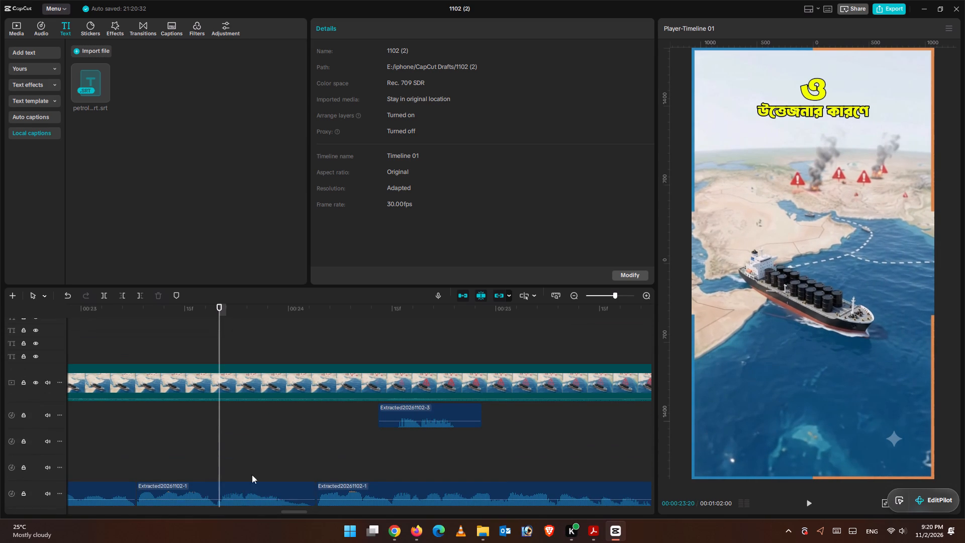
scroll(252, 475, up, 6)
scroll(260, 376, up, 3)
click(251, 389)
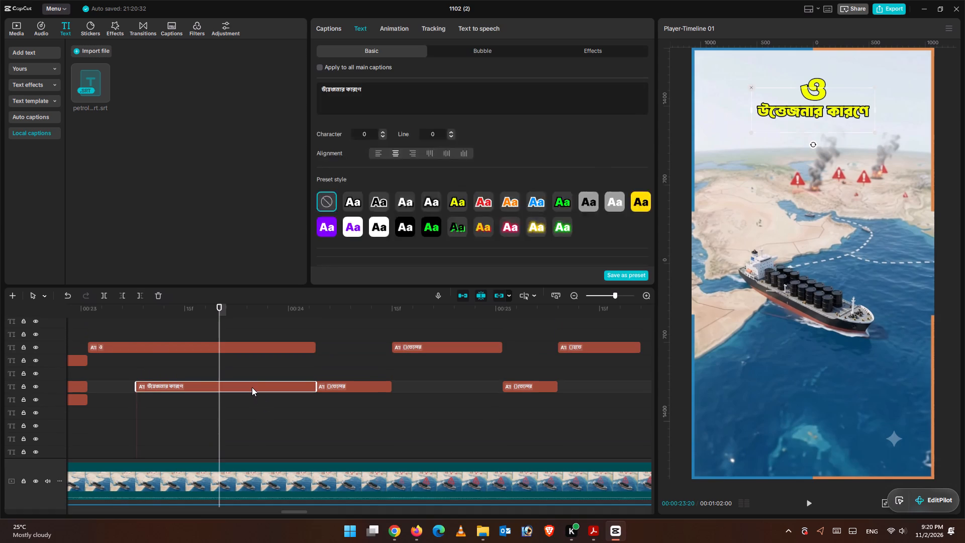
click(107, 292)
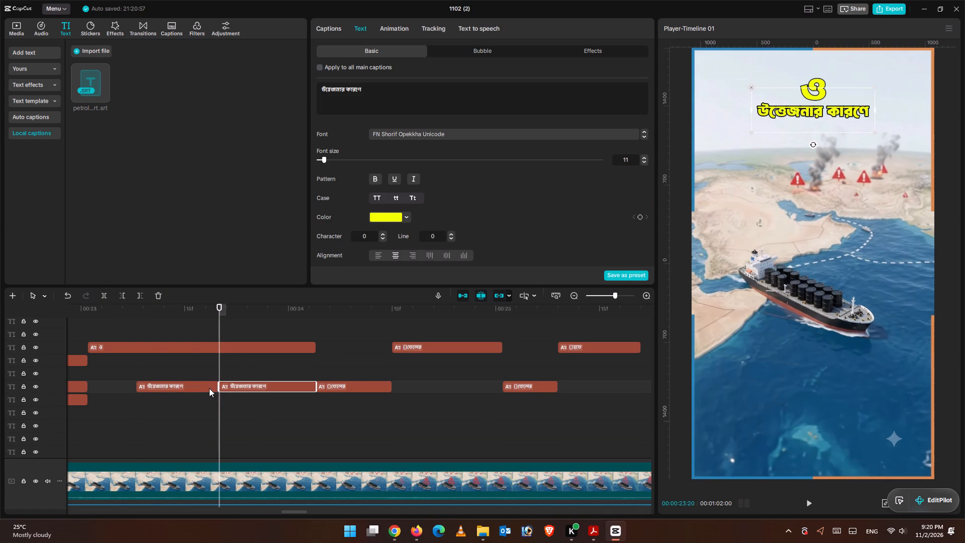
Move the first উত্তেজনার কারণে half to the track above and extend it to end together with the second half.
click(207, 386)
drag(207, 385, 207, 375)
drag(221, 373, 319, 367)
Delete কারণে from the first, extended caption so it reads only উত্তেজনার.
click(376, 89)
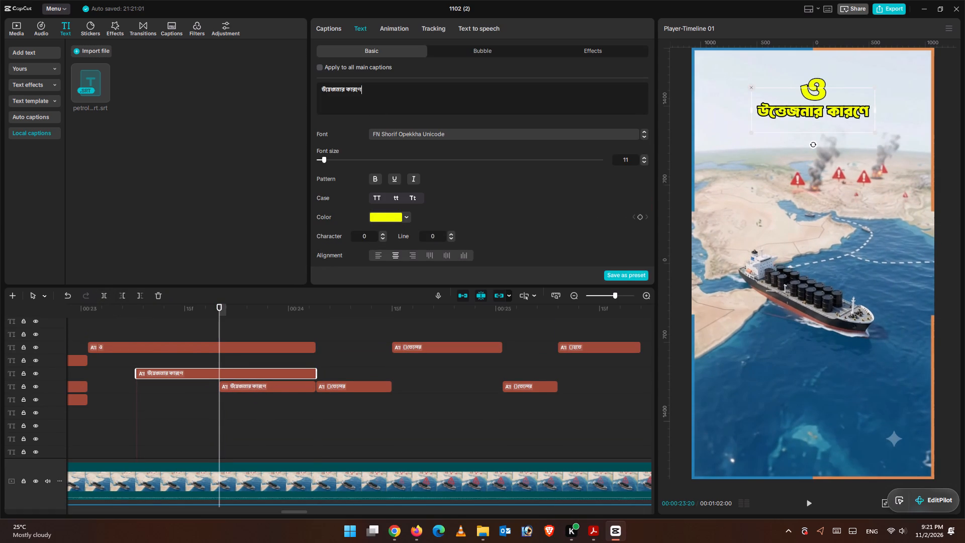
key(BackSpace)
key(BackSpace)
key(BackSpace)
key(BackSpace)
key(BackSpace)
key(BackSpace)
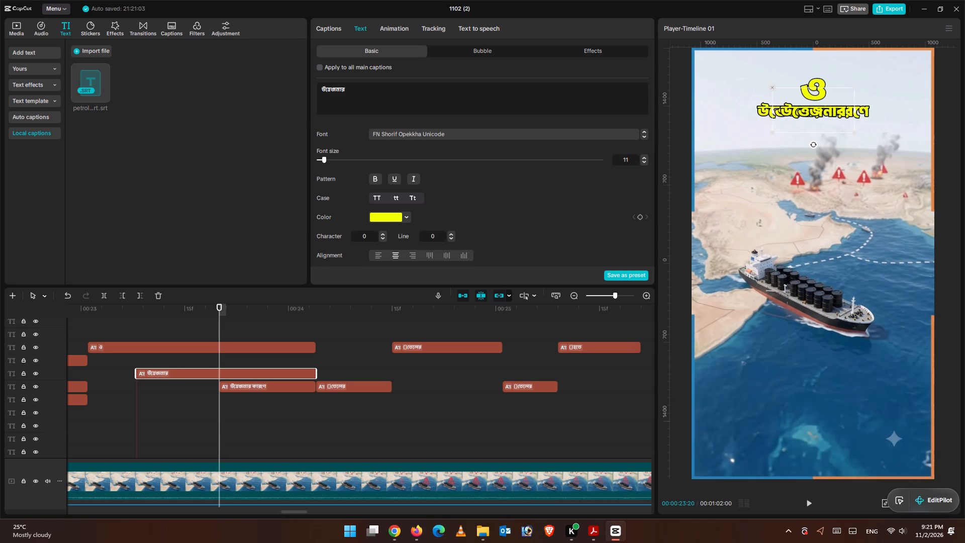
Delete উত্তেজনার from the second caption half so it reads only কারণে.
click(251, 382)
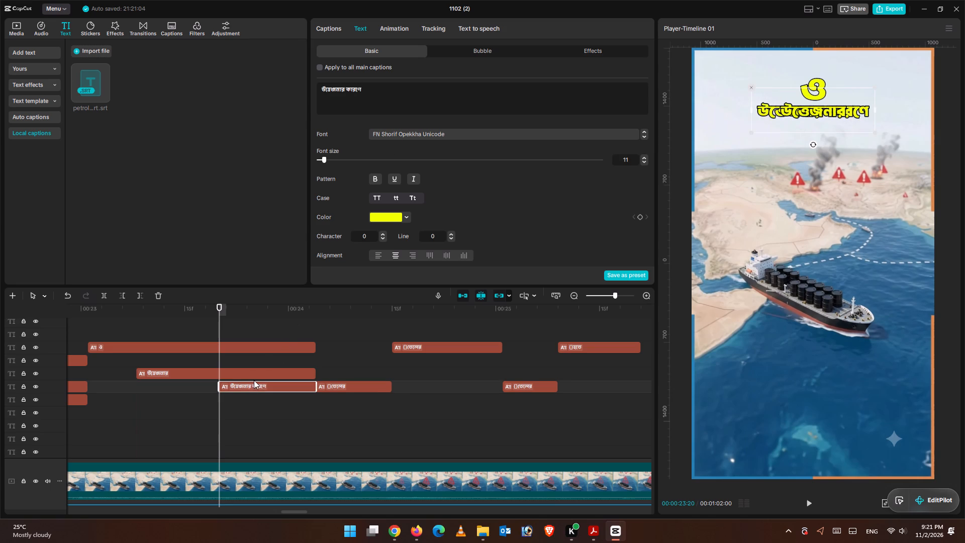
click(348, 91)
key(BackSpace)
key(BackSpace)
key(BackSpace)
key(BackSpace)
key(BackSpace)
key(BackSpace)
key(BackSpace)
key(BackSpace)
key(BackSpace)
key(BackSpace)
key(BackSpace)
key(BackSpace)
key(BackSpace)
key(BackSpace)
key(BackSpace)
key(BackSpace)
key(BackSpace)
key(BackSpace)
key(BackSpace)
key(BackSpace)
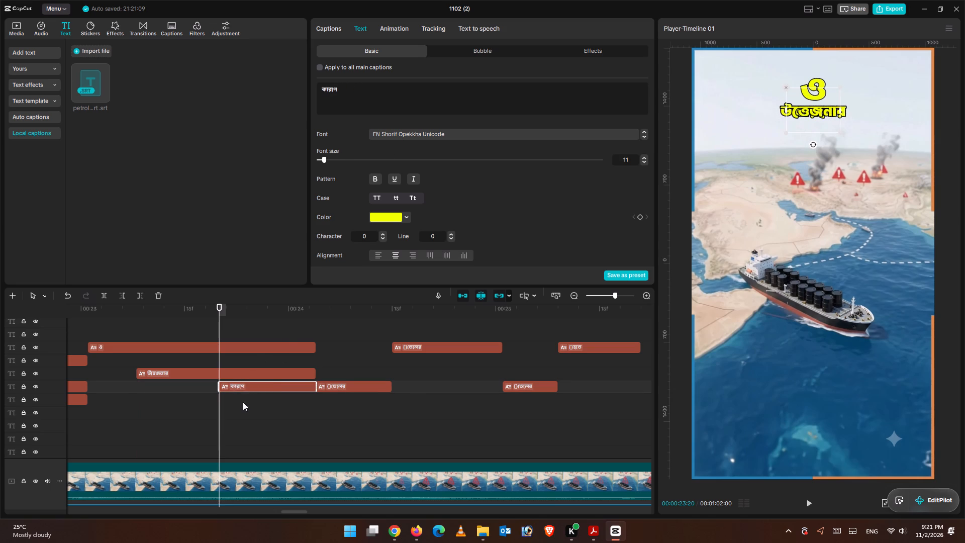
Place the কারণে caption just to the right of উত্তেজনার in the frame, aligned on the same line.
drag(827, 94, 882, 98)
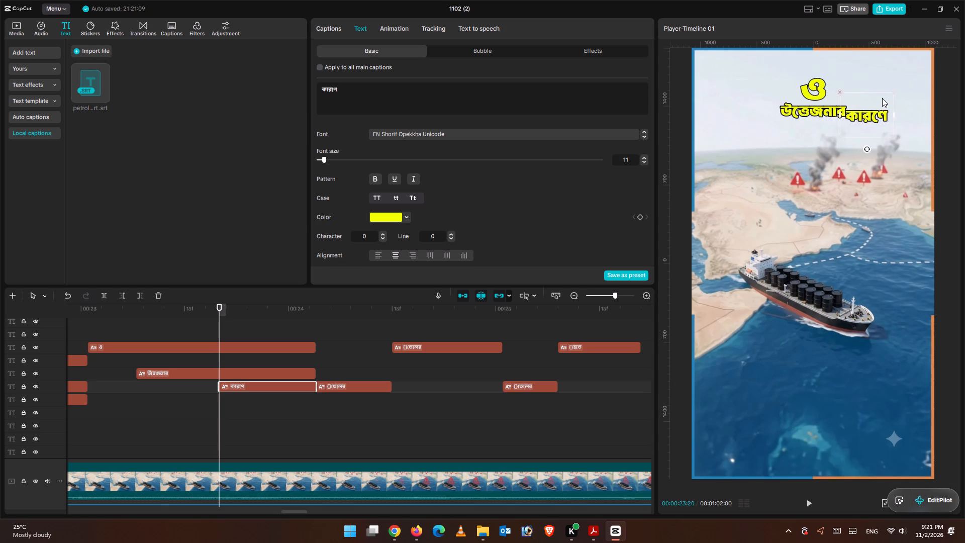
drag(882, 98, 883, 94)
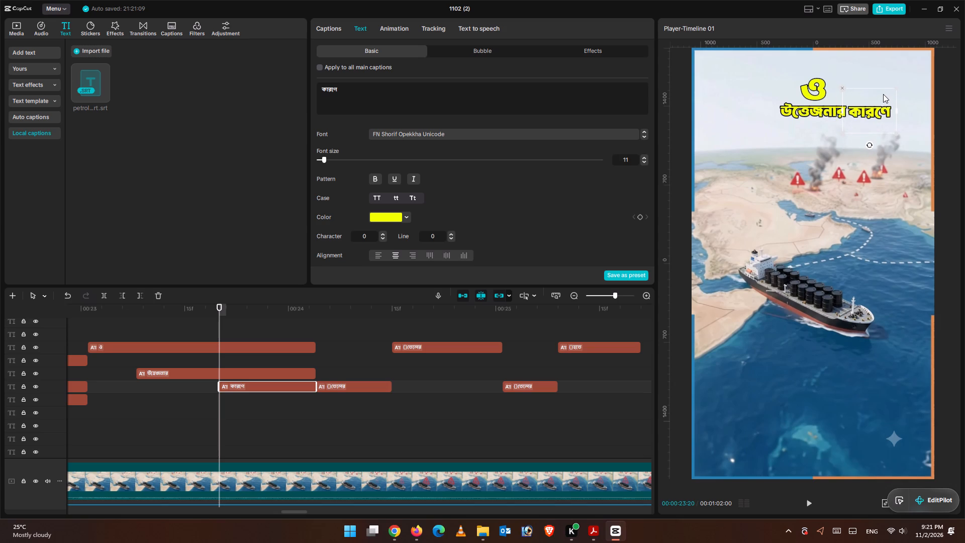
drag(883, 94, 886, 93)
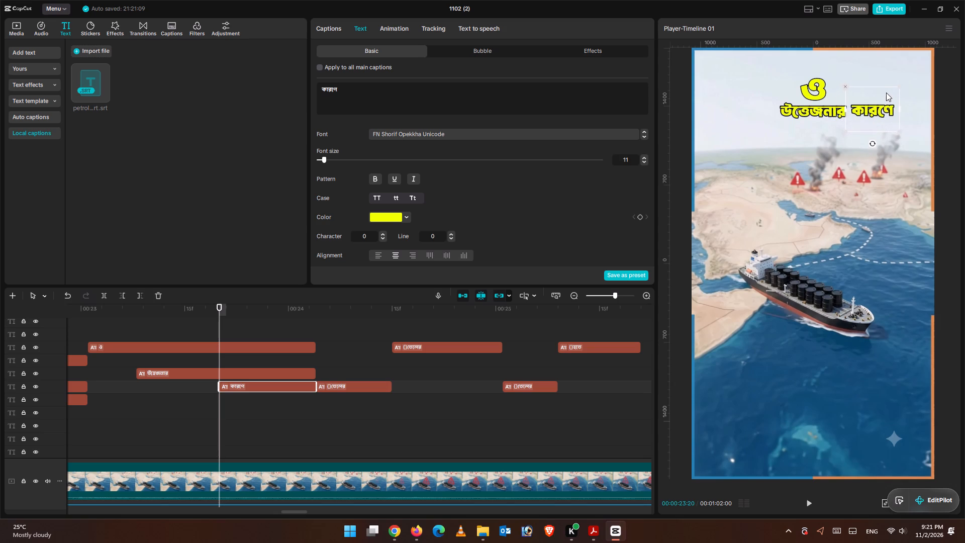
drag(886, 93, 884, 93)
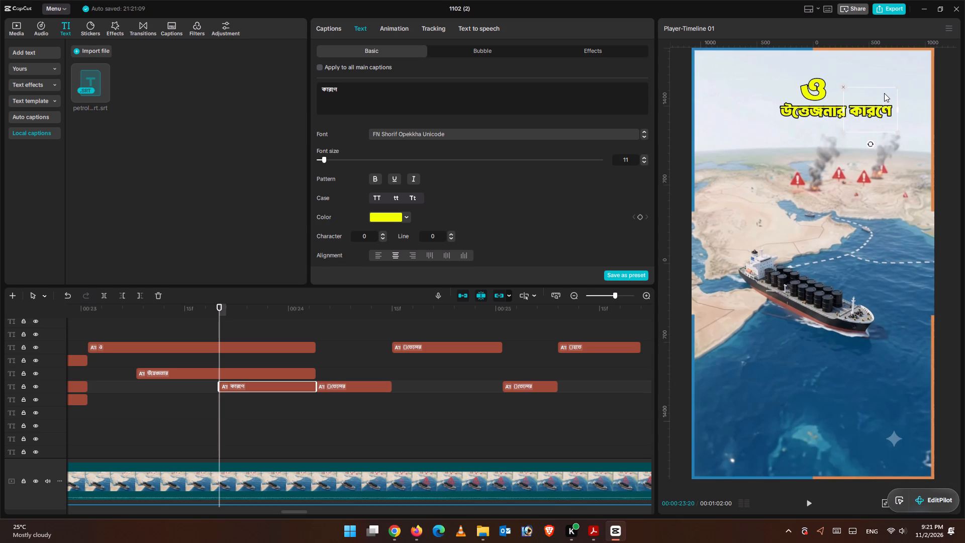
drag(884, 93, 884, 94)
drag(884, 94, 885, 94)
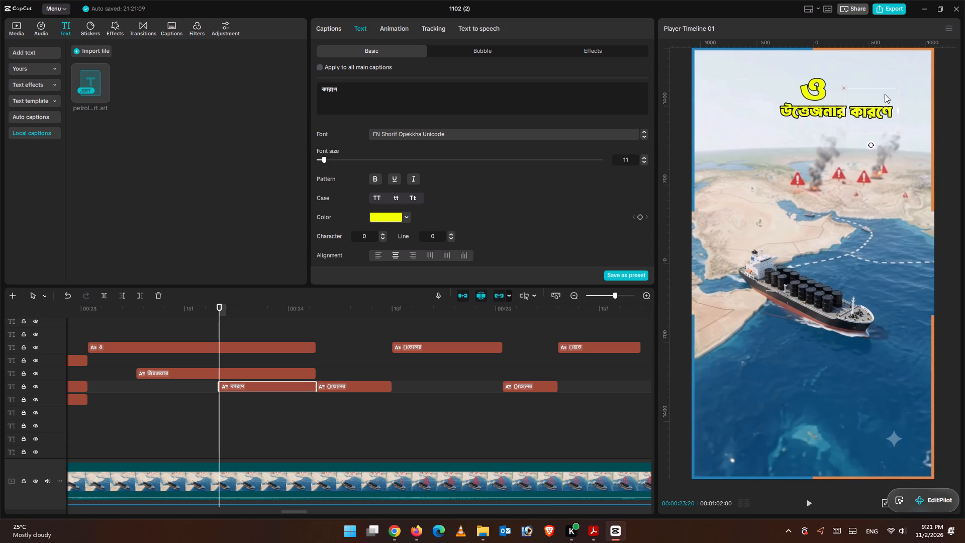
drag(885, 94, 885, 93)
click(853, 143)
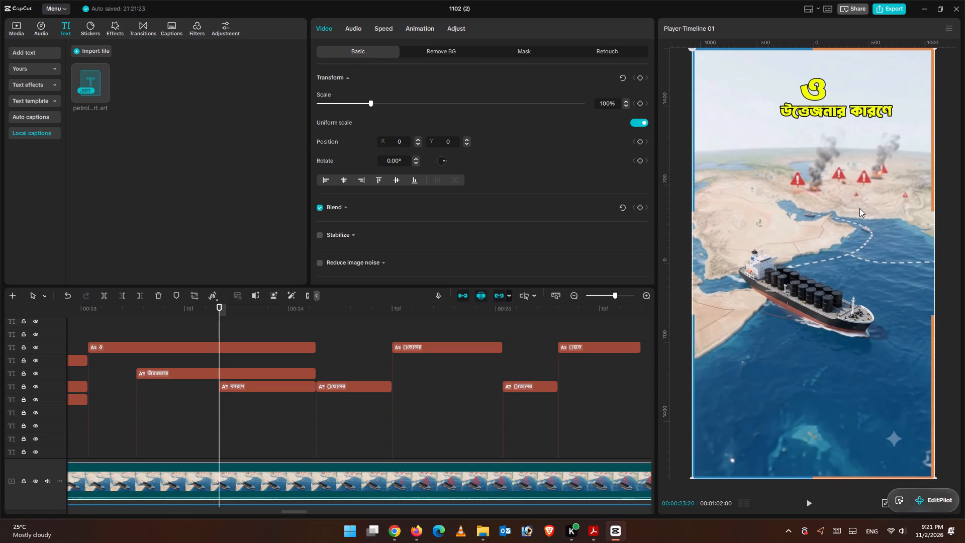
Move the উত্তেজনার and কারণে captions together so their line sits centred beneath ও in the frame.
click(266, 385)
click(878, 111)
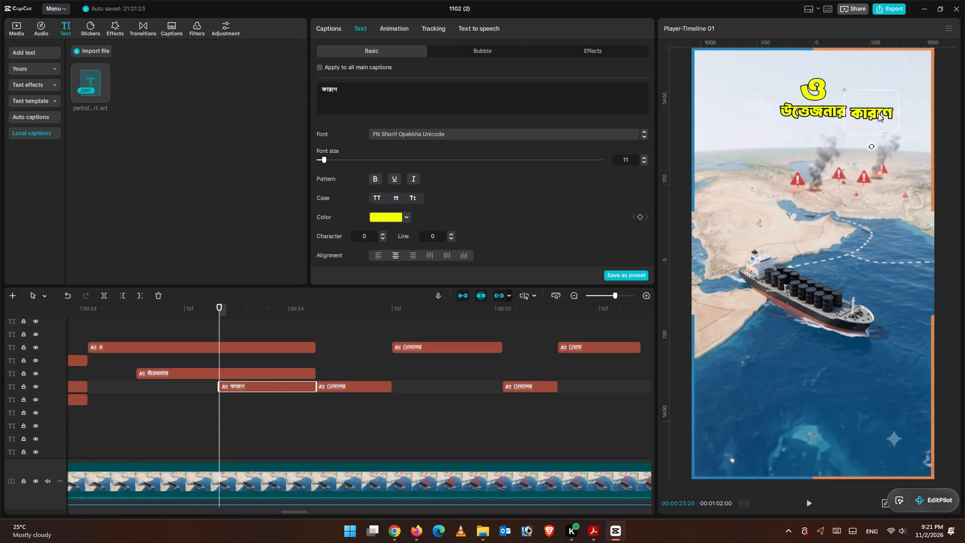
click(853, 146)
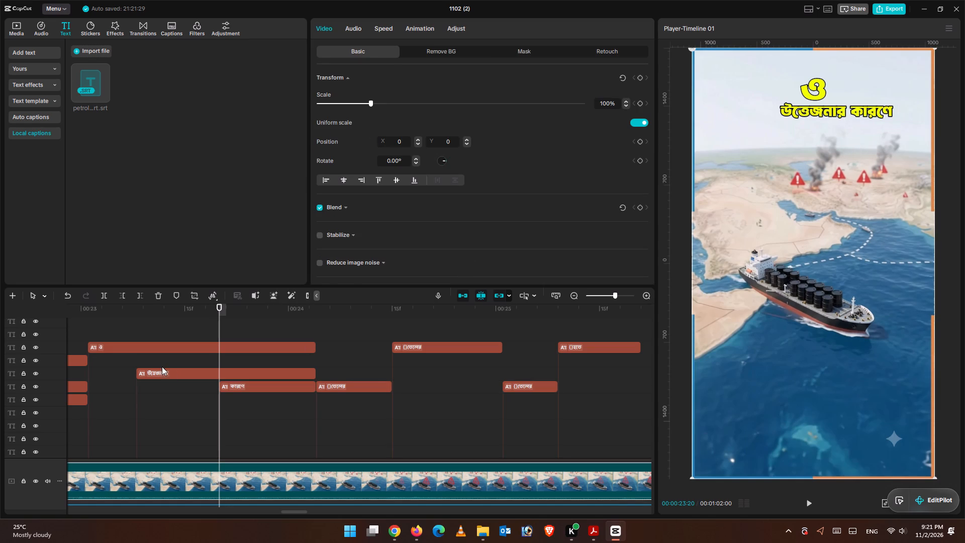
drag(165, 365, 271, 394)
drag(859, 118, 842, 121)
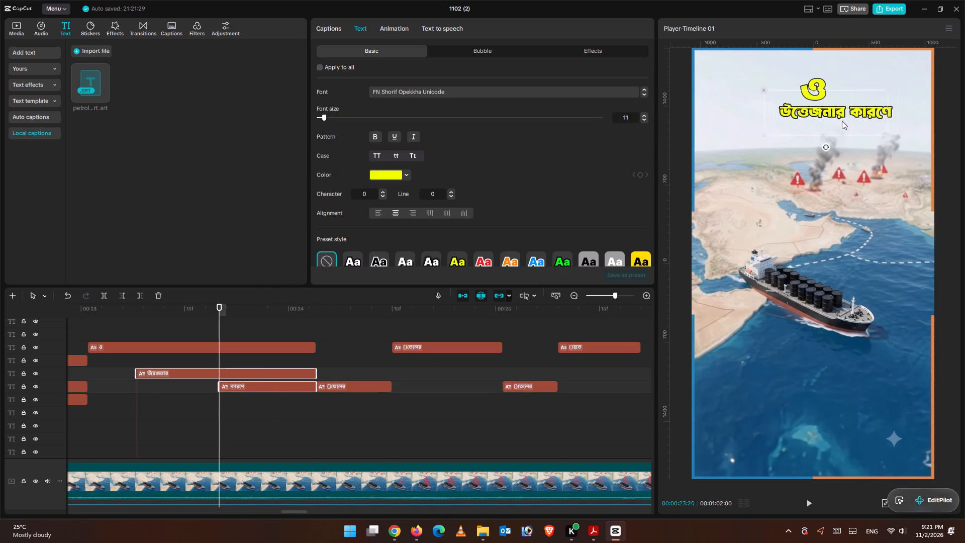
drag(842, 121, 836, 118)
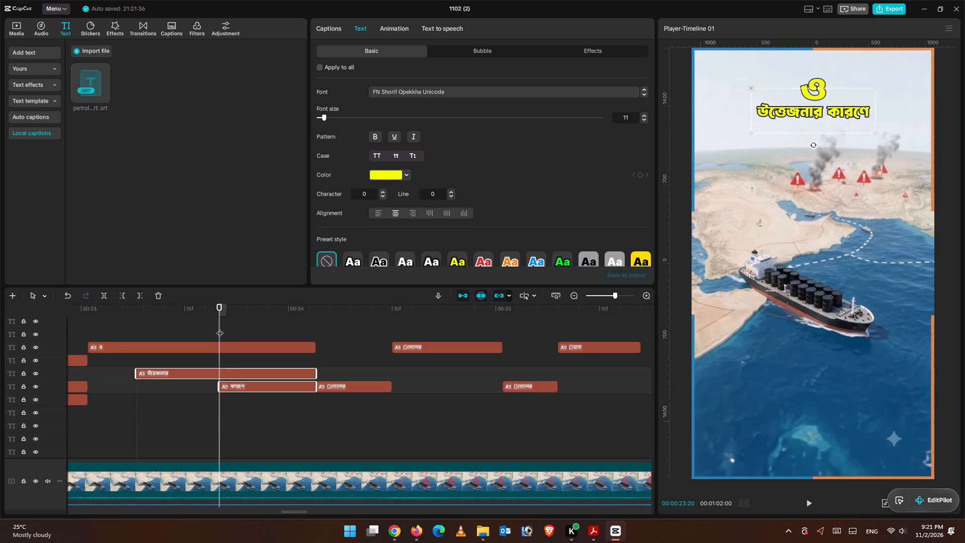
Play back the tanker section from just before ও into the তেলের caption to check the captions' timing.
drag(217, 315, 116, 309)
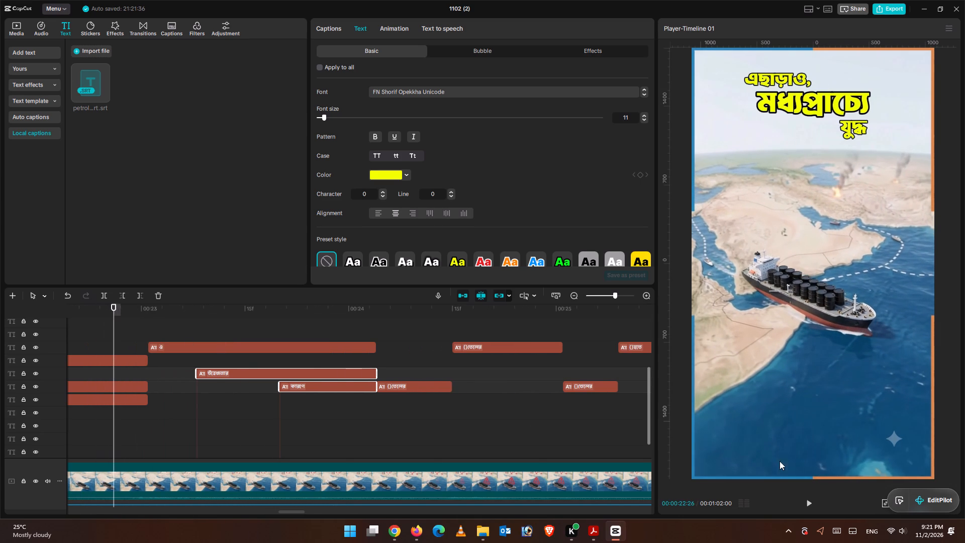
click(808, 503)
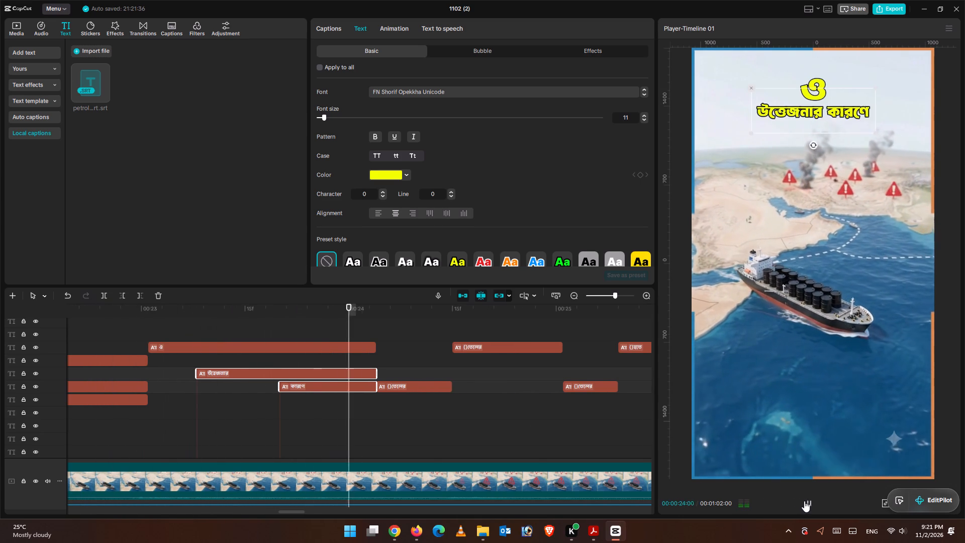
click(804, 501)
drag(382, 317, 360, 317)
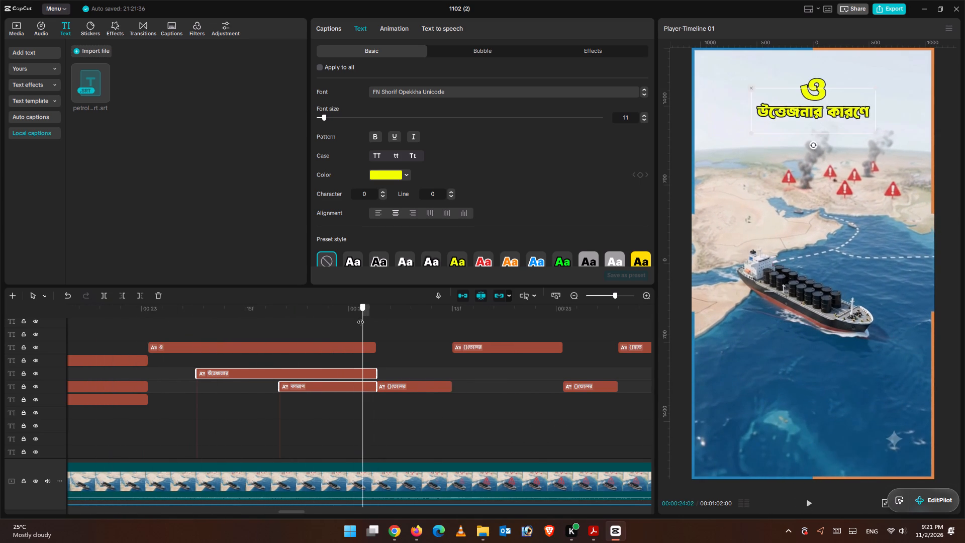
drag(360, 317, 375, 317)
click(813, 507)
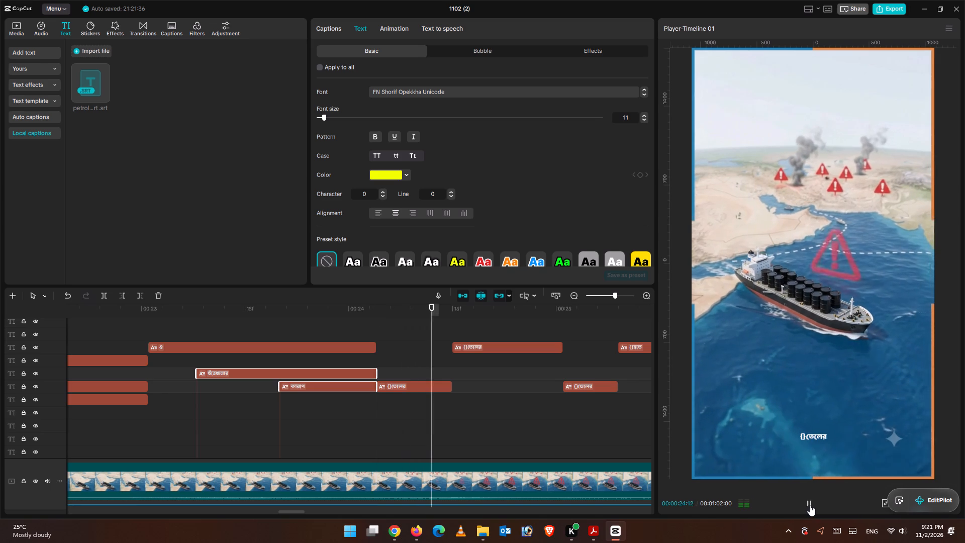
click(809, 505)
Delete the {} braces from the caption right after কারণে so it reads only তেলের.
drag(491, 311, 405, 319)
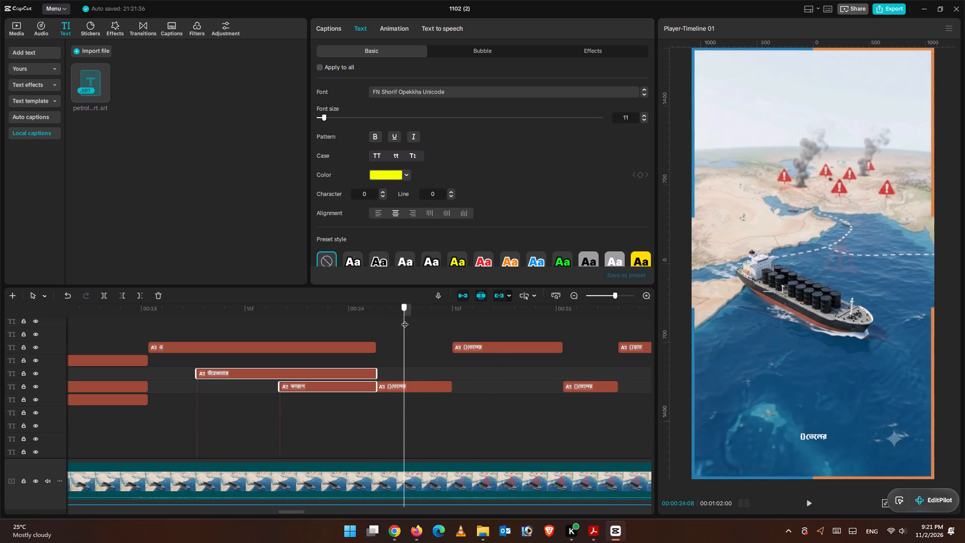
drag(405, 319, 406, 319)
click(433, 385)
click(327, 88)
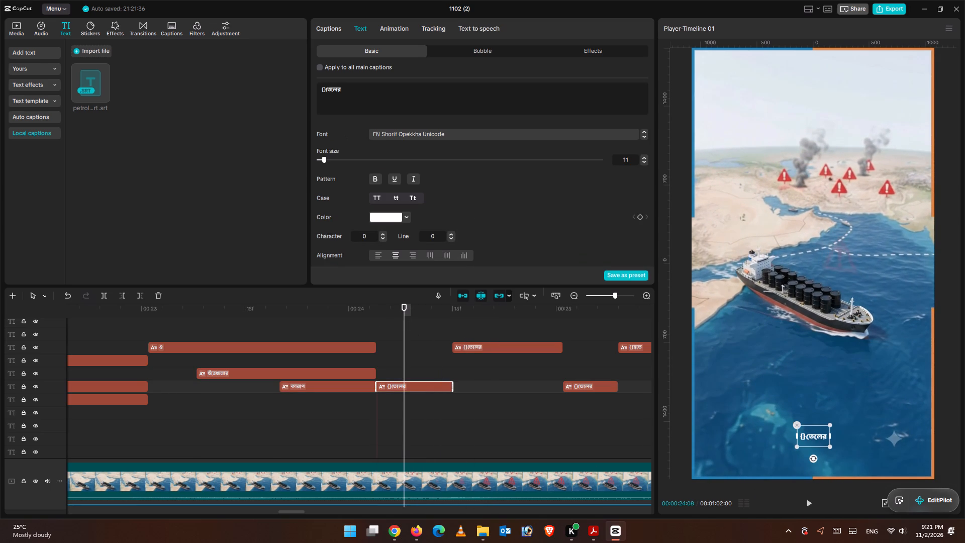
key(BackSpace)
key(BackSpace)
key(BackSpace)
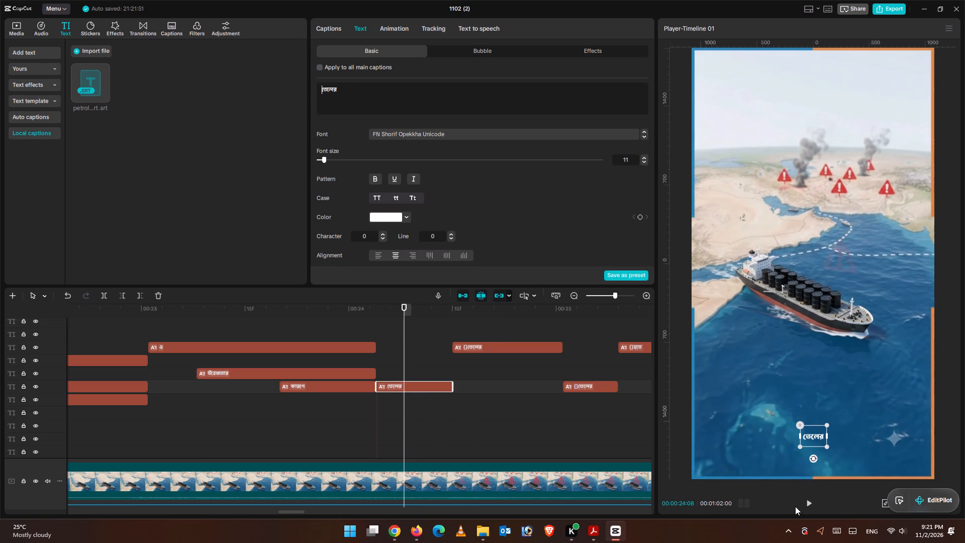
Delete তেলের, the braces and the <b> tags from the caption following তেলের so it reads only সরবরাহ.
click(805, 506)
click(811, 505)
click(811, 505)
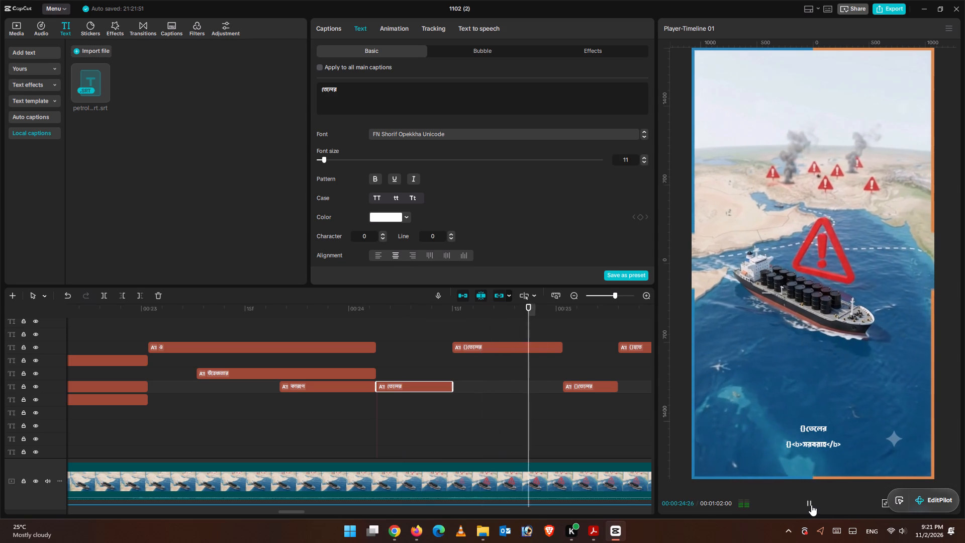
drag(809, 499, 798, 494)
click(308, 309)
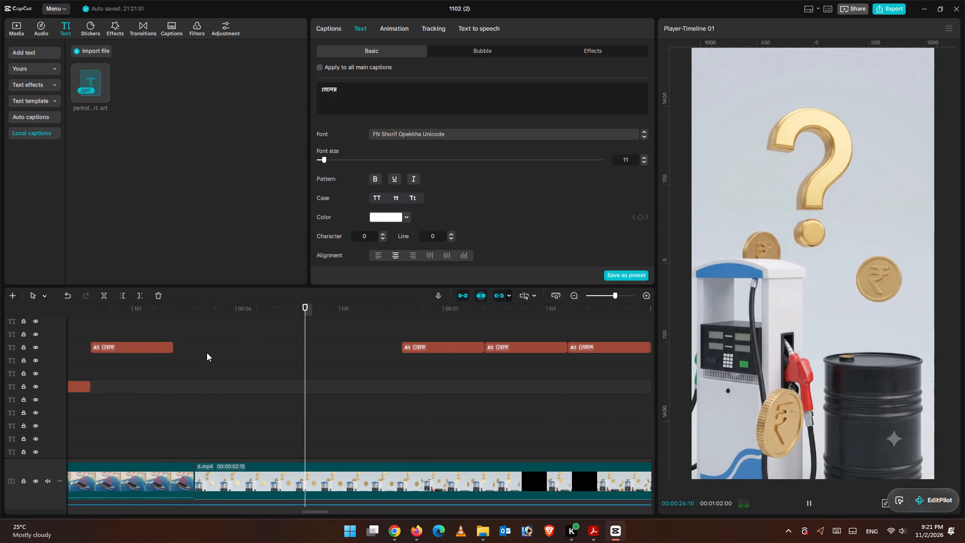
drag(311, 309, 283, 323)
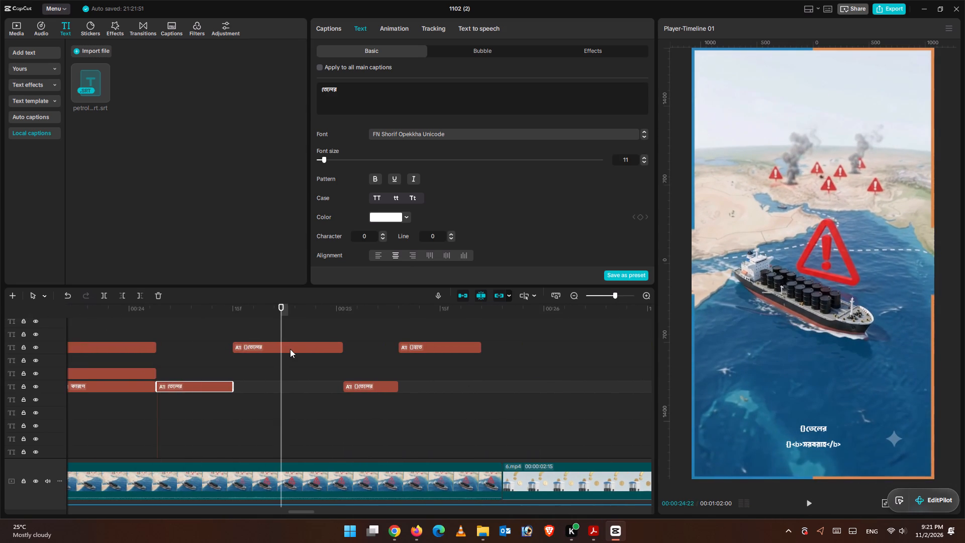
click(290, 349)
click(335, 101)
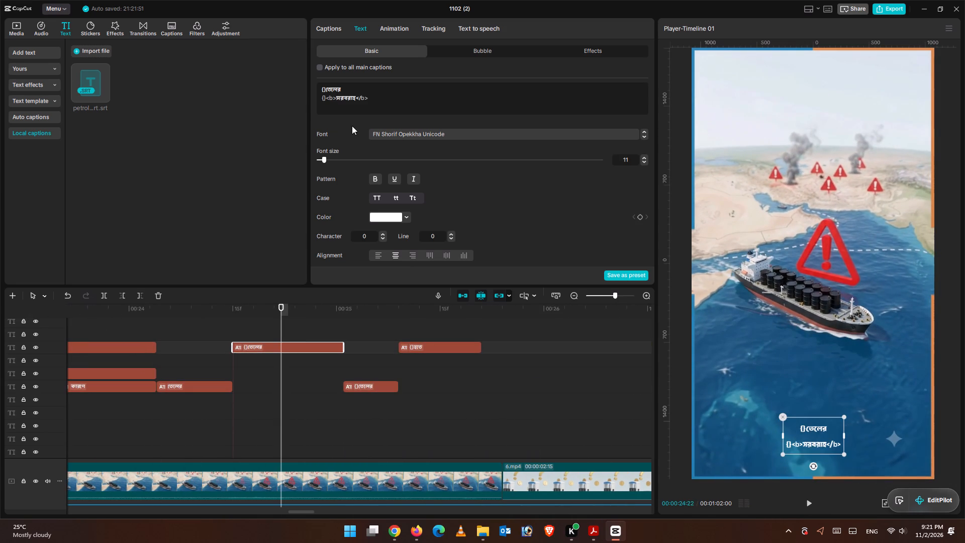
key(BackSpace)
key(BackSpace)
key(BackSpace)
key(BackSpace)
key(BackSpace)
key(BackSpace)
key(BackSpace)
key(BackSpace)
key(BackSpace)
key(BackSpace)
key(BackSpace)
key(BackSpace)
key(BackSpace)
key(BackSpace)
key(BackSpace)
key(BackSpace)
key(BackSpace)
key(BackSpace)
key(BackSpace)
key(BackSpace)
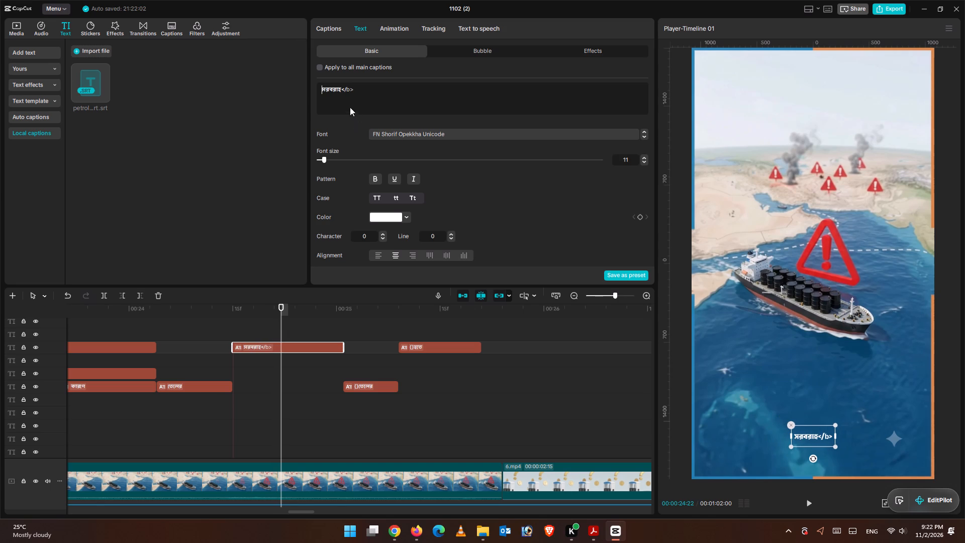
click(364, 88)
key(BackSpace)
key(BackSpace)
key(BackSpace)
key(BackSpace)
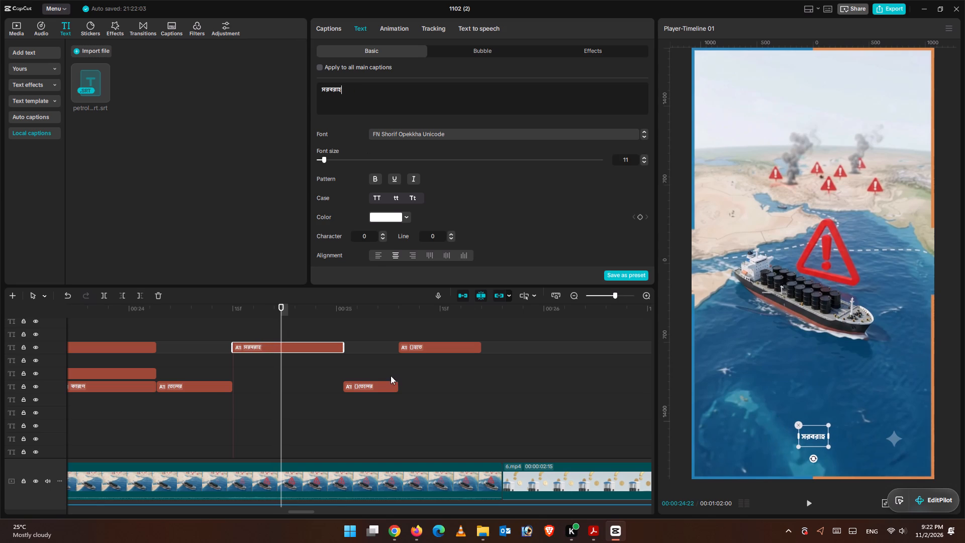
Delete the তেলের and সরবরাহ lines, tags and braces from the caption after সরবরাহ so it reads only ব্যাহত.
click(379, 384)
click(326, 107)
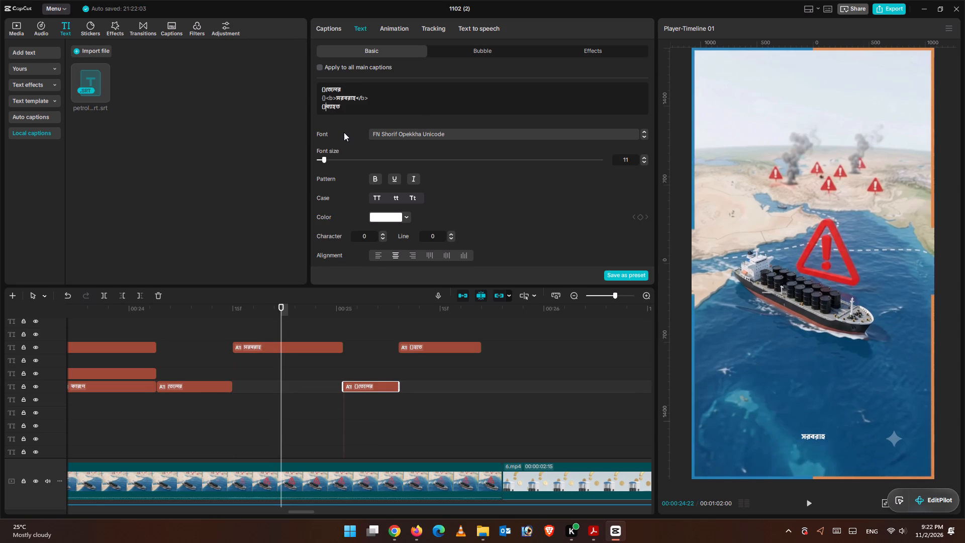
key(BackSpace)
key(BackSpace)
key(BackSpace)
key(BackSpace)
key(BackSpace)
key(BackSpace)
key(BackSpace)
key(BackSpace)
key(BackSpace)
key(BackSpace)
key(BackSpace)
key(BackSpace)
key(BackSpace)
key(BackSpace)
key(BackSpace)
key(BackSpace)
key(BackSpace)
key(BackSpace)
key(BackSpace)
key(BackSpace)
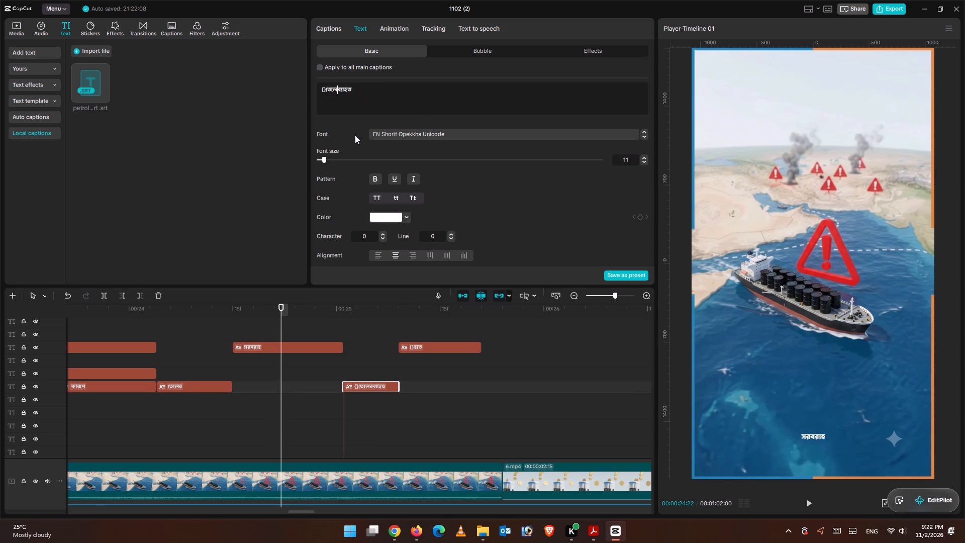
Delete the {} braces from the caption after ব্যাহত so it reads only হতে.
click(453, 345)
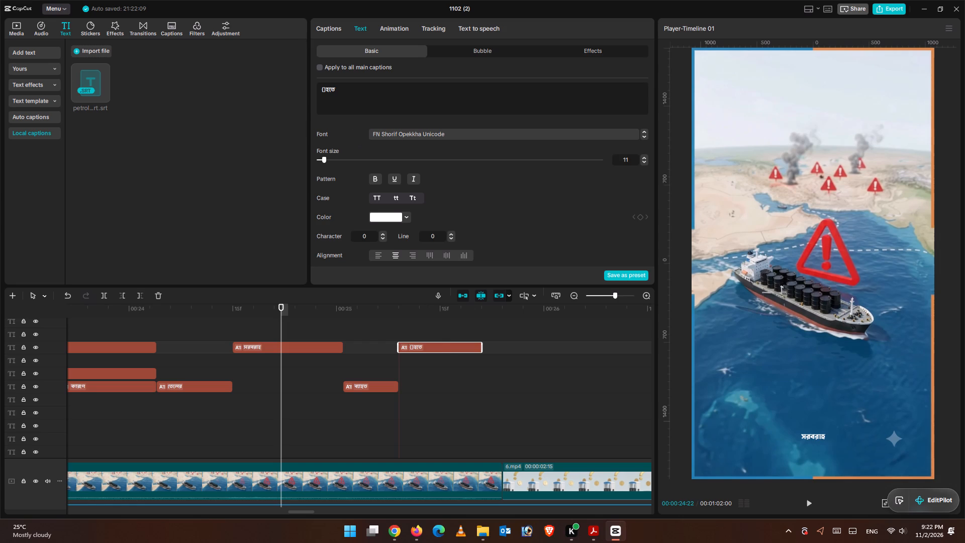
click(325, 89)
key(Right)
key(Return)
key(BackSpace)
key(BackSpace)
key(BackSpace)
key(BackSpace)
Copy the word পারে from the first caption over the 6.mp4 clip and delete that caption from the timeline.
drag(300, 512, 311, 508)
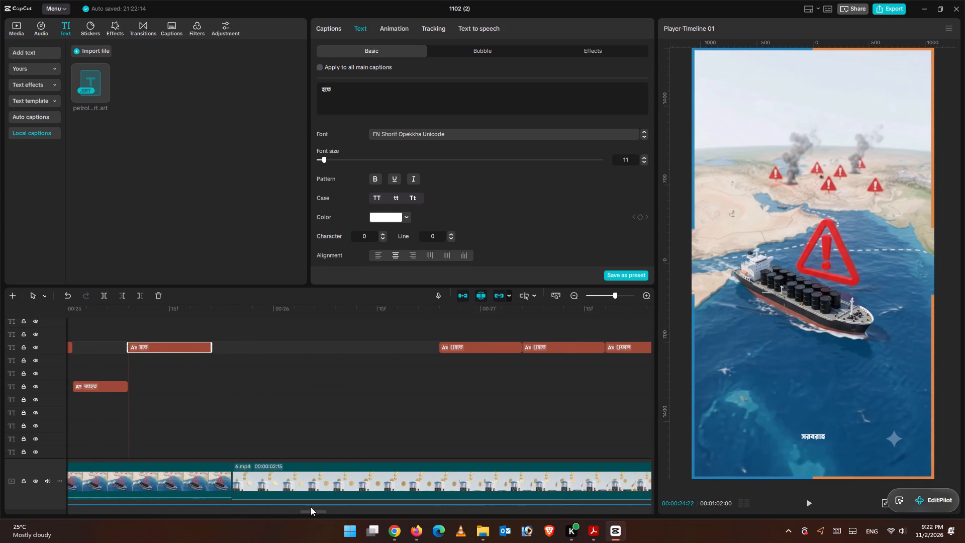
click(484, 347)
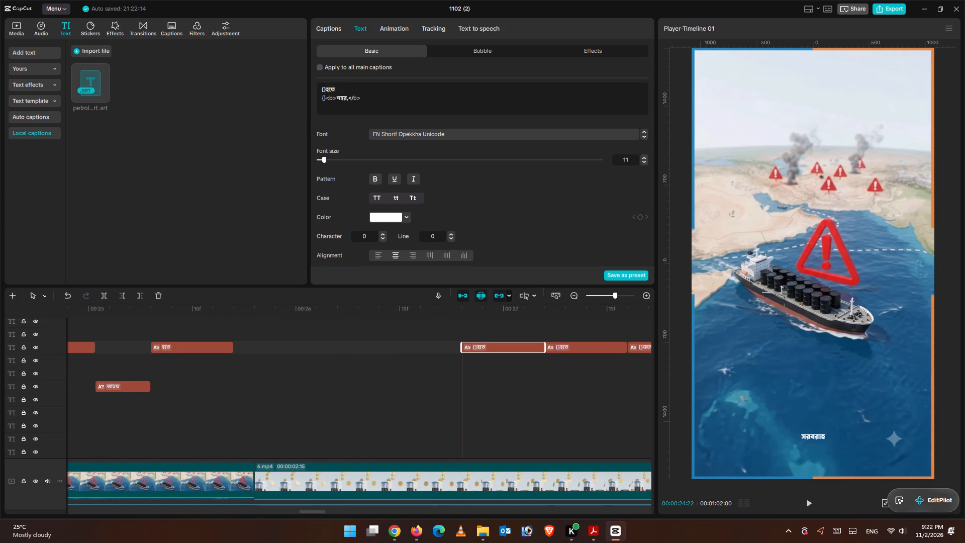
click(337, 100)
drag(339, 98, 346, 101)
key(ctrl+c)
key(ctrl+a)
key(BackSpace)
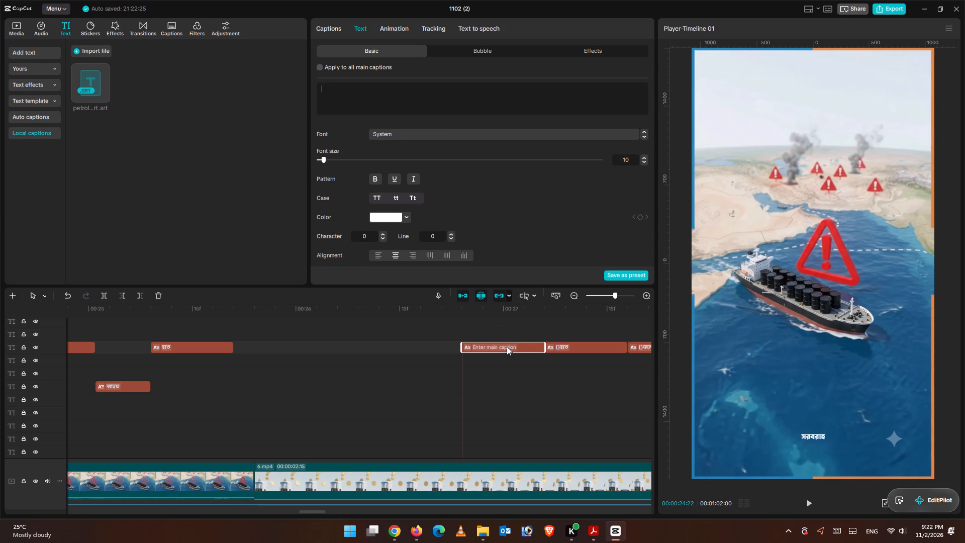
click(162, 295)
Paste পারে after হতে in the last tanker-clip caption so it reads হতে পারে.
click(182, 345)
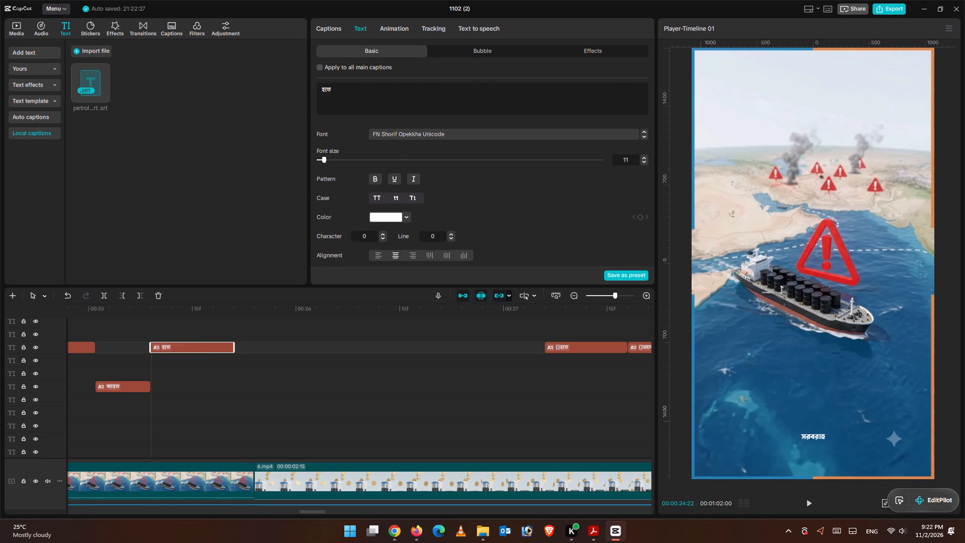
click(354, 93)
key(space)
key(ctrl+v)
key(space)
key(period)
key(BackSpace)
Extend the ব্যাহত caption to the end of the tanker clip, where 6.mp4 begins.
click(219, 318)
drag(220, 316, 247, 327)
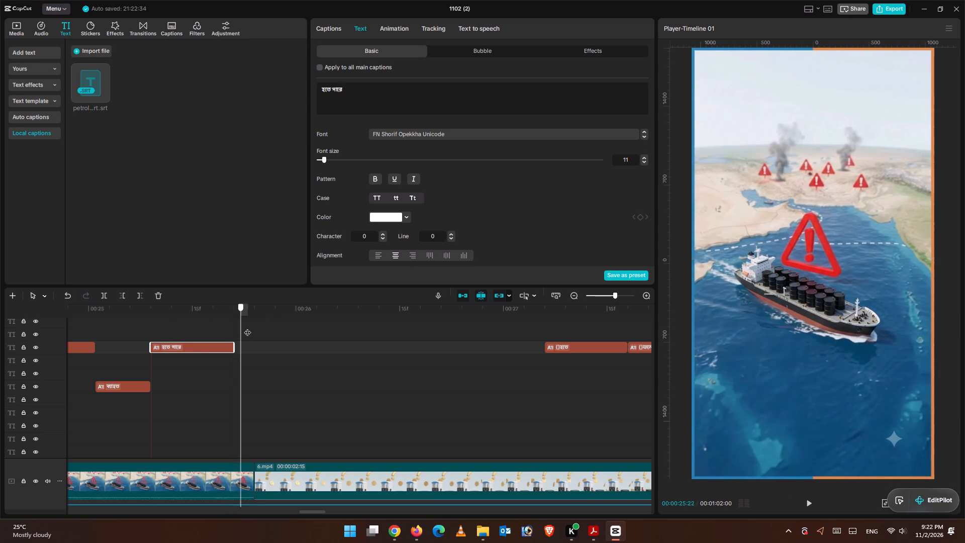
drag(247, 327, 256, 330)
click(129, 390)
drag(149, 386, 236, 387)
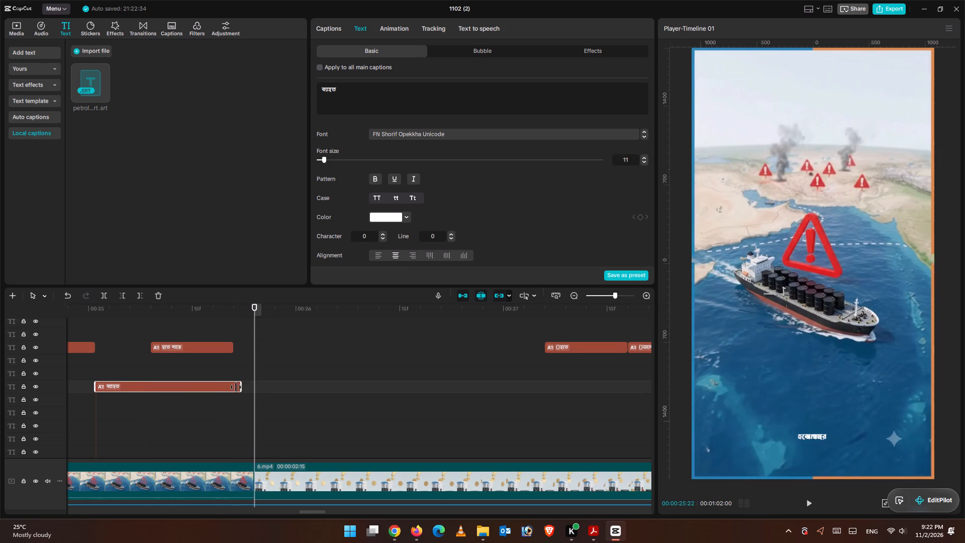
drag(236, 387, 256, 390)
Extend the হতে পারে caption to the end of the tanker clip, where 6.mp4 begins.
scroll(243, 423, down, 3)
click(178, 403)
scroll(200, 414, down, 5)
click(803, 503)
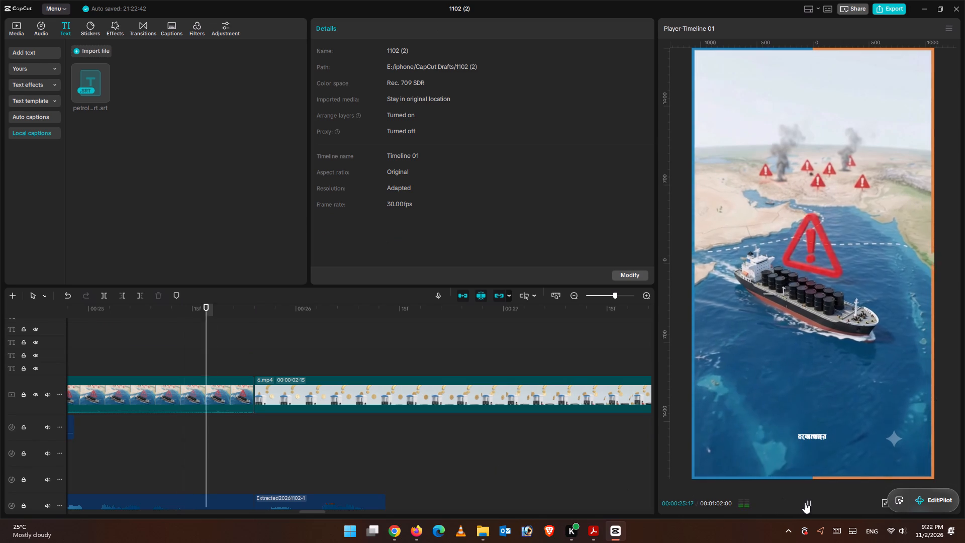
click(805, 501)
drag(286, 313, 254, 323)
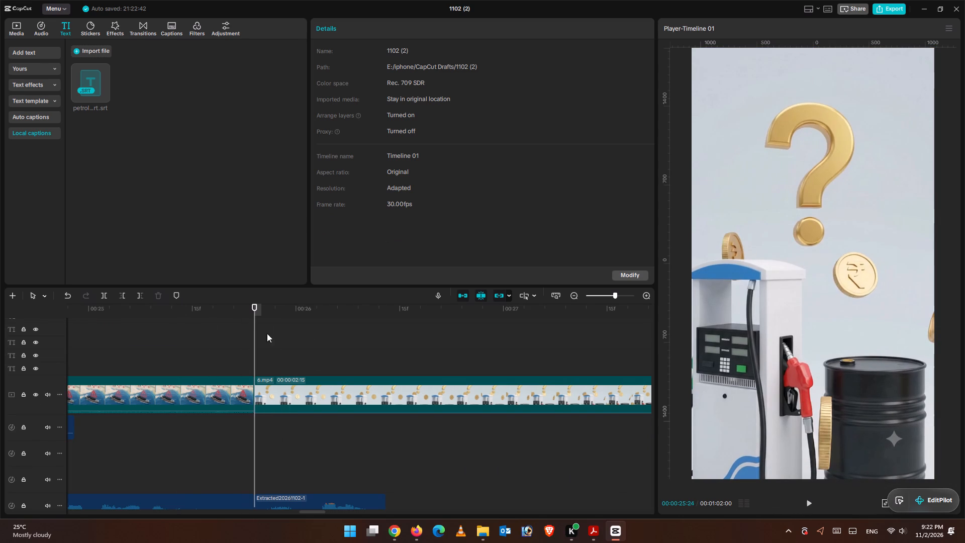
scroll(334, 406, down, 4)
scroll(334, 410, up, 11)
scroll(273, 397, up, 1)
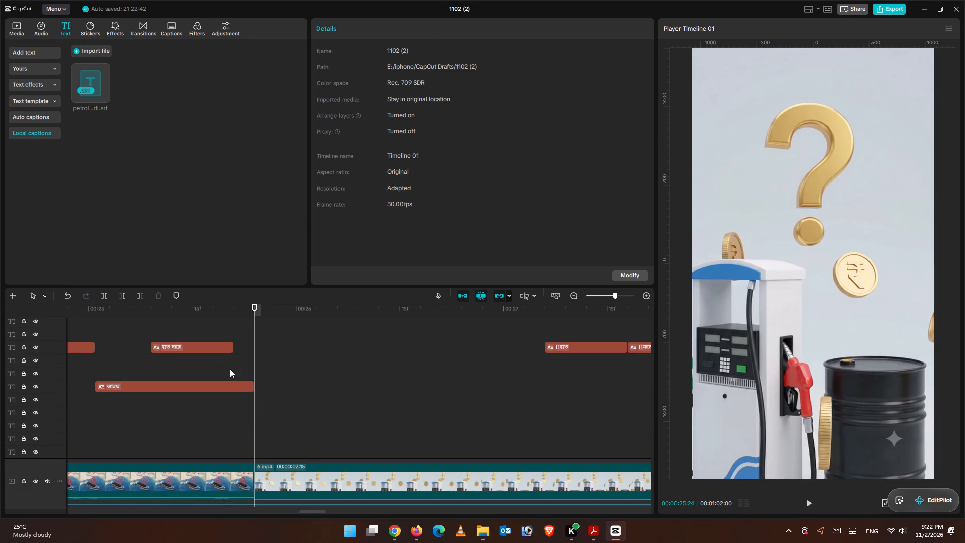
click(227, 351)
drag(235, 347, 264, 348)
drag(264, 348, 257, 348)
key(ctrl+z)
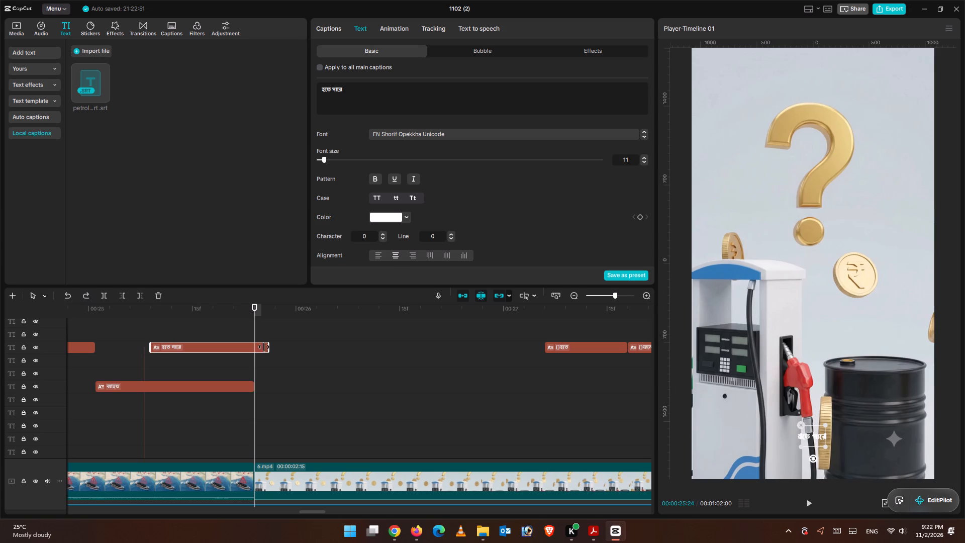
drag(266, 347, 254, 347)
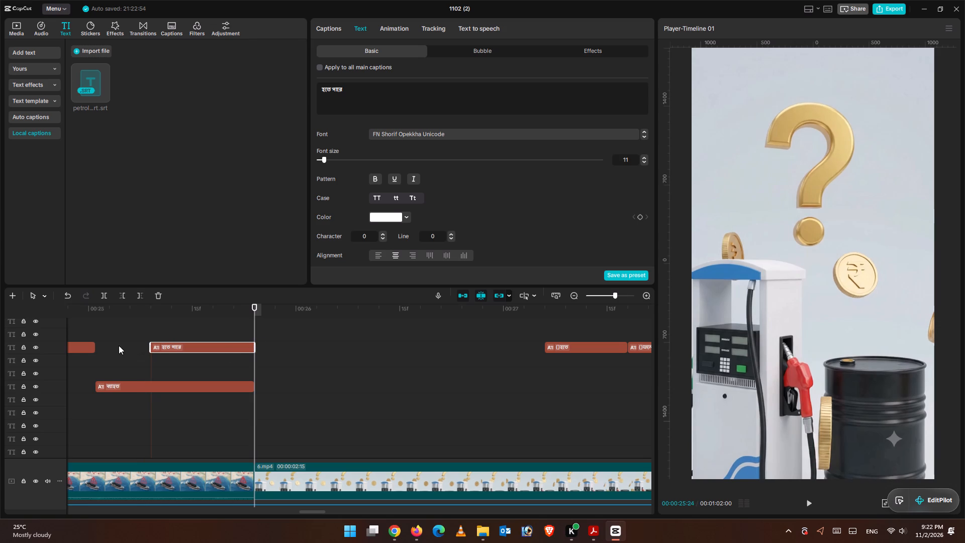
Move the সরবরাহ caption one track up and extend it to the end of the tanker clip.
click(94, 344)
drag(94, 347, 156, 348)
drag(127, 344, 128, 336)
drag(151, 333, 153, 333)
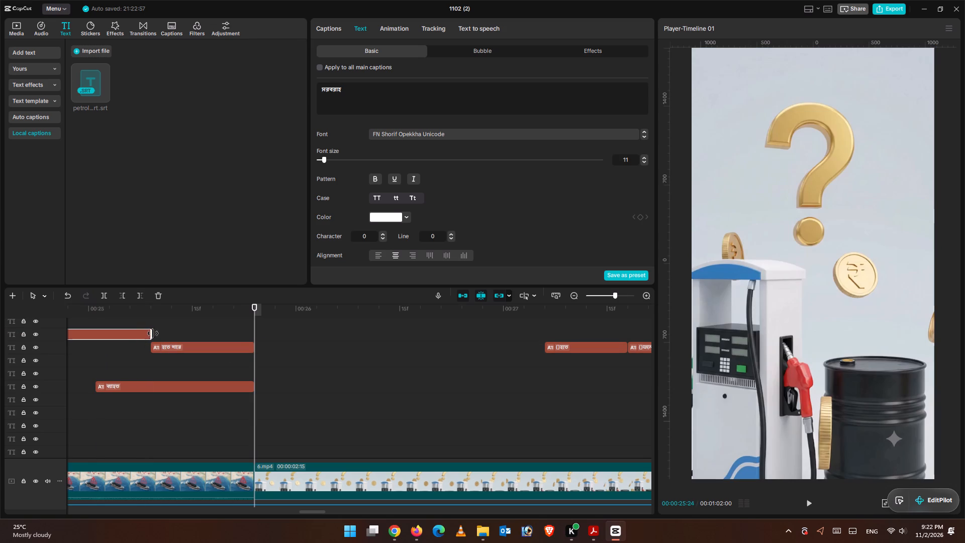
drag(153, 333, 258, 334)
drag(258, 334, 253, 334)
key(ctrl+z)
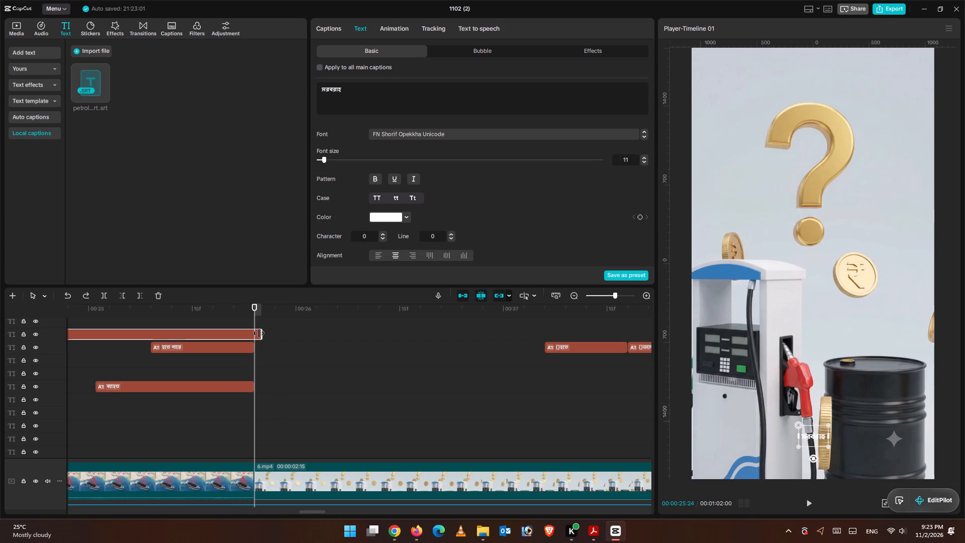
drag(260, 333, 254, 333)
Play back the tanker clip from the ও caption to check the timing of the captions that follow.
click(325, 381)
key(ctrl+minus)
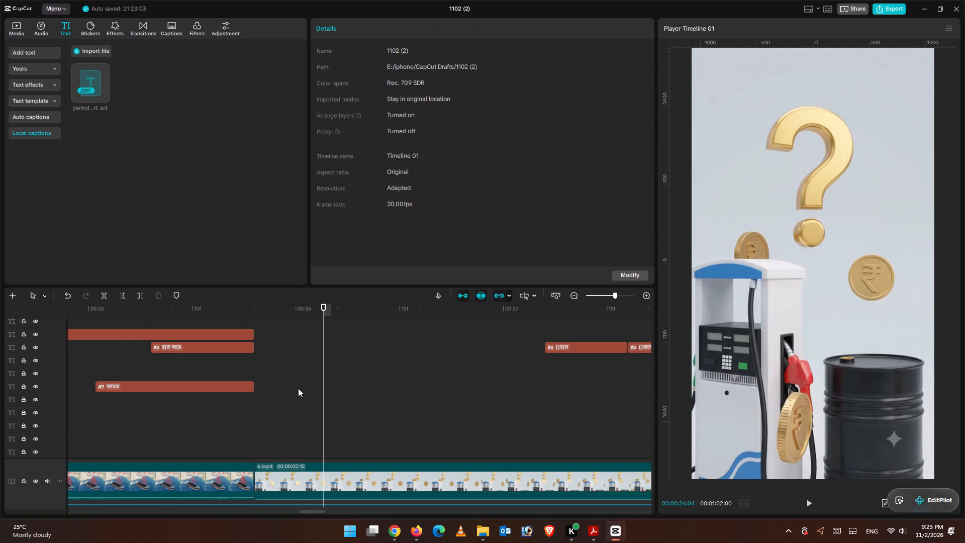
key(ctrl+minus)
key(ctrl+minus)
click(249, 325)
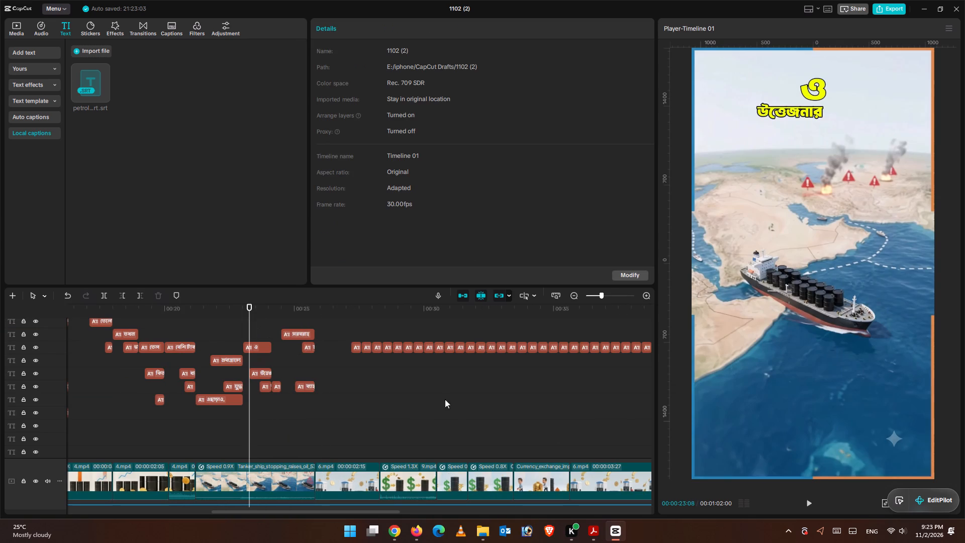
click(814, 505)
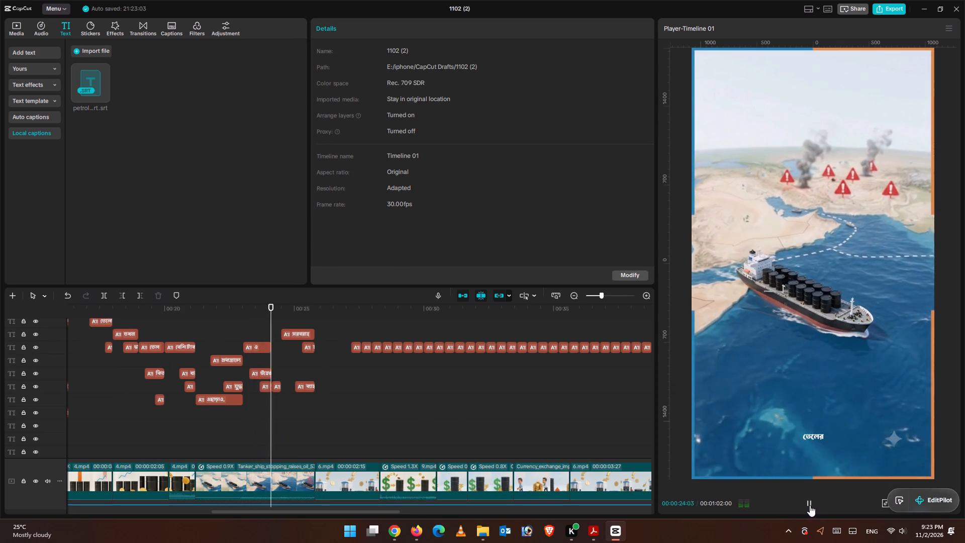
click(809, 505)
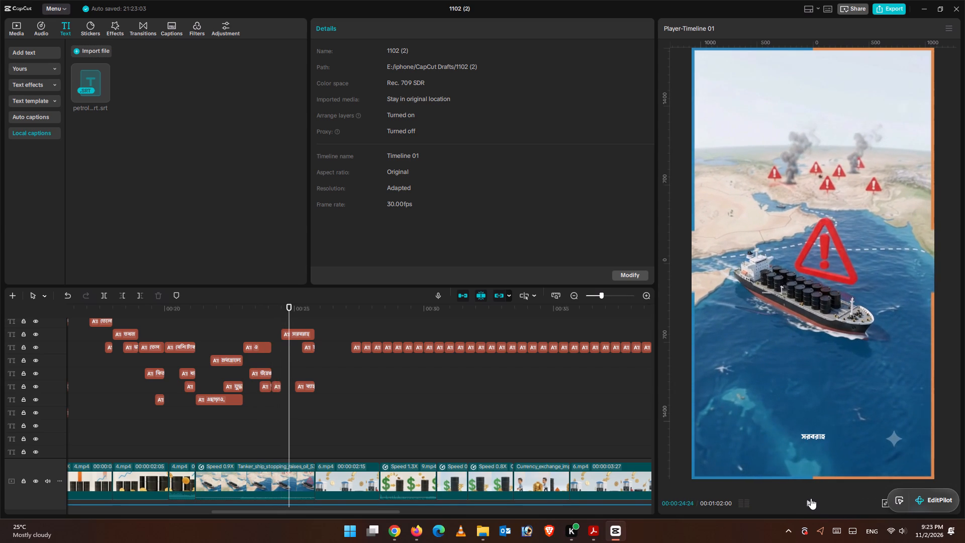
Set the font size of the তেলের, সরবরাহ, ব্যাহত and হতে পারে captions together to 30.
key(ctrl+equal)
key(ctrl+equal)
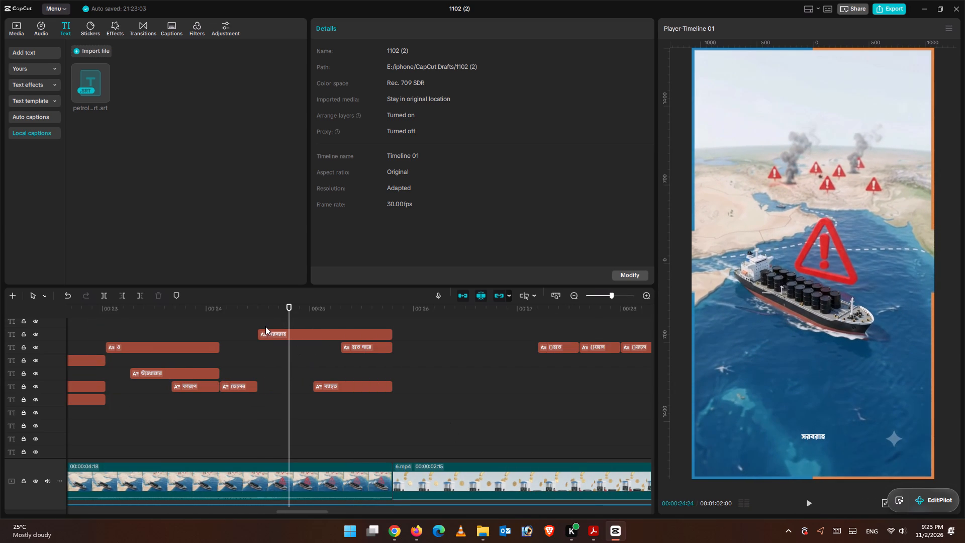
drag(263, 321, 381, 399)
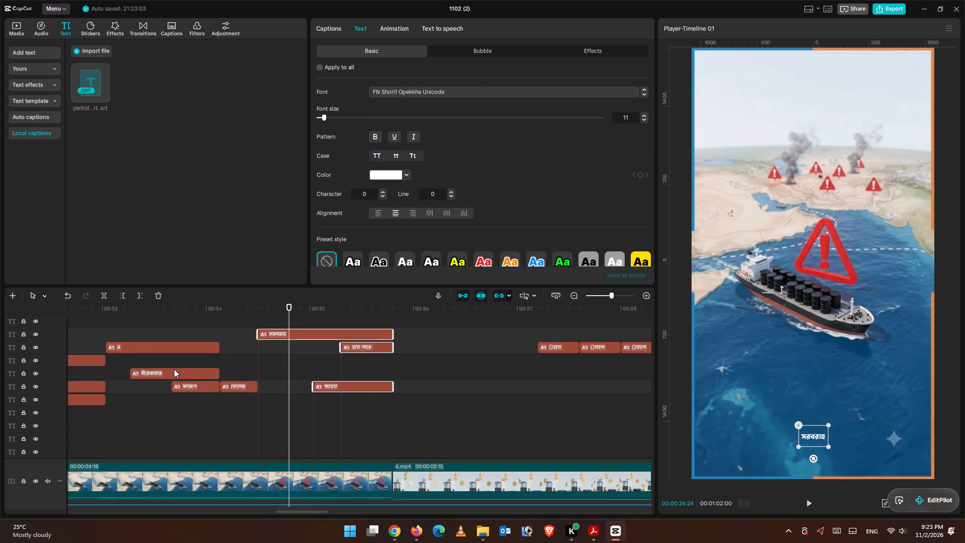
click(244, 314)
click(231, 330)
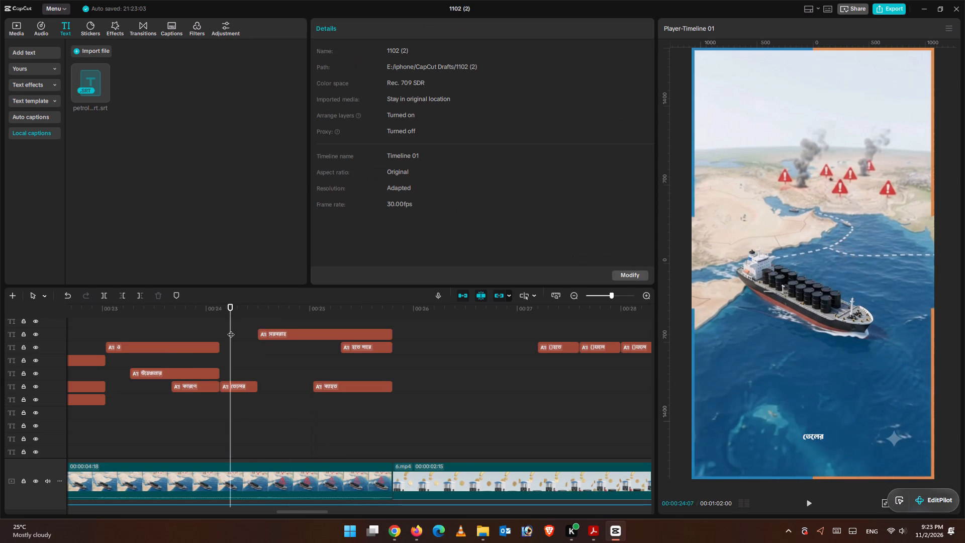
drag(231, 328, 313, 374)
drag(236, 320, 373, 413)
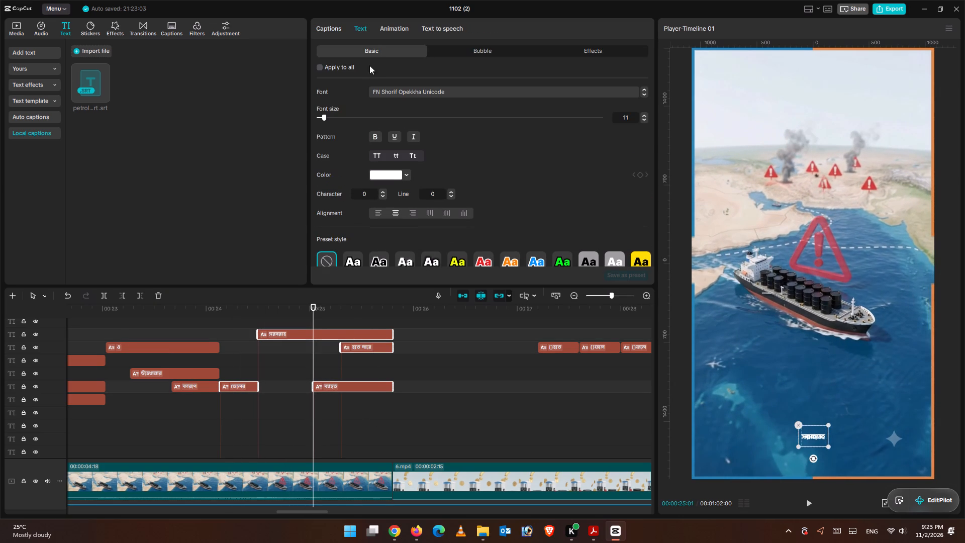
drag(331, 118, 341, 117)
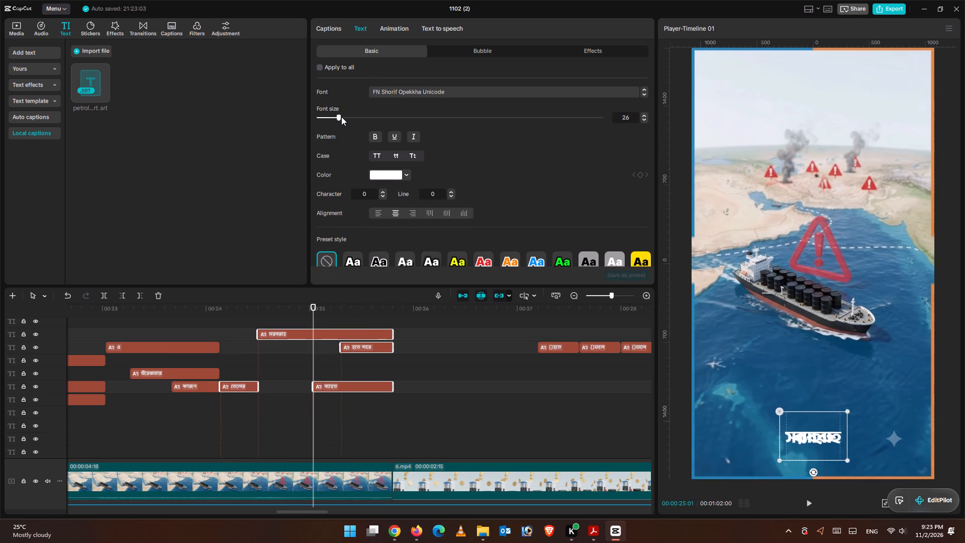
drag(341, 117, 343, 117)
Apply the yellow preset style with black outline to the four selected captions and set their stroke thickness to 19.
scroll(420, 189, down, 3)
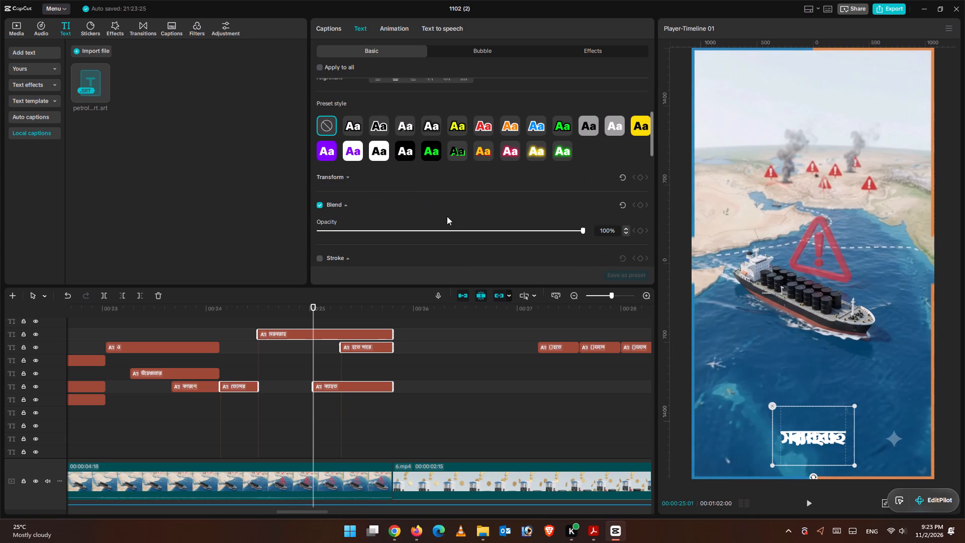
click(463, 123)
scroll(469, 241, down, 2)
scroll(468, 289, down, 1)
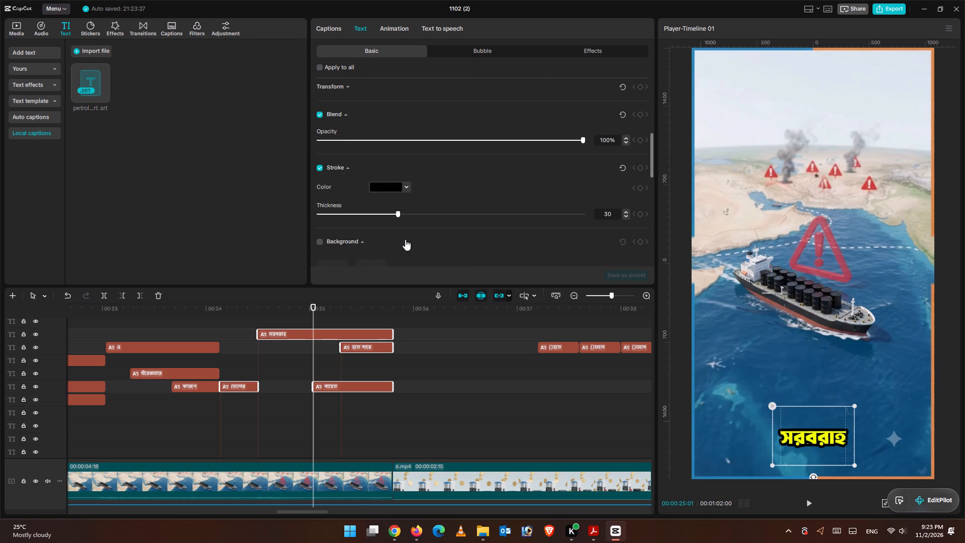
scroll(405, 239, down, 3)
scroll(404, 192, up, 1)
drag(400, 122, 372, 119)
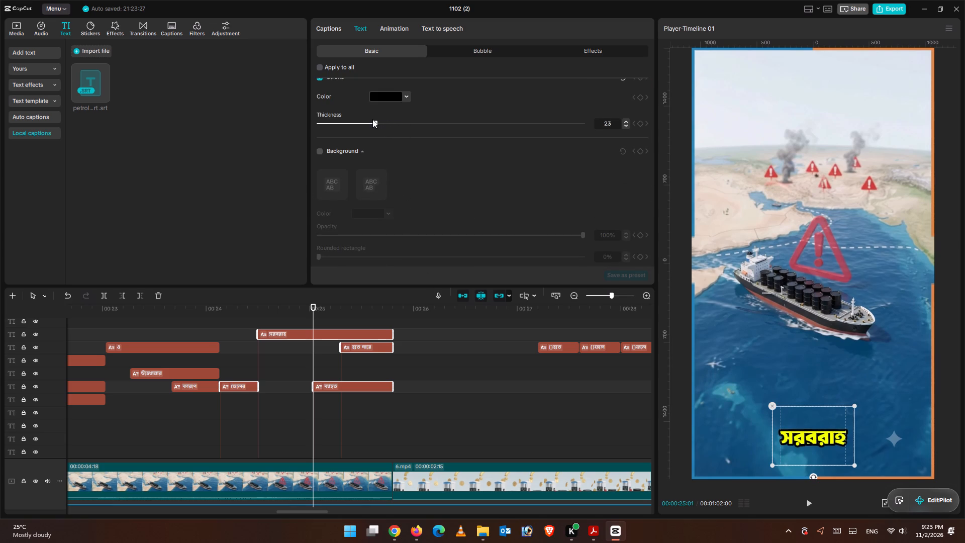
drag(372, 119, 370, 119)
Move the সরবরাহ caption from the bottom of the frame up to just above the smoke and warning signs.
drag(316, 311, 258, 303)
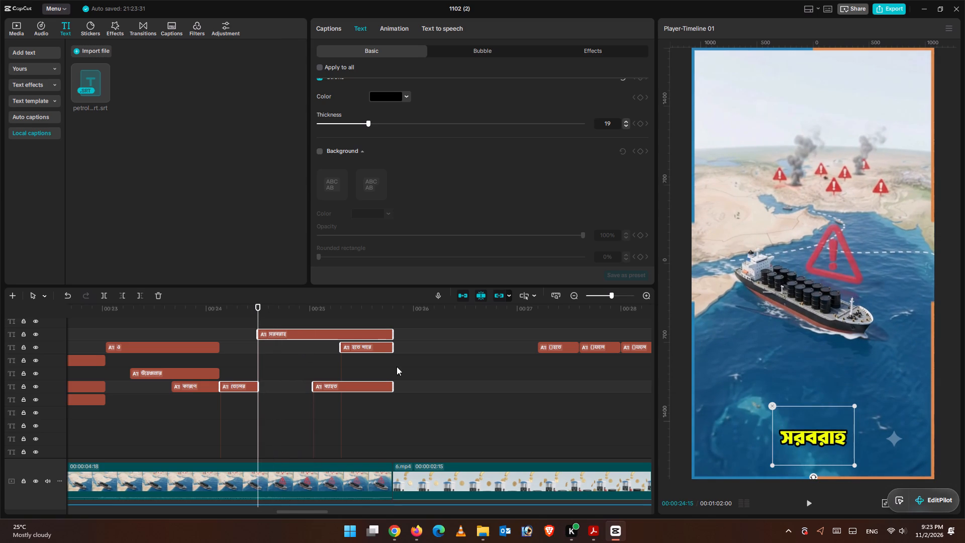
drag(808, 428, 808, 135)
Put the তেলের caption on its own track, starting at 00:00:24:04 where কারণে ends and lasting to the end of the tanker clip.
scroll(270, 408, up, 2)
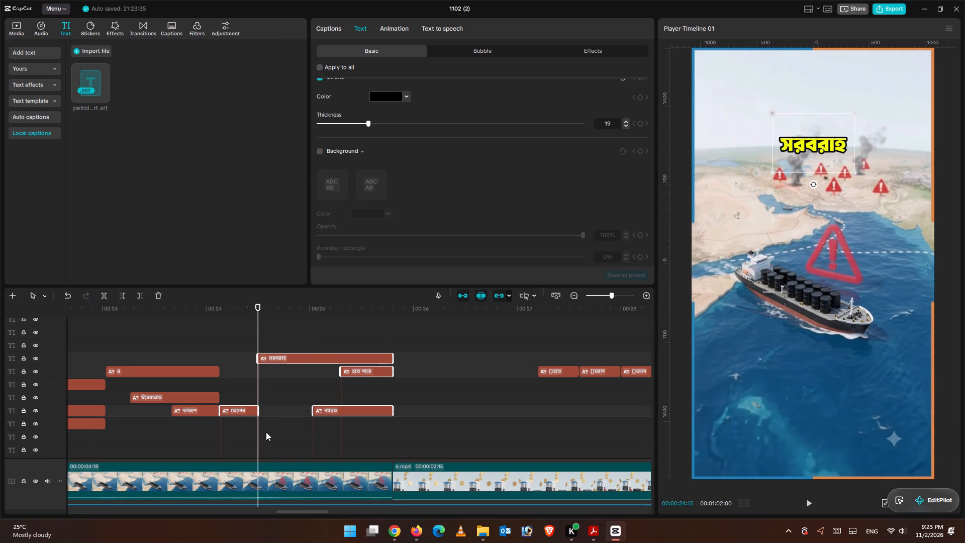
click(254, 414)
drag(257, 410, 298, 397)
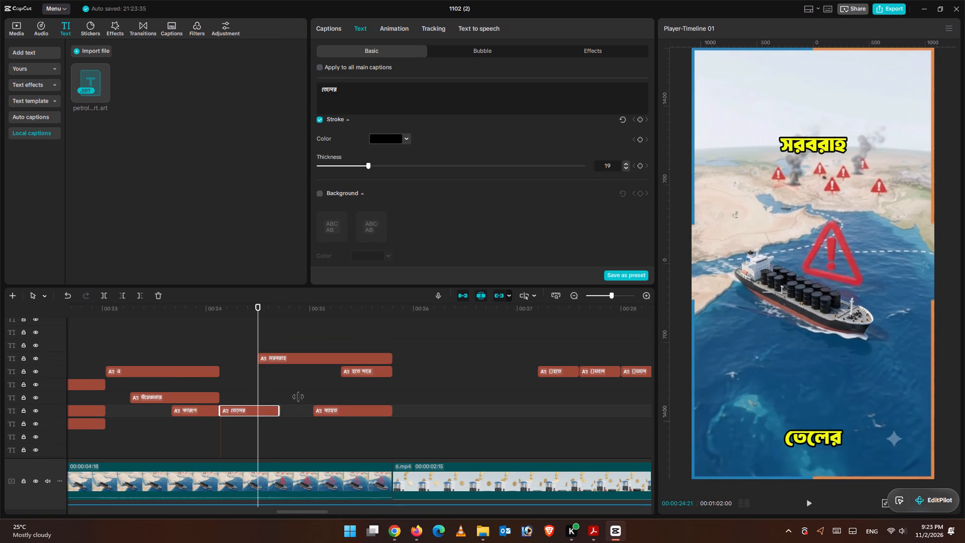
drag(298, 397, 359, 379)
drag(285, 411, 288, 403)
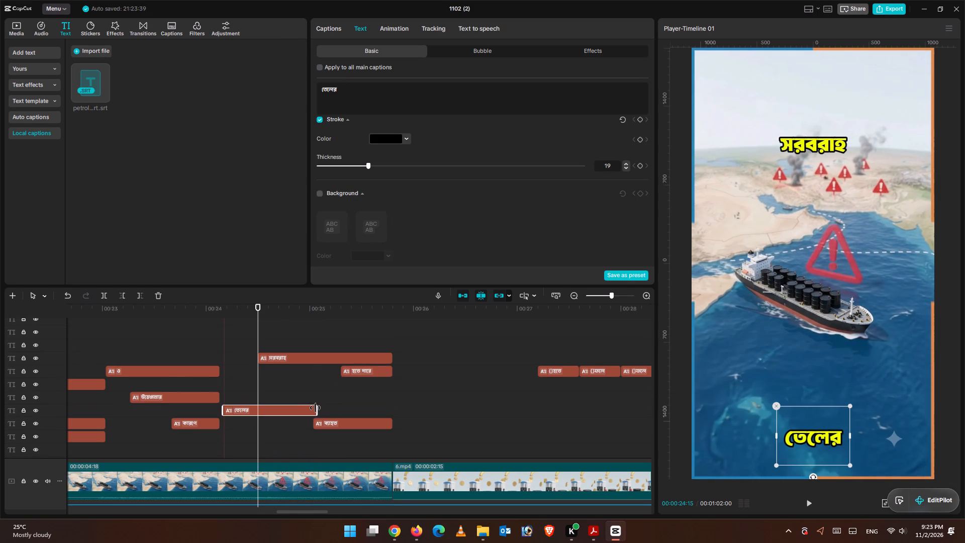
drag(316, 408, 390, 415)
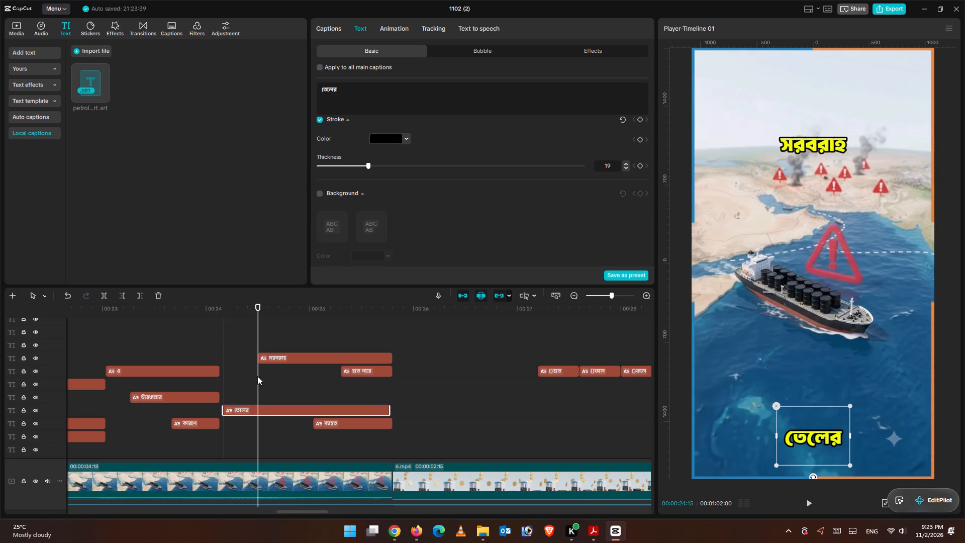
click(224, 356)
drag(227, 356, 219, 356)
click(219, 356)
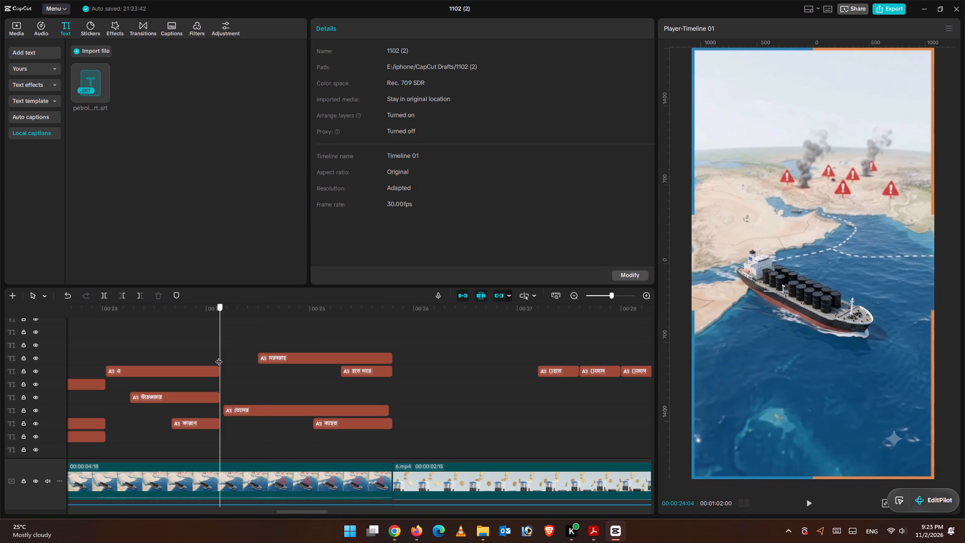
drag(264, 407, 260, 407)
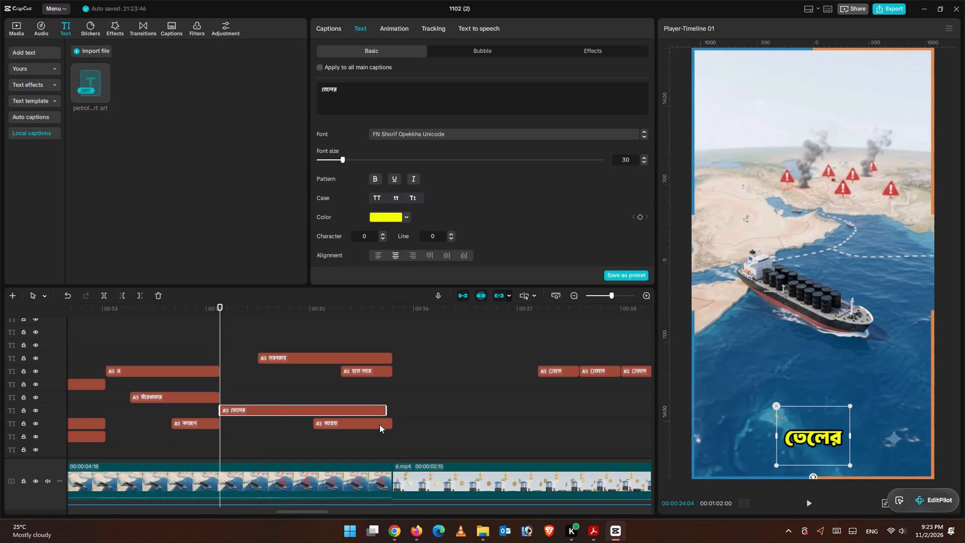
drag(385, 412, 393, 412)
Move the তেলের caption into the sky at the upper left of the video frame.
drag(811, 443, 756, 147)
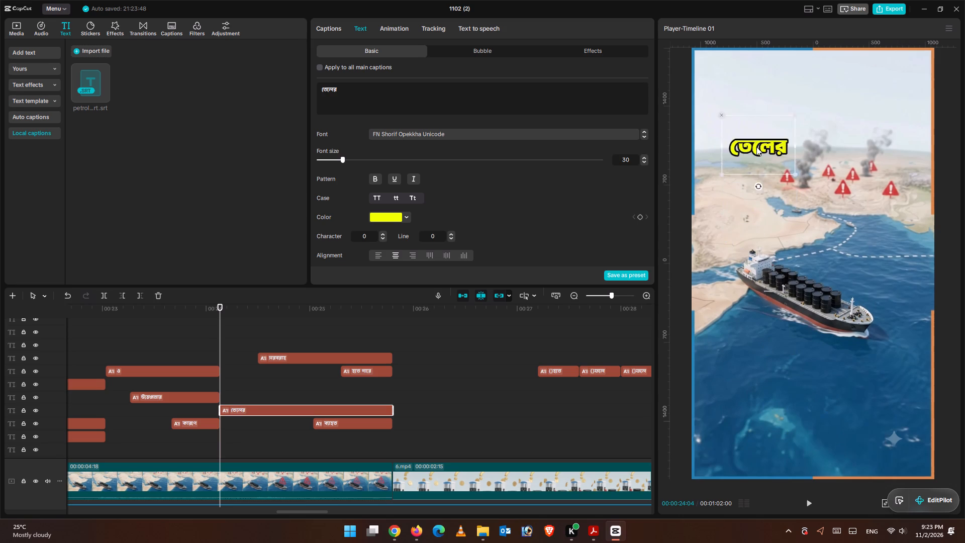
drag(756, 147, 758, 107)
drag(759, 104, 751, 95)
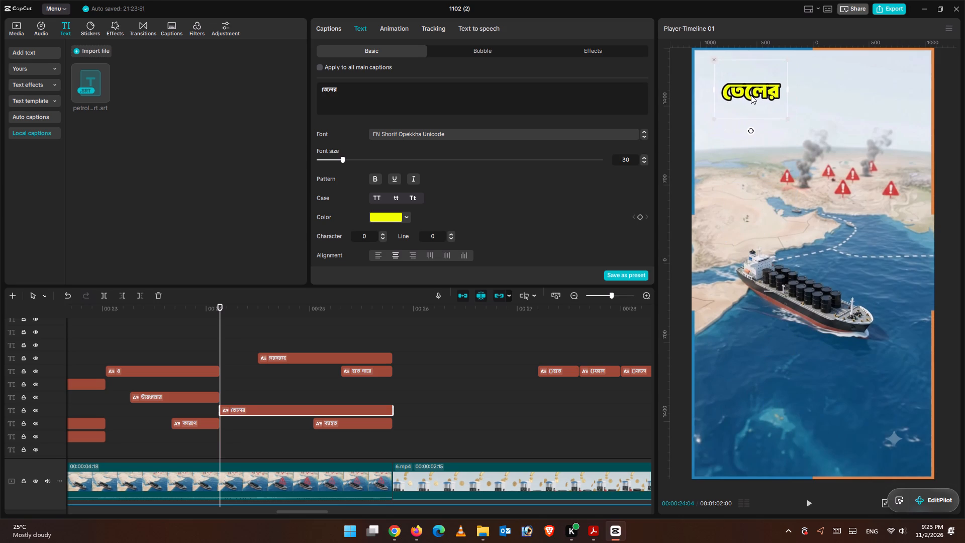
drag(751, 95, 760, 97)
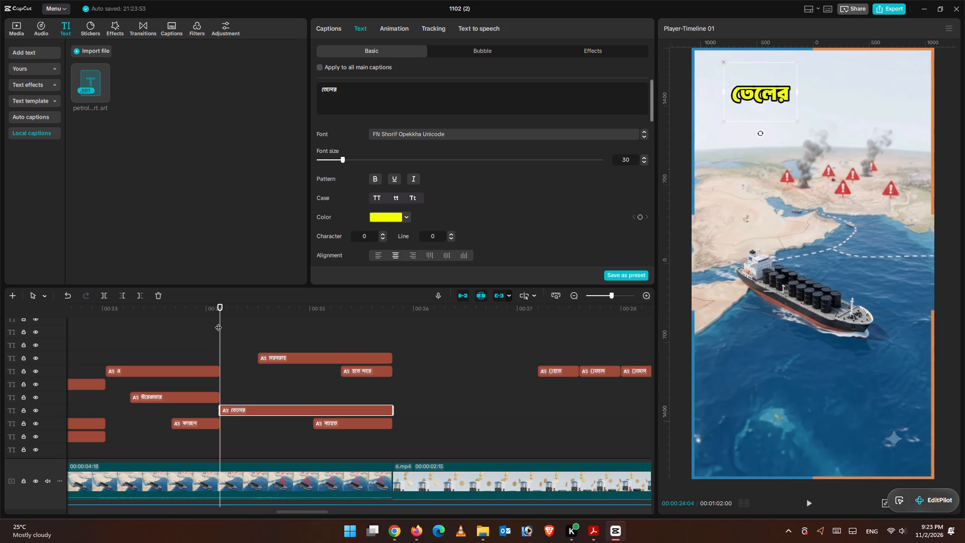
Place the সরবরাহ caption directly after তেলের on the same line at the top of the video frame.
drag(219, 317, 304, 333)
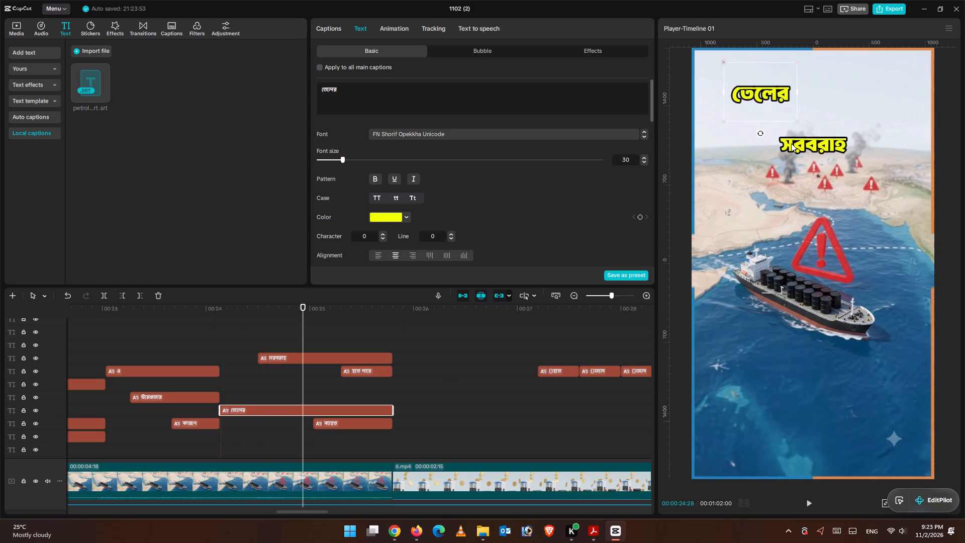
click(792, 143)
drag(826, 133, 837, 82)
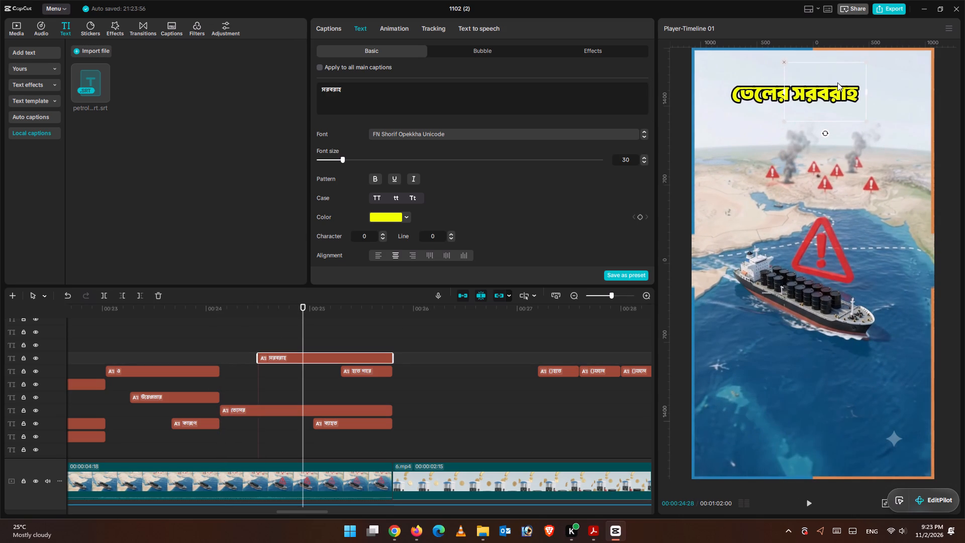
drag(837, 82, 842, 82)
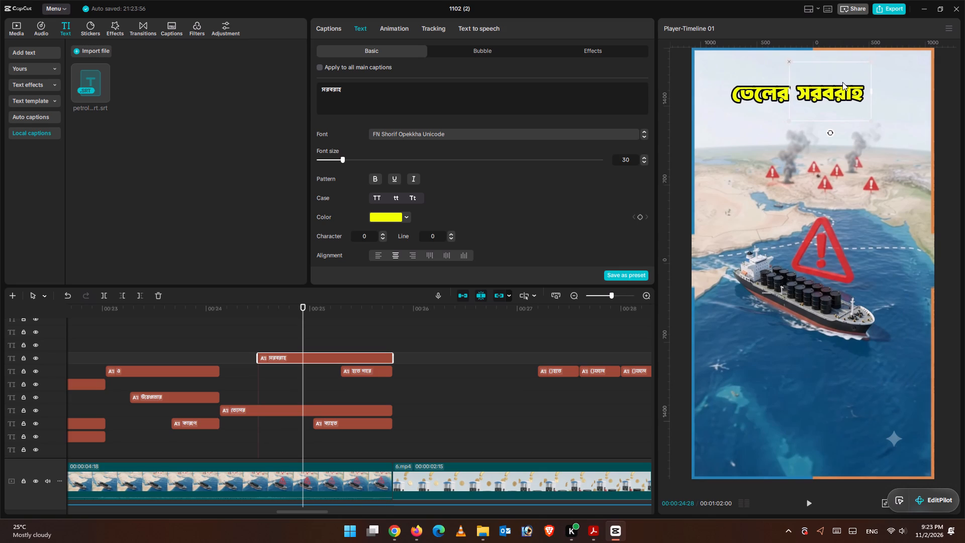
drag(842, 82, 840, 82)
Select the তেলের and সরবরাহ captions together and centre the pair horizontally at the top of the video frame.
drag(248, 330, 288, 425)
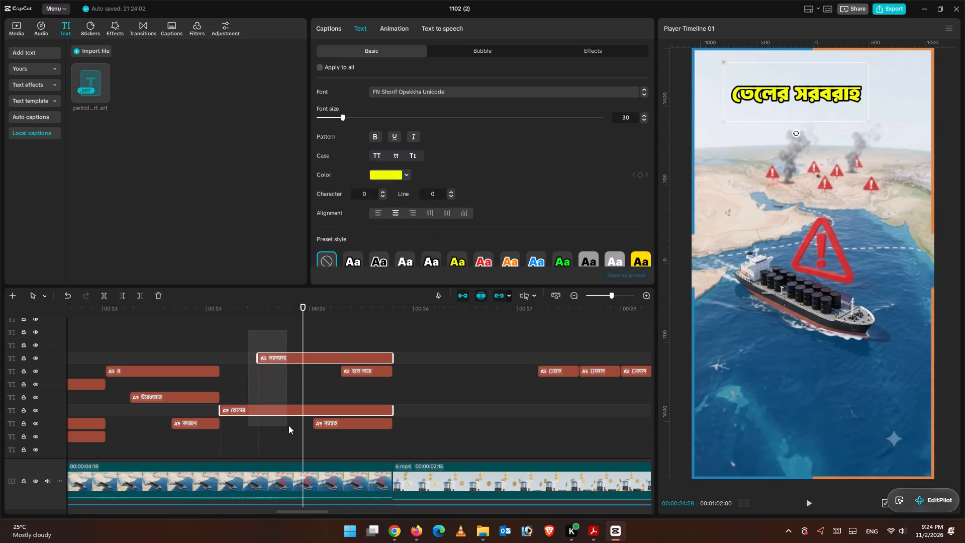
drag(288, 425, 287, 426)
drag(819, 86, 838, 84)
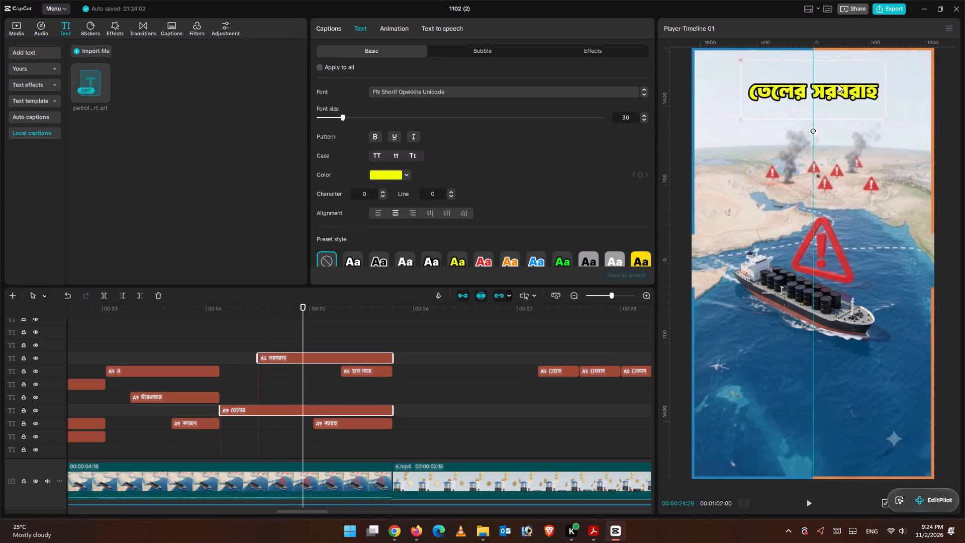
drag(838, 84, 838, 84)
Move the ব্যাহত caption from the bottom of the video frame to a centred second line just below তেলের সরবরাহ.
drag(303, 313, 322, 315)
click(349, 421)
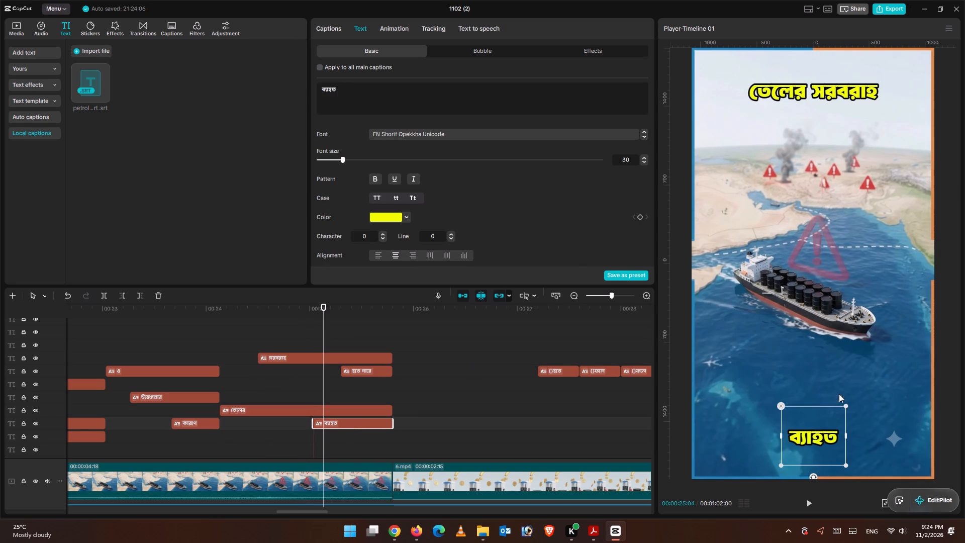
drag(817, 432, 825, 138)
drag(818, 145, 804, 116)
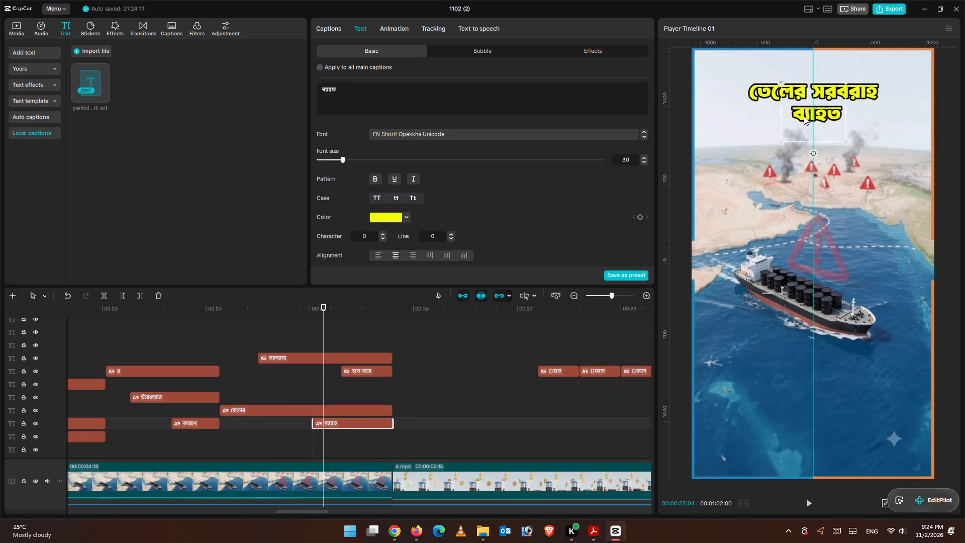
drag(804, 116, 852, 114)
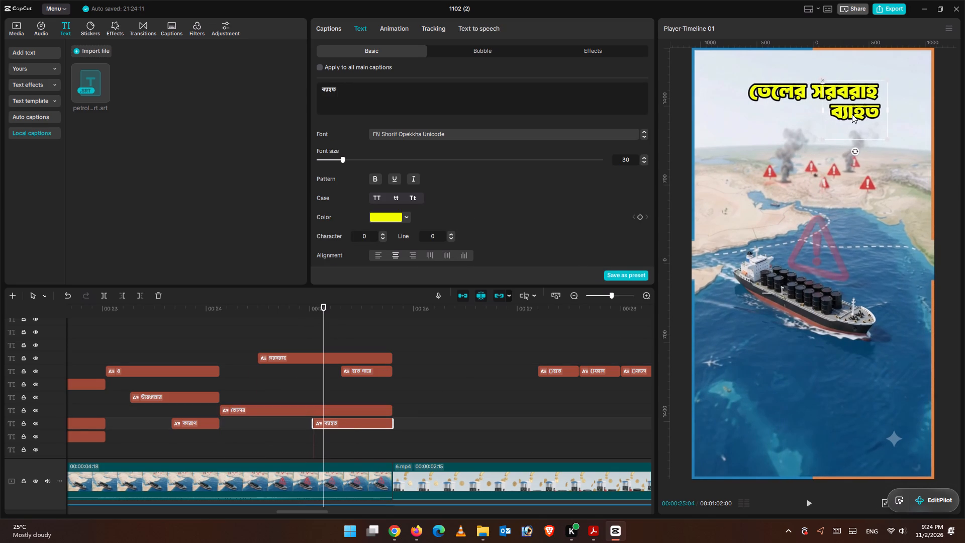
drag(852, 114, 848, 114)
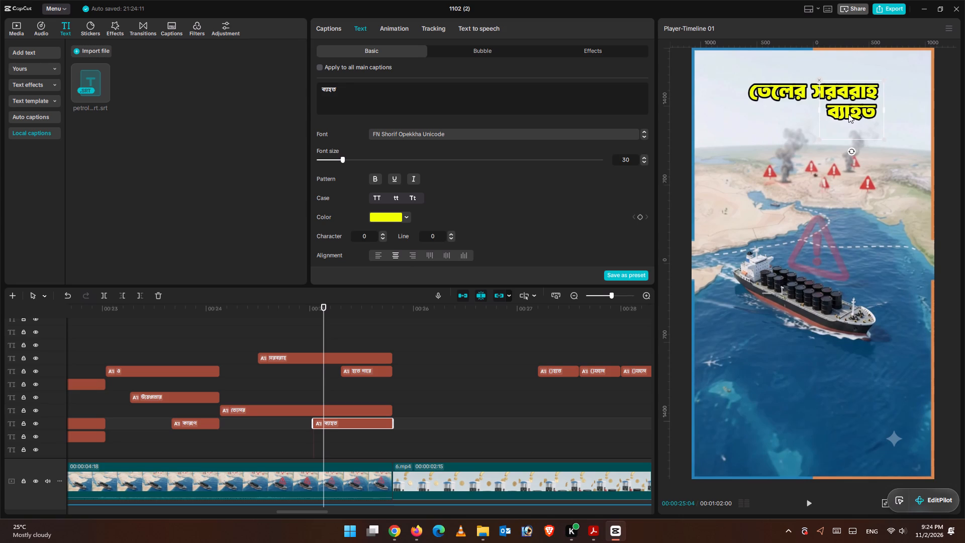
drag(848, 114, 812, 121)
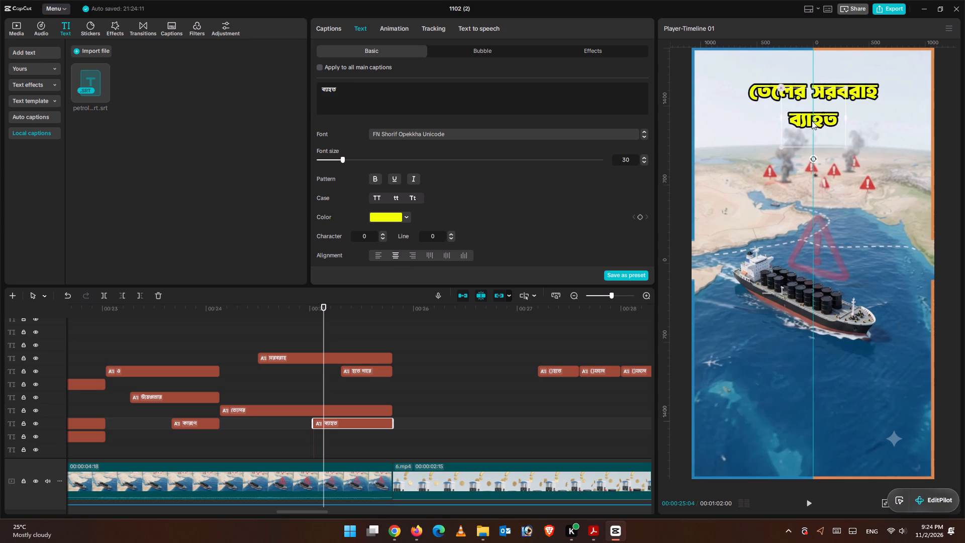
drag(812, 121, 812, 119)
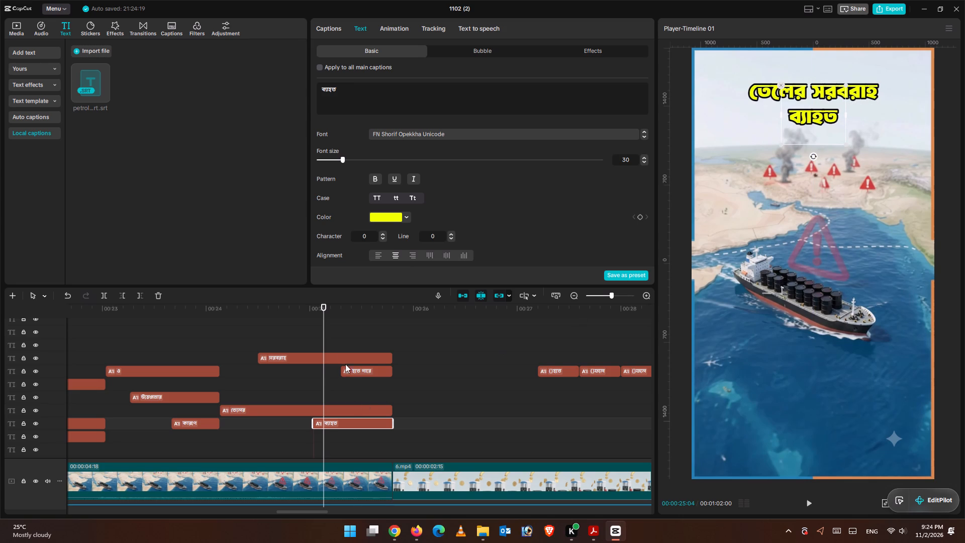
Move the হতে পারে caption from the bottom of the frame to a third line below ব্যাহত, offset to the right.
drag(324, 314, 349, 319)
click(373, 374)
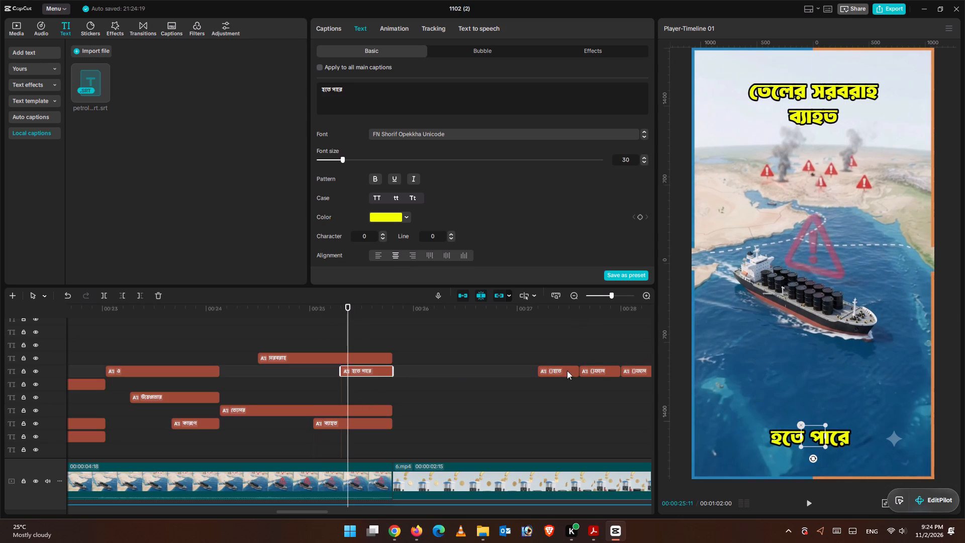
drag(815, 431, 816, 427)
drag(816, 427, 815, 216)
drag(815, 222, 841, 133)
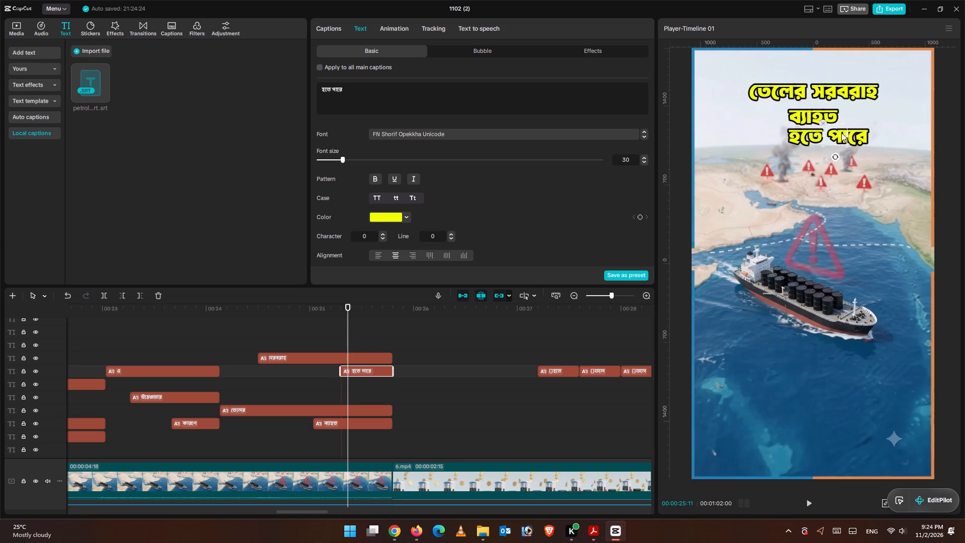
drag(841, 133, 855, 137)
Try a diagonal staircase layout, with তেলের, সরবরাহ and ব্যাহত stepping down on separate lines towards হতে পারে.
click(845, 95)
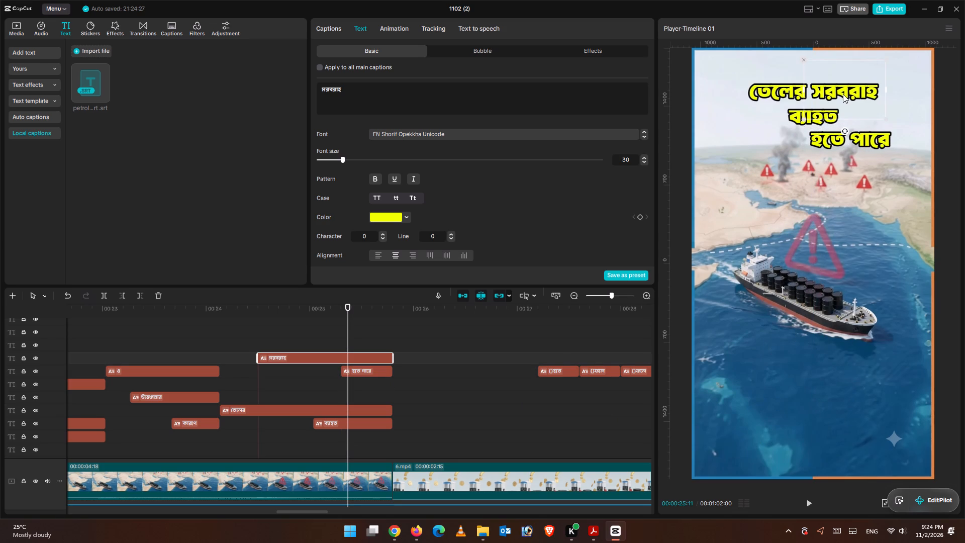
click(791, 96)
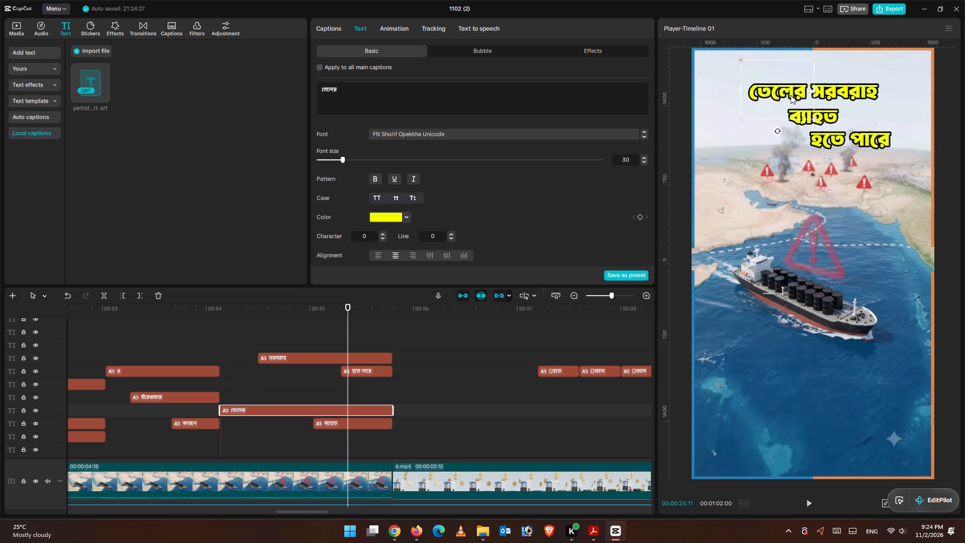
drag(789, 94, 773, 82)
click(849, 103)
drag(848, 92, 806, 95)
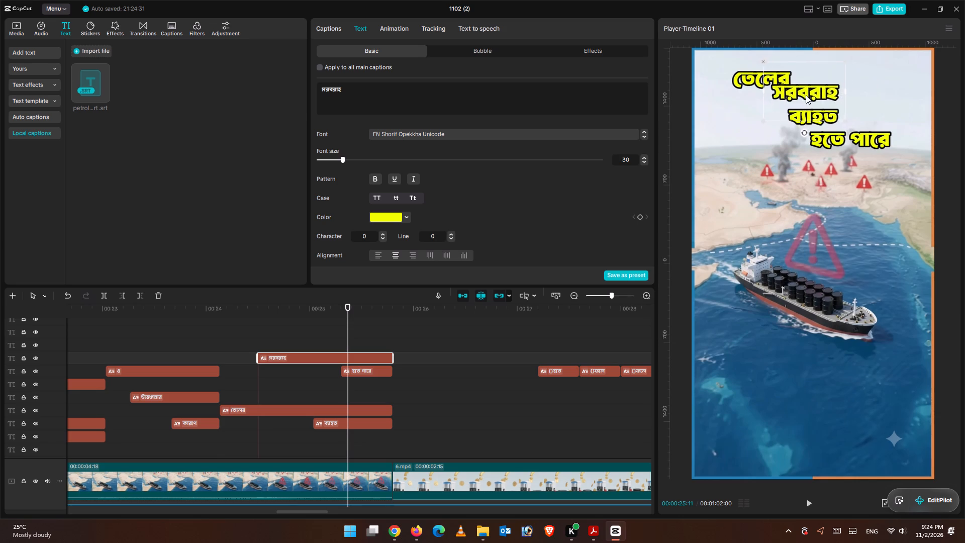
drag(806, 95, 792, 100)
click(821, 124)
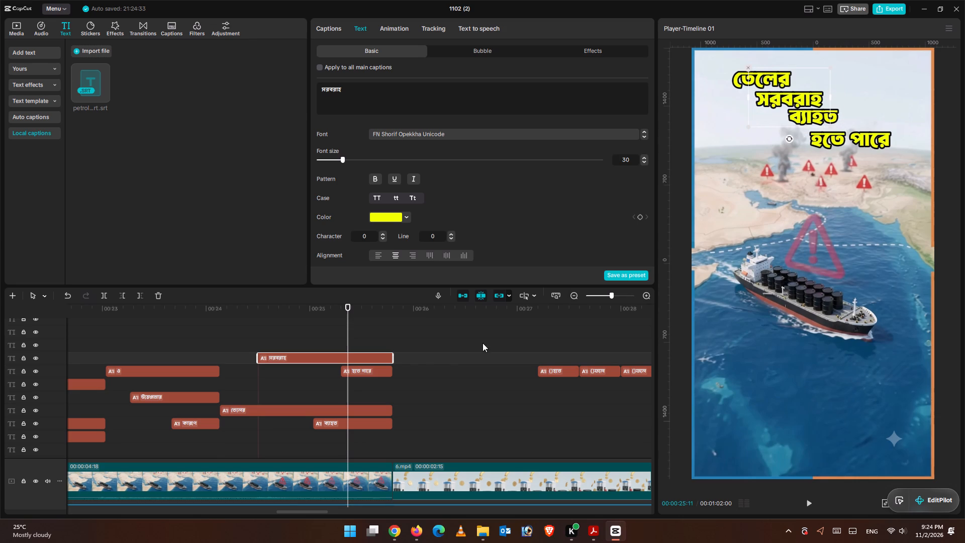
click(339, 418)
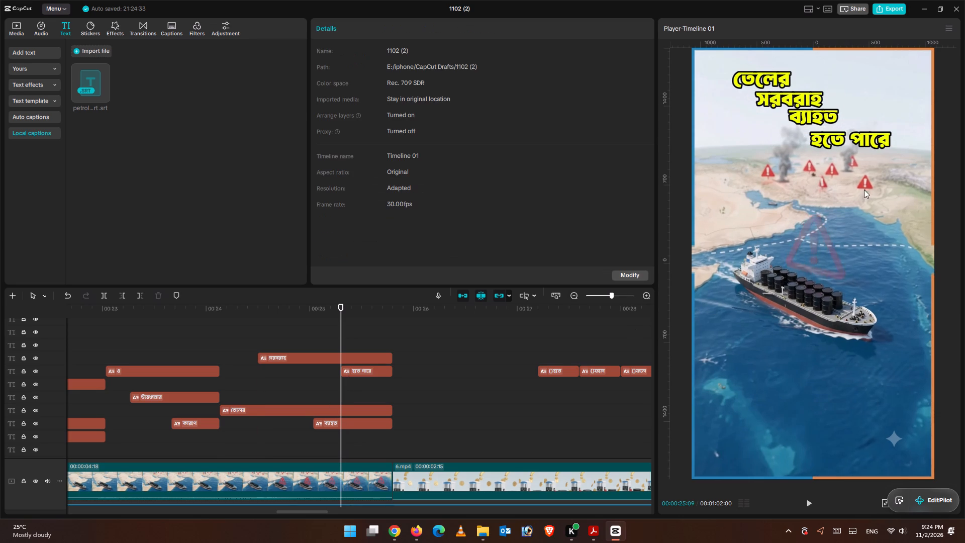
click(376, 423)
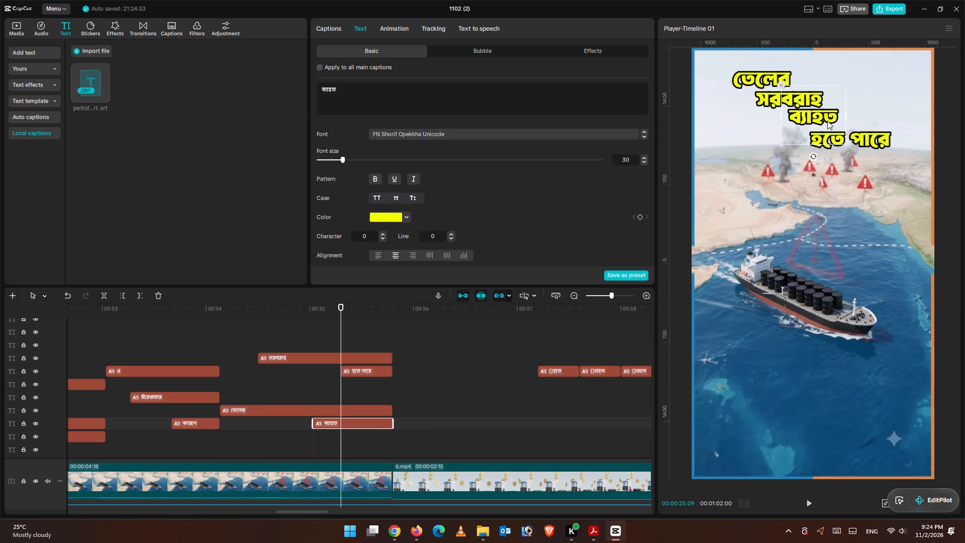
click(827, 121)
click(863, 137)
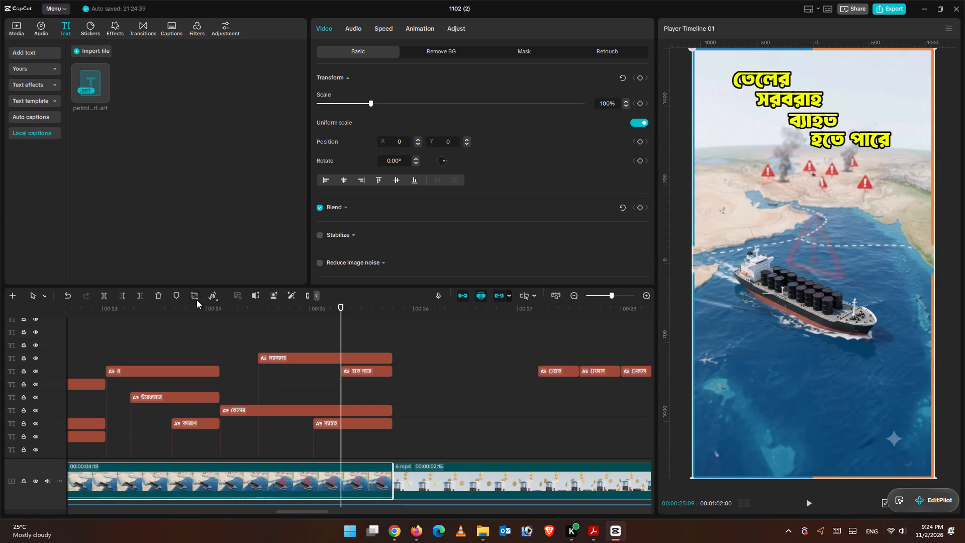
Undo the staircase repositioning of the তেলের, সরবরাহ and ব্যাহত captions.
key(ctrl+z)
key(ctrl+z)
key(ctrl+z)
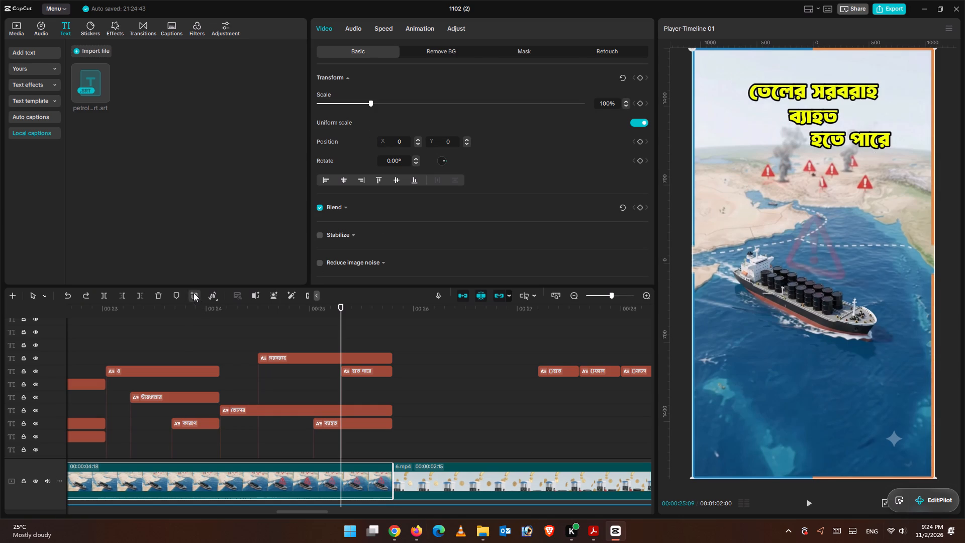
Shift the ব্যাহত caption slightly left of centre on the line below তেলের সরবরাহ.
click(819, 121)
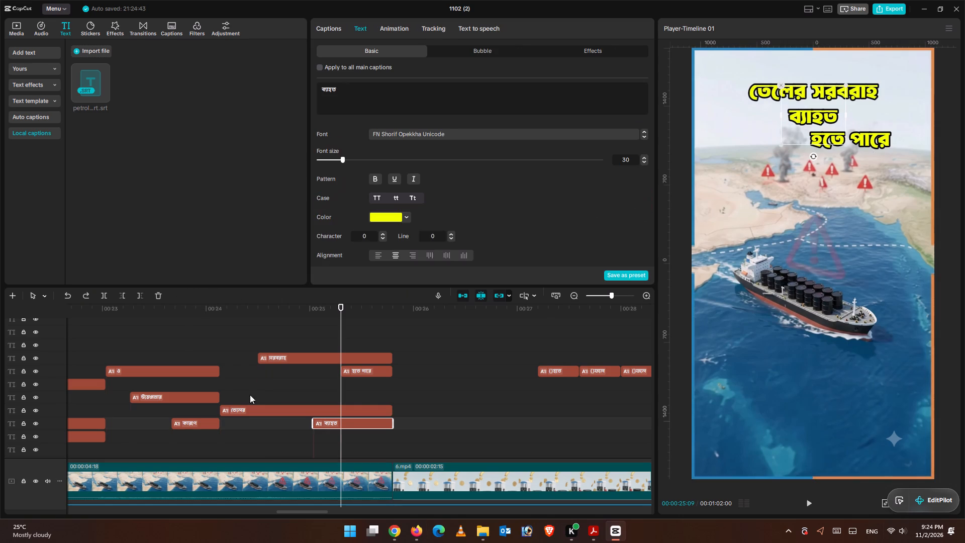
drag(823, 117, 793, 118)
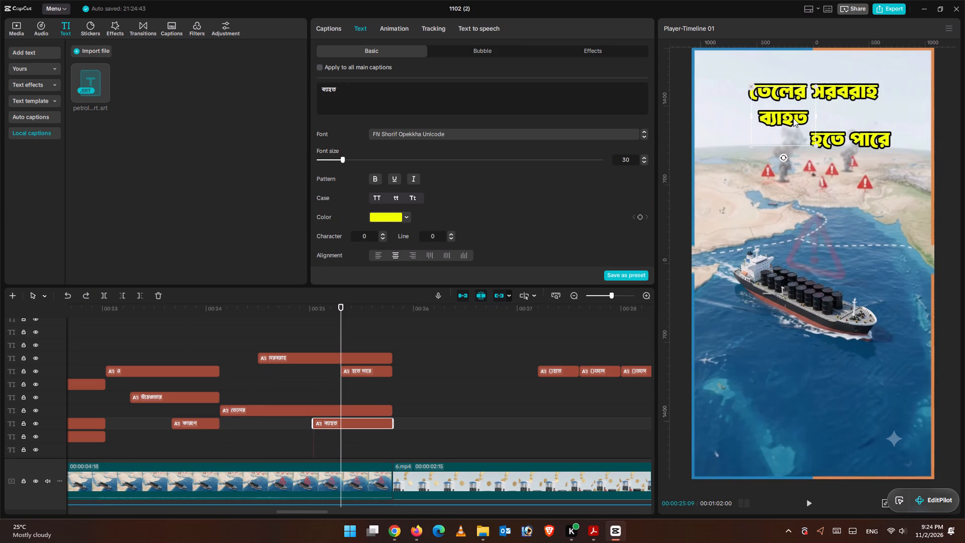
drag(793, 118, 814, 116)
click(845, 138)
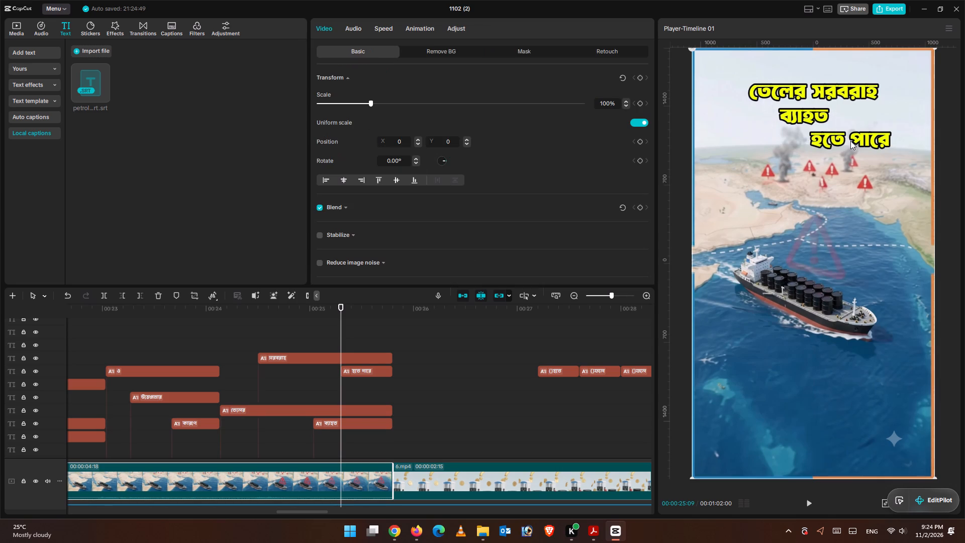
Move the হতে পারে caption up beside ব্যাহত so both form the second caption line.
click(359, 427)
click(379, 375)
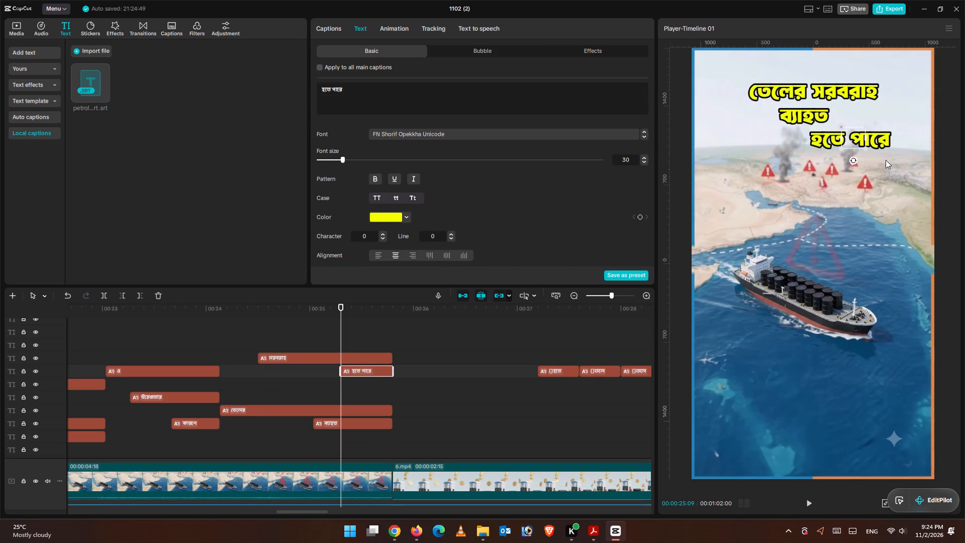
drag(858, 137, 881, 114)
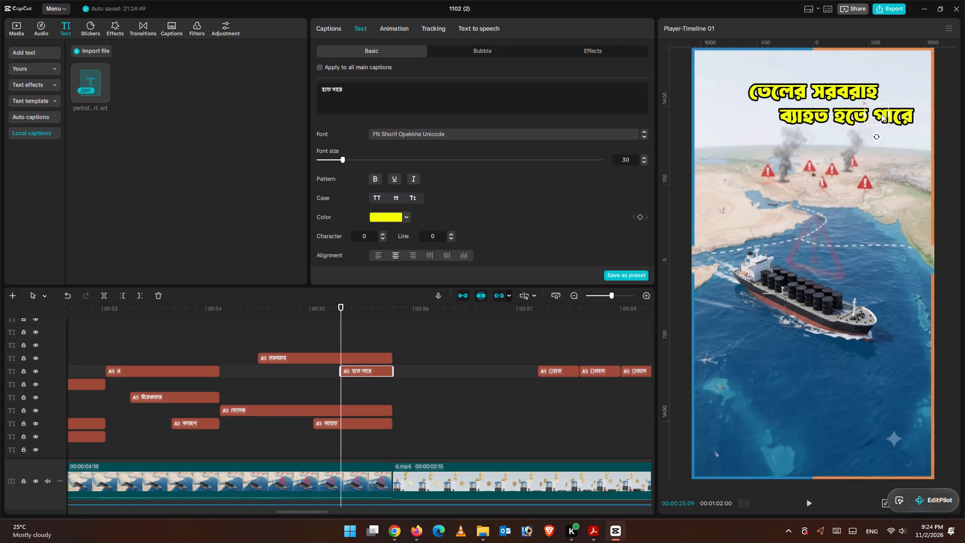
drag(881, 114, 882, 114)
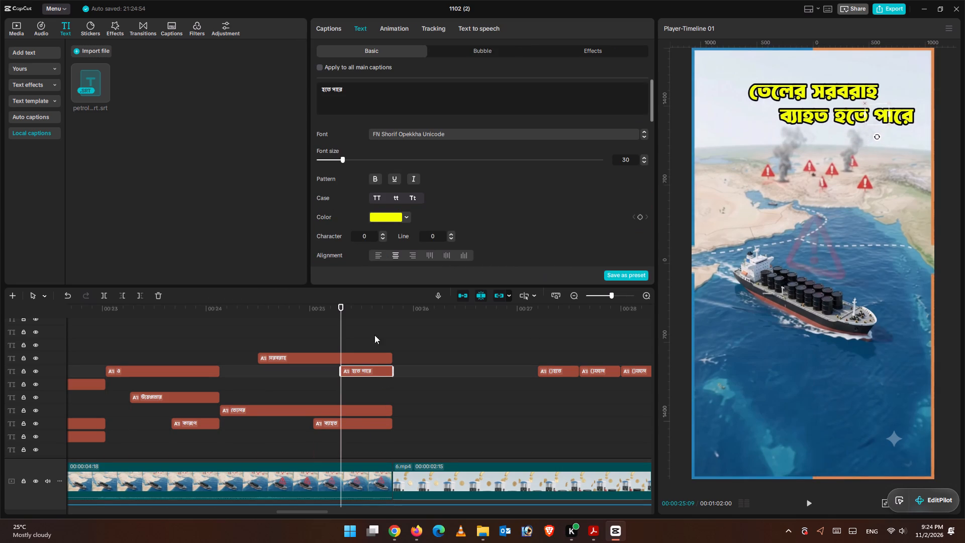
Select the four captions তেলের, সরবরাহ, ব্যাহত and হতে পারে together and shift the block slightly lower in the frame.
drag(250, 335, 380, 427)
drag(858, 100, 830, 103)
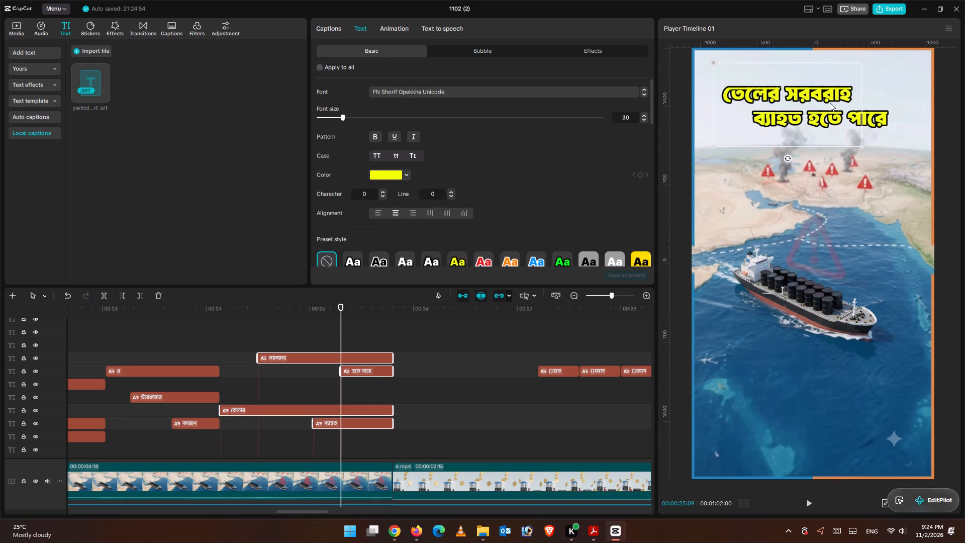
drag(830, 103, 853, 102)
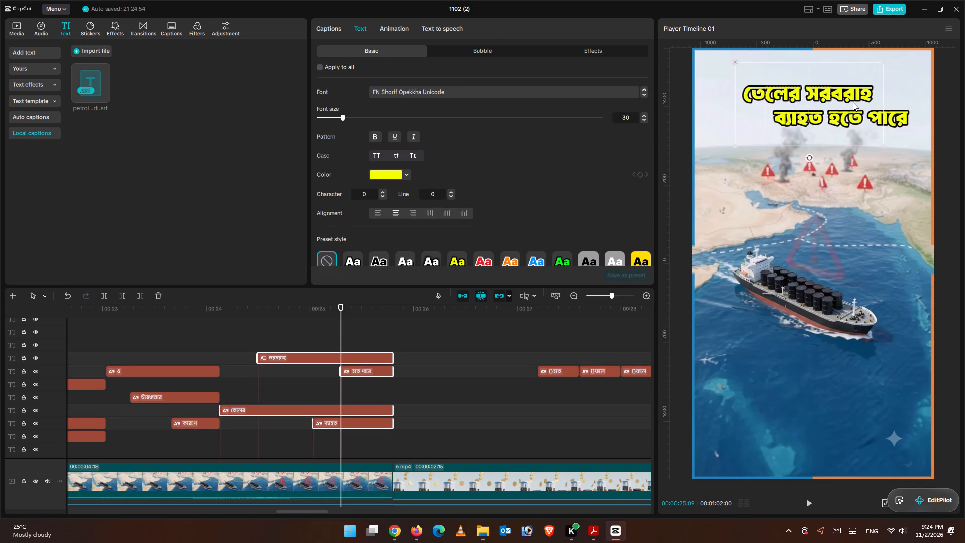
drag(853, 102, 847, 104)
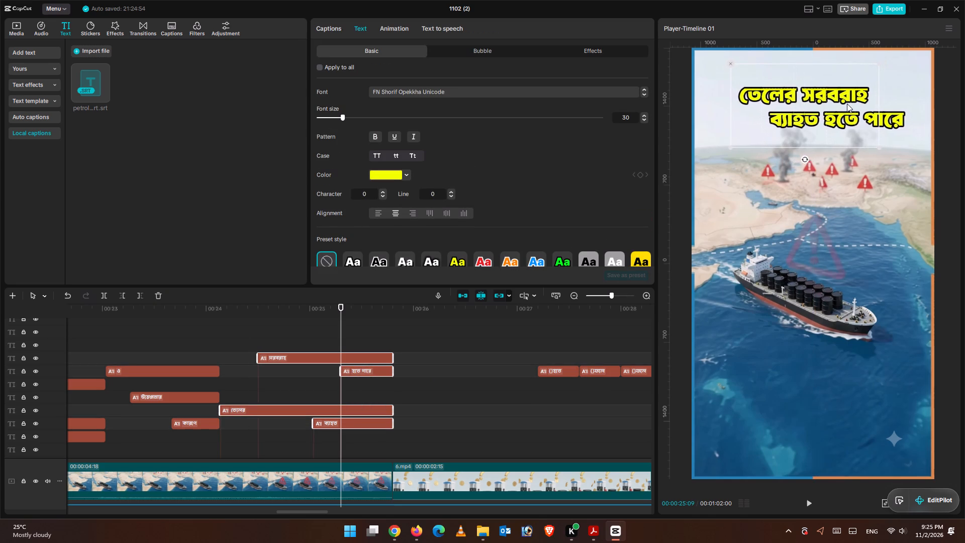
drag(847, 104, 855, 106)
click(830, 191)
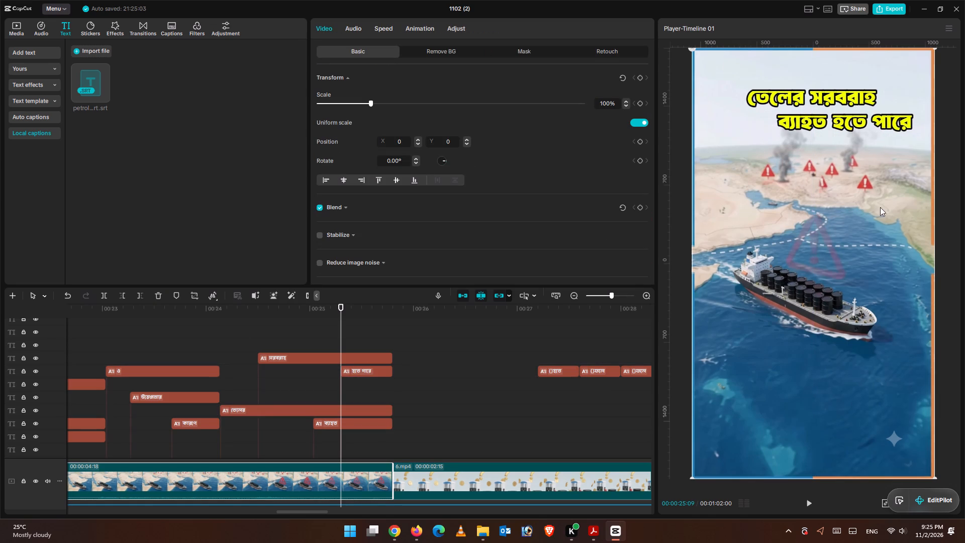
drag(855, 114, 839, 114)
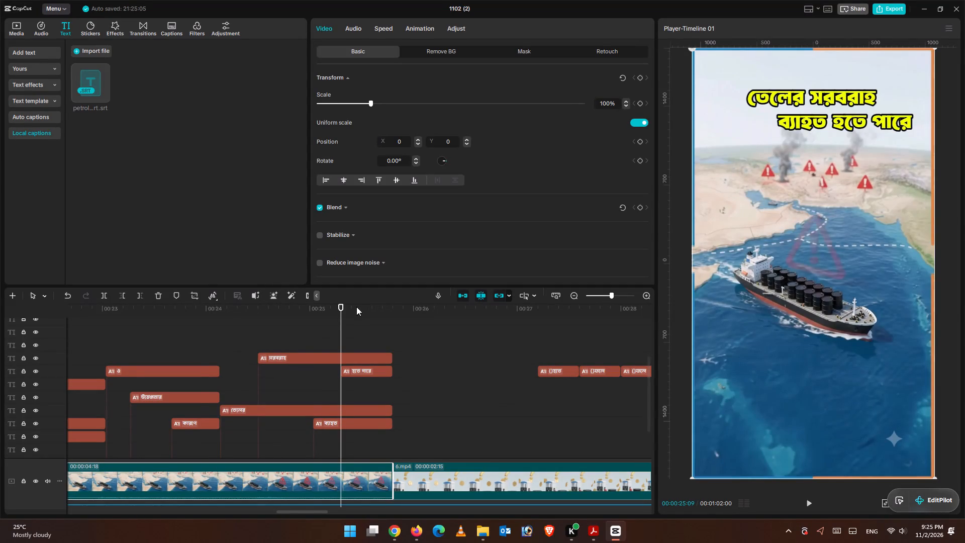
Play back the end of the tanker clip repeatedly to check the caption timing against the voice-over tracks.
drag(342, 308, 197, 316)
click(807, 506)
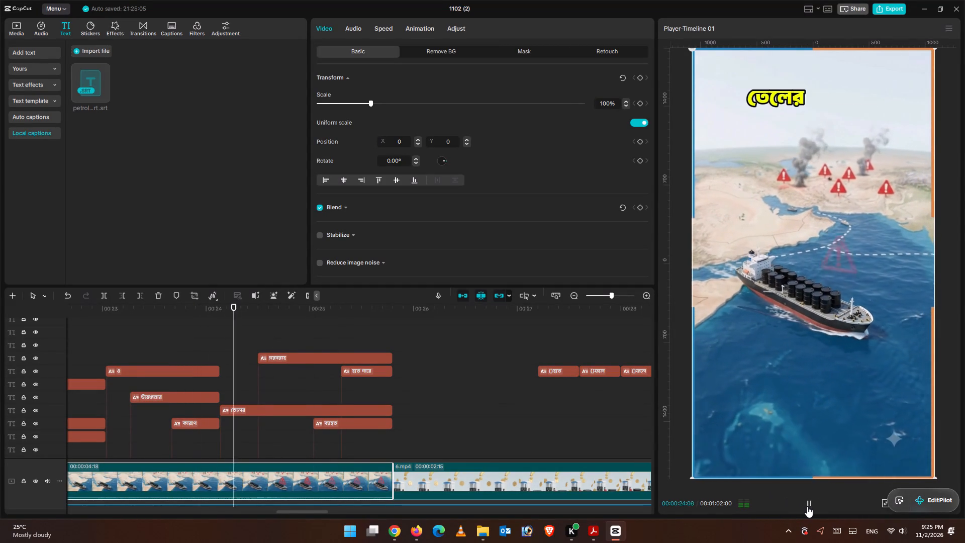
click(807, 501)
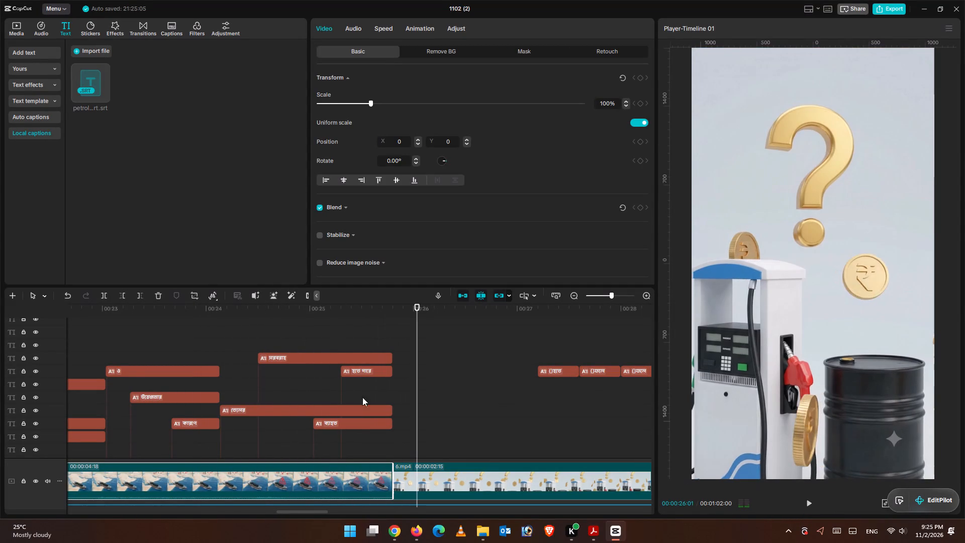
click(276, 339)
click(812, 501)
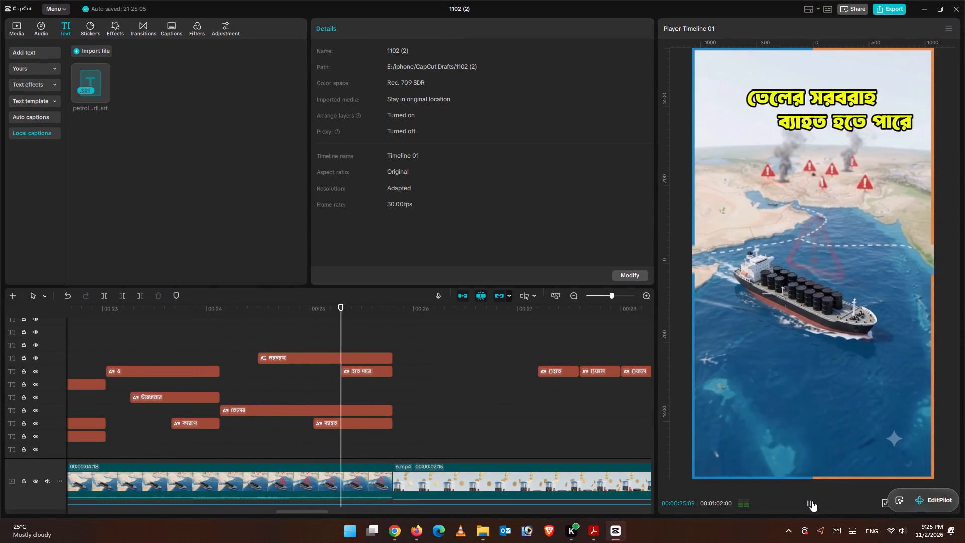
click(810, 499)
click(301, 326)
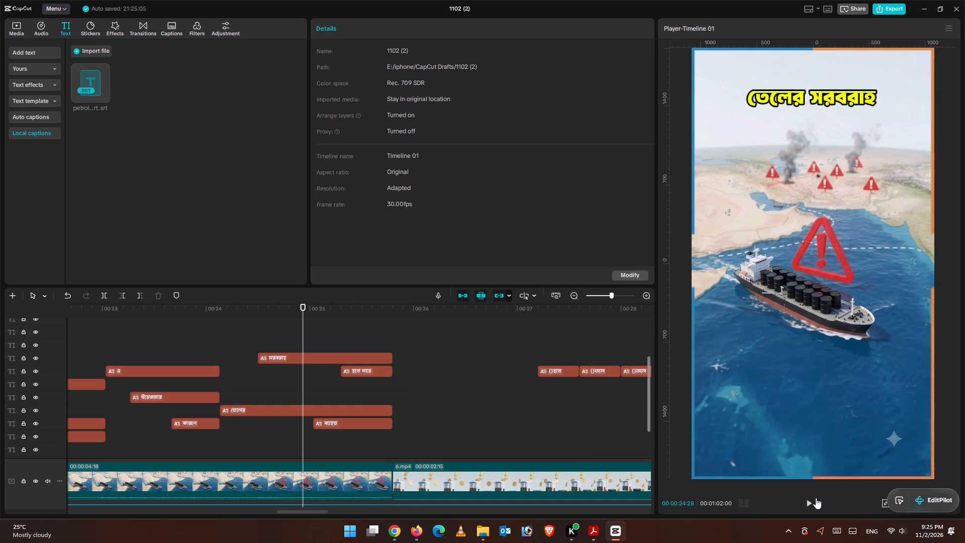
click(812, 503)
click(807, 501)
click(324, 306)
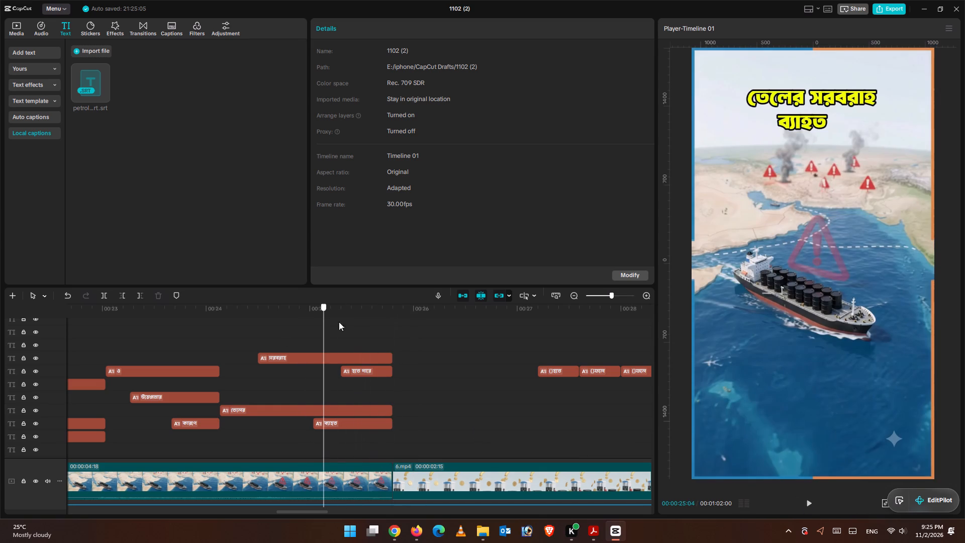
click(809, 501)
drag(801, 494, 798, 489)
click(322, 330)
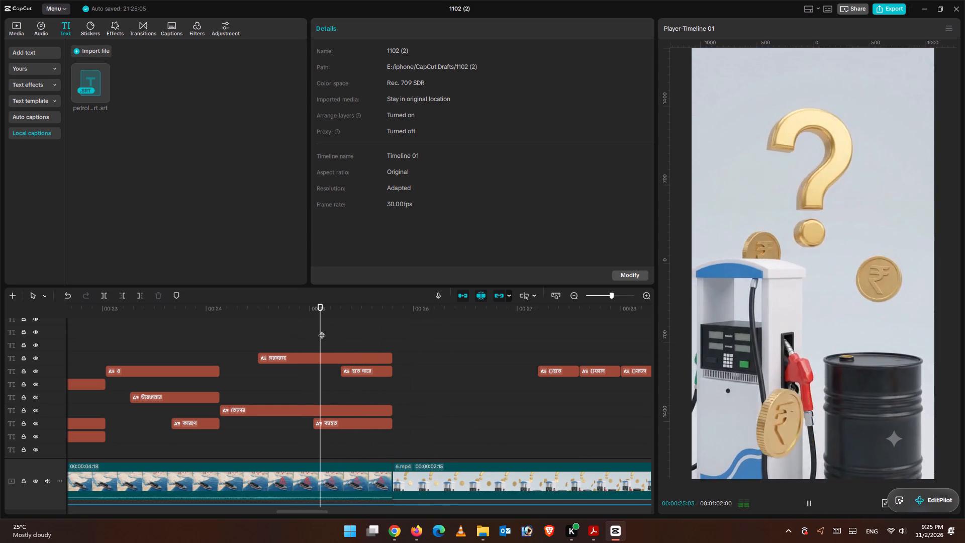
drag(313, 324, 356, 332)
click(343, 329)
scroll(343, 329, down, 9)
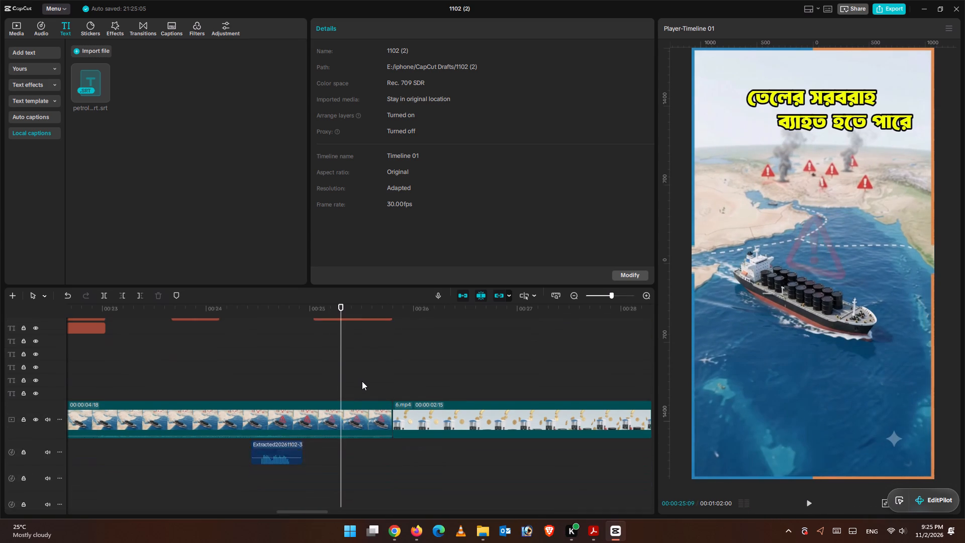
scroll(364, 384, up, 1)
scroll(365, 386, down, 8)
click(812, 502)
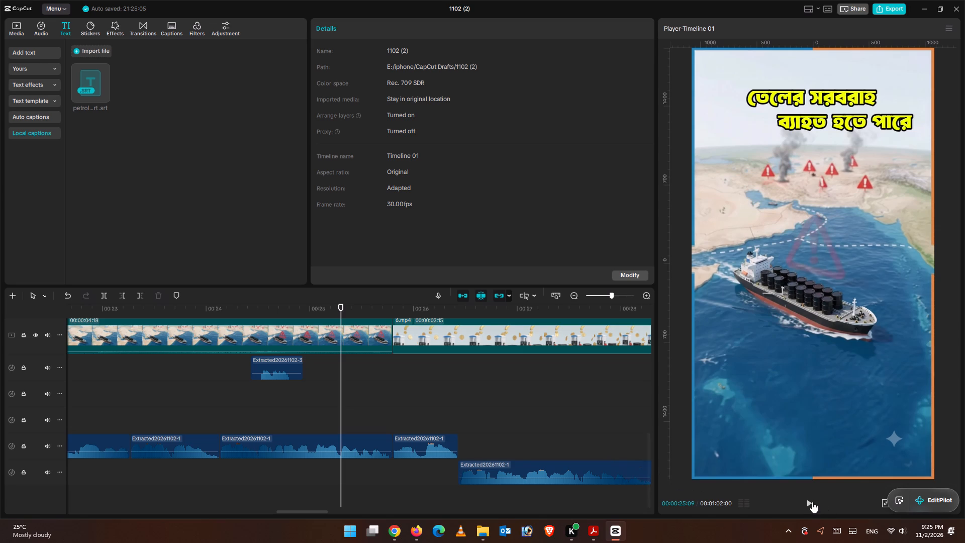
click(812, 502)
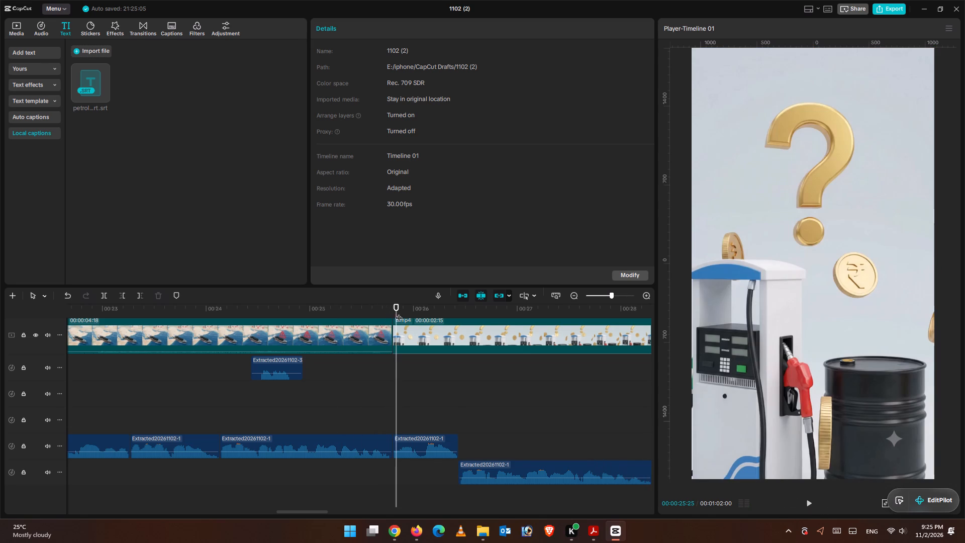
Move the ()হতে caption to the start of clip 6.mp4 at 00:25:24, and the ()ফলে caption directly after it.
drag(402, 311, 394, 310)
scroll(523, 412, up, 8)
scroll(513, 429, down, 1)
scroll(513, 429, up, 2)
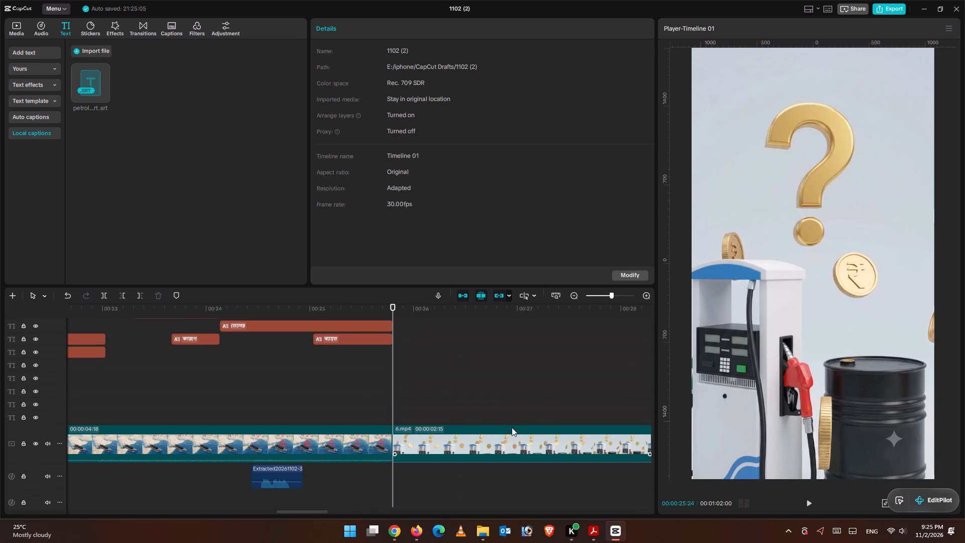
scroll(512, 427, up, 3)
drag(559, 320, 475, 323)
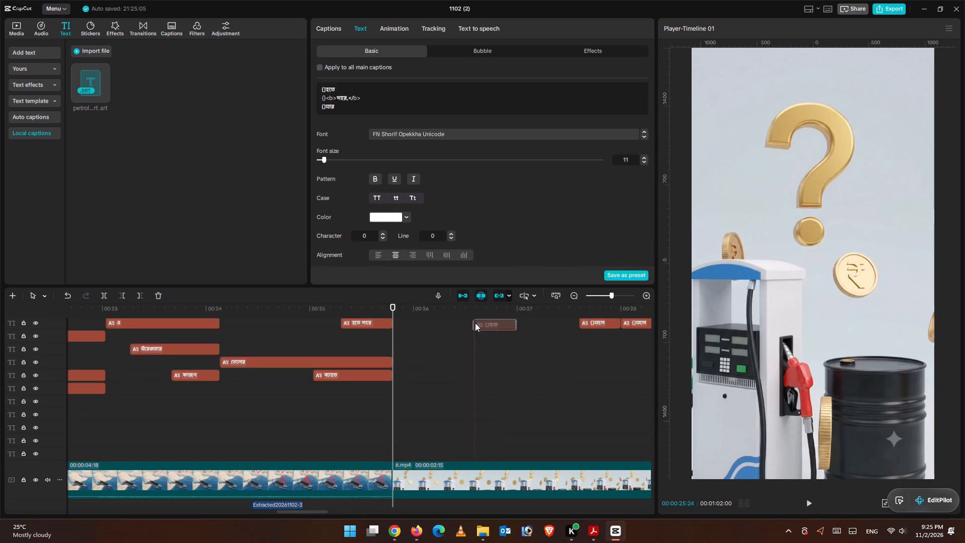
drag(475, 323, 415, 328)
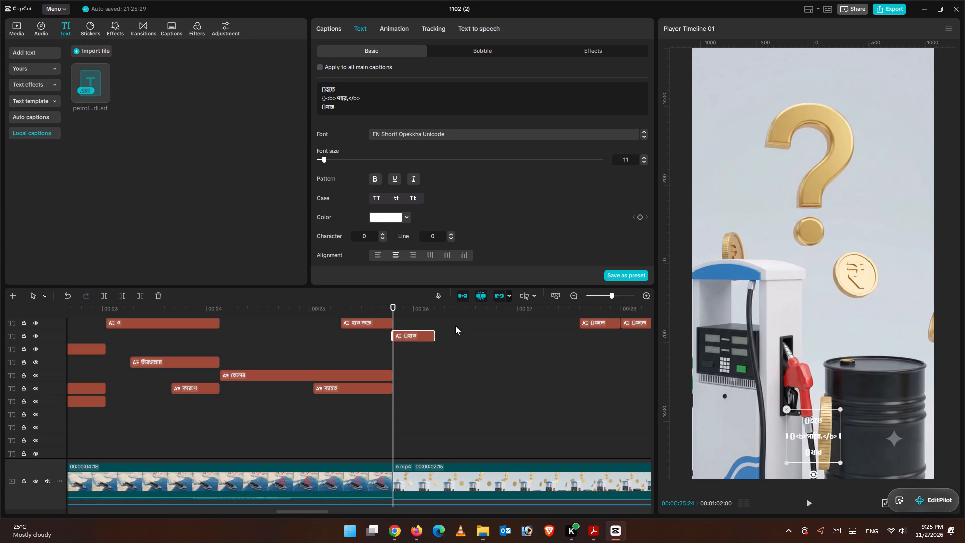
drag(607, 319, 460, 341)
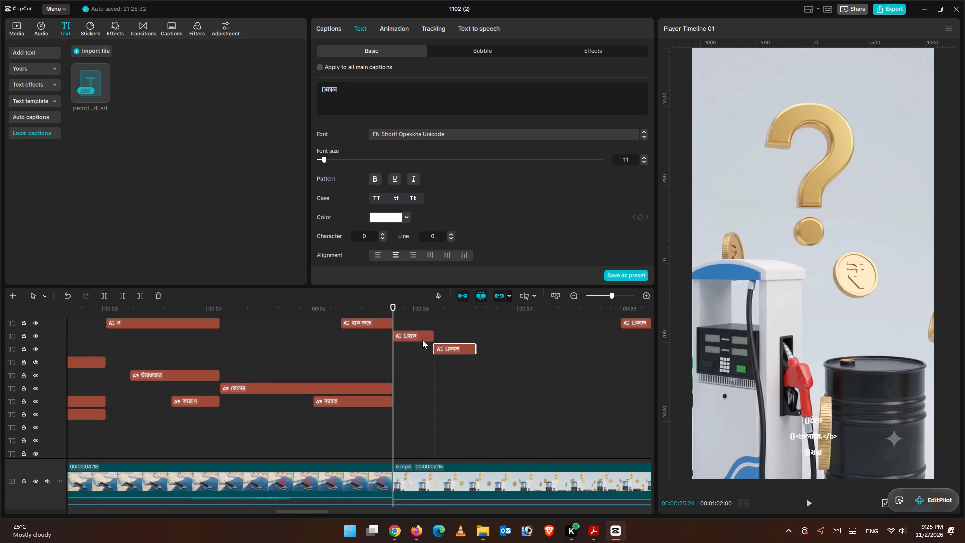
Trim the text of the caption at the start of 6.mp4 down to only যার.
click(416, 333)
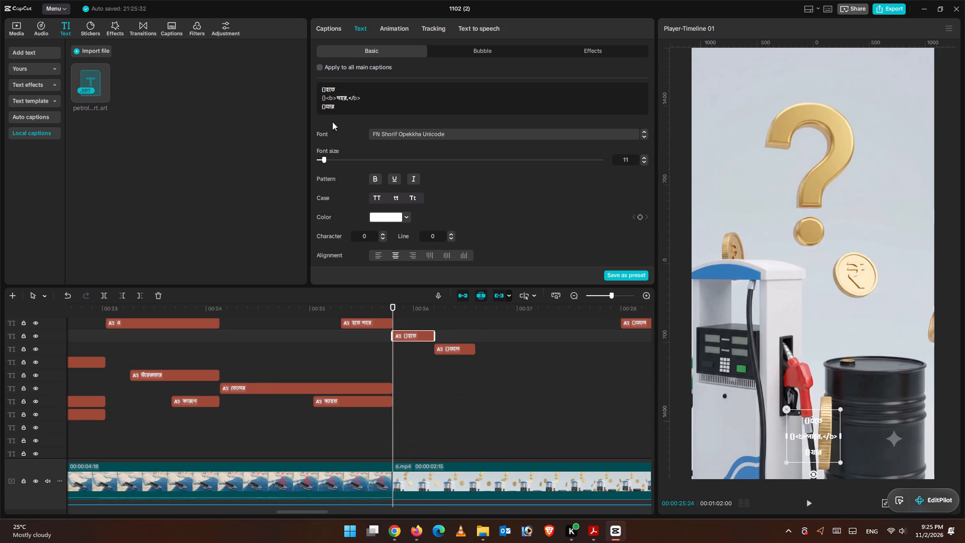
click(326, 107)
key(BackSpace)
key(BackSpace)
key(BackSpace)
key(BackSpace)
key(BackSpace)
key(BackSpace)
key(BackSpace)
key(BackSpace)
key(BackSpace)
key(BackSpace)
key(BackSpace)
key(BackSpace)
key(BackSpace)
key(BackSpace)
key(BackSpace)
key(BackSpace)
key(BackSpace)
key(BackSpace)
key(BackSpace)
key(BackSpace)
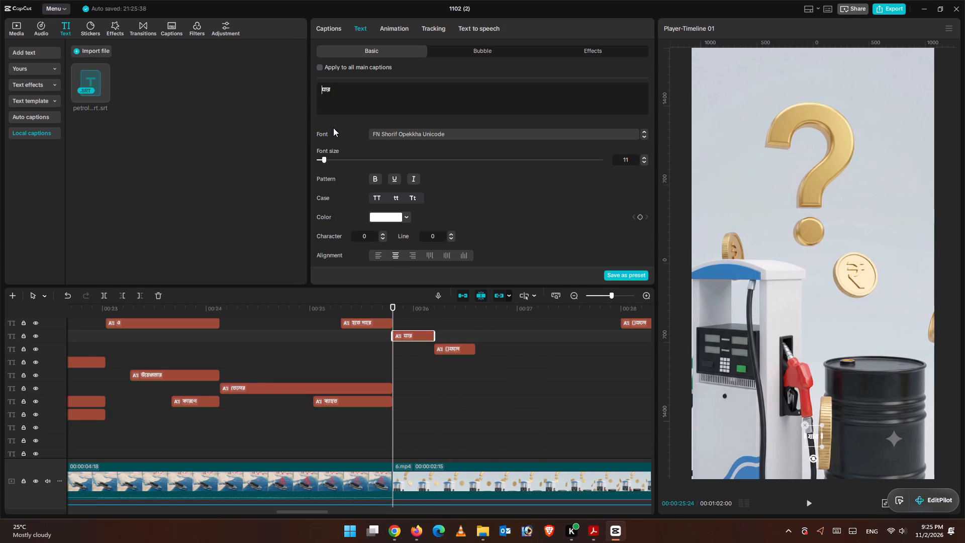
Transfer ফলে from the following caption into the যার caption, deleting the emptied caption and stray brackets so it reads যার ফলে.
click(444, 346)
drag(351, 99, 322, 95)
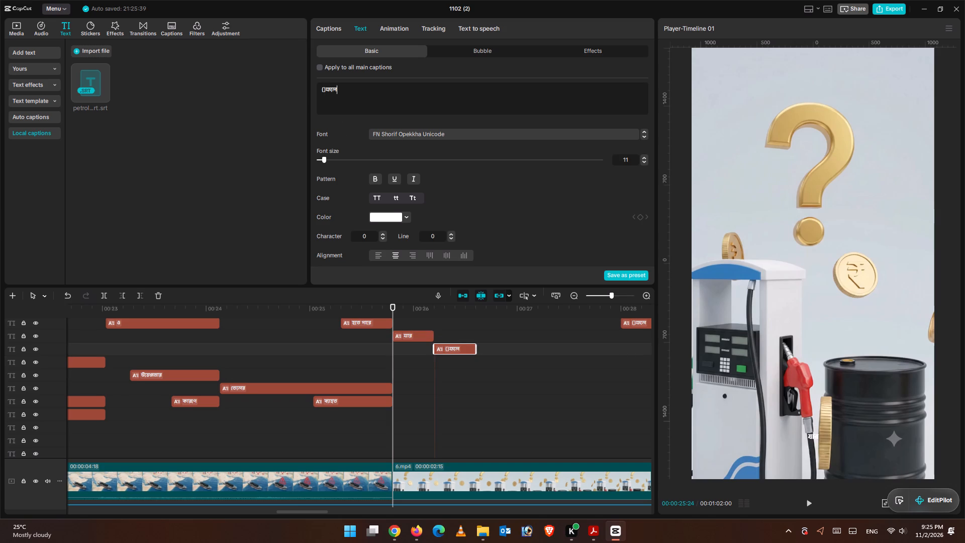
drag(322, 95, 321, 94)
right_click(323, 91)
click(346, 110)
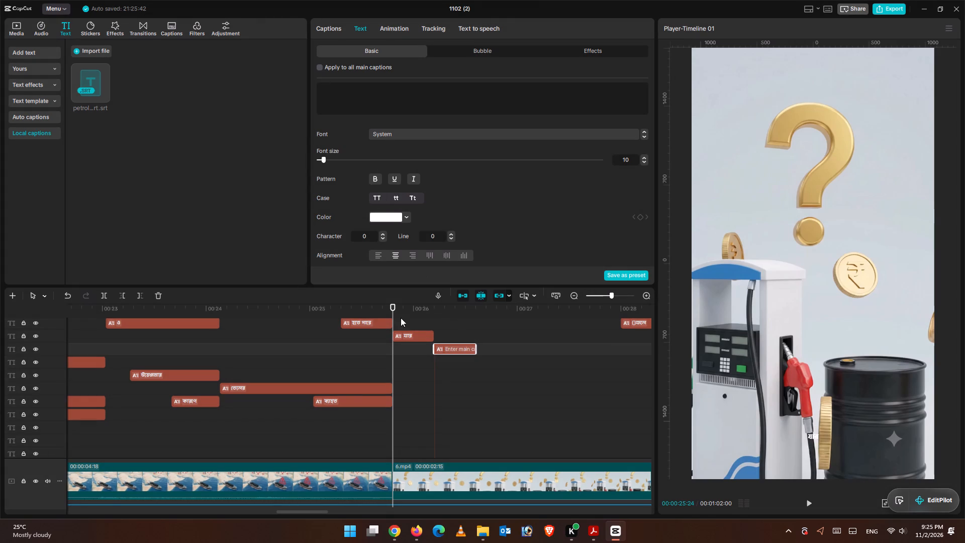
click(162, 293)
click(424, 335)
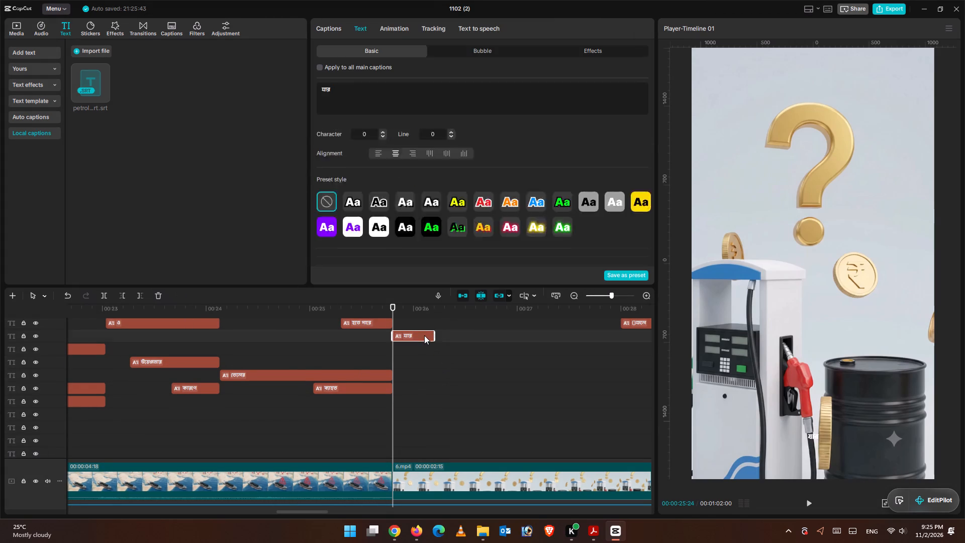
click(354, 99)
key(space)
key(ctrl+v)
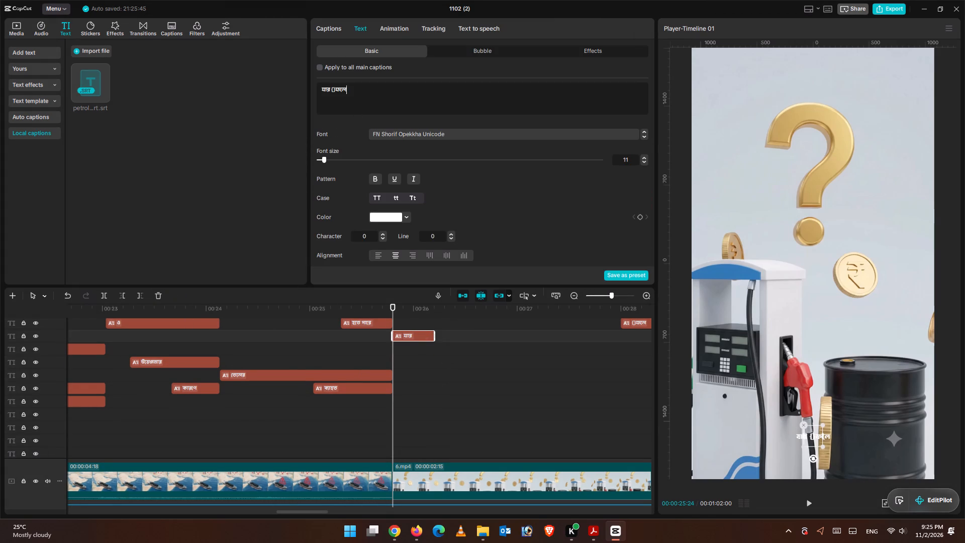
click(336, 88)
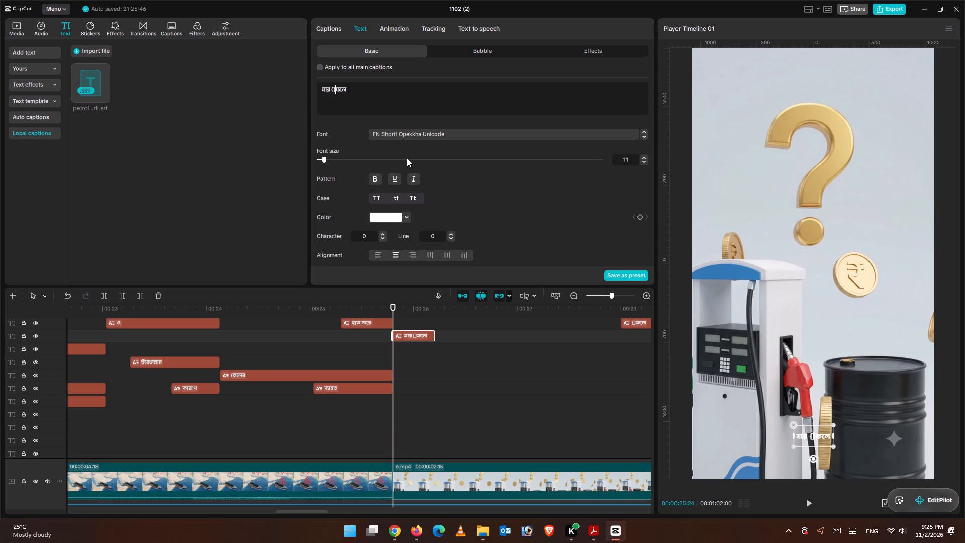
key(BackSpace)
key(BackSpace)
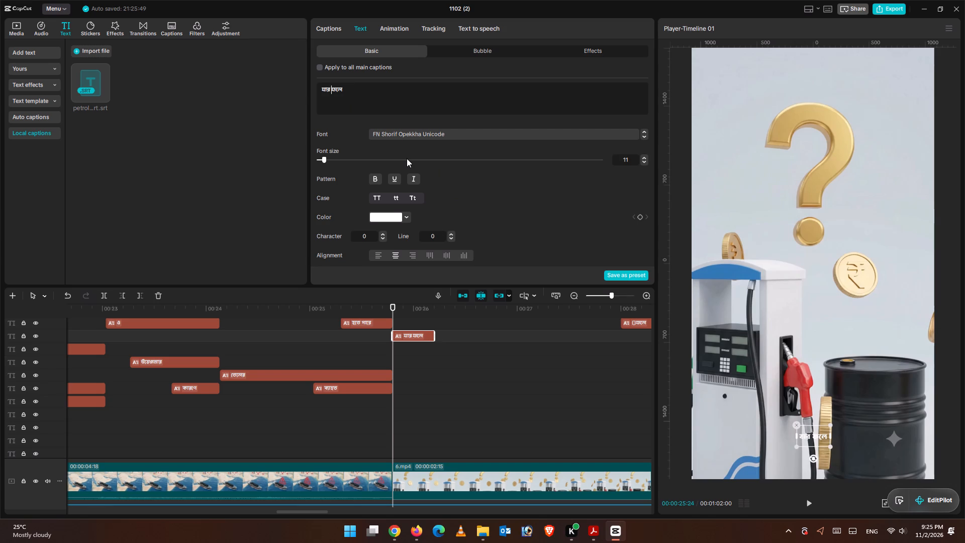
Play the যার ফলে section and place the playhead at the break between the voice-over clips, around 00:26:13.
click(813, 505)
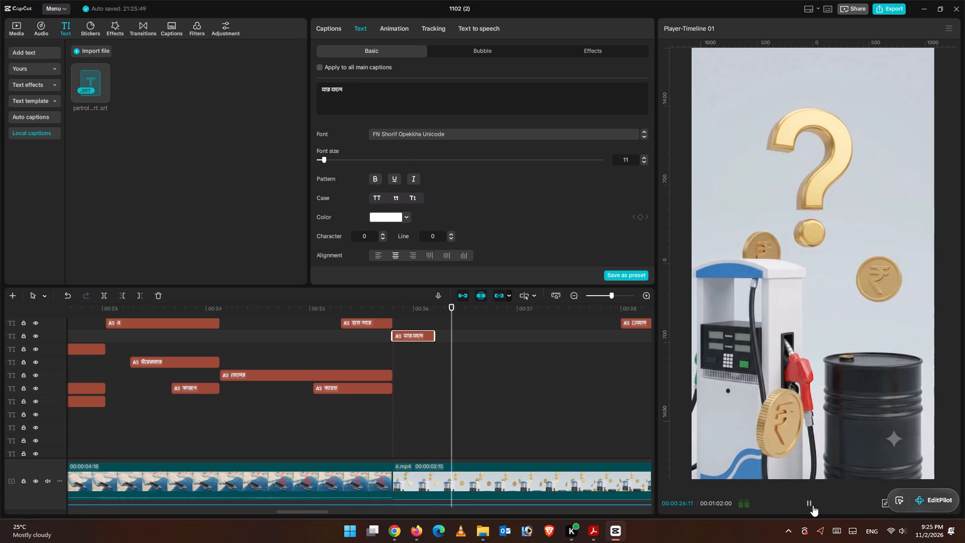
click(813, 505)
scroll(505, 376, down, 4)
scroll(512, 402, up, 1)
scroll(514, 408, down, 4)
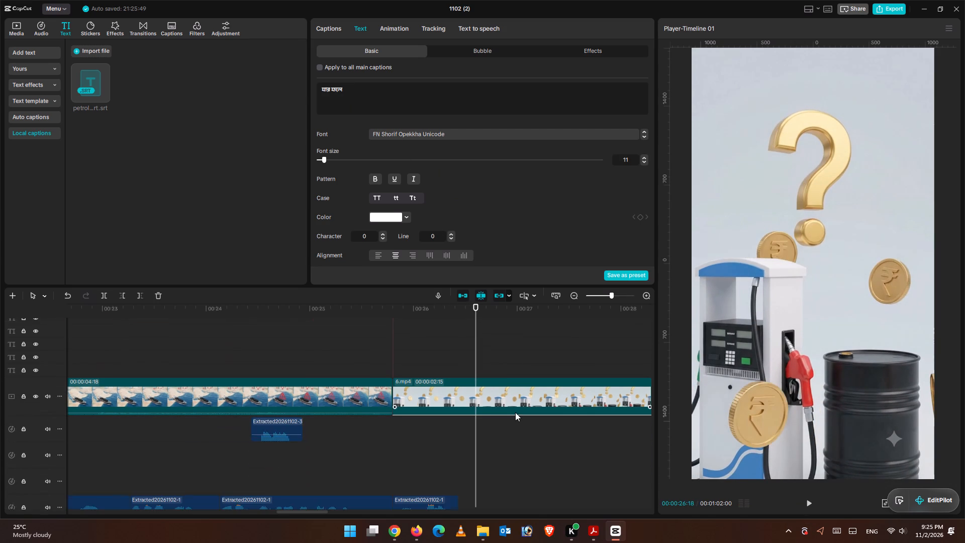
scroll(515, 412, down, 2)
scroll(515, 412, up, 1)
scroll(515, 412, down, 6)
drag(477, 414, 462, 414)
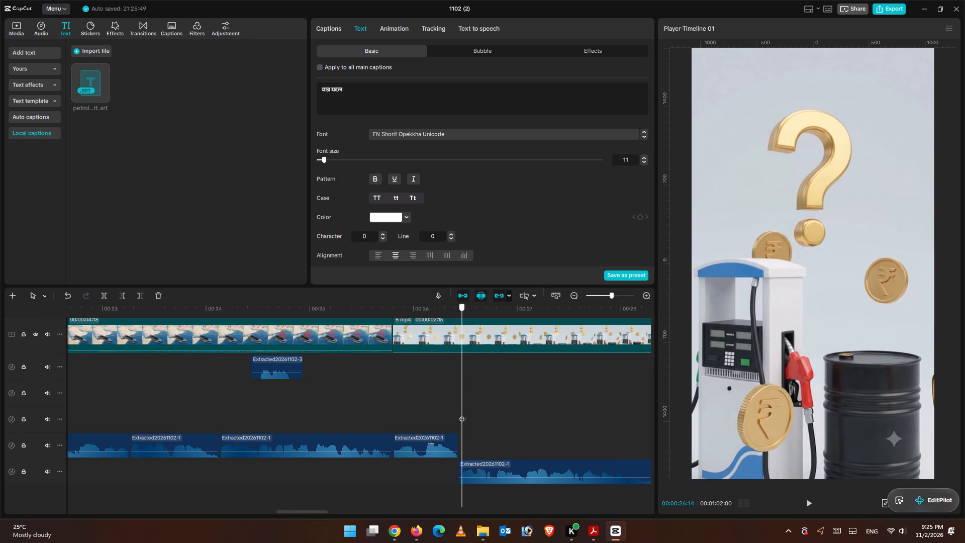
drag(462, 414, 461, 414)
Move the next caption, the two-line one containing ফলে and তেলের, so it starts at the voice-over break at 00:26:13.
scroll(533, 451, up, 5)
scroll(535, 454, down, 1)
scroll(535, 454, up, 5)
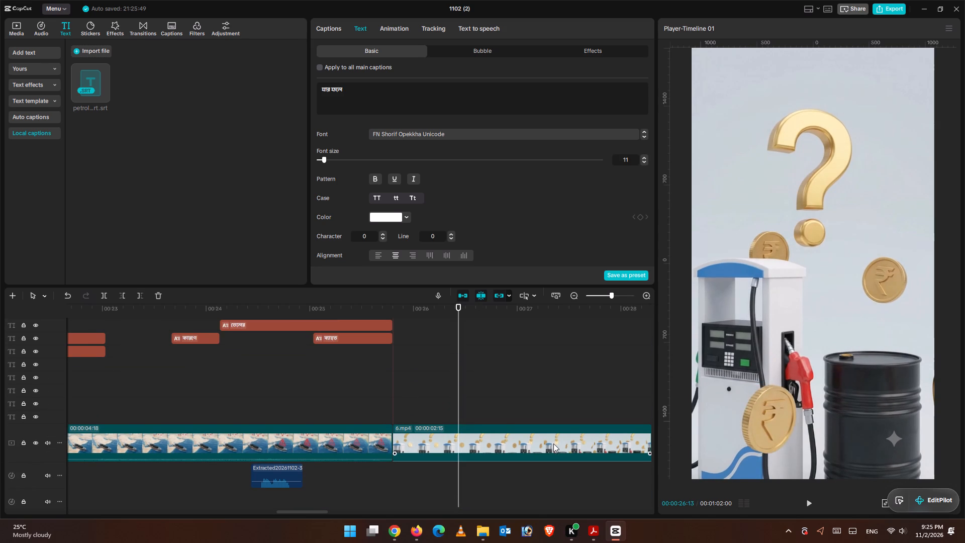
key(ctrl+minus)
key(ctrl+minus)
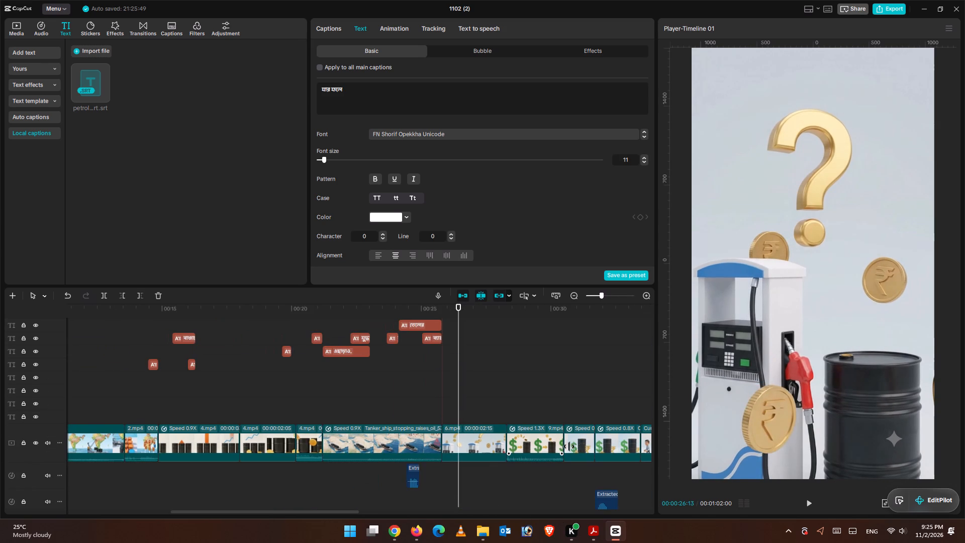
scroll(573, 444, down, 2)
scroll(574, 442, up, 10)
drag(503, 370, 489, 371)
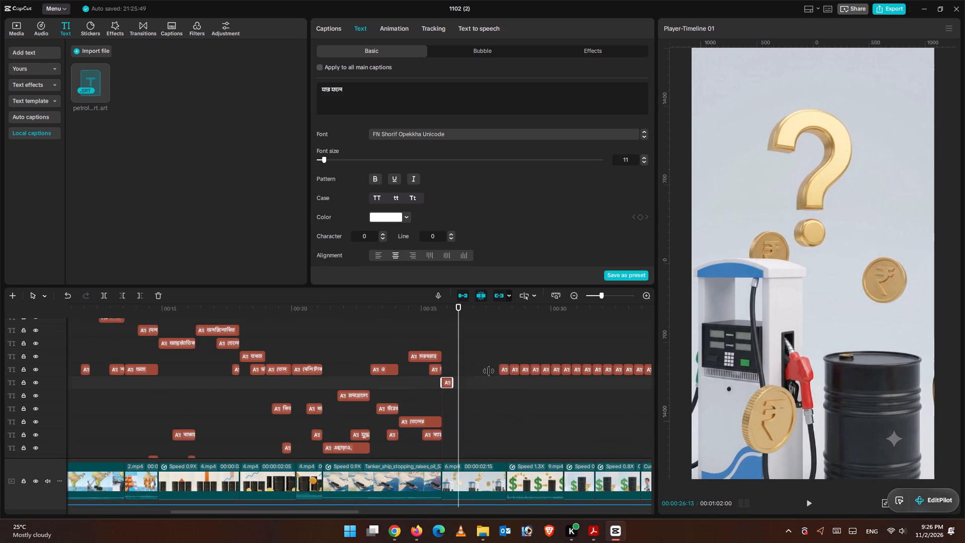
drag(489, 371, 459, 373)
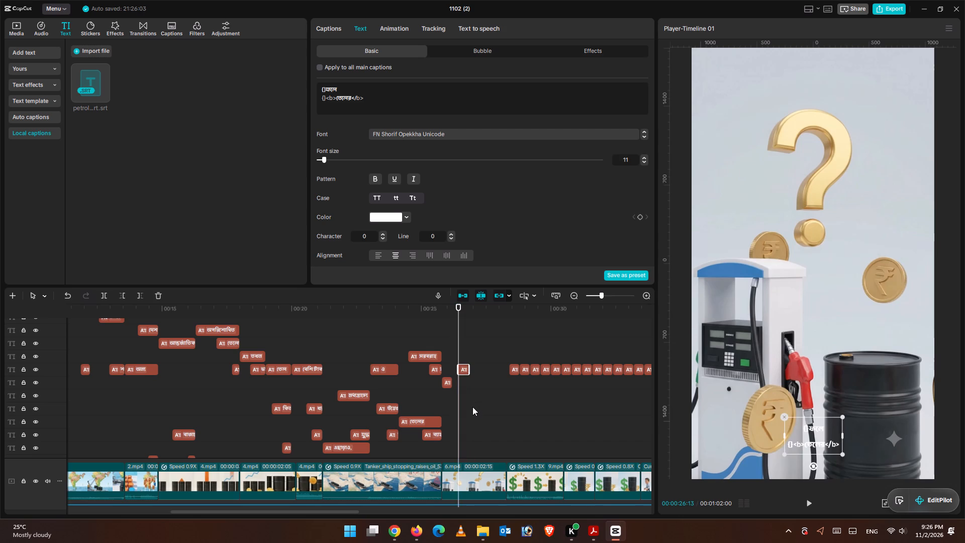
Extend the end of the যার ফলে caption past the following caption, to about 00:27:09.
key(ctrl+equal)
key(ctrl+equal)
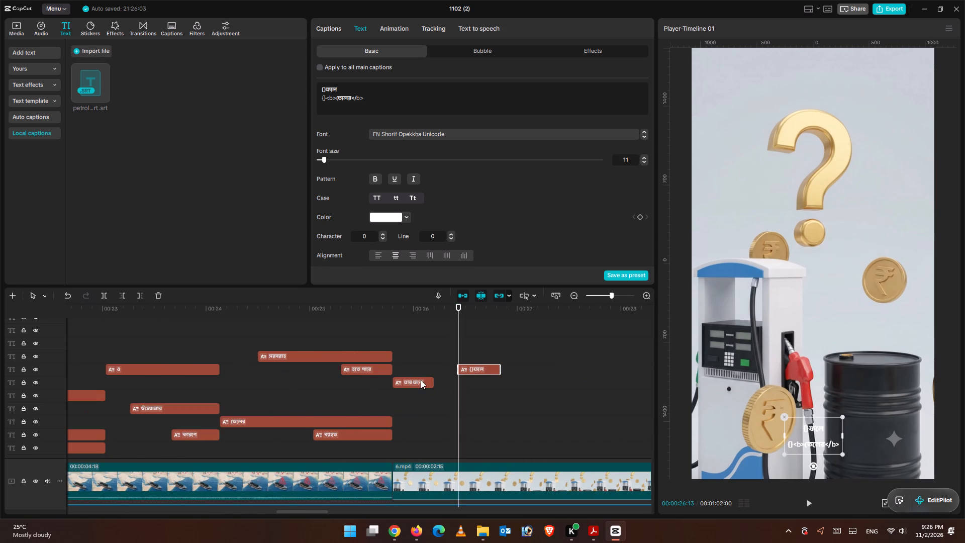
click(421, 380)
drag(429, 384, 472, 383)
key(ctrl+z)
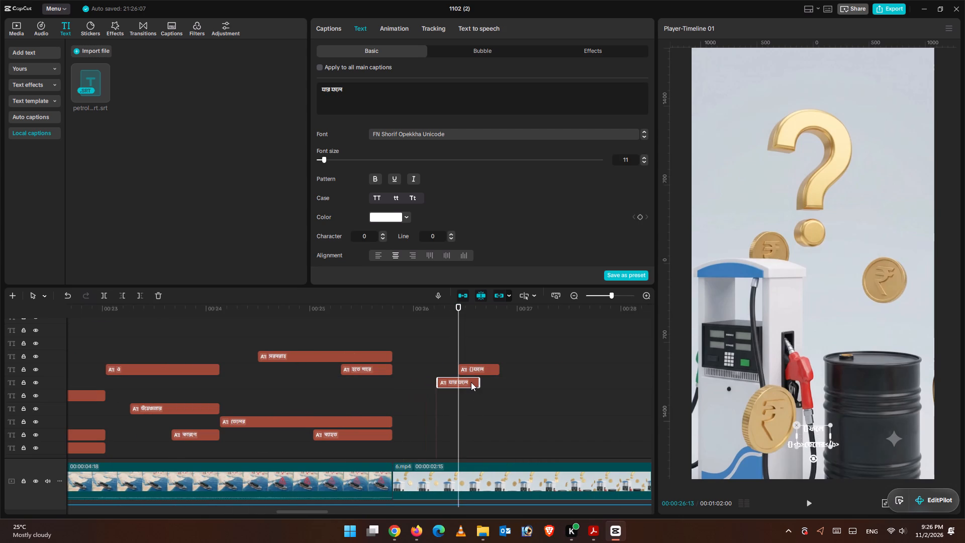
drag(434, 382, 547, 381)
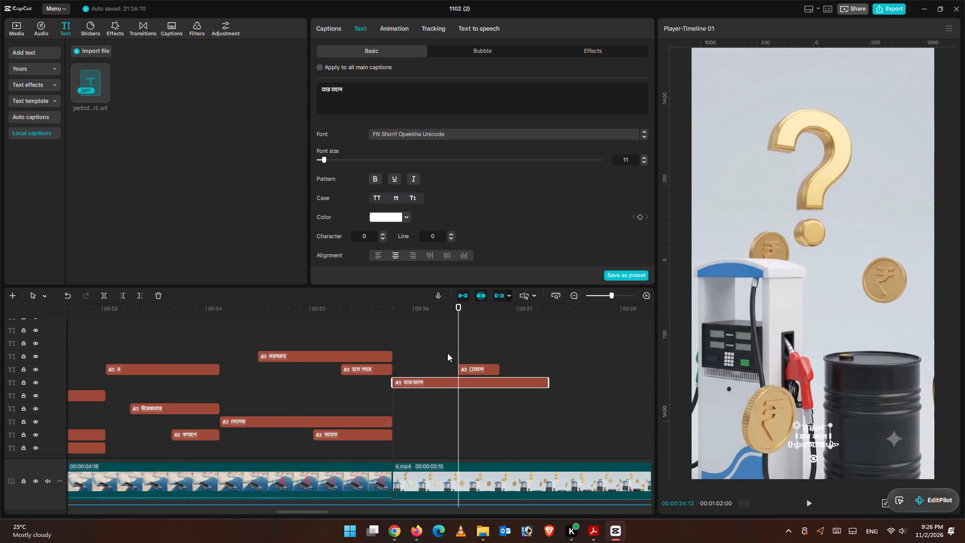
Play the voice-over around the যার ফলে caption and return the playhead to 00:26:13.
click(439, 349)
click(808, 501)
click(807, 501)
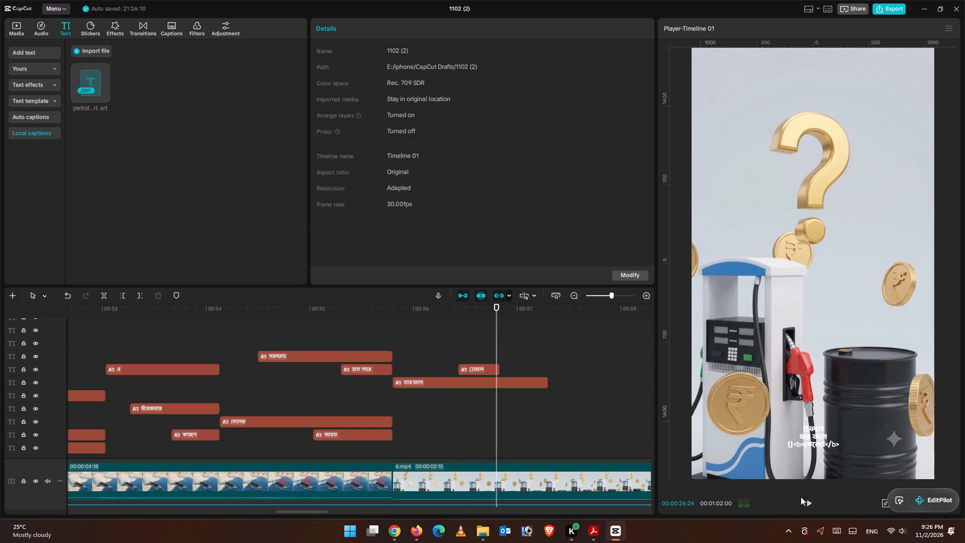
click(811, 501)
click(811, 501)
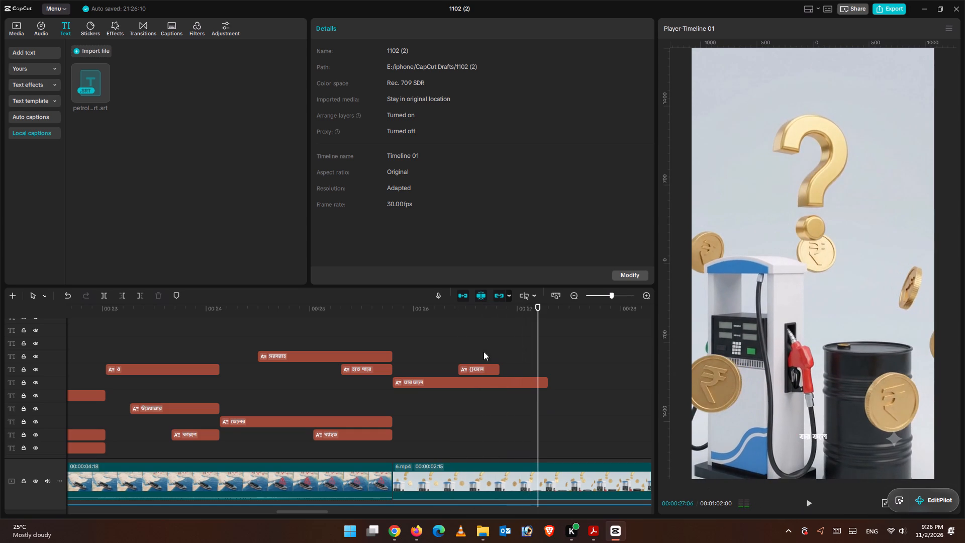
click(458, 347)
click(812, 505)
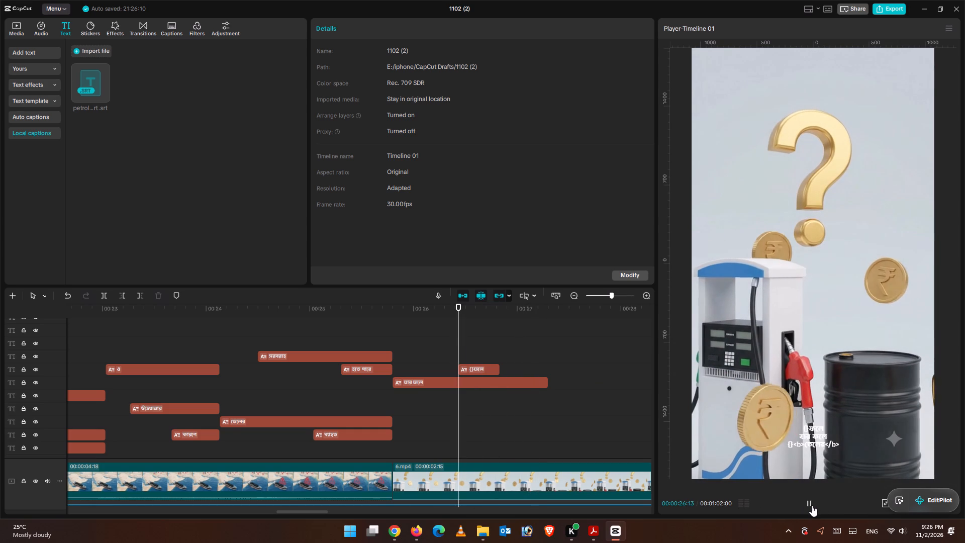
click(810, 505)
click(414, 353)
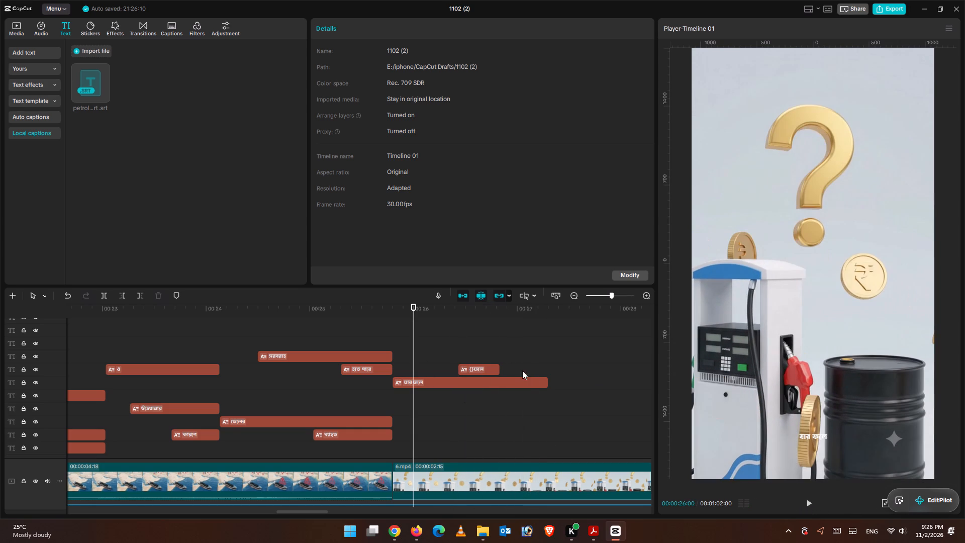
click(814, 504)
click(812, 503)
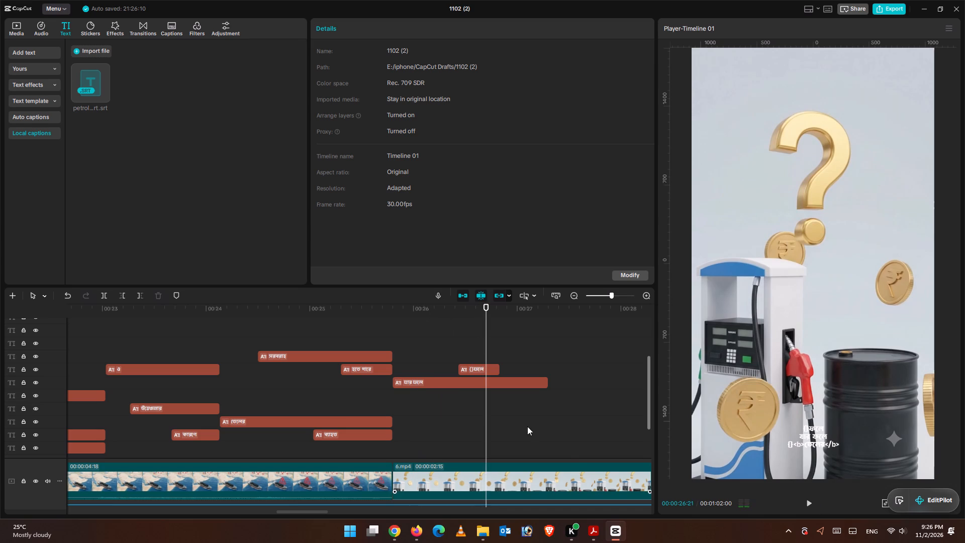
drag(482, 311, 460, 314)
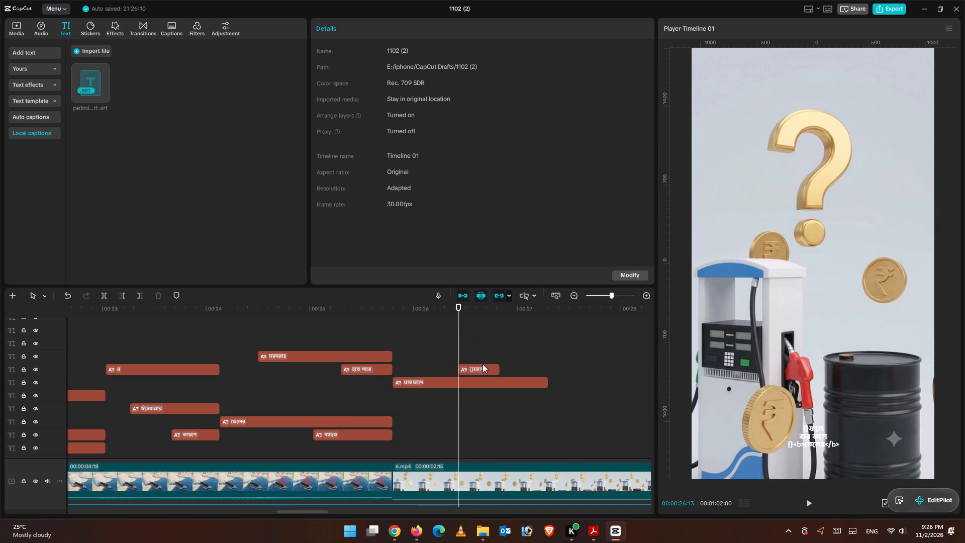
Delete ফলে, the brackets and the bold tags from the caption at 00:26:13 so it reads only তেলের.
click(482, 364)
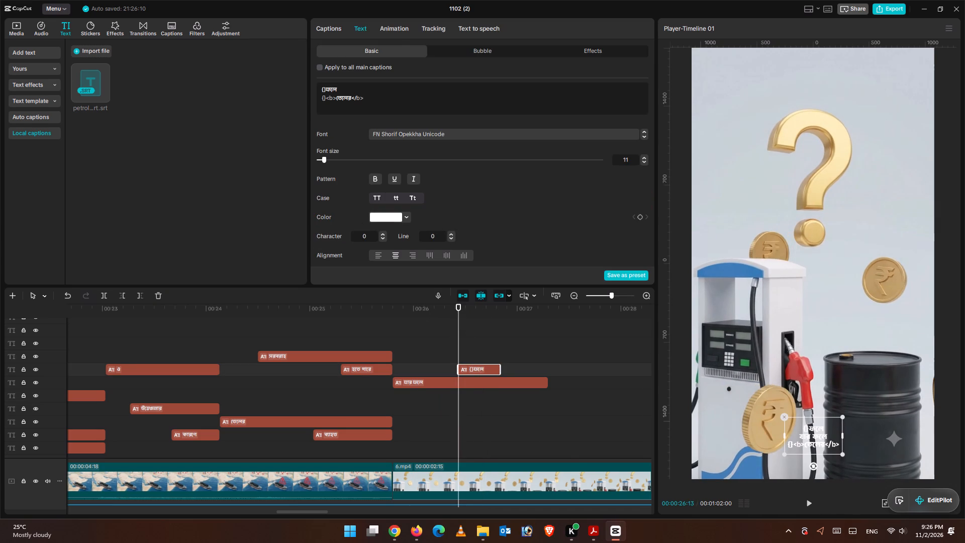
click(337, 102)
key(BackSpace)
key(BackSpace)
key(BackSpace)
key(BackSpace)
key(BackSpace)
key(BackSpace)
key(BackSpace)
key(BackSpace)
key(BackSpace)
key(BackSpace)
key(BackSpace)
key(BackSpace)
key(BackSpace)
key(BackSpace)
key(BackSpace)
key(BackSpace)
key(BackSpace)
key(BackSpace)
key(BackSpace)
key(BackSpace)
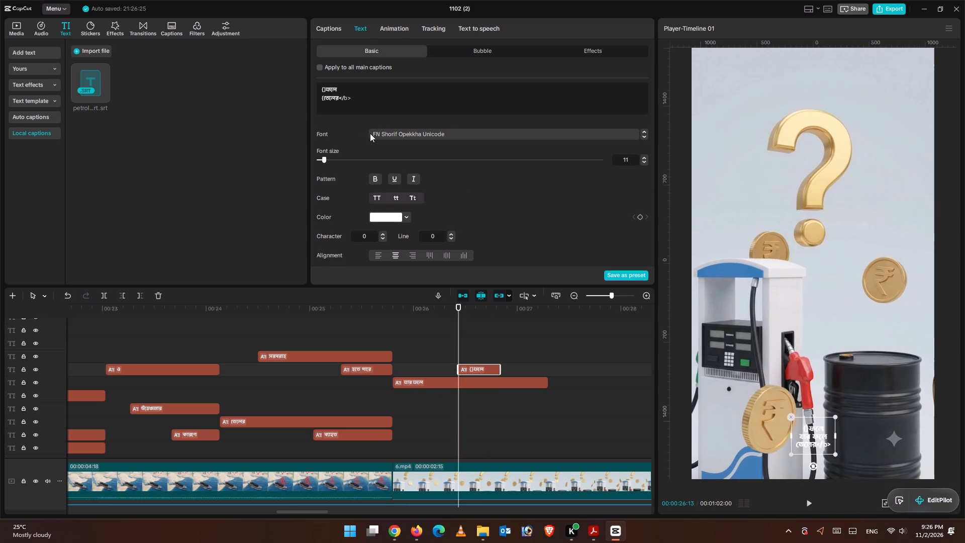
click(358, 95)
key(BackSpace)
key(BackSpace)
key(BackSpace)
key(BackSpace)
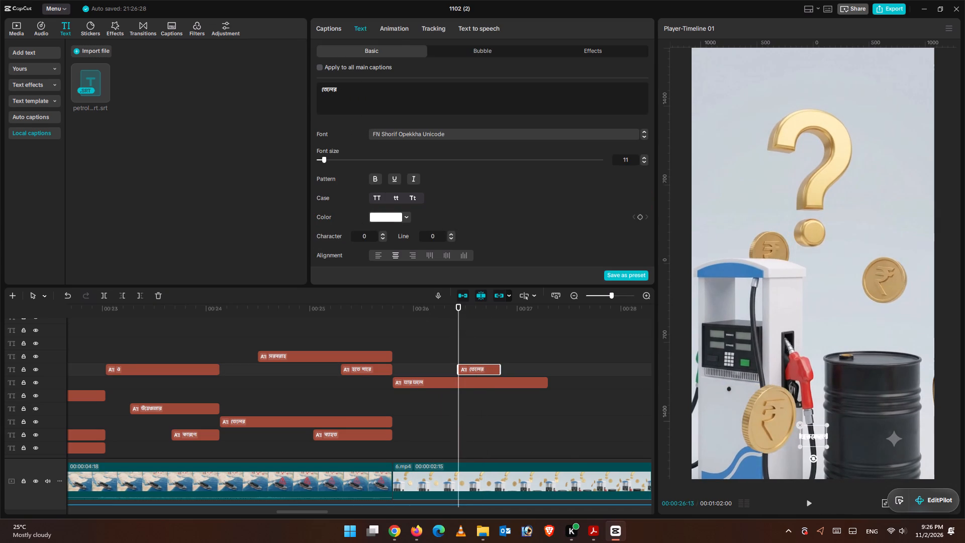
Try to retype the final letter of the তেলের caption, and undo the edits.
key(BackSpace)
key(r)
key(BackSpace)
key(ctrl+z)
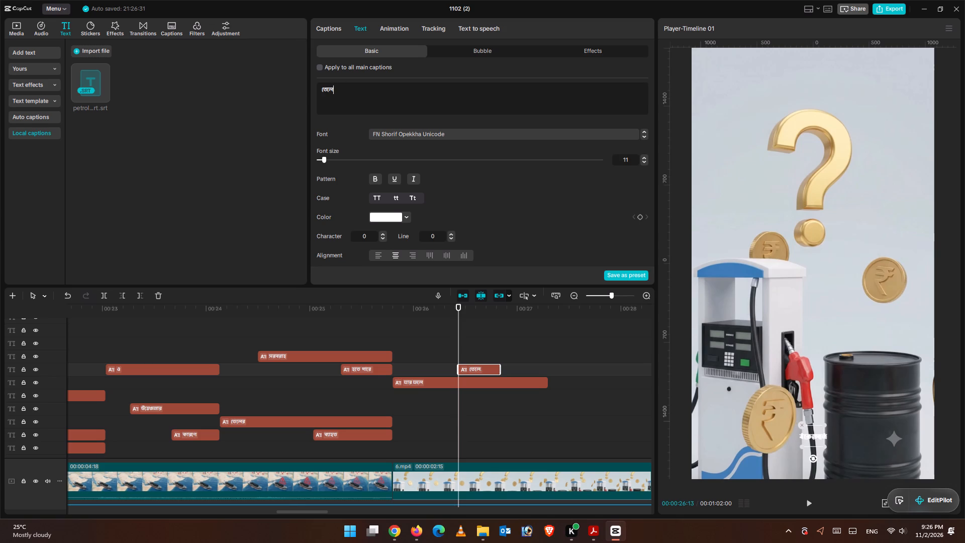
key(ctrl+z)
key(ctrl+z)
Play the video's opening from 00:00:00 and check the আপনি কি, কখনো and ভেবেছেন captions, parking the playhead at 00:00:15.
drag(460, 320, 0, 280)
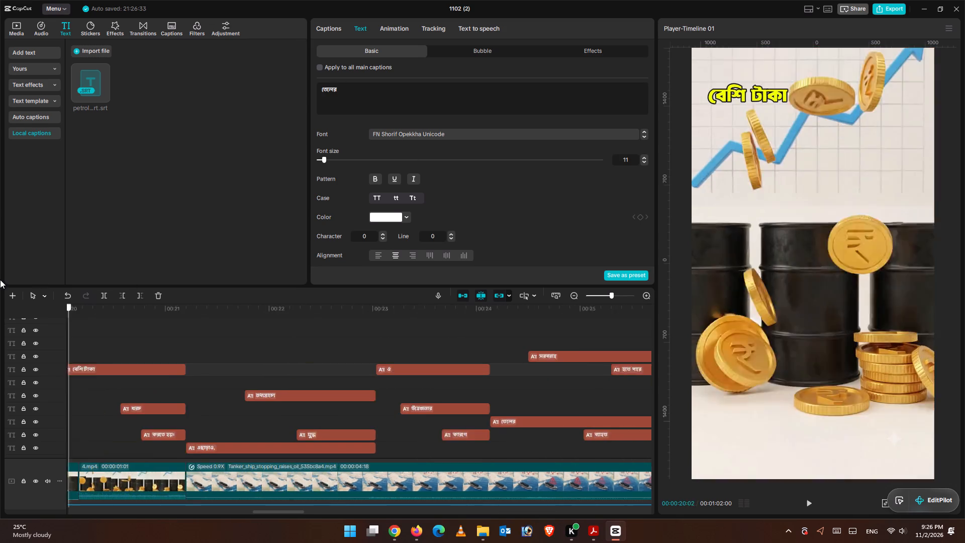
drag(0, 280, 0, 268)
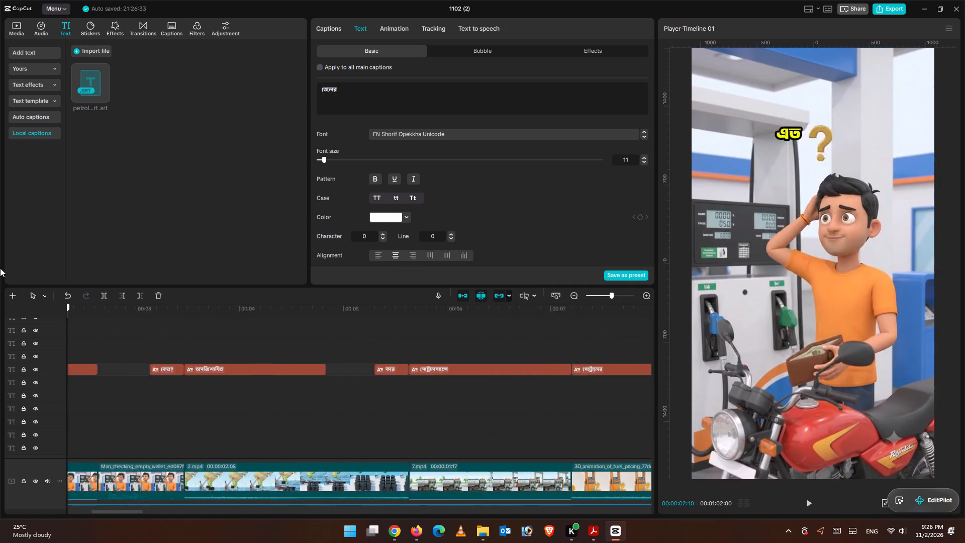
drag(0, 268, 1, 268)
key(ctrl+minus)
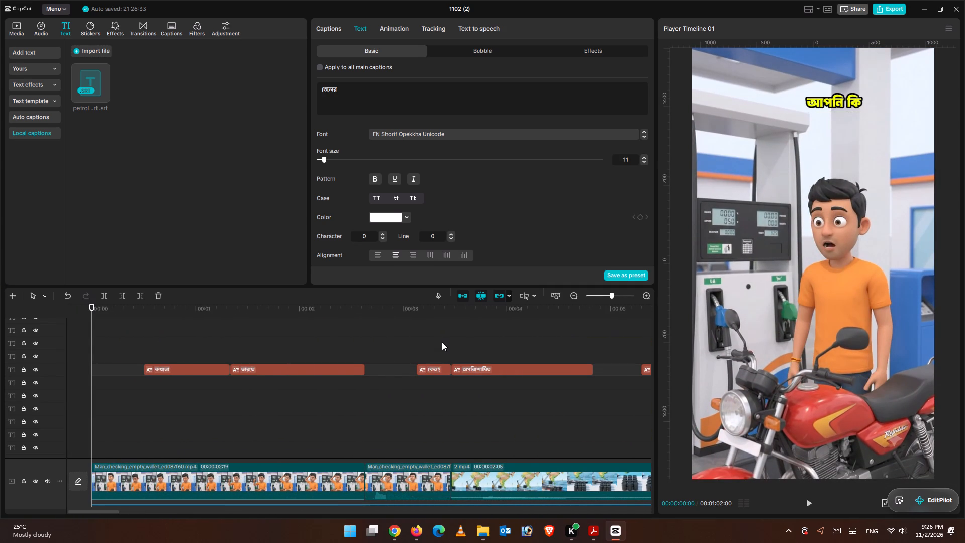
click(808, 504)
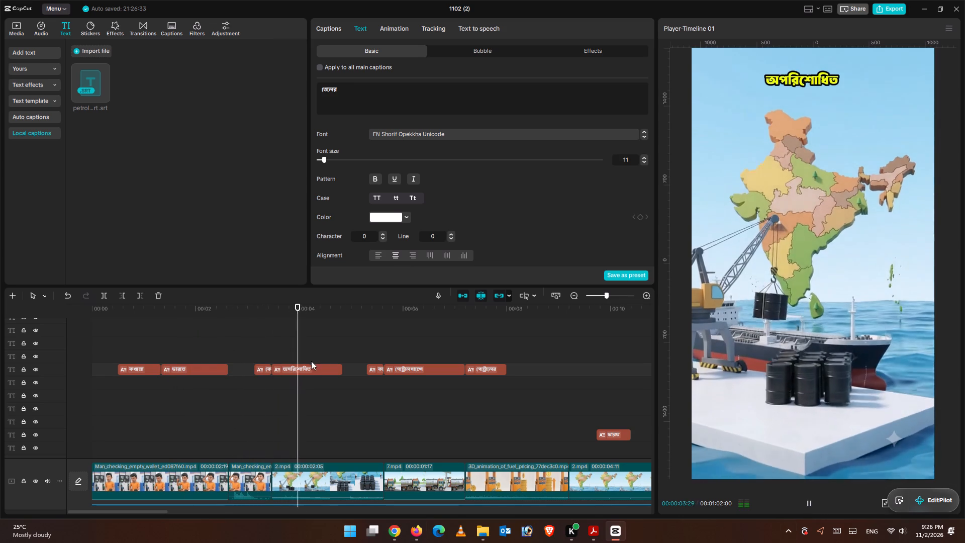
click(328, 307)
drag(328, 307, 122, 343)
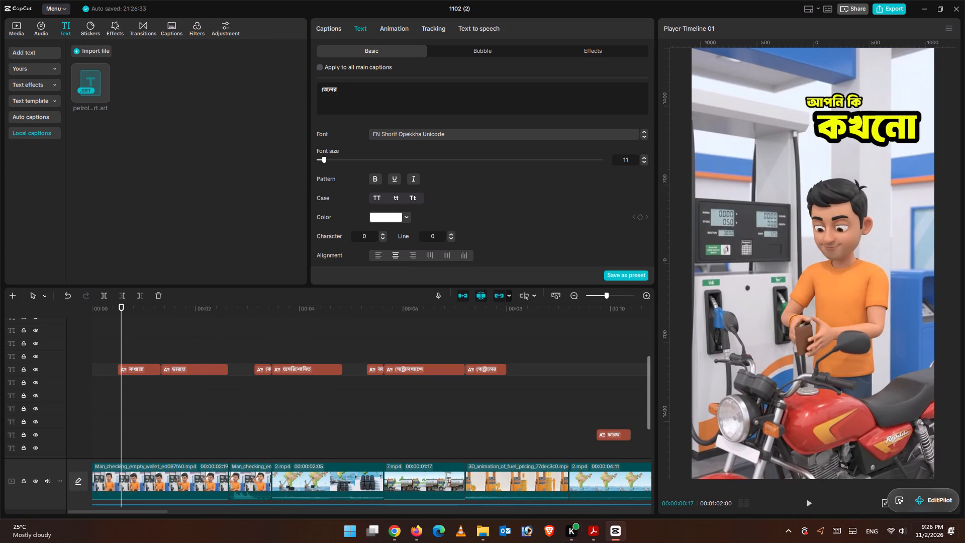
drag(116, 314, 151, 331)
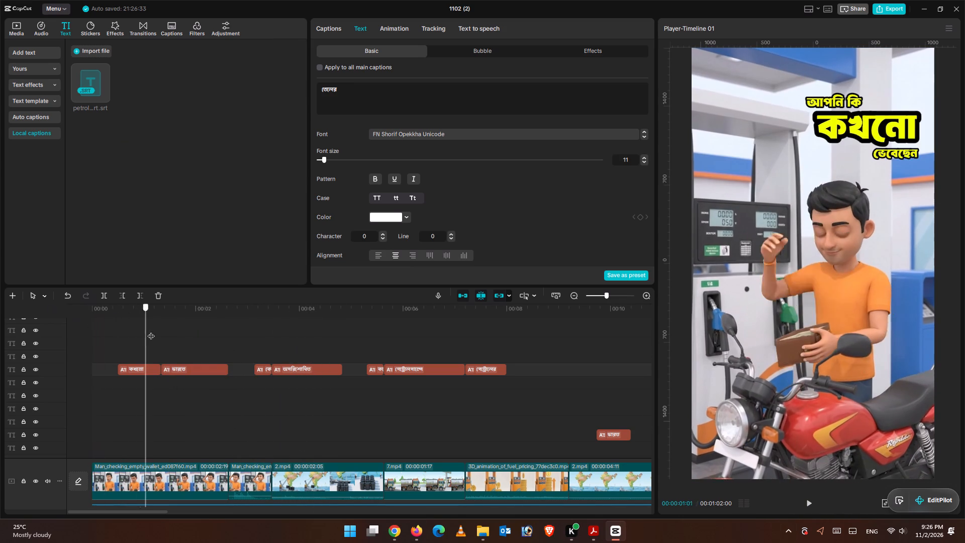
drag(151, 331, 118, 331)
Move the আপনি কি caption down to the track directly above the কখনো caption, keeping its start at 00:00:00.
scroll(121, 345, down, 7)
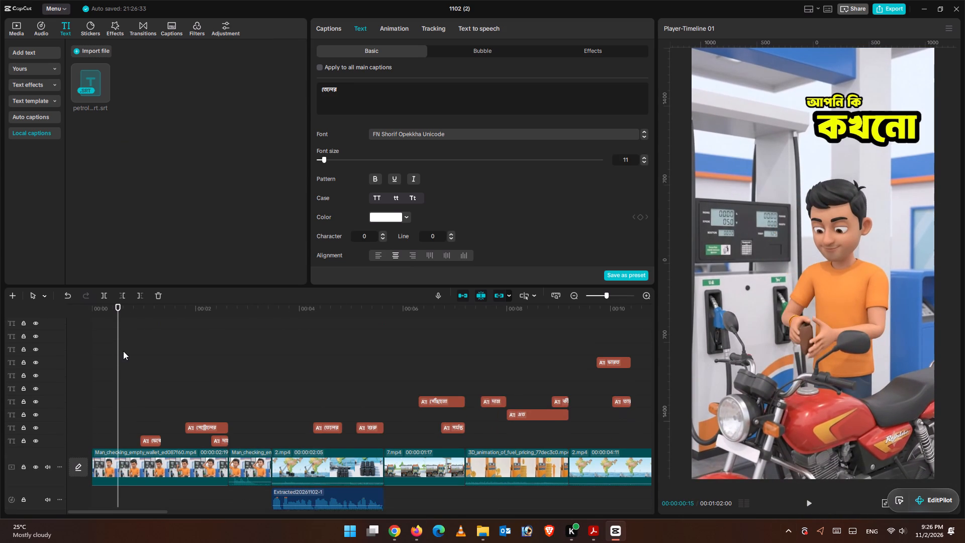
scroll(165, 373, up, 3)
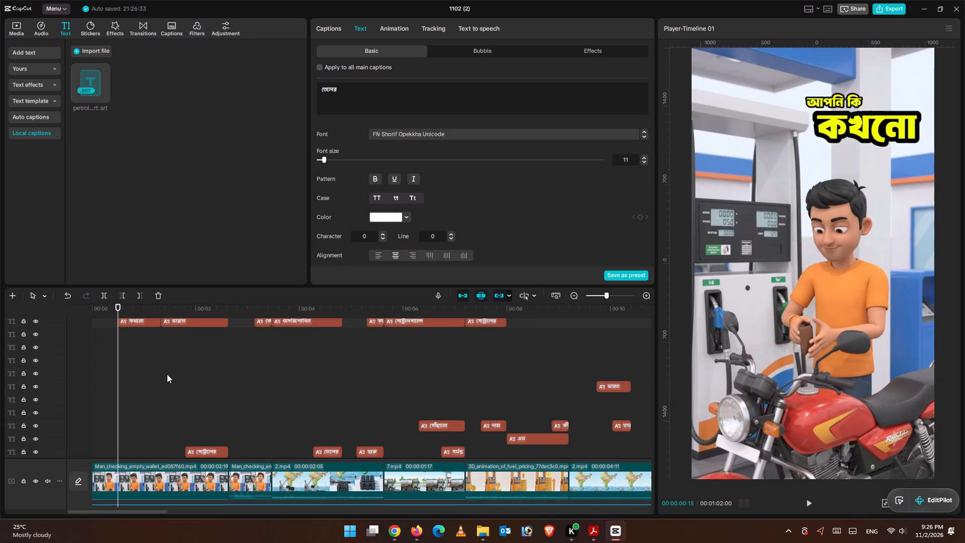
scroll(168, 374, up, 10)
scroll(168, 374, down, 1)
scroll(168, 374, up, 2)
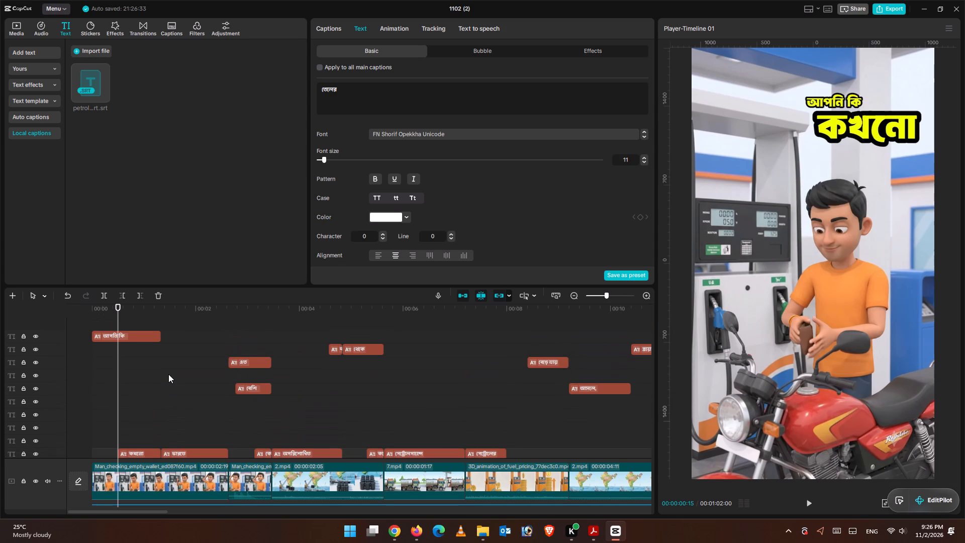
scroll(168, 374, down, 1)
scroll(168, 374, up, 2)
drag(106, 351, 106, 364)
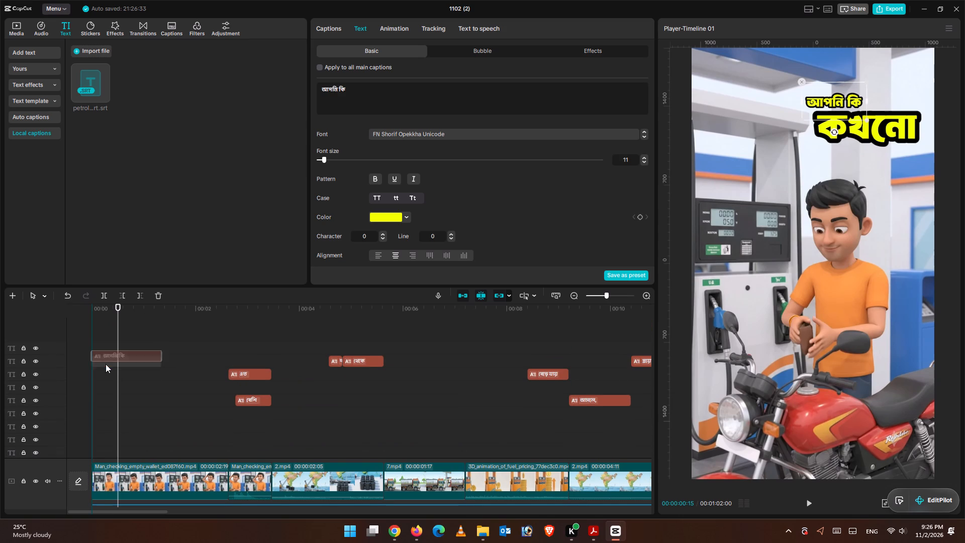
drag(106, 364, 106, 459)
scroll(156, 394, down, 1)
scroll(156, 394, up, 2)
scroll(156, 394, down, 4)
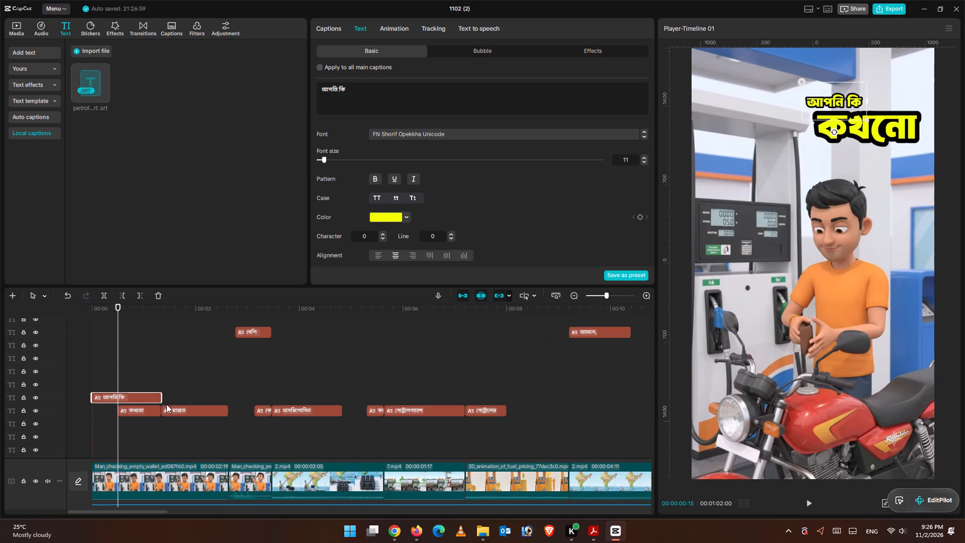
Move the ভেবেছেন caption up to the track directly below the কখনো caption, keeping its timing.
scroll(166, 404, down, 8)
scroll(166, 403, up, 1)
scroll(156, 444, down, 2)
scroll(156, 444, up, 1)
scroll(156, 444, down, 2)
scroll(156, 444, up, 1)
drag(149, 455, 149, 441)
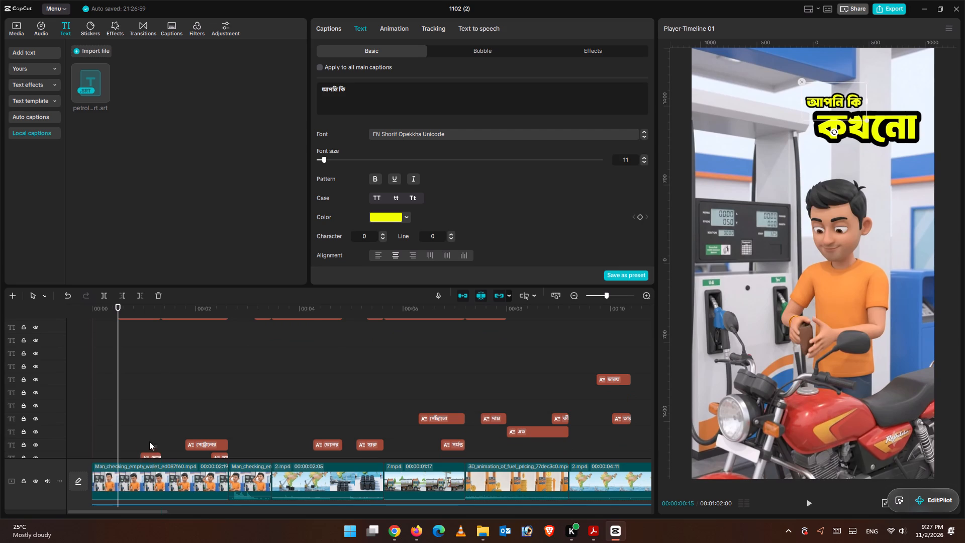
drag(149, 441, 147, 328)
scroll(151, 358, up, 1)
scroll(151, 358, down, 1)
scroll(151, 358, up, 1)
click(181, 384)
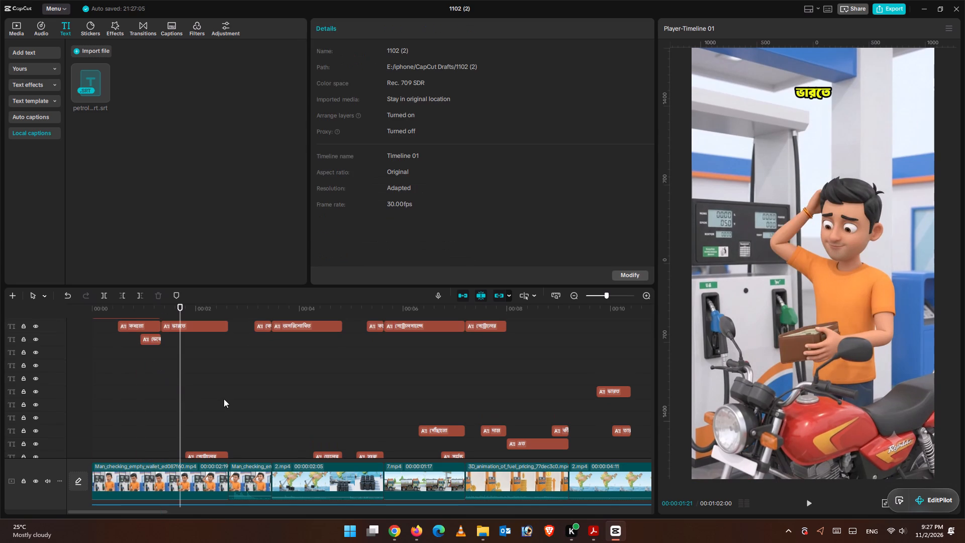
Select the আপনি কি, কখনো and ভেবেছেন captions together and shift the group left and slightly up in the video frame.
scroll(222, 399, up, 3)
click(87, 323)
drag(99, 324, 148, 412)
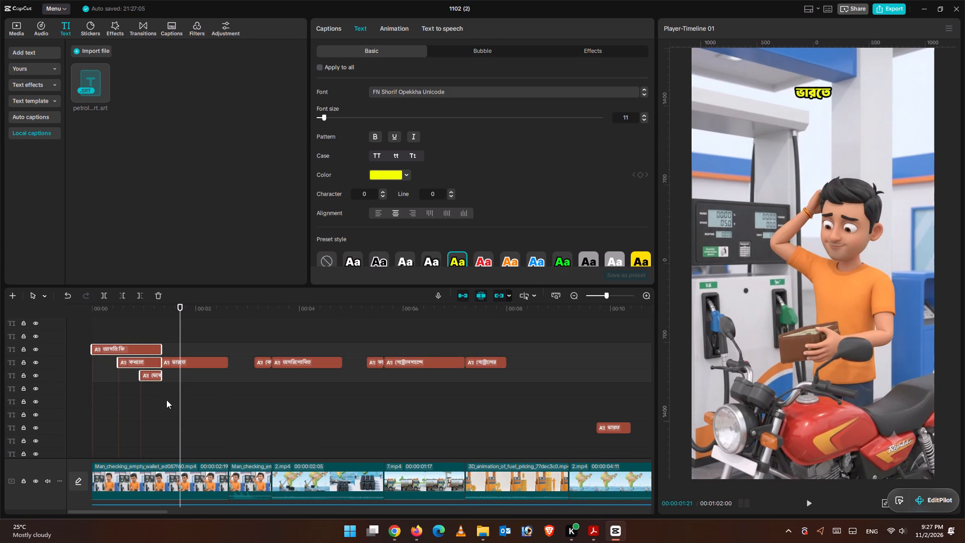
drag(181, 316, 157, 318)
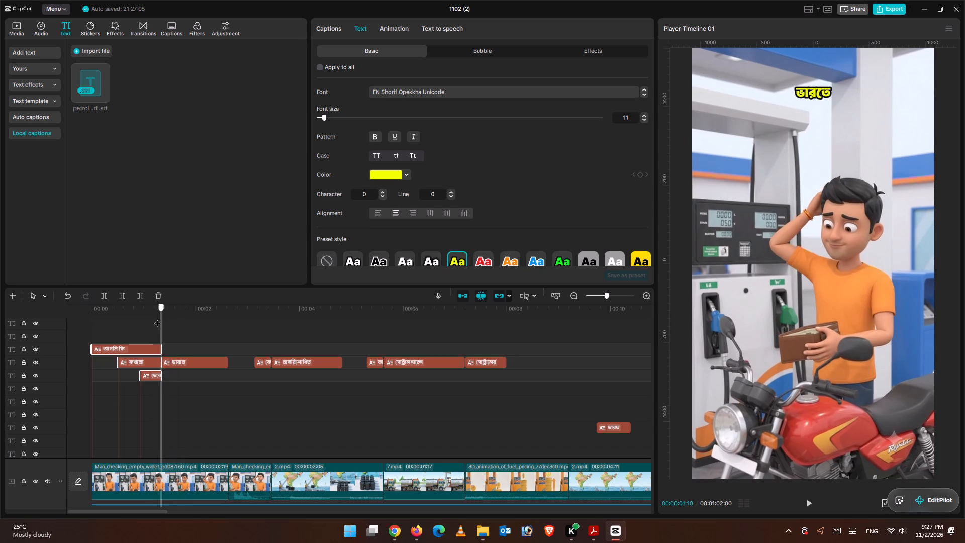
drag(157, 318, 152, 318)
drag(898, 127, 847, 116)
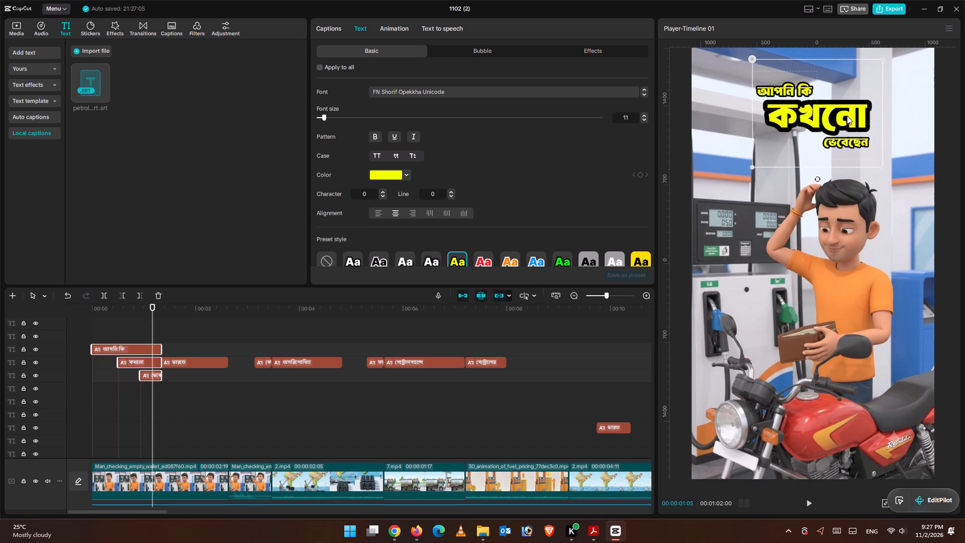
Nudge the selected আপনি কি, কখনো and ভেবেছেন caption group slightly further left in the video frame.
drag(847, 116, 842, 116)
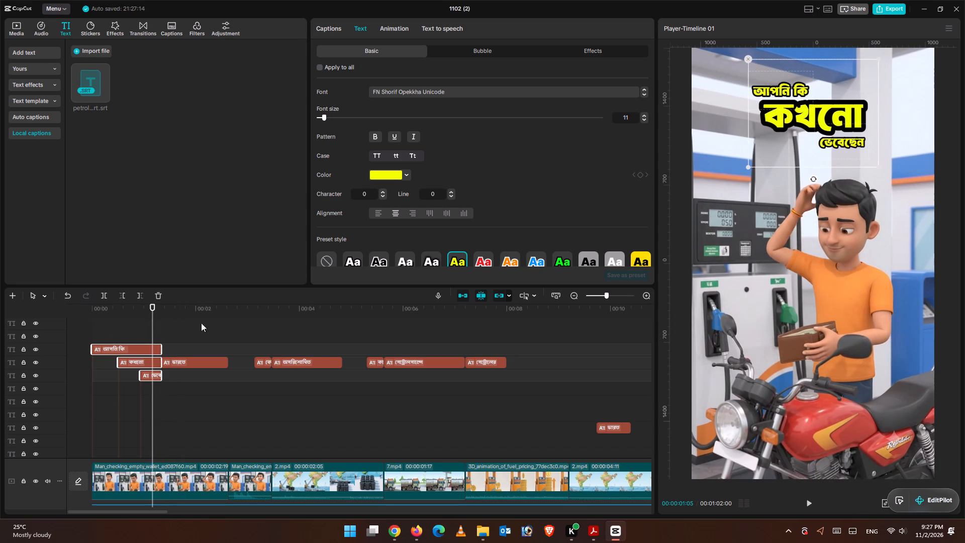
Play the video from 00:00:00 to about 00:00:03:05 to check the opening captions against the voice-over.
drag(146, 312, 15, 299)
click(804, 505)
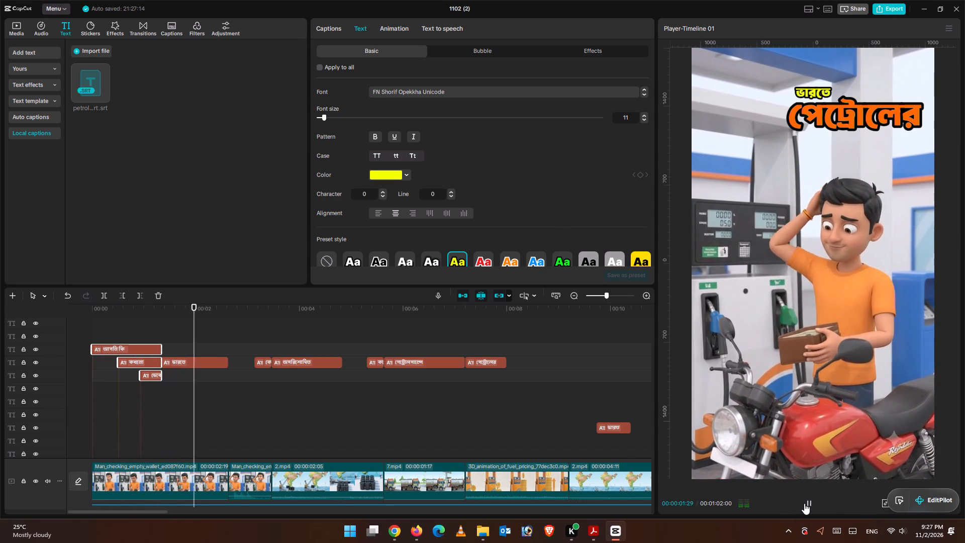
click(804, 503)
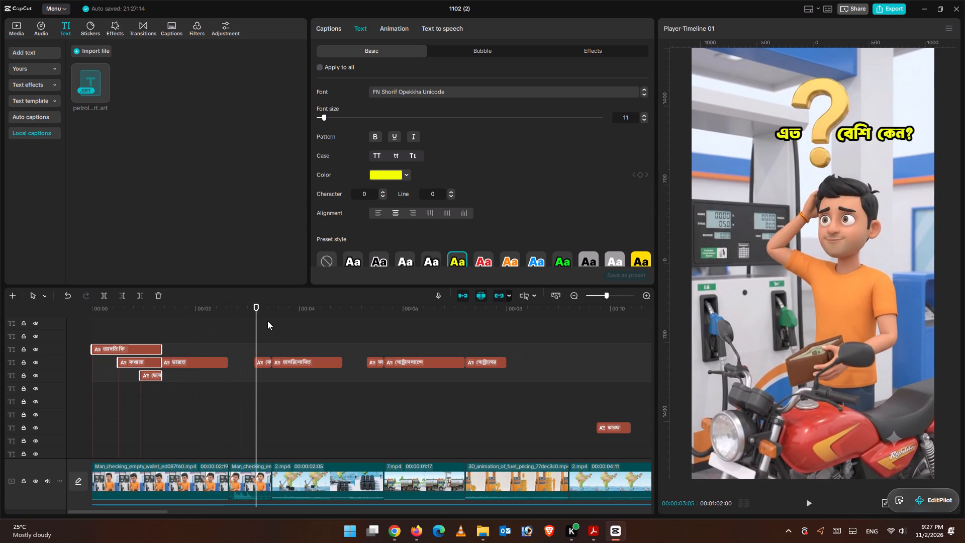
Move the first ভারতে caption down to the track directly above the পেট্রোলের caption, keeping its start right after the ভেবেছেন caption.
drag(264, 316, 197, 307)
scroll(227, 377, up, 7)
scroll(231, 394, down, 1)
scroll(231, 394, up, 2)
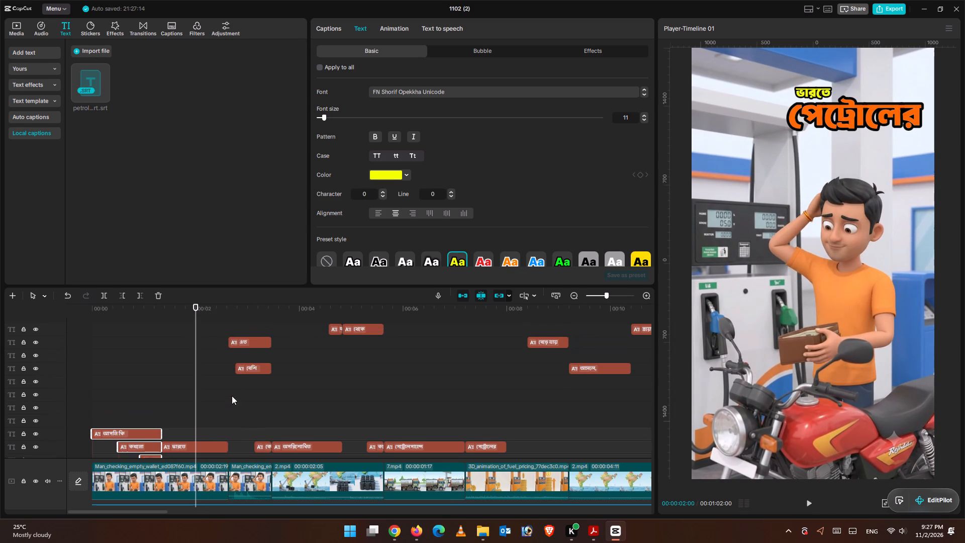
scroll(232, 396, up, 4)
scroll(232, 396, down, 3)
scroll(232, 396, up, 1)
scroll(232, 396, down, 1)
scroll(230, 395, up, 1)
scroll(230, 395, down, 12)
scroll(227, 396, up, 2)
scroll(227, 396, down, 1)
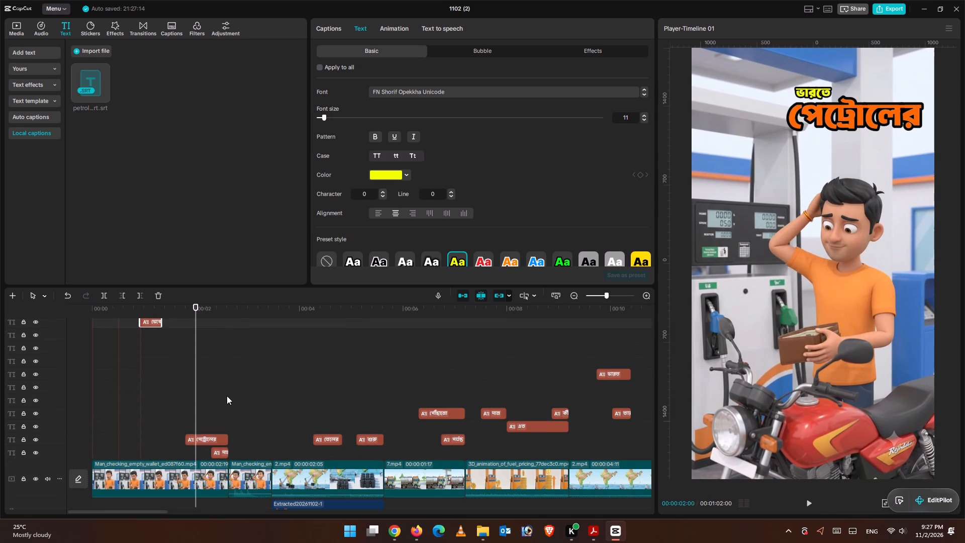
scroll(227, 396, up, 2)
drag(189, 328, 197, 393)
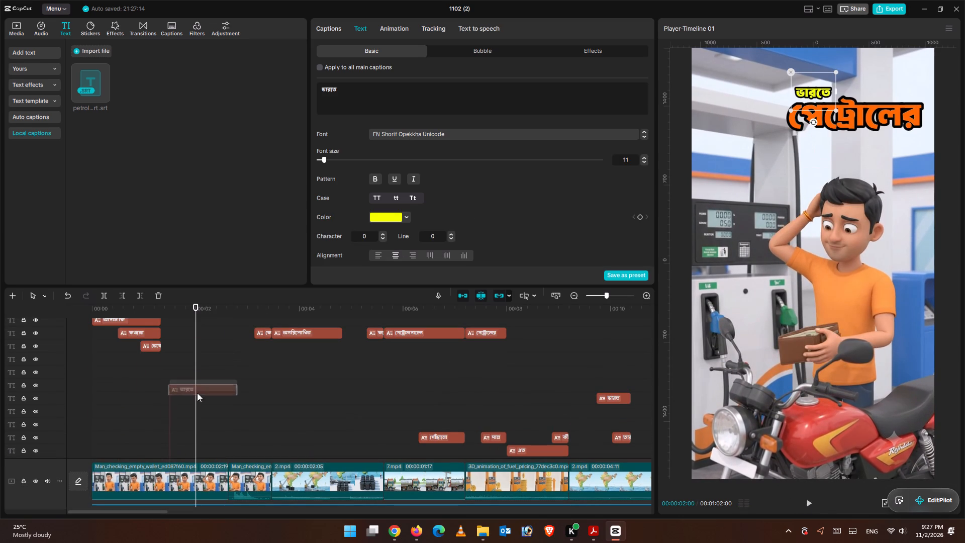
drag(197, 393, 194, 429)
scroll(246, 393, down, 1)
scroll(246, 393, up, 1)
scroll(246, 393, down, 2)
click(199, 395)
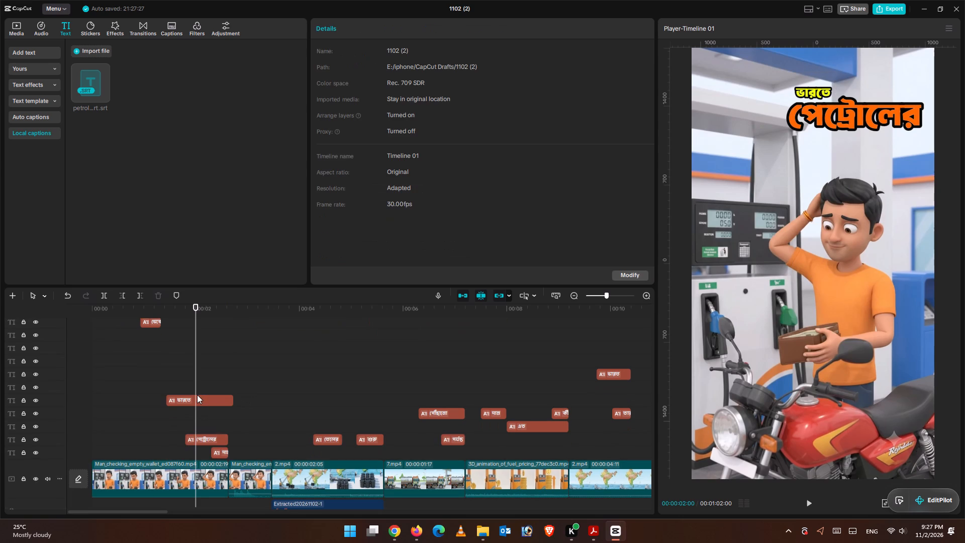
drag(197, 398, 189, 399)
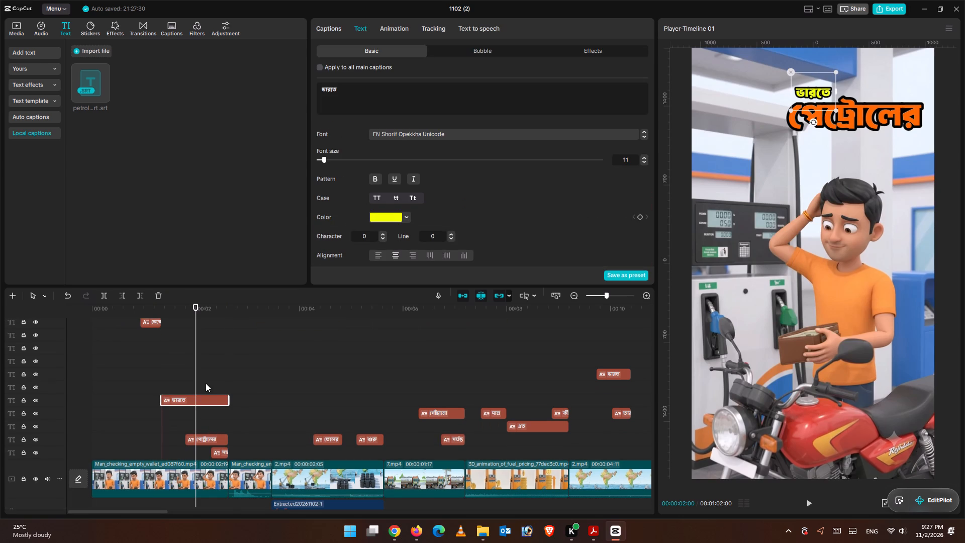
drag(204, 393, 204, 423)
drag(203, 400, 203, 418)
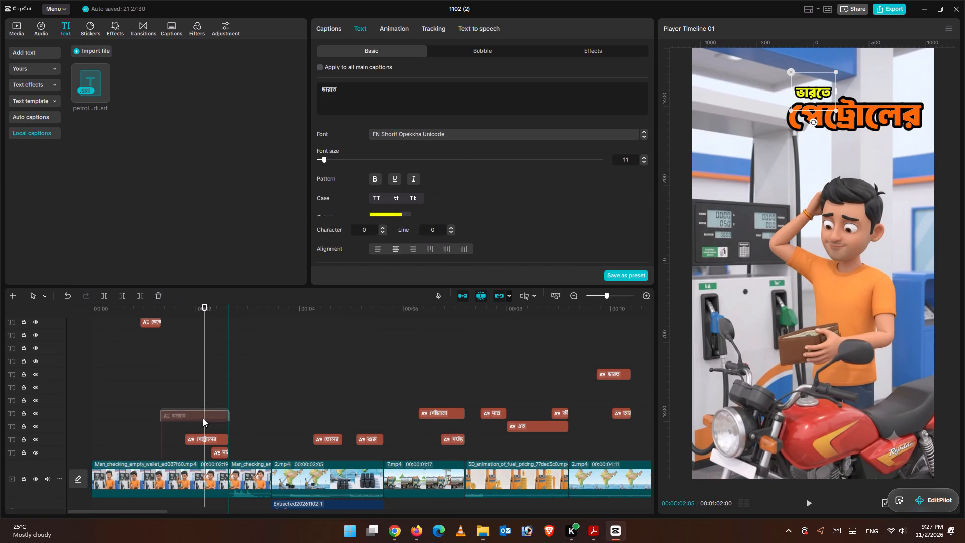
drag(203, 418, 203, 426)
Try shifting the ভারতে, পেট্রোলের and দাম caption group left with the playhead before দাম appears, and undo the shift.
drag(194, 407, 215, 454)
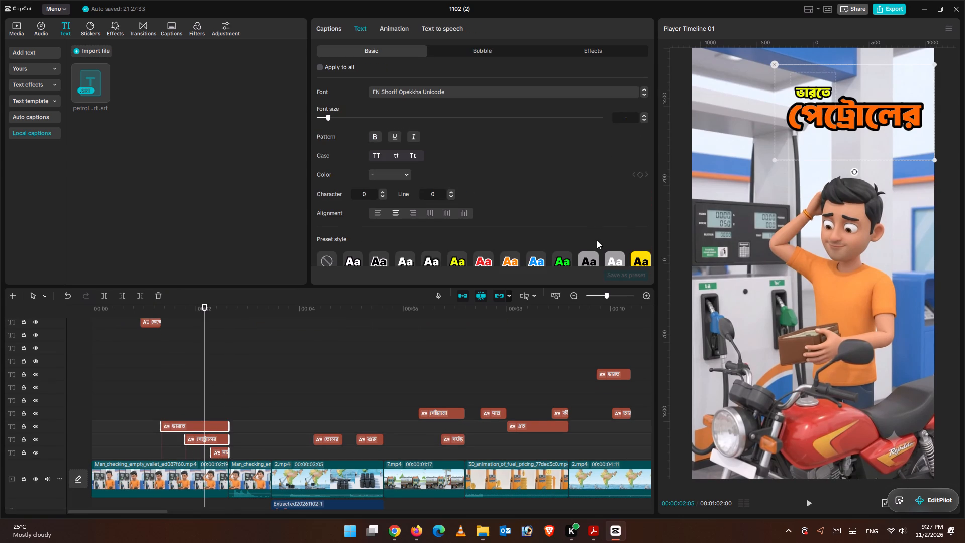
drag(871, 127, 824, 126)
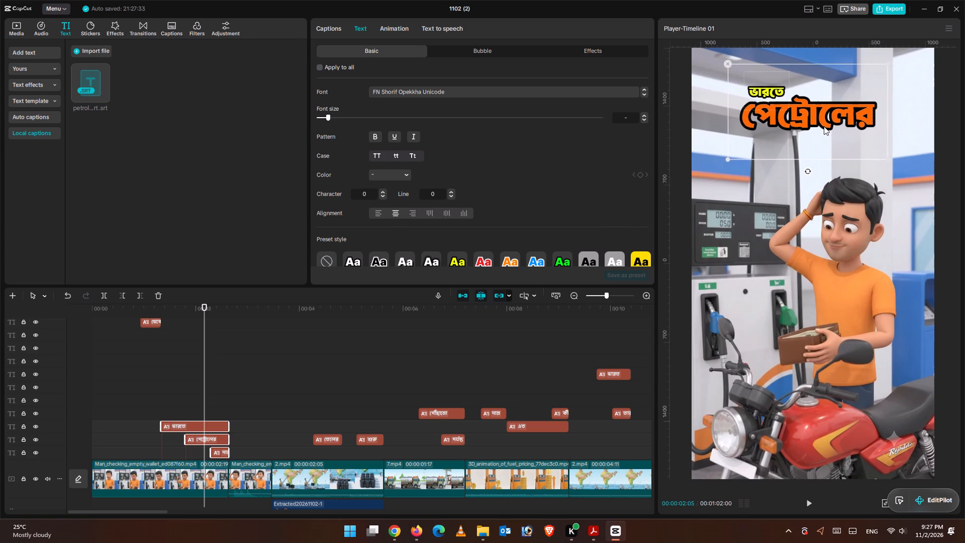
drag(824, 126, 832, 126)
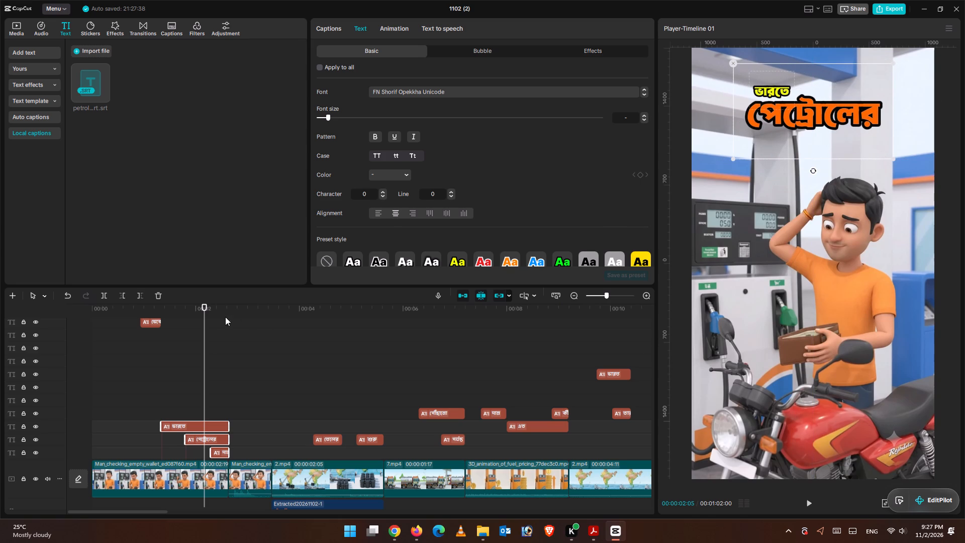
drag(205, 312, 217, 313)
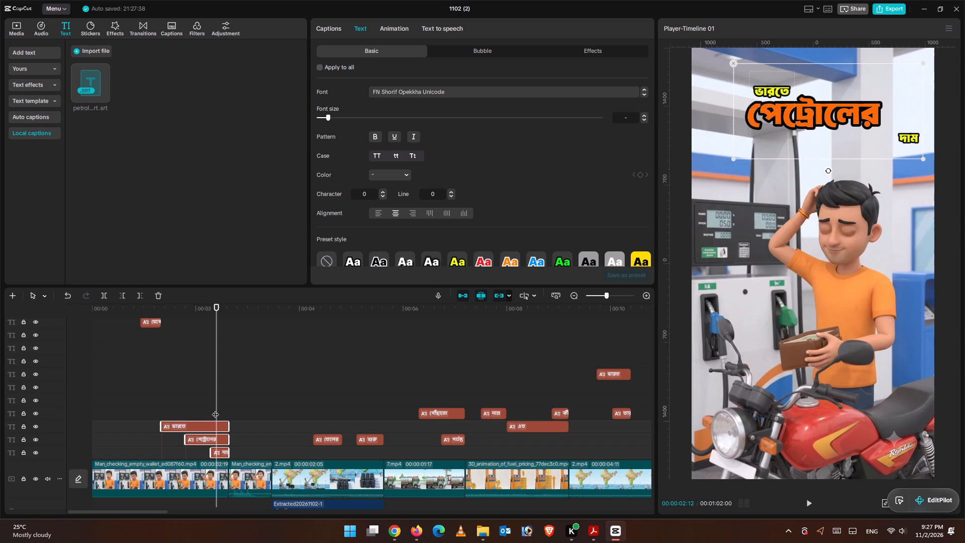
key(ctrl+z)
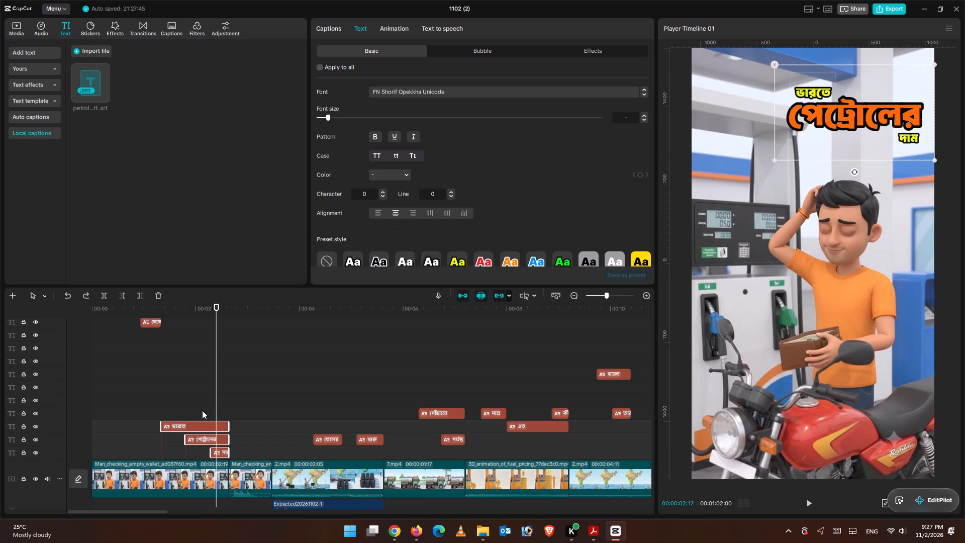
With দাম showing in the frame, select the ভারতে, পেট্রোলের and দাম captions and shift the group left and slightly up, centred horizontally.
click(187, 380)
drag(186, 383, 220, 444)
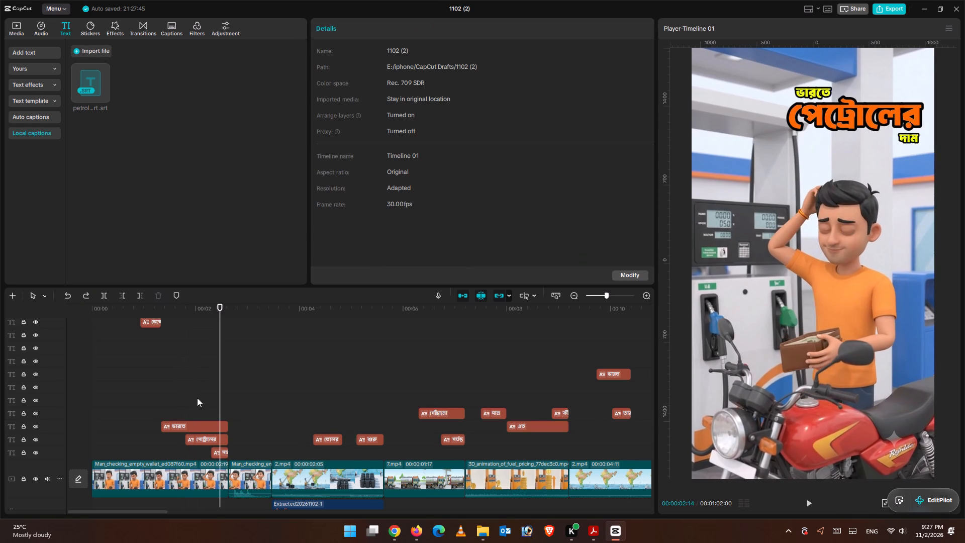
drag(197, 397, 225, 453)
drag(849, 145, 809, 142)
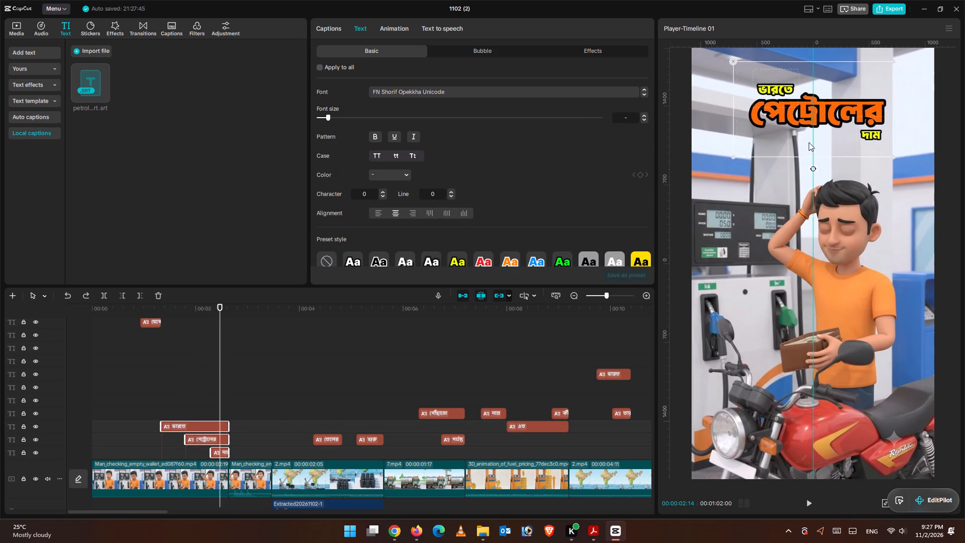
drag(809, 142, 808, 142)
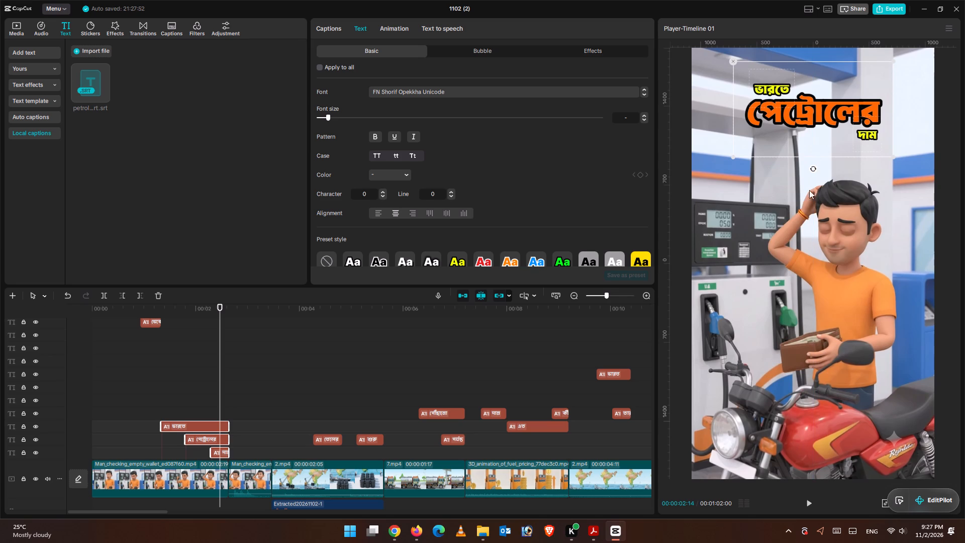
Play the video from 00:00:00 to about 00:00:05:19, replaying from around 00:00:02:16, to check the caption positions and timing.
drag(219, 311, 0, 278)
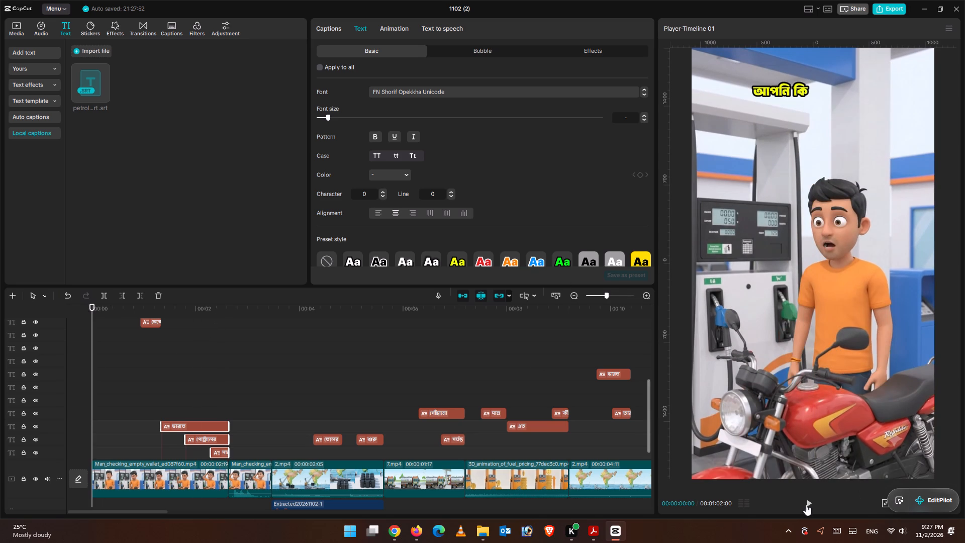
click(807, 502)
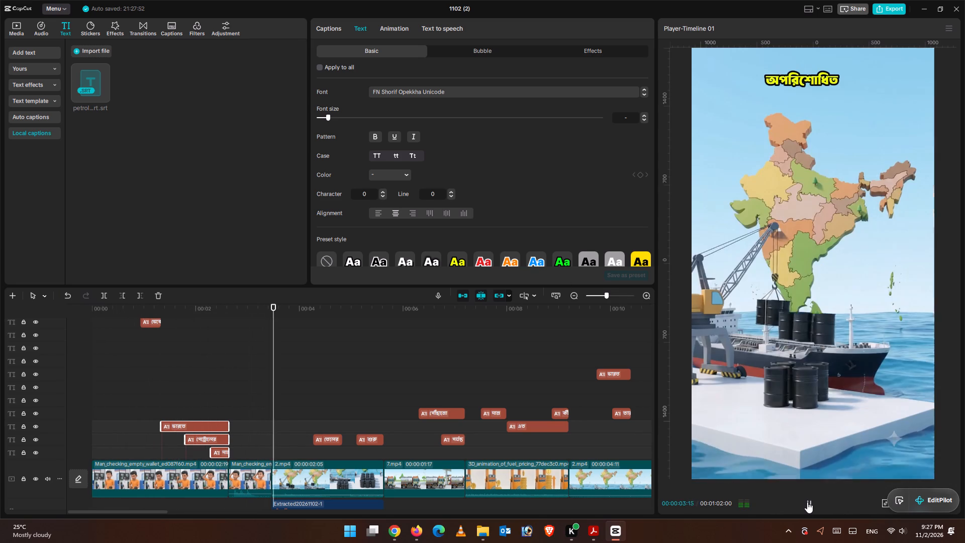
click(807, 502)
drag(269, 316, 220, 307)
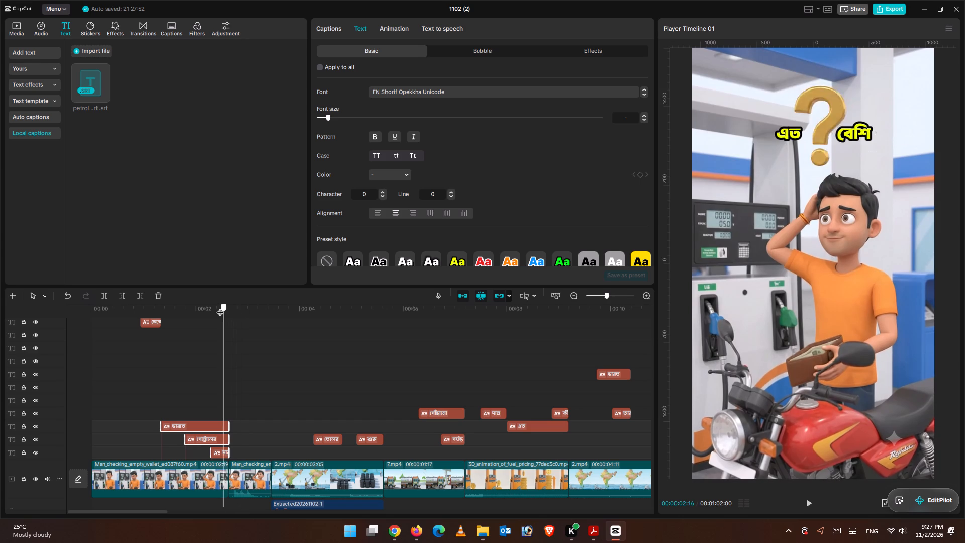
click(806, 506)
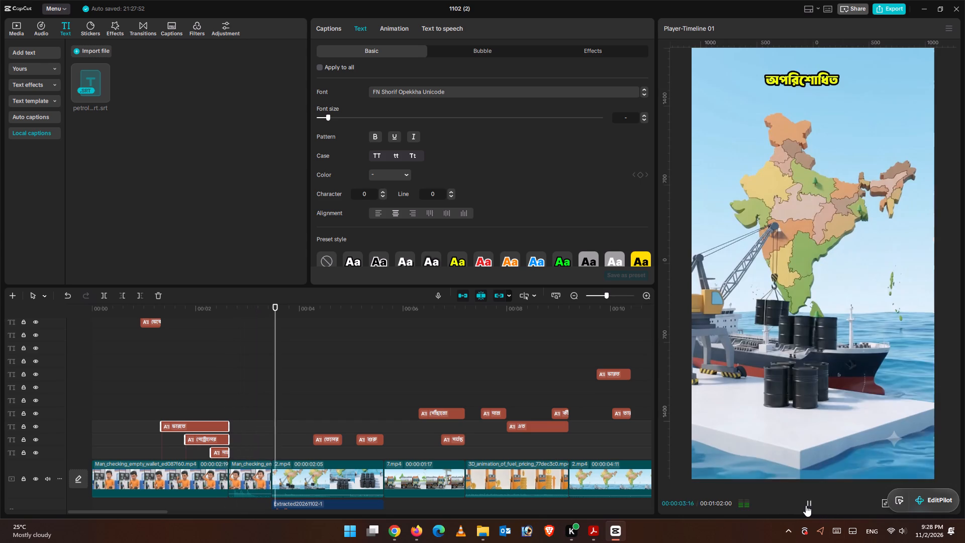
click(806, 505)
click(806, 505)
click(806, 505)
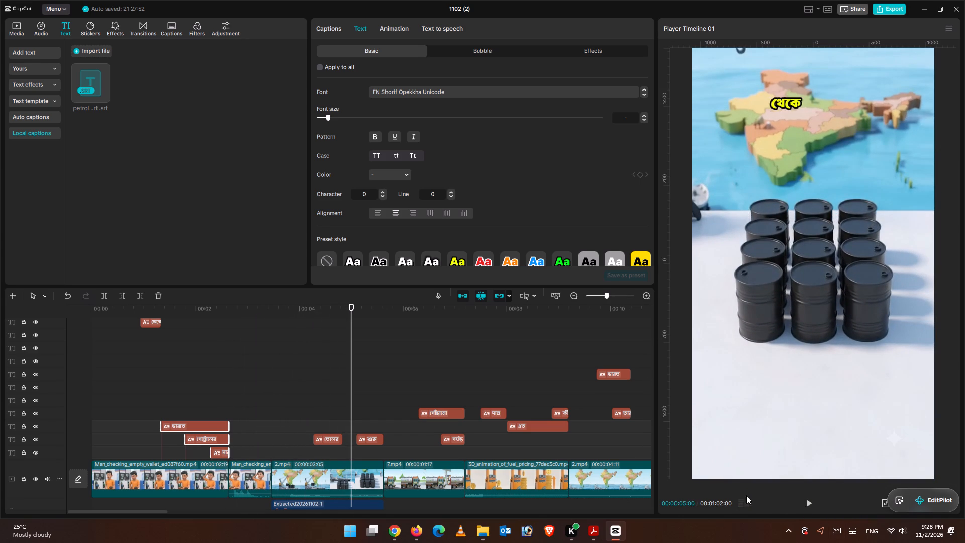
click(808, 506)
click(808, 505)
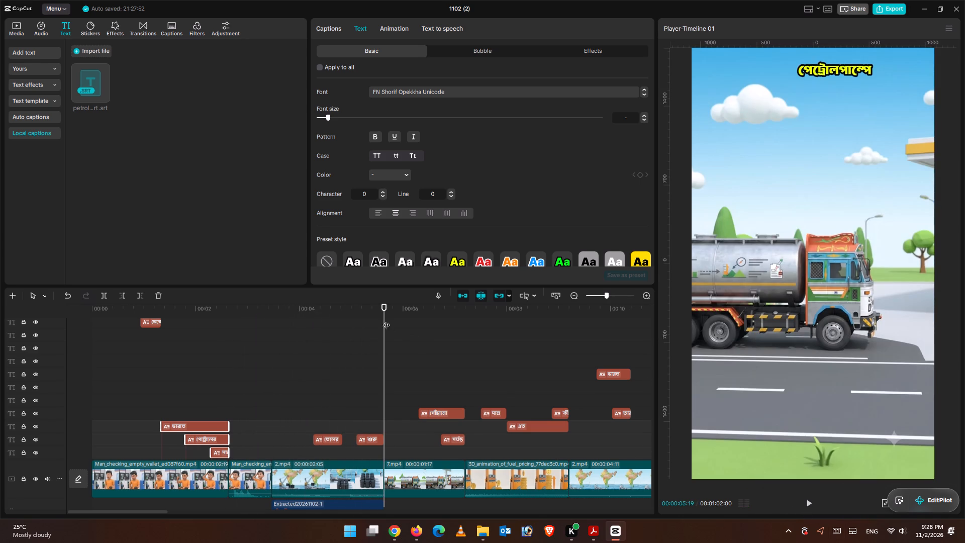
Move the এত and বেশি captions down to consecutive tracks directly above the কেন? caption, with এত on top, keeping their timing.
drag(381, 317, 363, 316)
scroll(406, 384, up, 6)
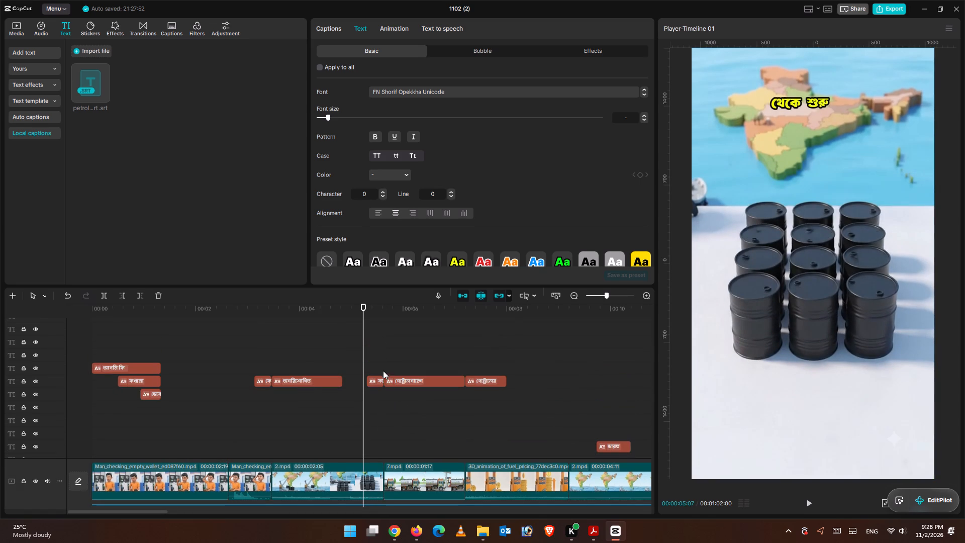
scroll(386, 353, down, 1)
scroll(389, 355, up, 6)
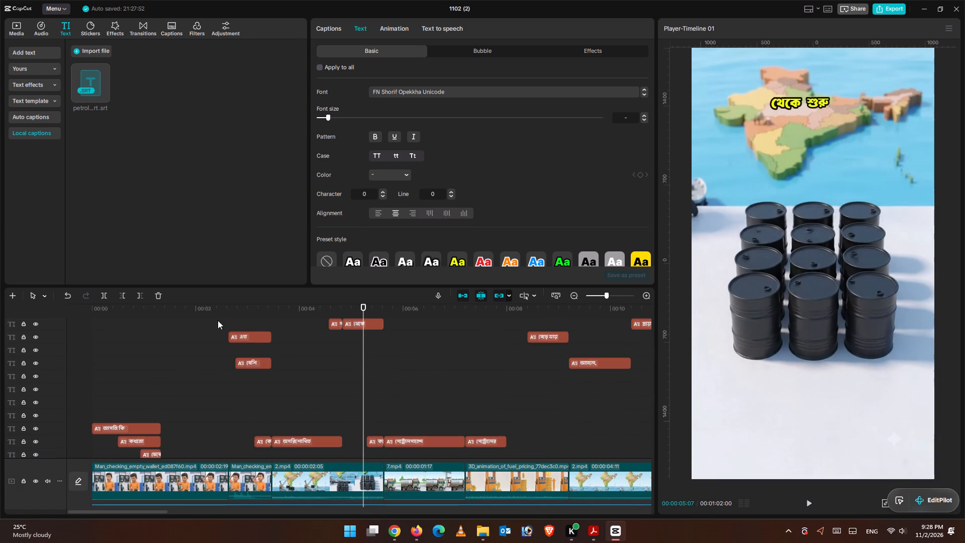
click(221, 321)
drag(248, 320, 252, 361)
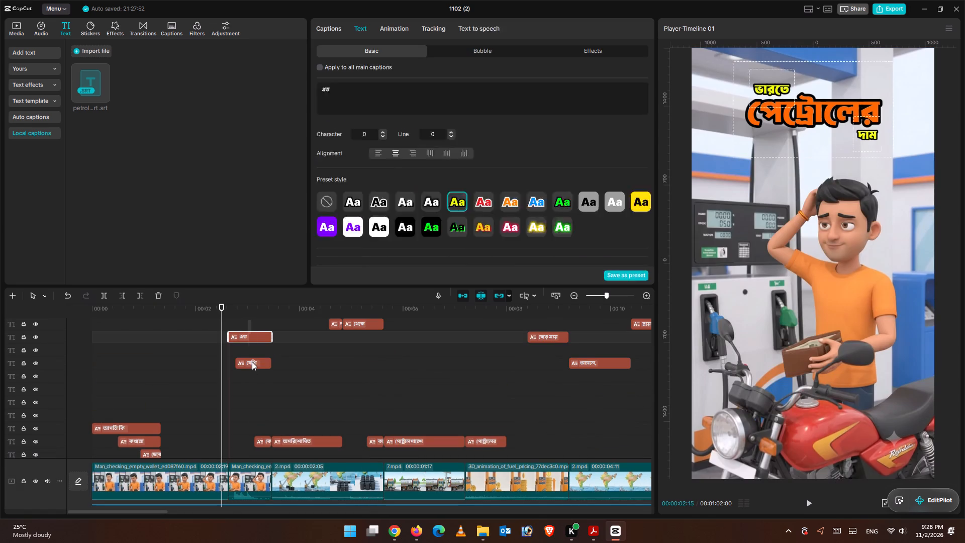
drag(252, 361, 253, 376)
drag(254, 334, 251, 402)
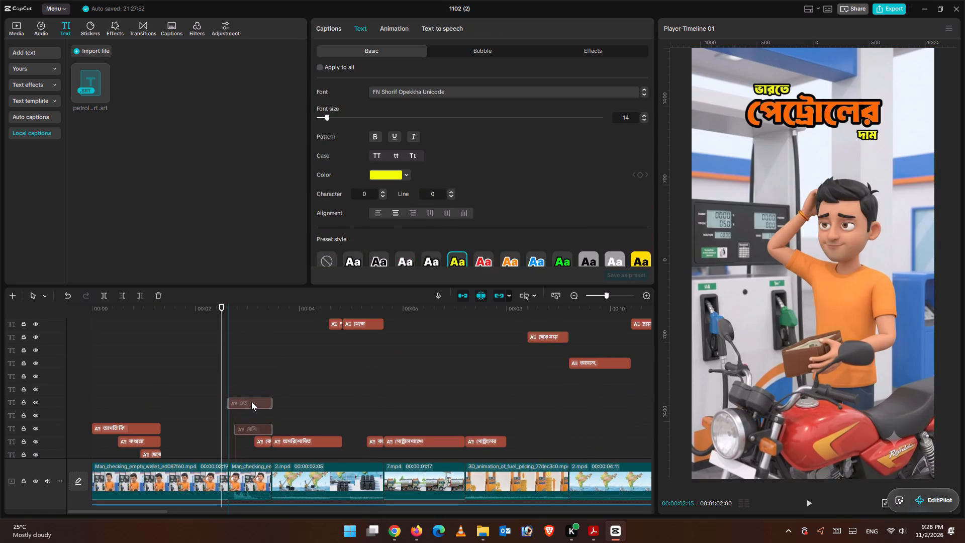
drag(251, 402, 251, 403)
click(246, 401)
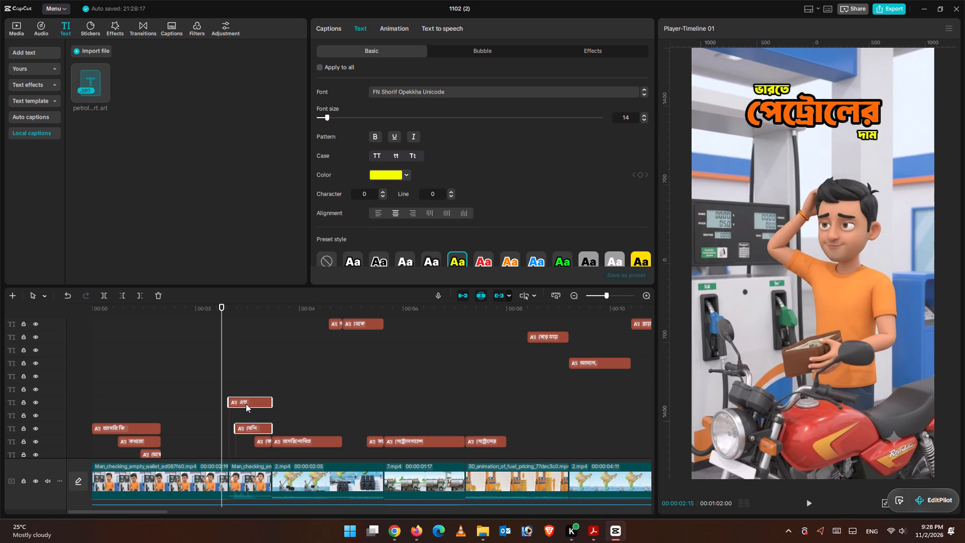
drag(248, 401, 249, 414)
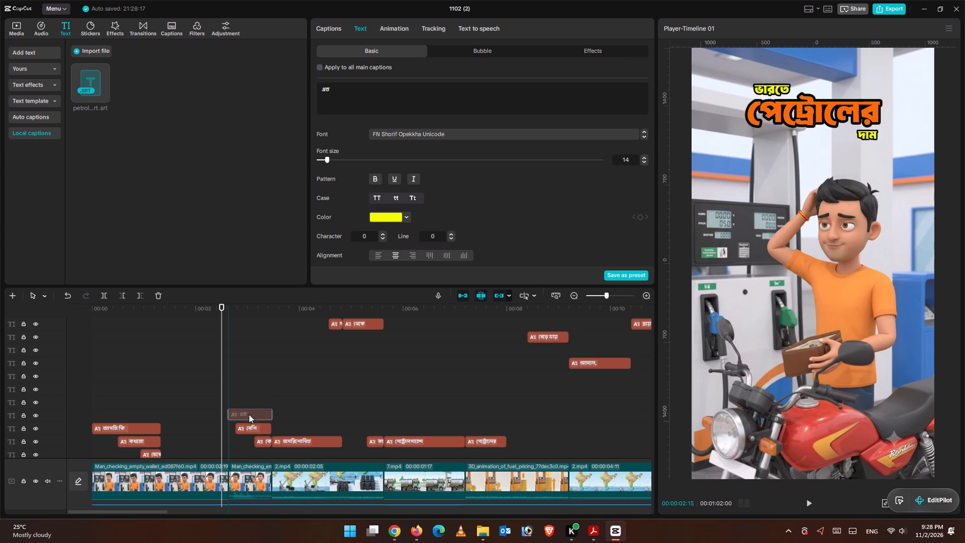
drag(249, 414, 248, 416)
Move the অপরিশোধিত caption down to the track directly above the তেলের caption.
click(375, 393)
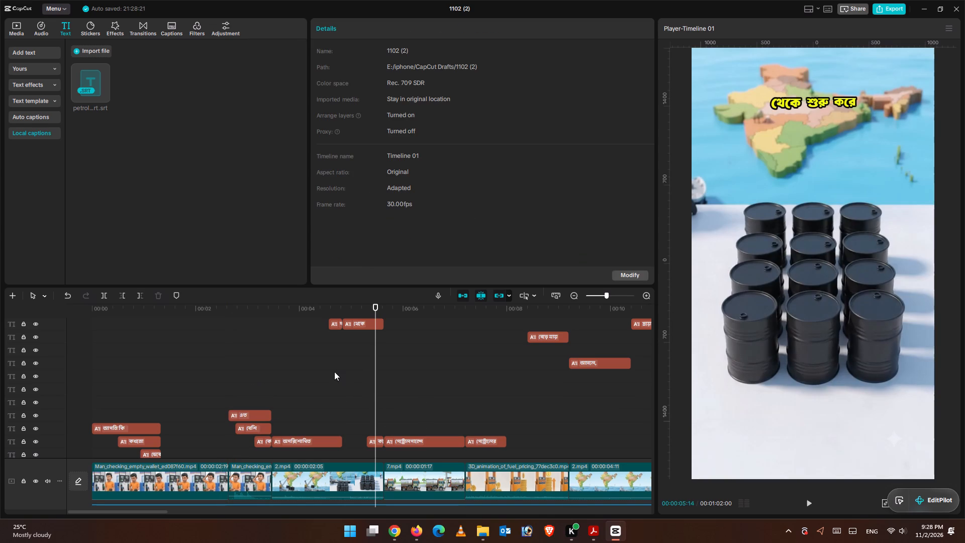
scroll(336, 373, up, 5)
scroll(348, 396, down, 12)
scroll(348, 397, up, 1)
scroll(348, 397, down, 2)
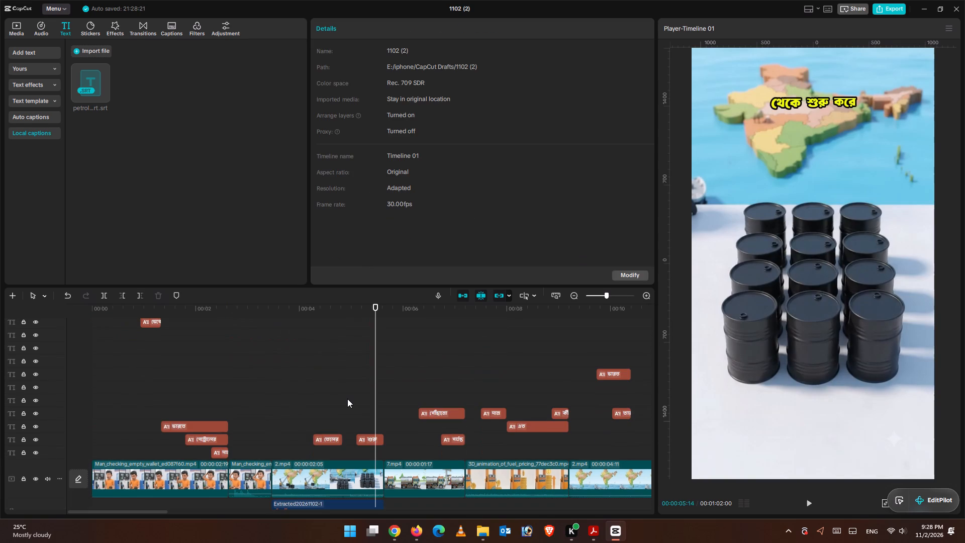
scroll(347, 399, up, 7)
scroll(347, 399, down, 1)
scroll(347, 399, up, 2)
scroll(347, 399, down, 4)
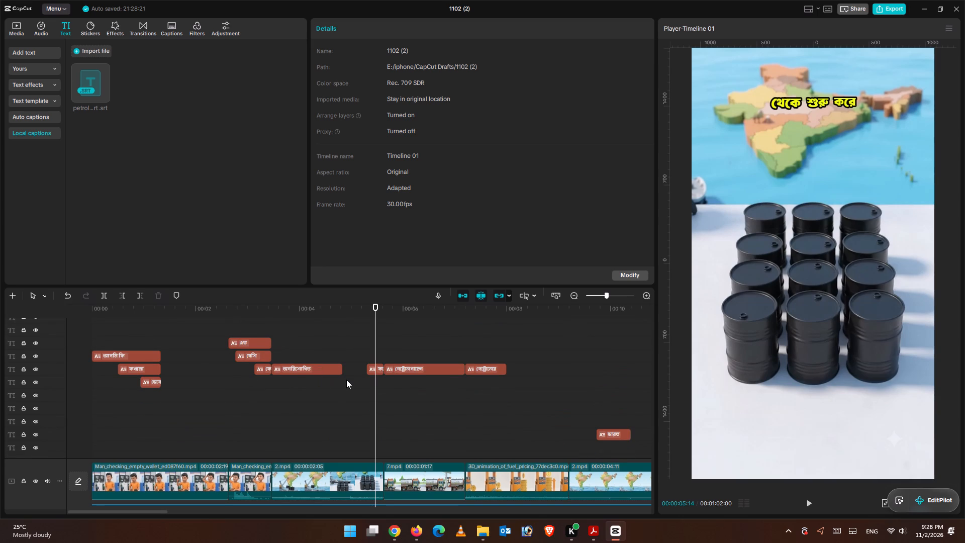
key(ctrl+minus)
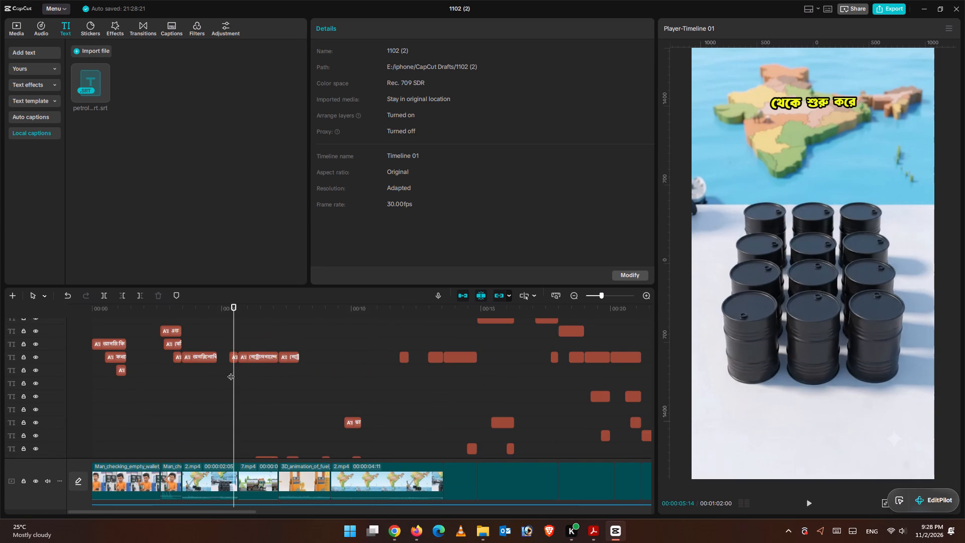
drag(208, 355, 215, 447)
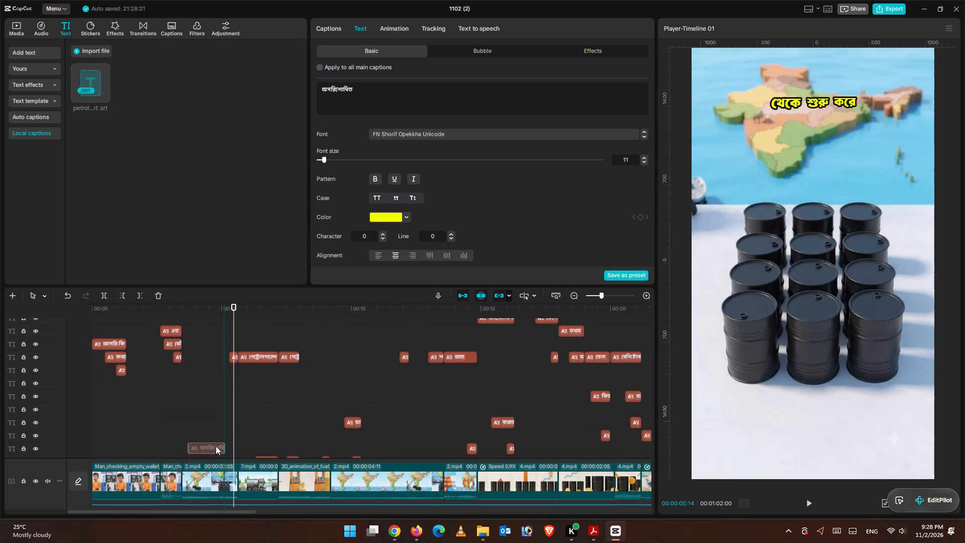
scroll(247, 425, down, 4)
drag(203, 399, 201, 425)
scroll(252, 418, down, 3)
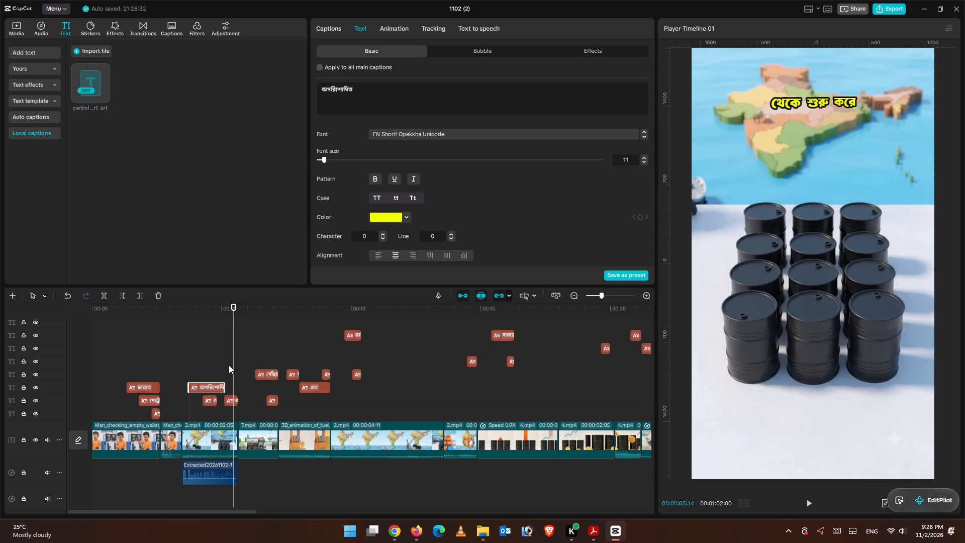
Move the দাম caption that ends with তেলের down to the track directly above অপরিশোধিত, keeping its timing.
drag(232, 364, 223, 366)
scroll(229, 386, up, 2)
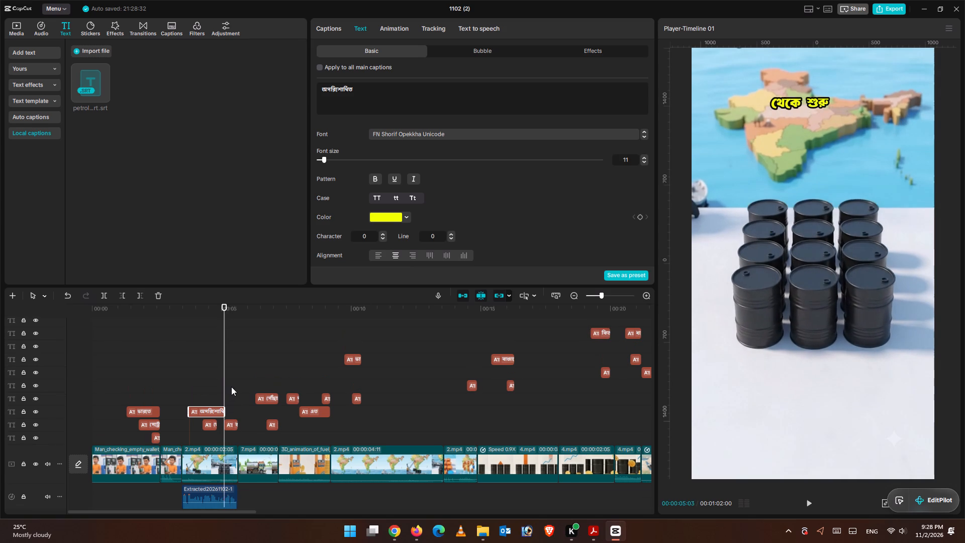
scroll(234, 390, up, 13)
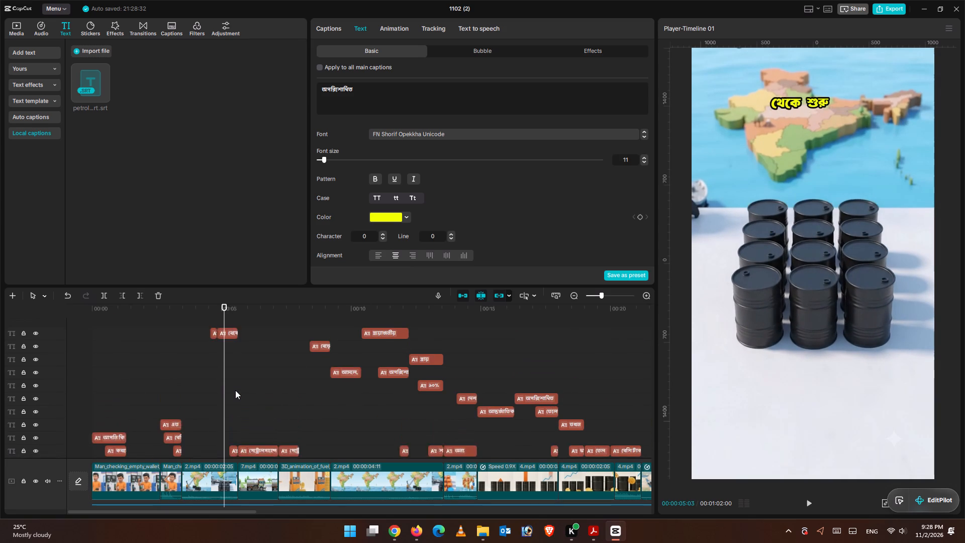
scroll(235, 390, up, 1)
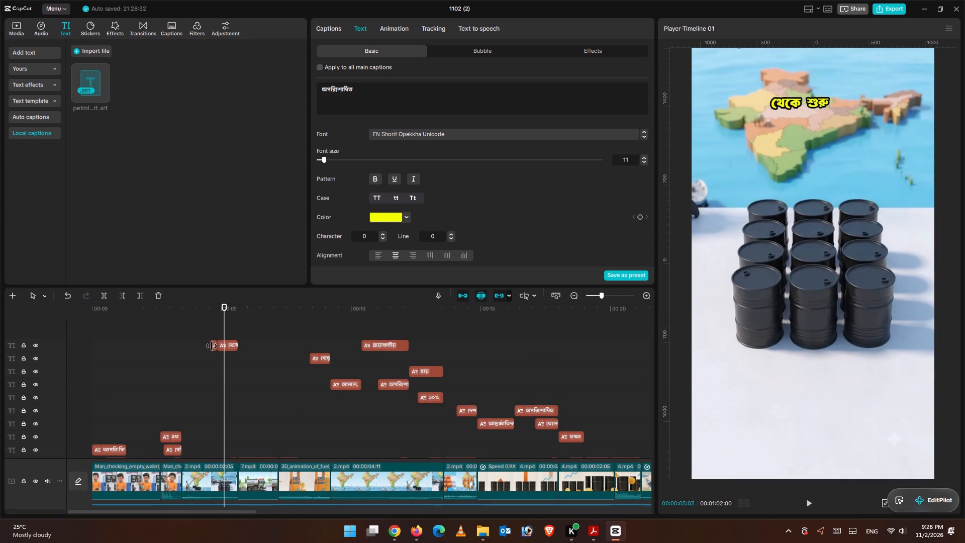
key(ctrl+equal)
key(ctrl+equal)
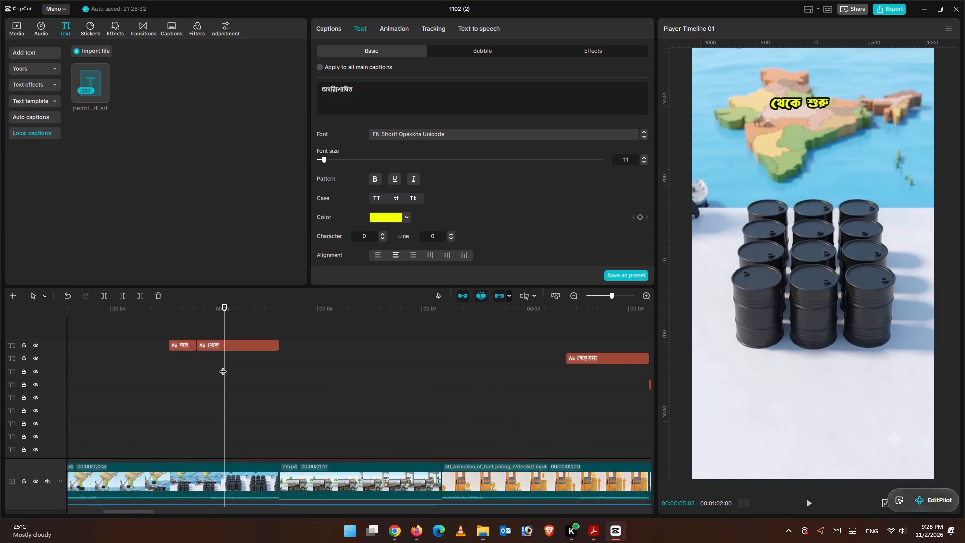
drag(180, 344, 168, 418)
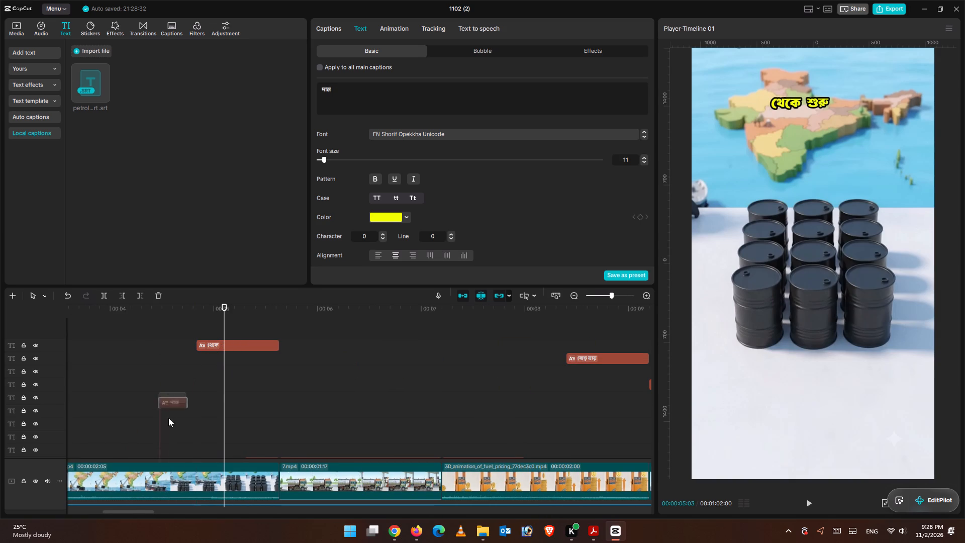
drag(168, 418, 182, 462)
scroll(197, 435, down, 4)
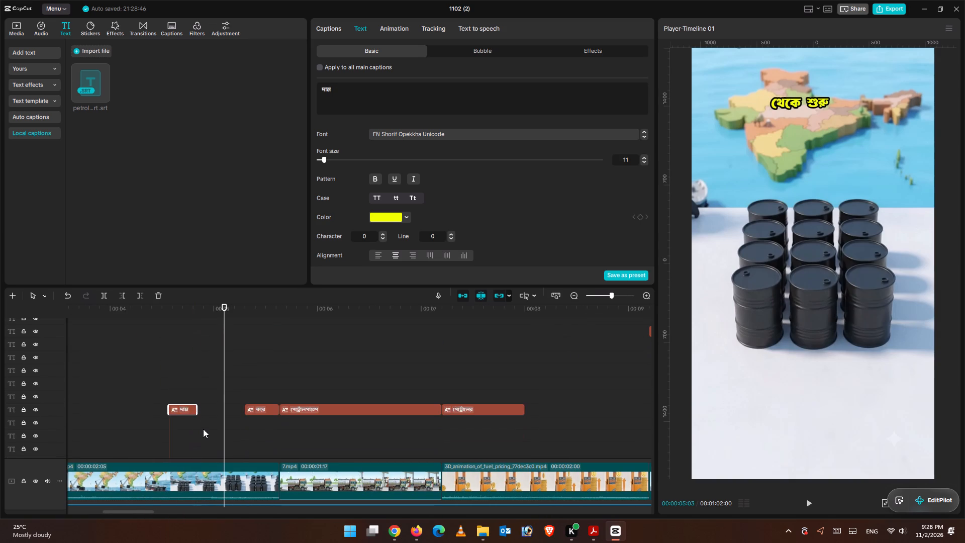
scroll(203, 429, down, 1)
scroll(203, 429, up, 1)
scroll(203, 429, down, 4)
scroll(210, 425, up, 1)
scroll(210, 425, down, 5)
scroll(211, 420, up, 2)
drag(182, 323, 181, 428)
Shift the অপরিশোধিত caption earlier to start with the 2.mp4 clip at 00:00:03:14 and end together with তেলের.
scroll(214, 422, down, 3)
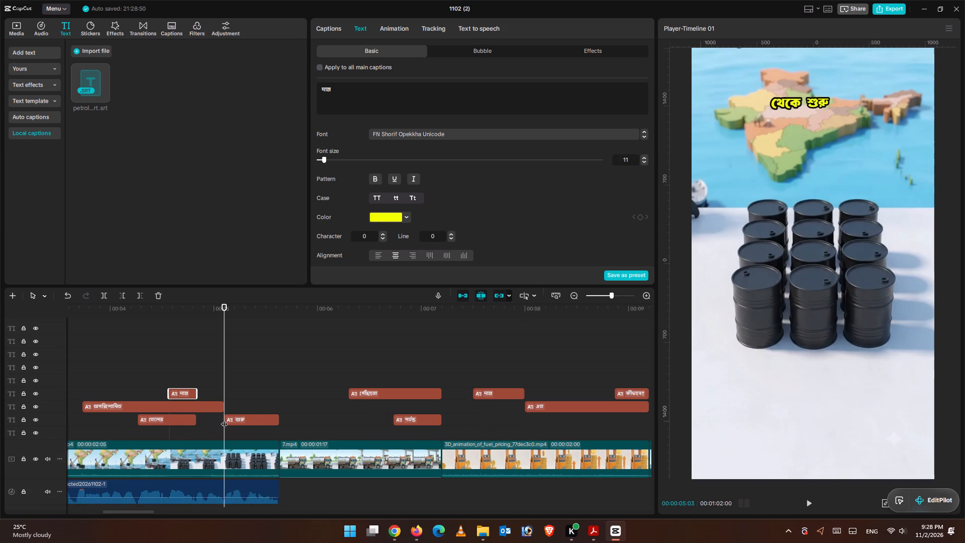
drag(192, 408, 177, 408)
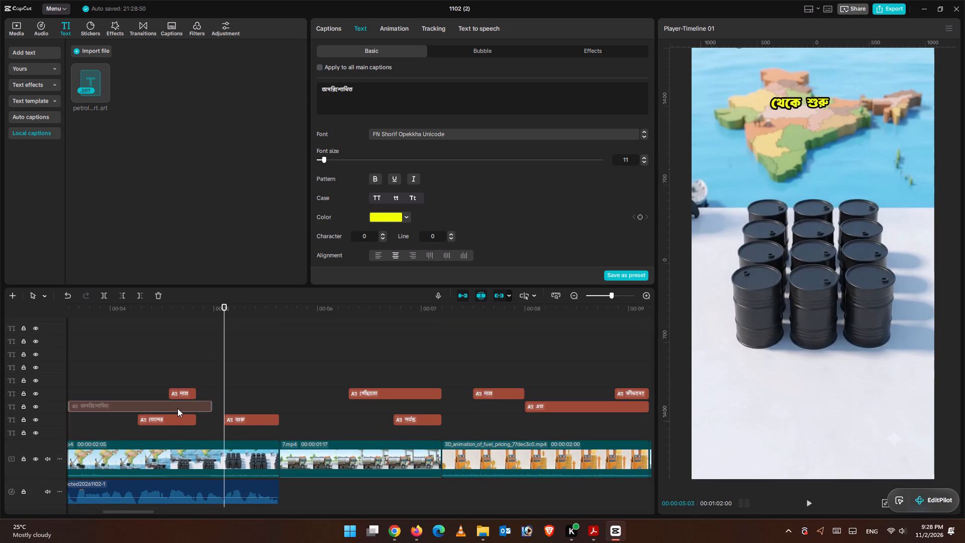
drag(177, 408, 164, 408)
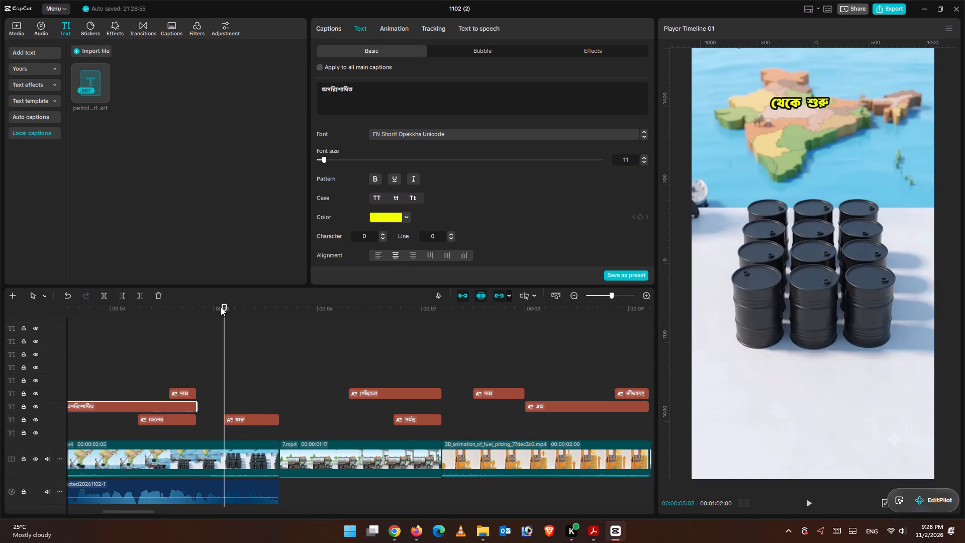
drag(221, 307, 200, 334)
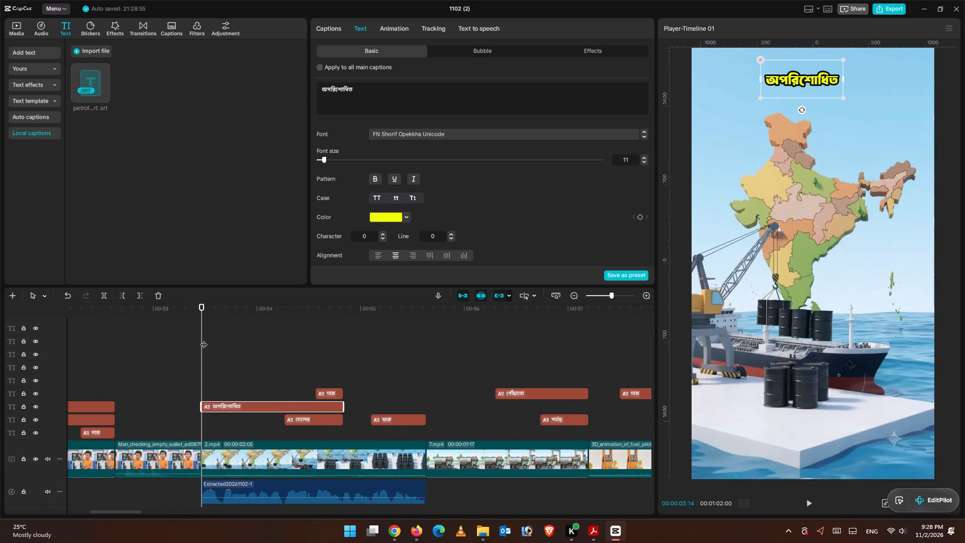
Move the দাম caption beside অপরিশোধিত and তেলের down to the track directly below তেলের, keeping its timing.
scroll(228, 378, up, 8)
scroll(229, 379, down, 1)
scroll(229, 379, up, 9)
scroll(235, 392, down, 8)
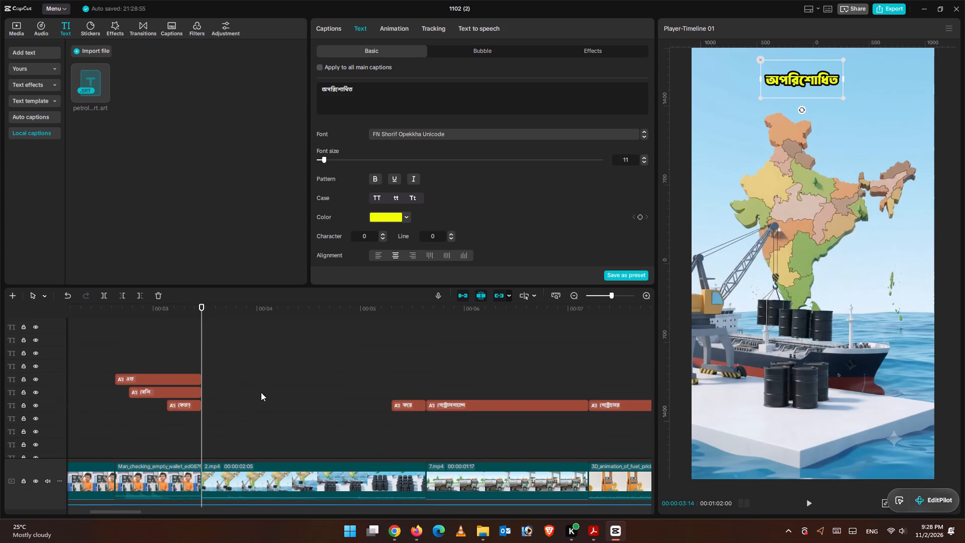
scroll(261, 392, down, 3)
scroll(362, 425, down, 6)
scroll(361, 423, up, 1)
scroll(361, 423, down, 1)
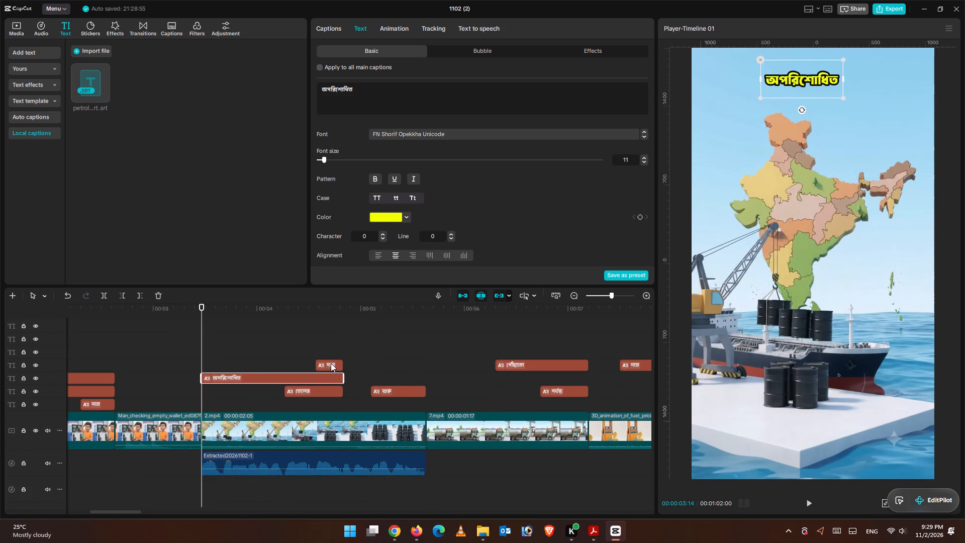
drag(331, 363, 331, 400)
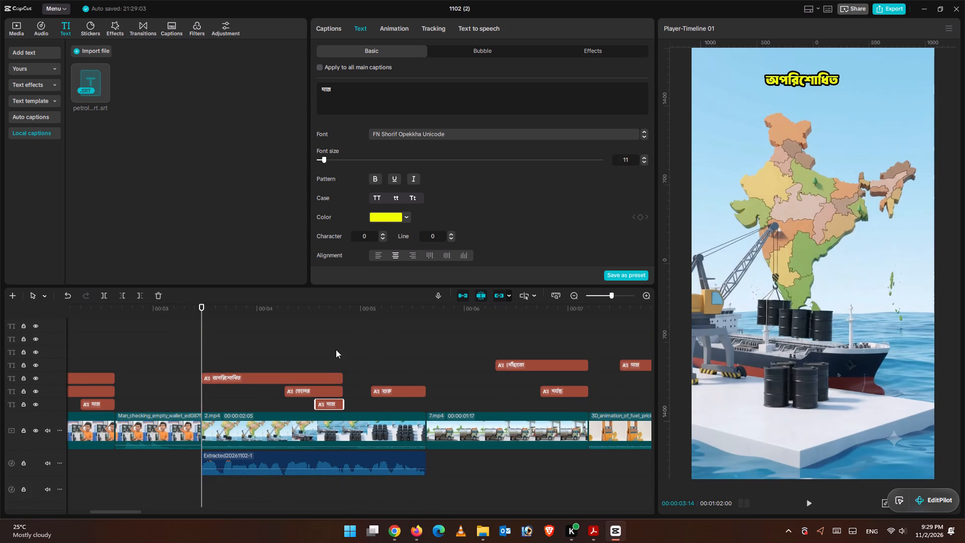
Select the এত, বেশি and কেন? captions together and move the group down to the three tracks directly above the ভারতে caption's track.
key(ctrl+equal)
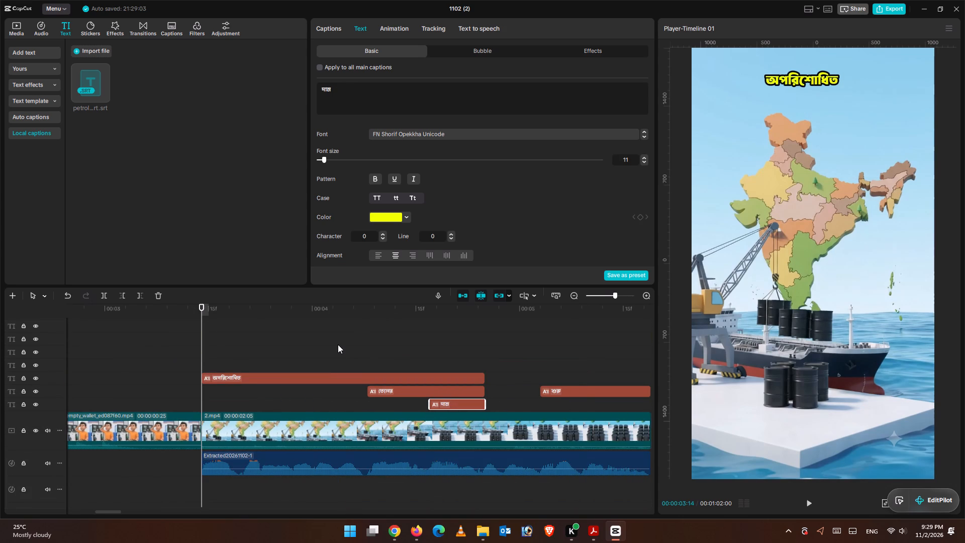
key(ctrl+minus)
key(ctrl+minus)
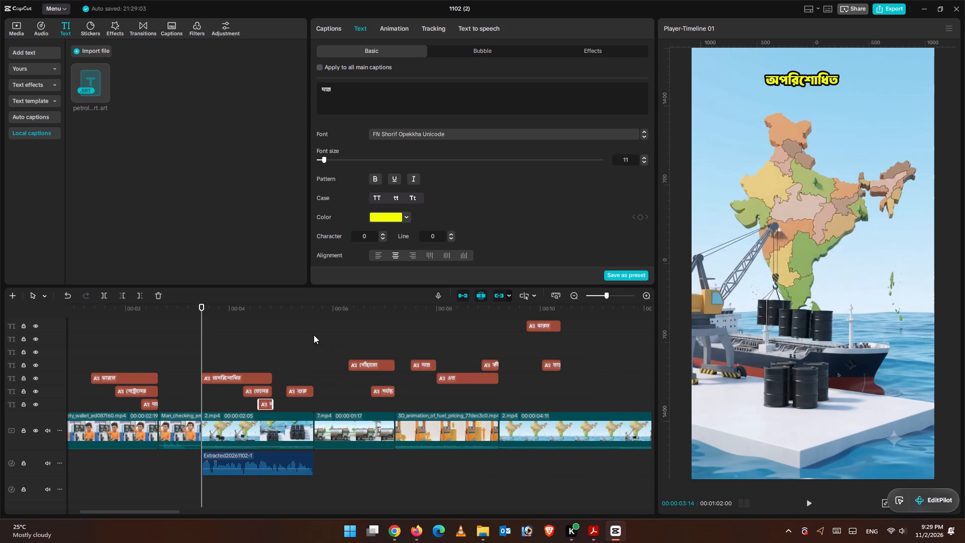
scroll(277, 377, down, 1)
scroll(277, 378, up, 8)
scroll(279, 382, down, 1)
scroll(279, 382, up, 1)
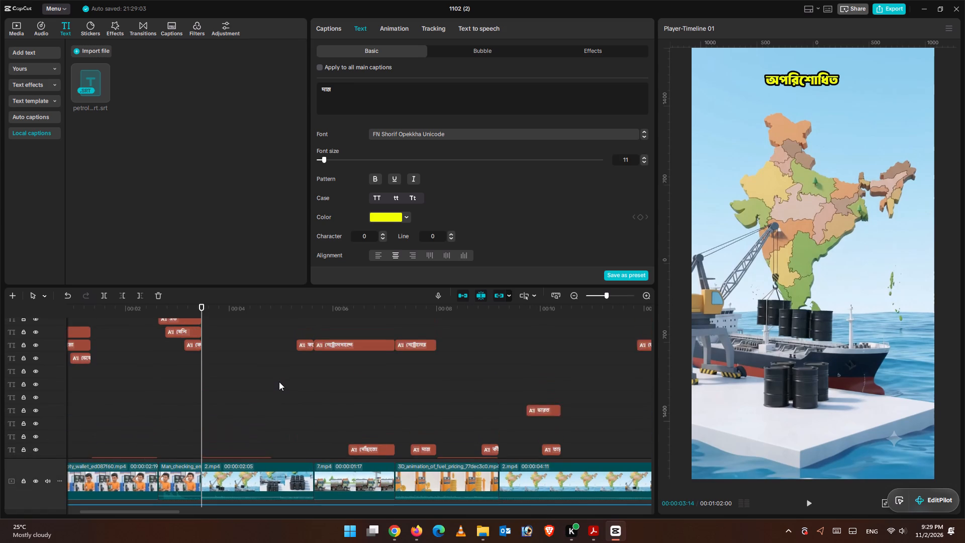
scroll(279, 382, up, 2)
scroll(279, 382, down, 3)
scroll(279, 382, up, 1)
scroll(281, 382, down, 3)
scroll(281, 382, up, 5)
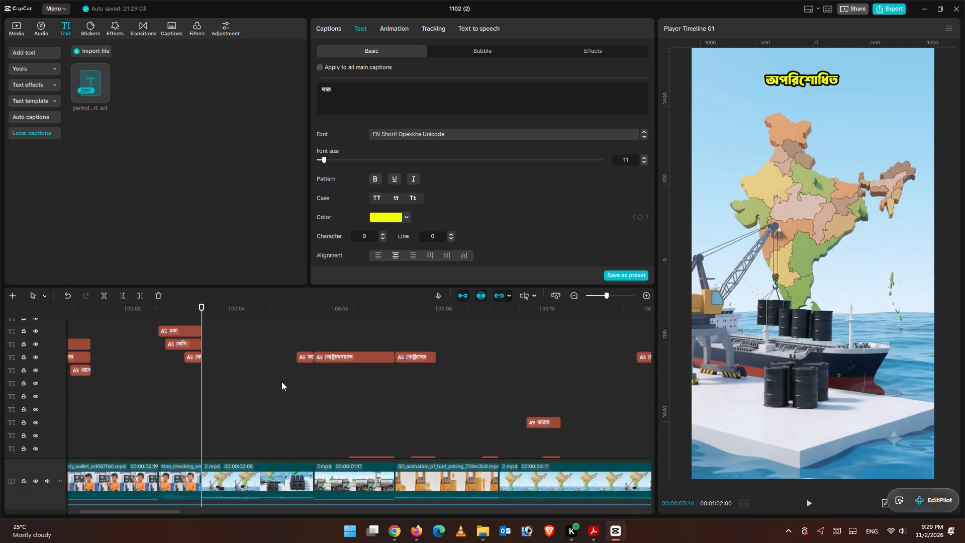
scroll(281, 382, up, 1)
drag(180, 319, 190, 412)
scroll(235, 370, down, 7)
scroll(236, 371, up, 1)
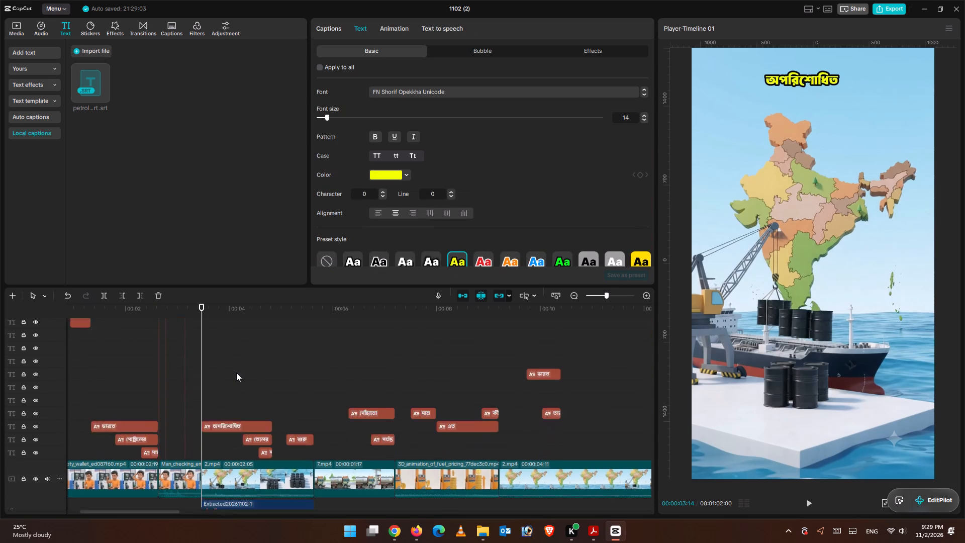
scroll(236, 373, up, 1)
scroll(236, 373, down, 4)
scroll(236, 374, up, 5)
drag(181, 320, 181, 338)
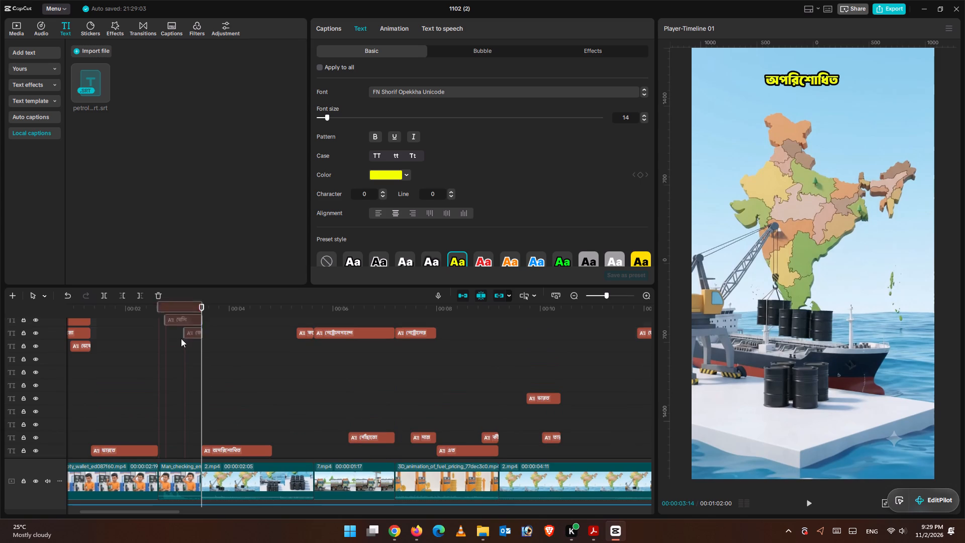
drag(181, 338, 185, 450)
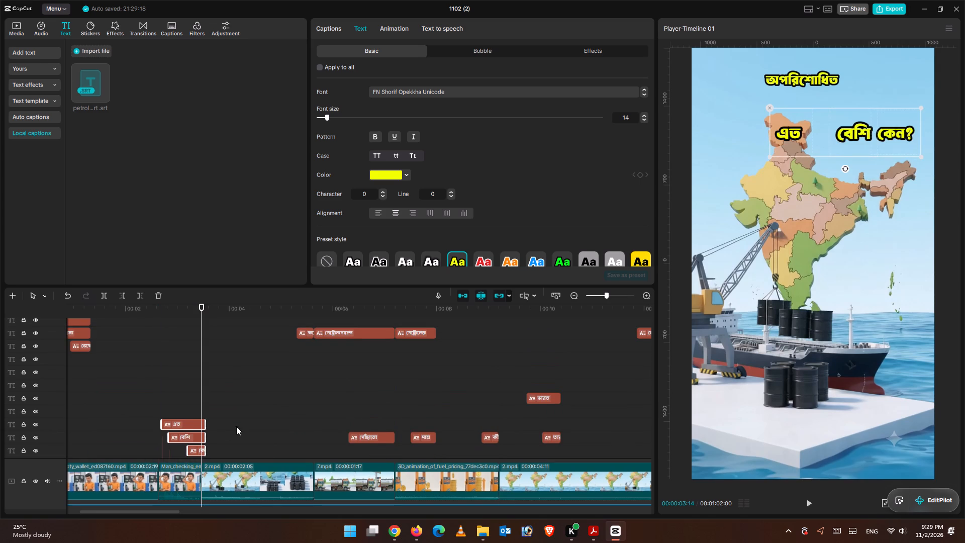
Move the এত, বেশি and কেন? group onto the three tracks used by ভারতে, পেট্রোলের and দাম, ending where অপরিশোধিত begins.
scroll(259, 414, down, 1)
scroll(259, 414, up, 1)
scroll(259, 414, down, 6)
double_click(185, 347)
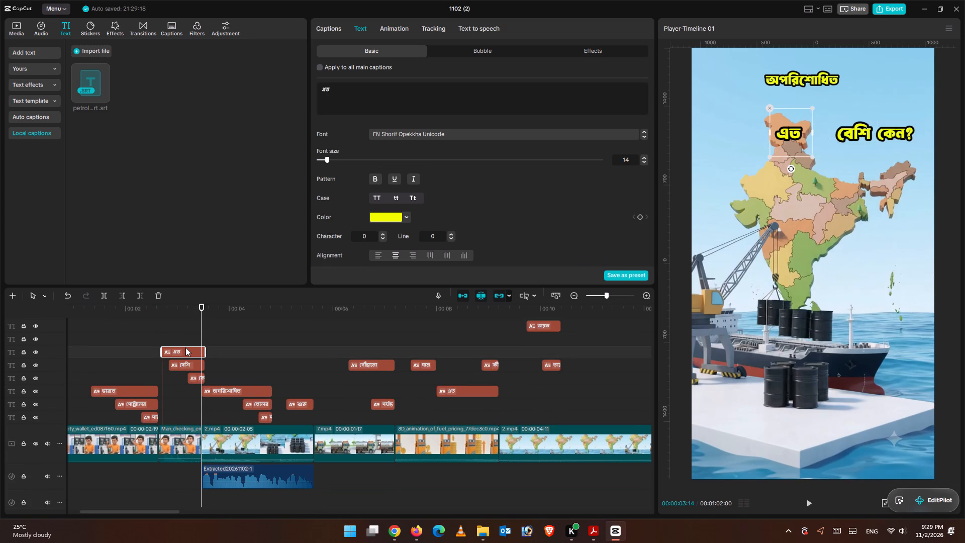
drag(176, 334, 188, 401)
drag(188, 349, 187, 377)
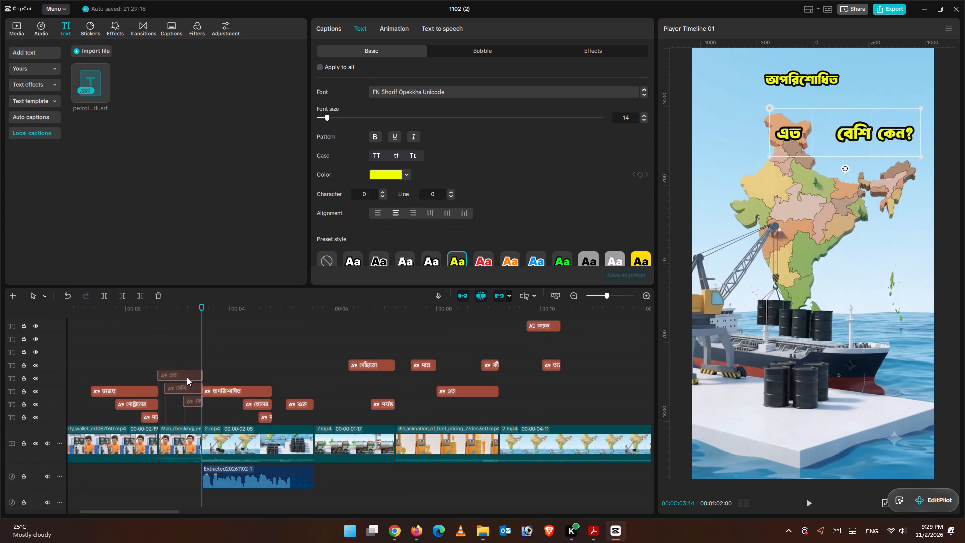
drag(187, 377, 185, 389)
click(184, 350)
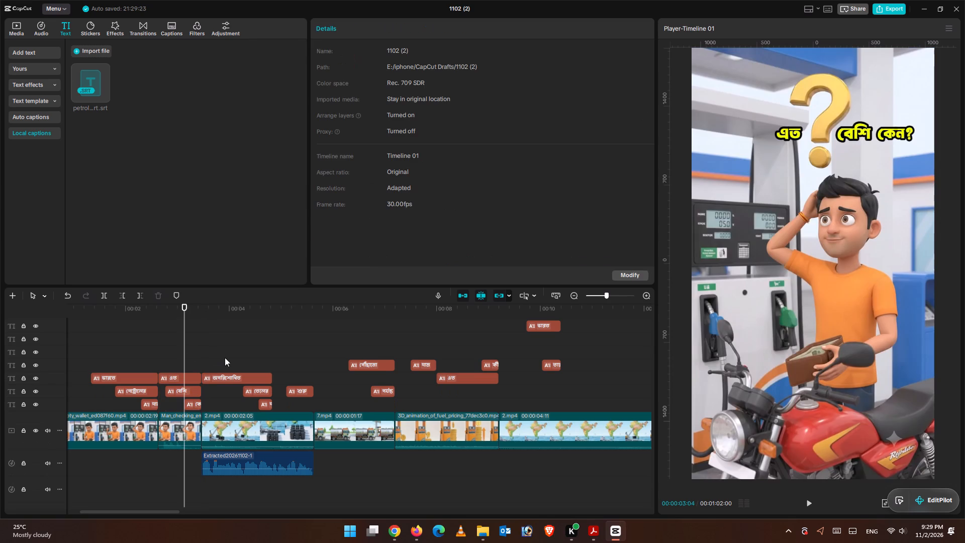
Select the আপনি কি, কখনো and ভেবেছেন captions together and move them down so ভেবেছেন shares the ভারতে track, starting at 00:00:00.
drag(183, 317, 47, 291)
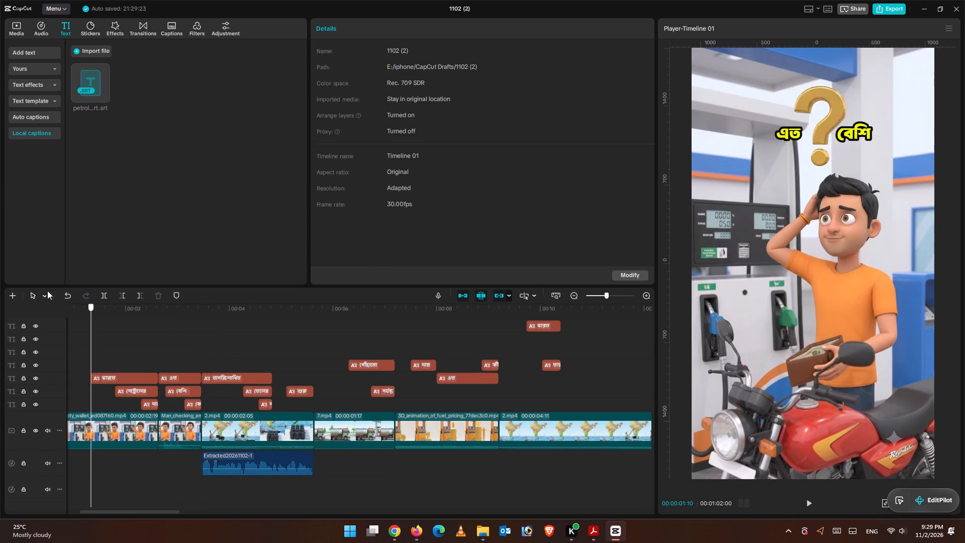
drag(47, 291, 1, 273)
scroll(141, 347, up, 5)
scroll(159, 366, down, 1)
scroll(159, 366, up, 3)
drag(124, 313, 126, 315)
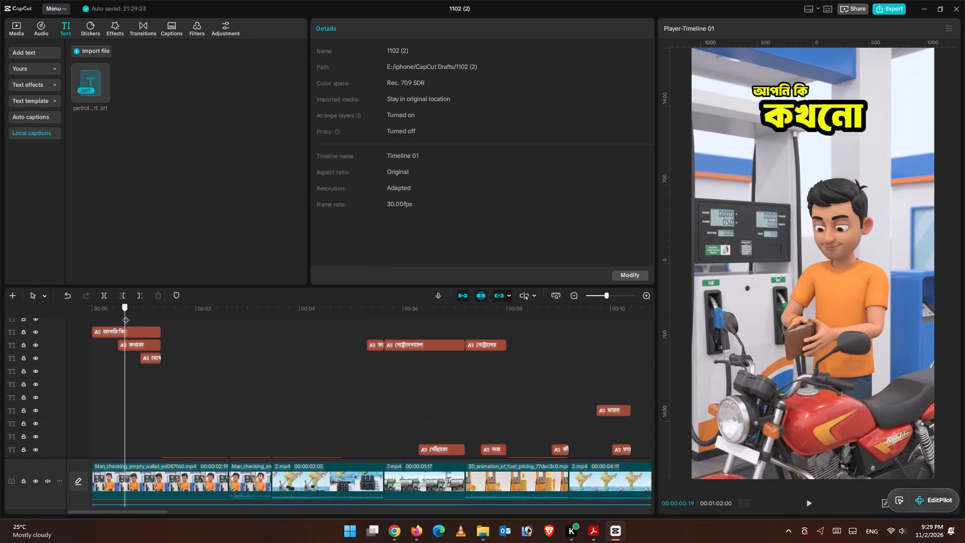
drag(126, 315, 152, 389)
drag(118, 315, 139, 401)
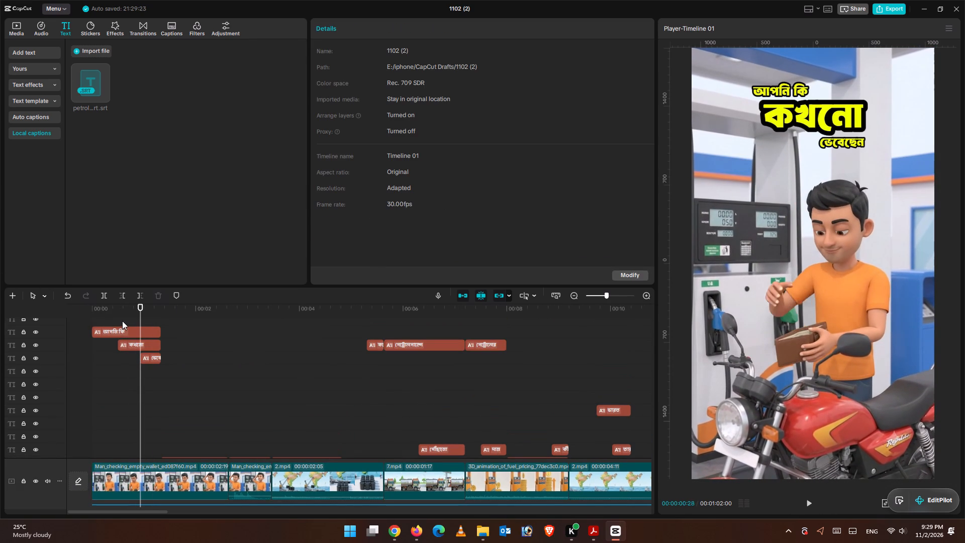
drag(122, 321, 141, 399)
drag(117, 320, 117, 326)
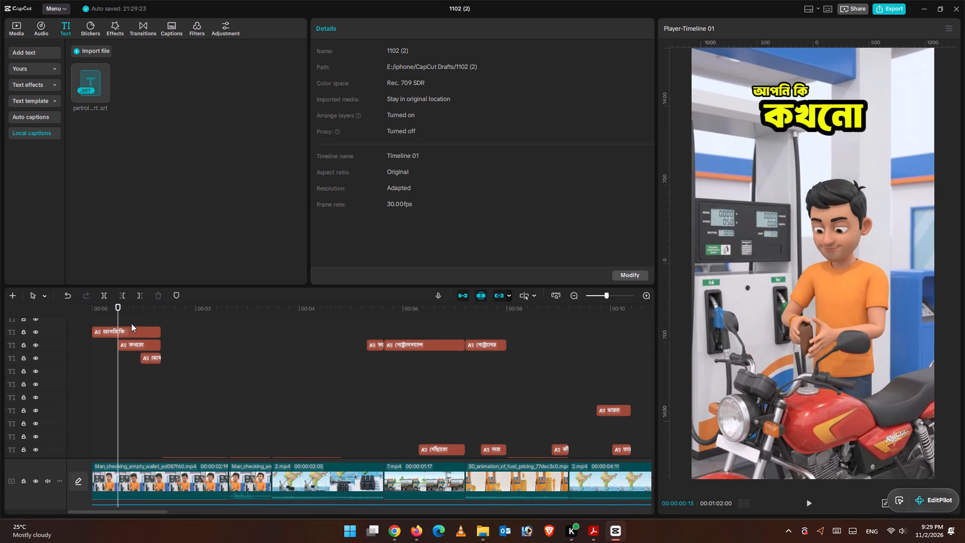
drag(134, 323, 147, 404)
drag(125, 328, 104, 443)
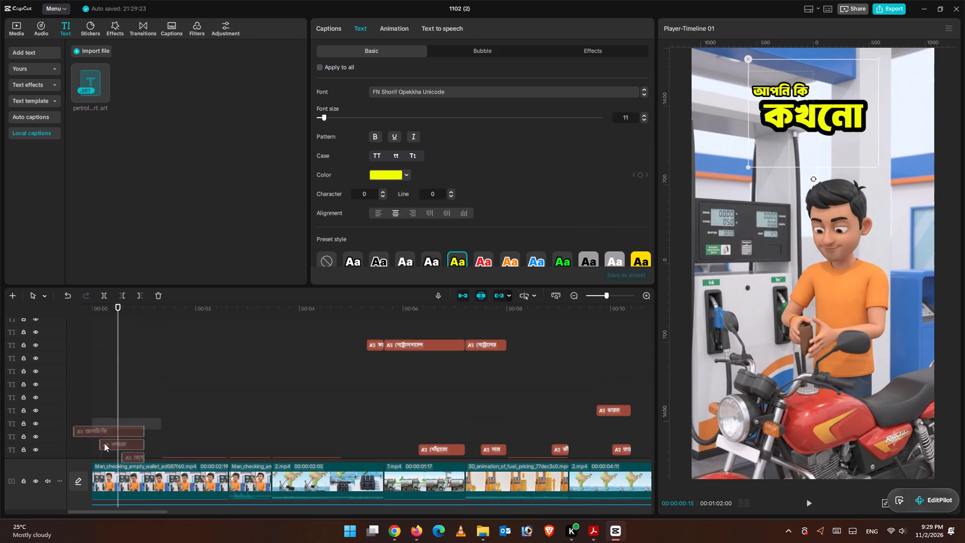
drag(104, 443, 104, 439)
Lower the আপনি কি, কখনো and ভেবেছেন group onto the same three tracks as ভারতে, পেট্রোলের and দাম, keeping its timing.
scroll(169, 427, down, 2)
scroll(169, 427, up, 1)
scroll(176, 425, down, 2)
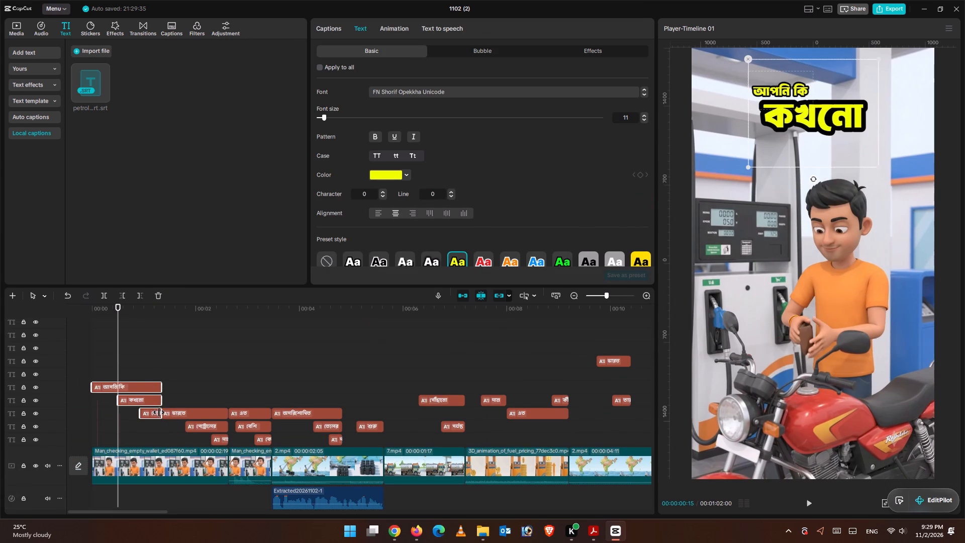
drag(142, 384, 138, 411)
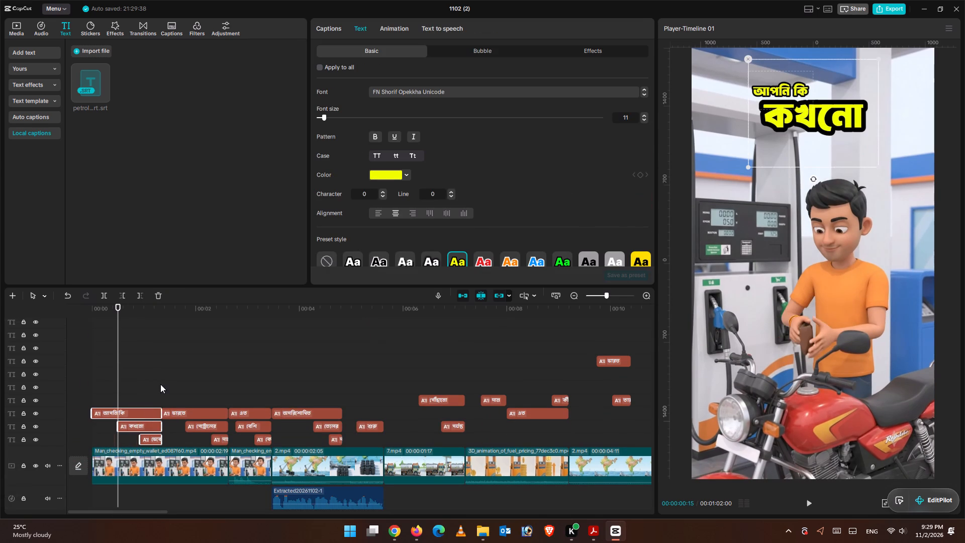
click(160, 384)
Move the থেকে caption down to the track directly above করে, starting at 00:00:04:25.
drag(161, 361, 344, 376)
scroll(349, 390, up, 2)
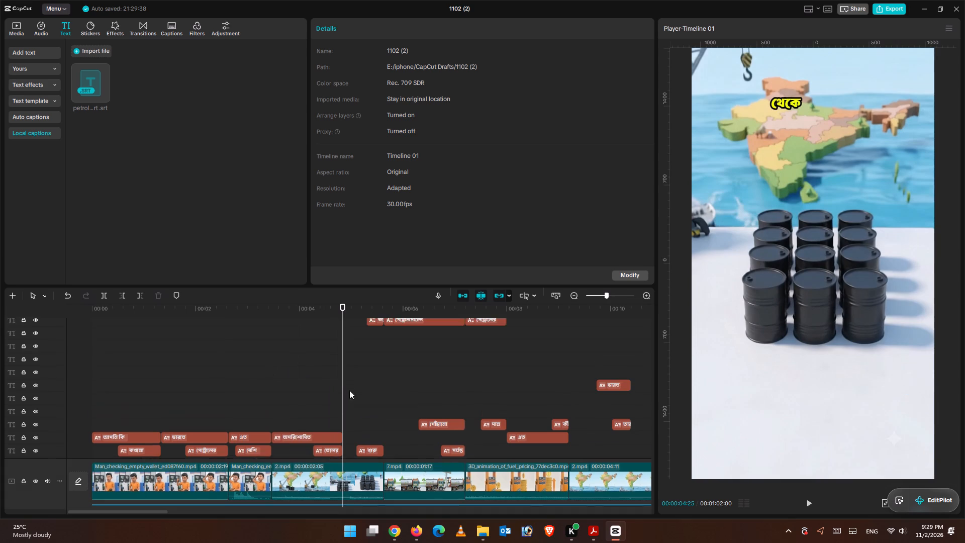
scroll(349, 390, up, 12)
drag(358, 346, 358, 350)
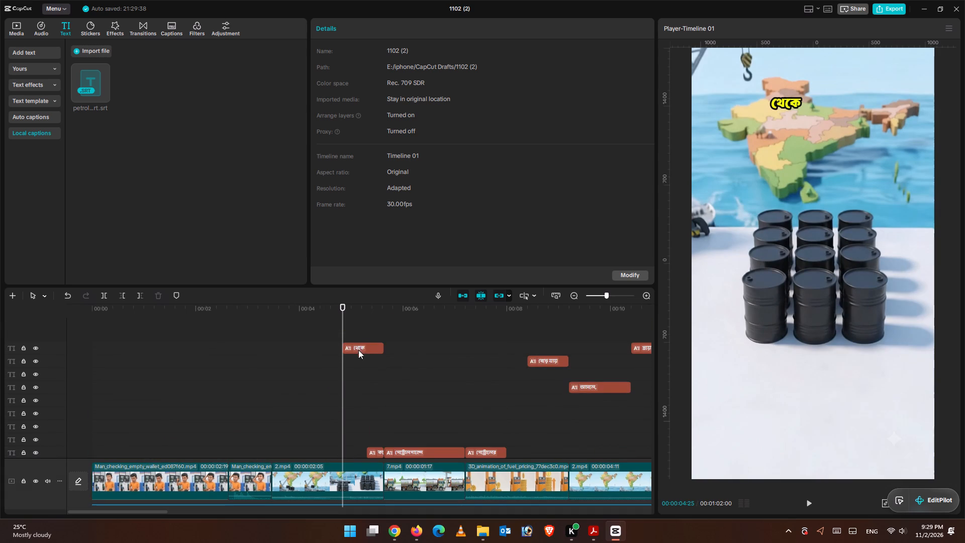
drag(358, 350, 357, 436)
Select the থেকে and করে captions together and move them down to the two tracks directly above the পৌঁছাতে caption's track, keeping their timing.
scroll(369, 392, down, 3)
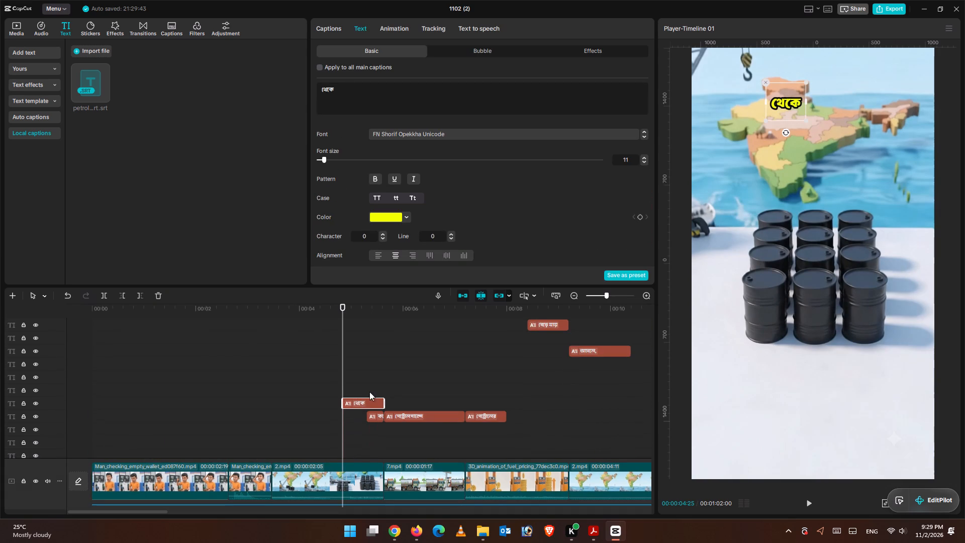
scroll(369, 392, down, 6)
drag(373, 391, 369, 317)
drag(370, 330, 376, 393)
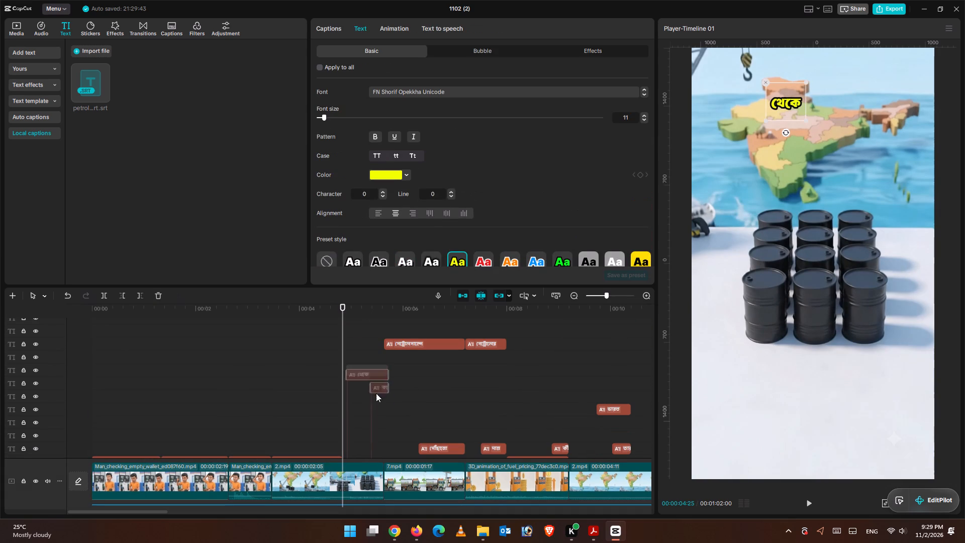
drag(376, 393, 372, 429)
scroll(390, 398, down, 3)
scroll(390, 398, up, 1)
scroll(390, 398, down, 4)
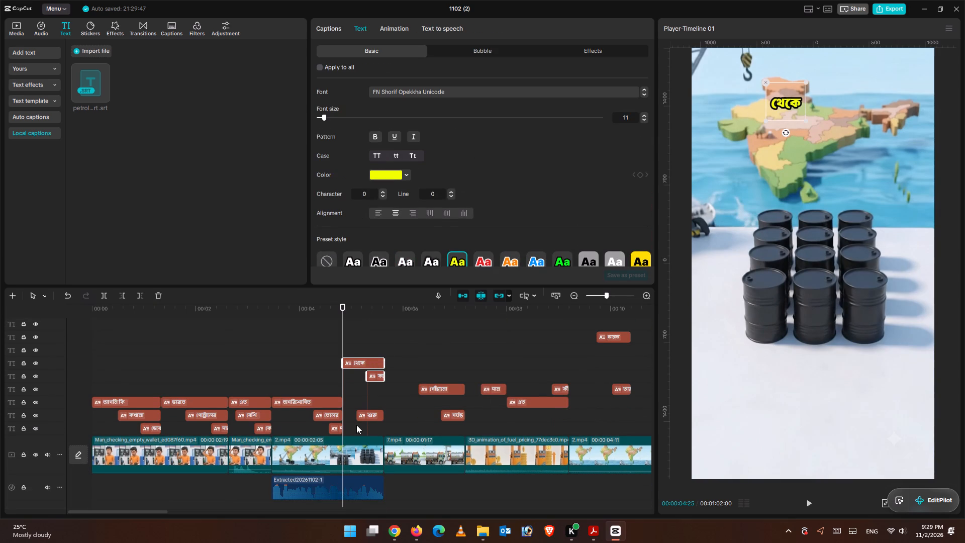
Stack the থেকে, শুরু and করে captions on three adjacent tracks, with থেকে directly above শুরু and শুরু directly above করে.
click(369, 418)
drag(372, 414, 368, 369)
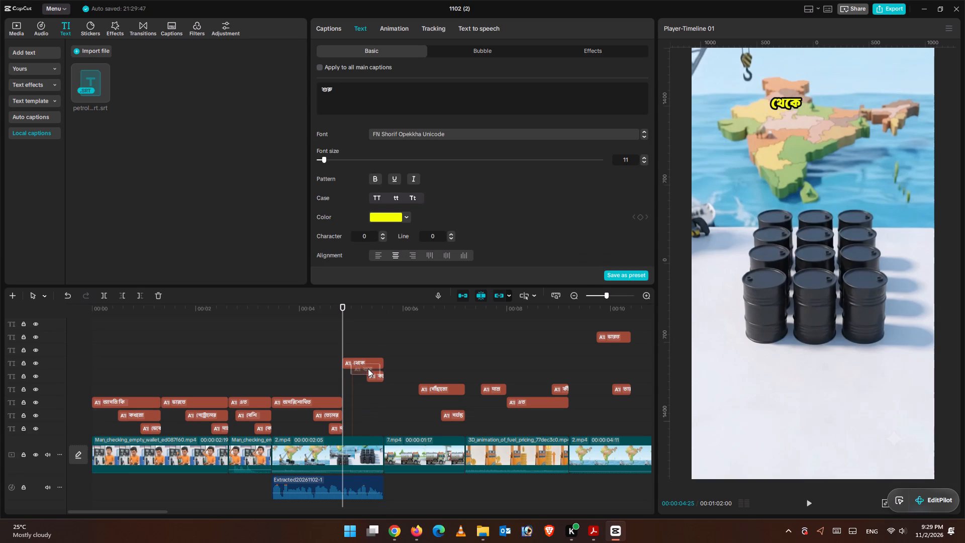
drag(368, 369, 368, 406)
drag(372, 376, 369, 418)
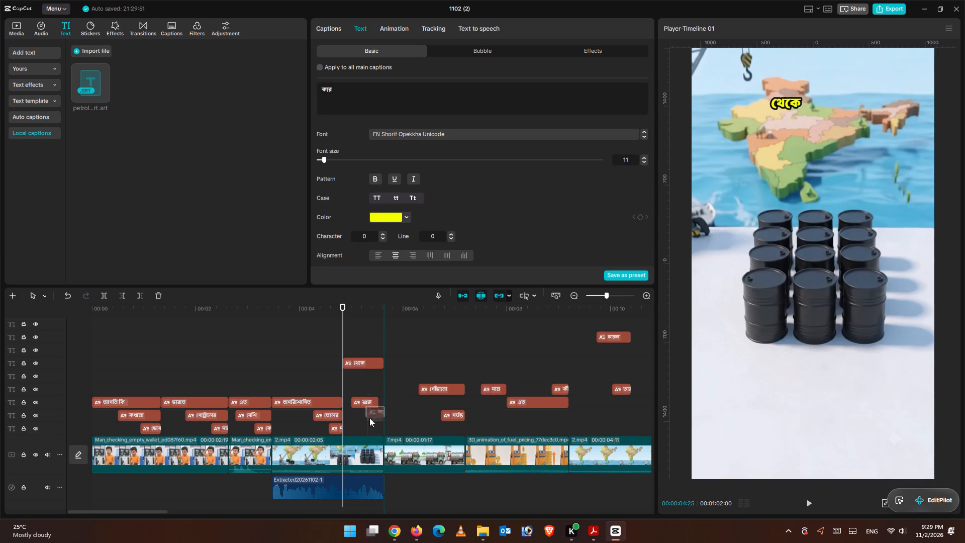
drag(369, 418, 368, 424)
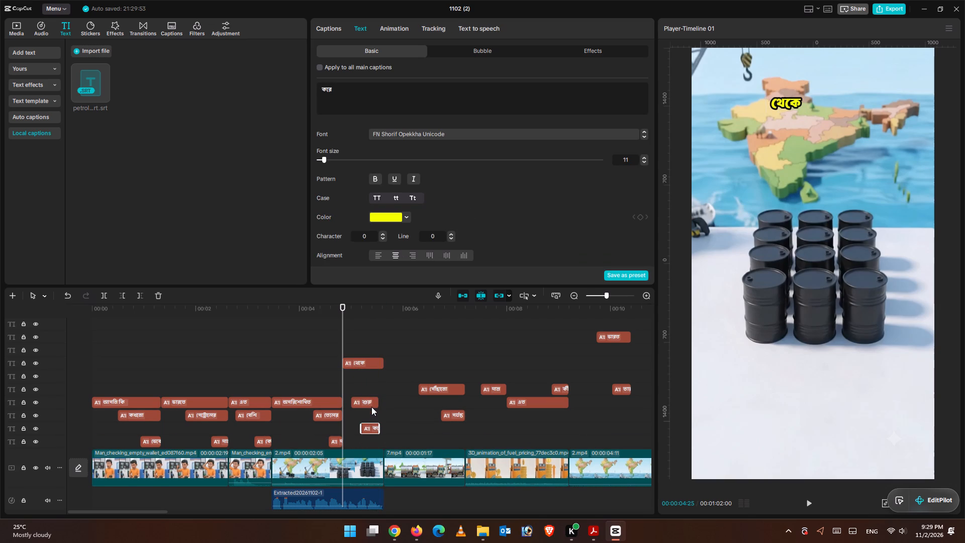
click(371, 407)
drag(372, 404, 377, 407)
drag(369, 425, 375, 426)
drag(365, 365, 366, 393)
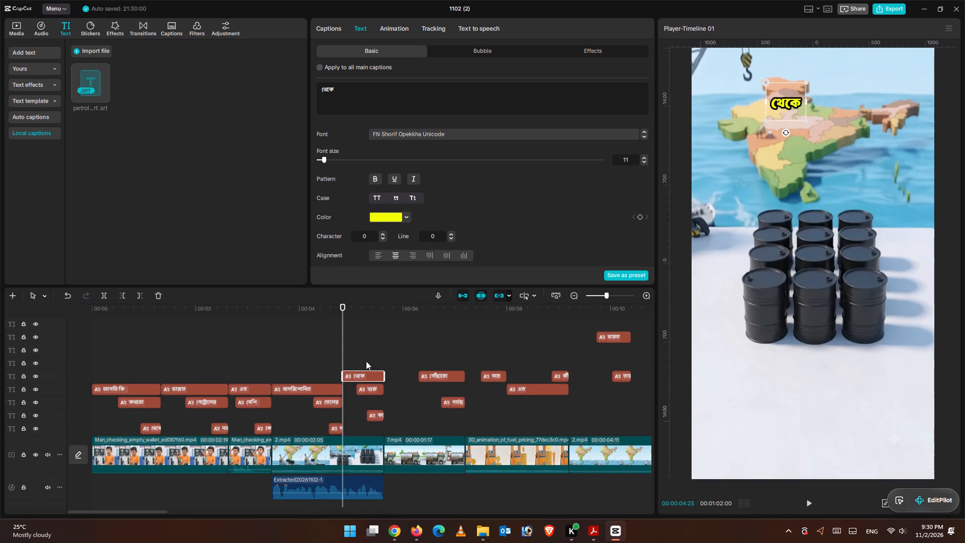
drag(373, 415, 373, 404)
Select the থেকে, শুরু and করে captions together and lower them one track so থেকে shares the অপরিশোধিত track, keeping their timing.
drag(355, 346, 361, 366)
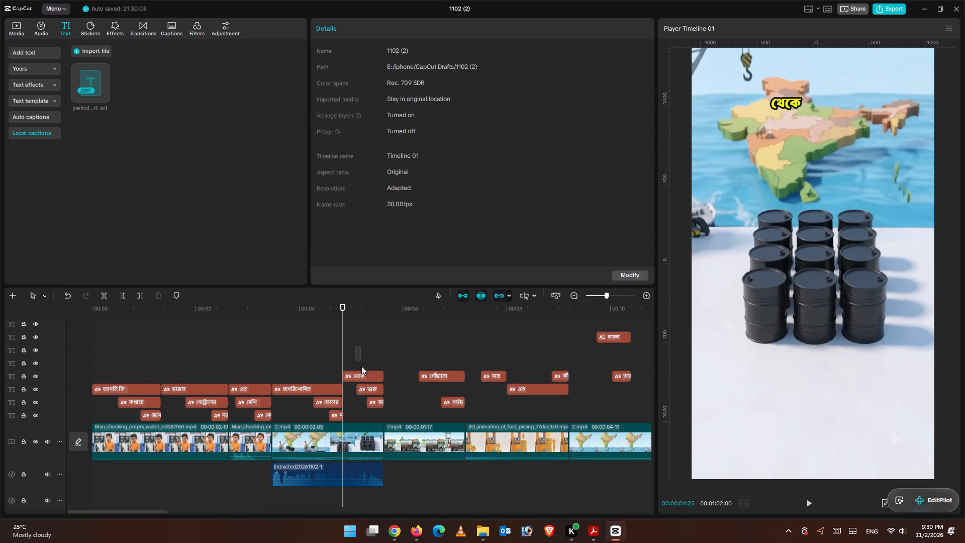
drag(361, 366, 369, 407)
drag(371, 375, 370, 392)
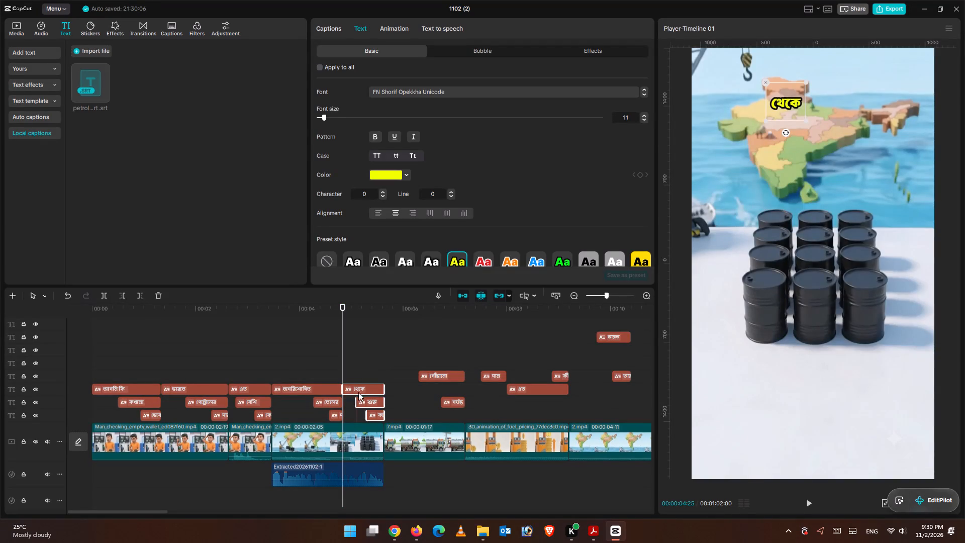
Play the video from the start to about 00:00:06:20 and check the captions' timing against the voice-over and clips.
click(251, 346)
drag(255, 311, 0, 283)
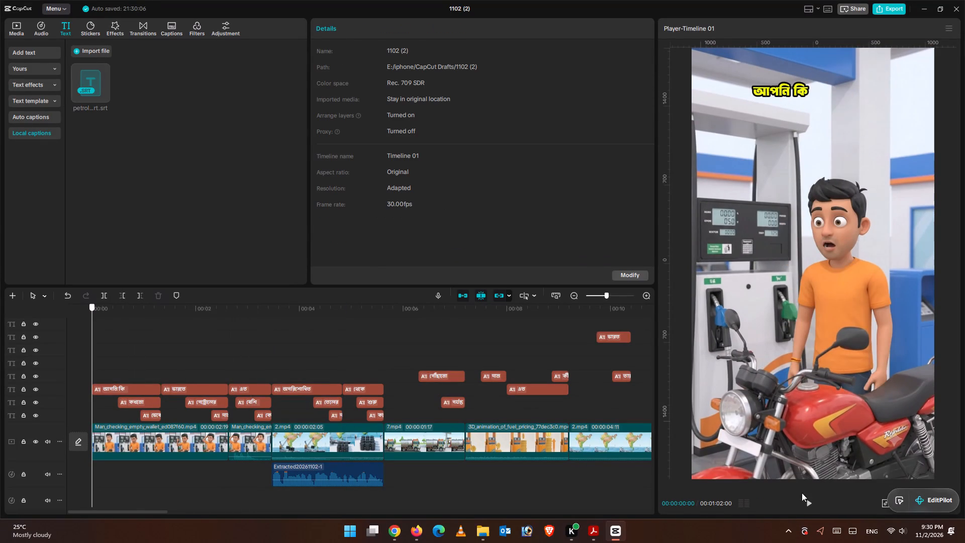
click(807, 501)
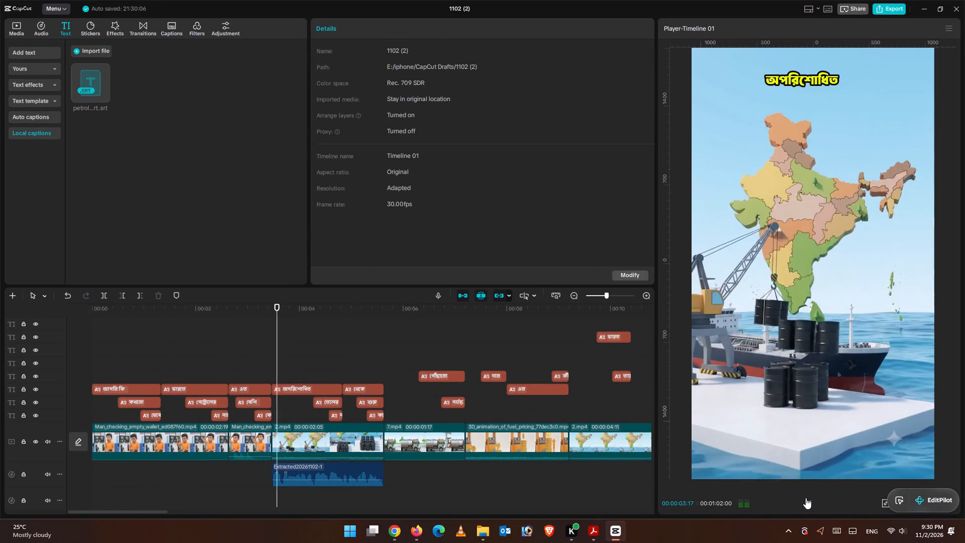
click(805, 498)
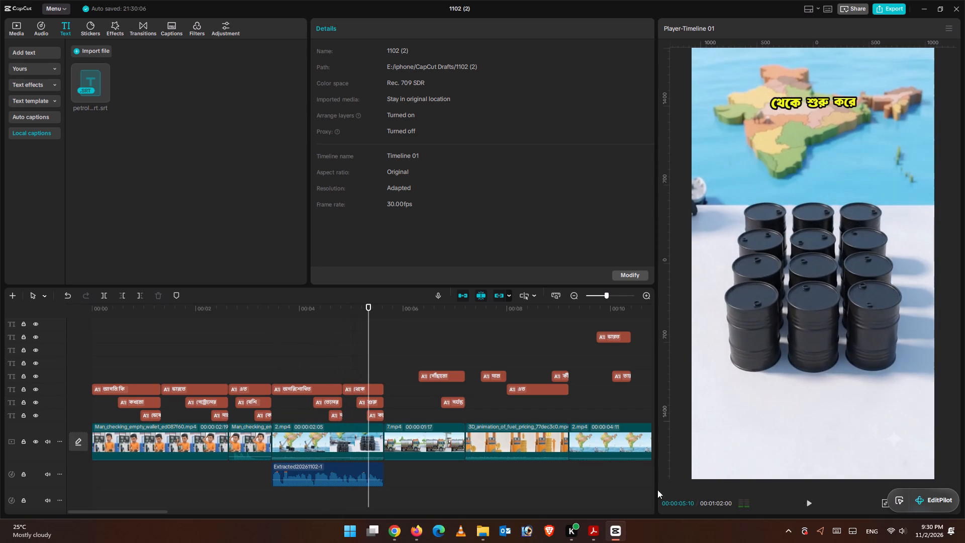
drag(369, 340, 377, 341)
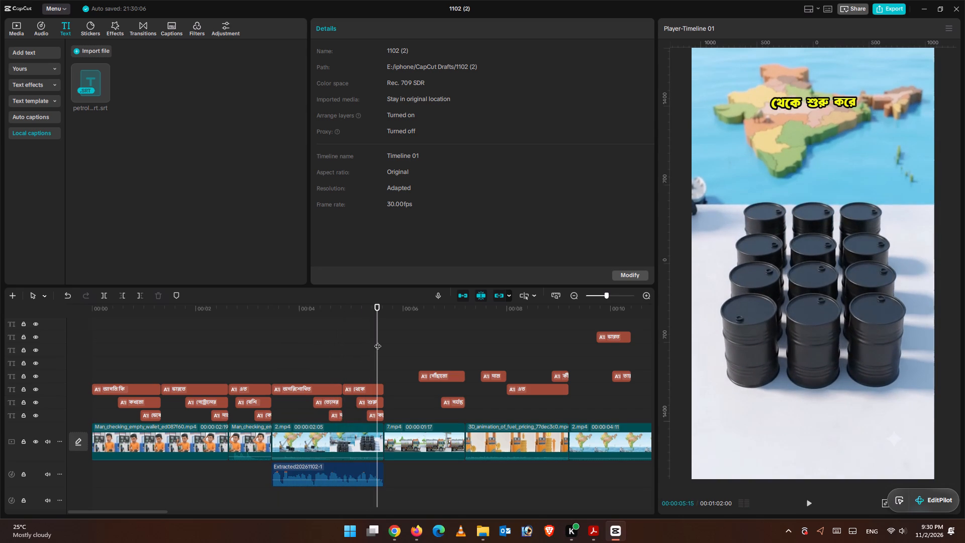
click(809, 503)
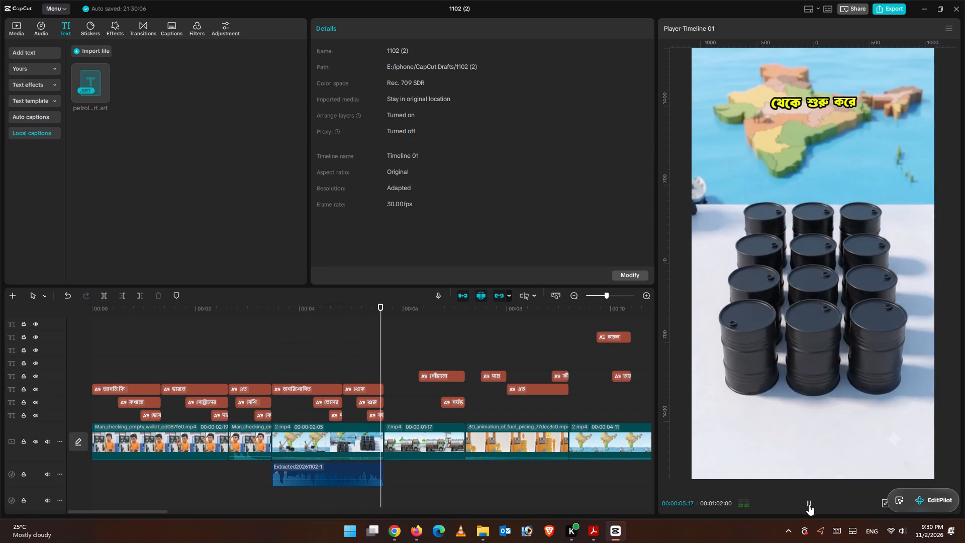
click(809, 504)
click(802, 503)
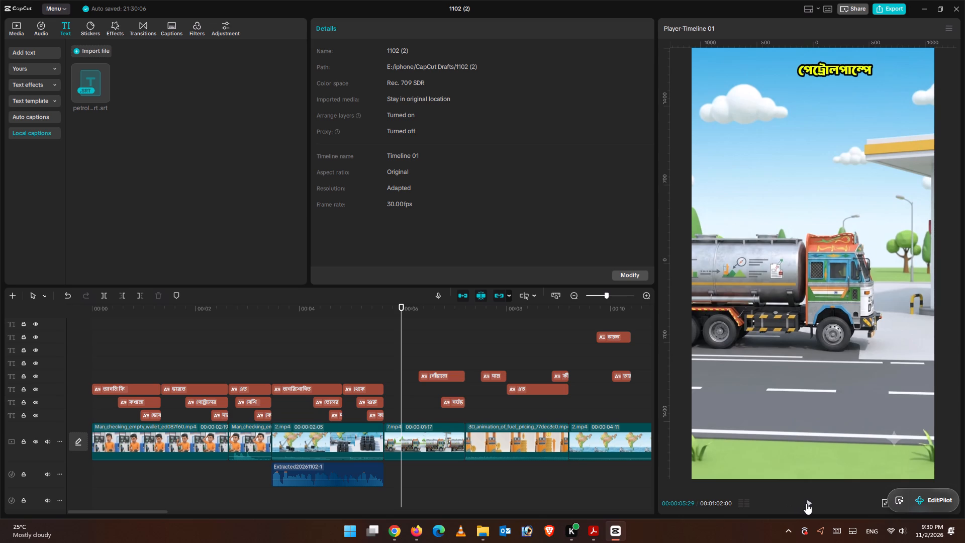
click(809, 504)
click(809, 504)
Move the পেট্রোলপাম্পে caption down to the track directly above পৌঁছানো, keeping its start at the beginning of the tanker clip.
scroll(516, 393, up, 3)
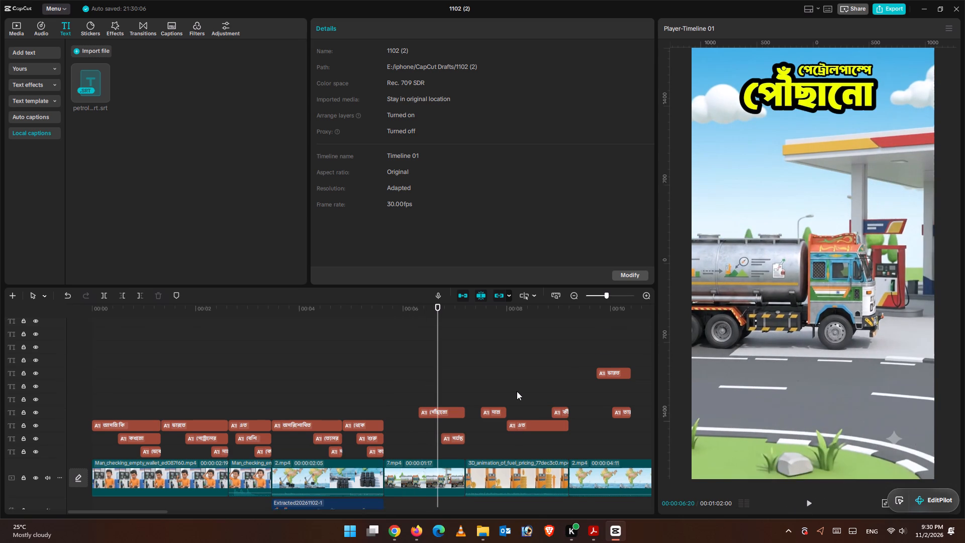
scroll(517, 391, up, 5)
scroll(528, 397, down, 5)
scroll(529, 397, up, 1)
scroll(529, 397, down, 2)
scroll(523, 398, up, 3)
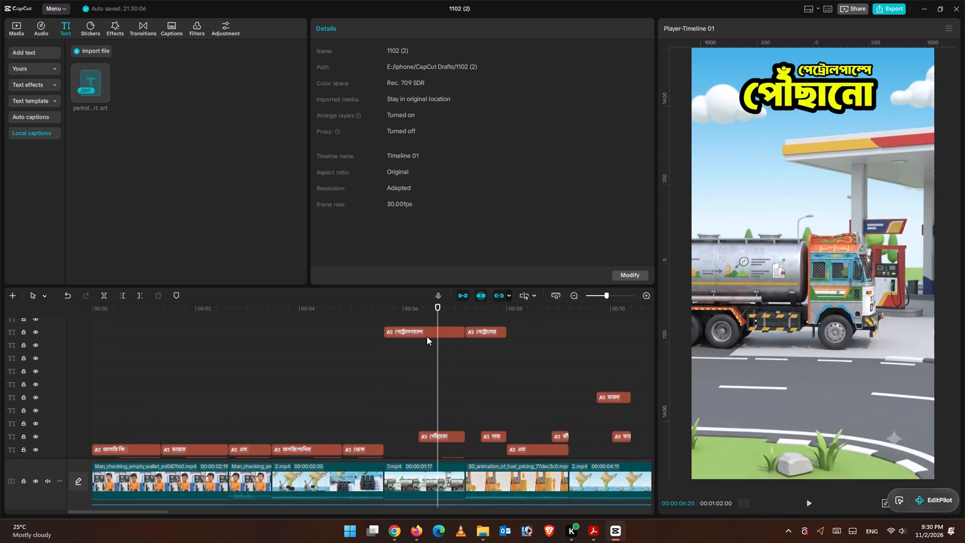
drag(427, 334, 430, 426)
scroll(452, 391, down, 1)
scroll(452, 391, up, 1)
scroll(452, 391, down, 5)
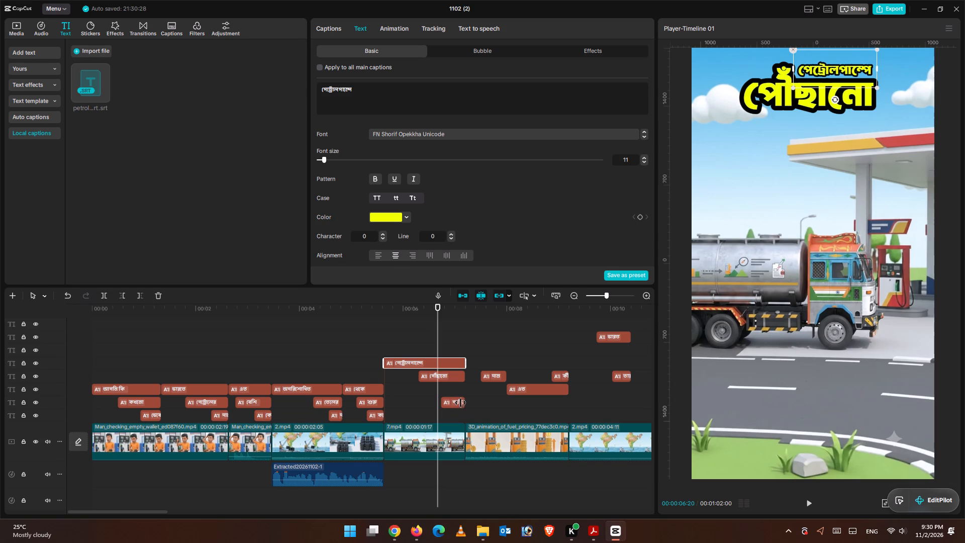
Lower the পর্যন্ত, পৌঁছানো and পেট্রোলপাম্পে captions onto the same three tracks as করে, শুরু and থেকে, keeping their timing.
drag(455, 399, 457, 415)
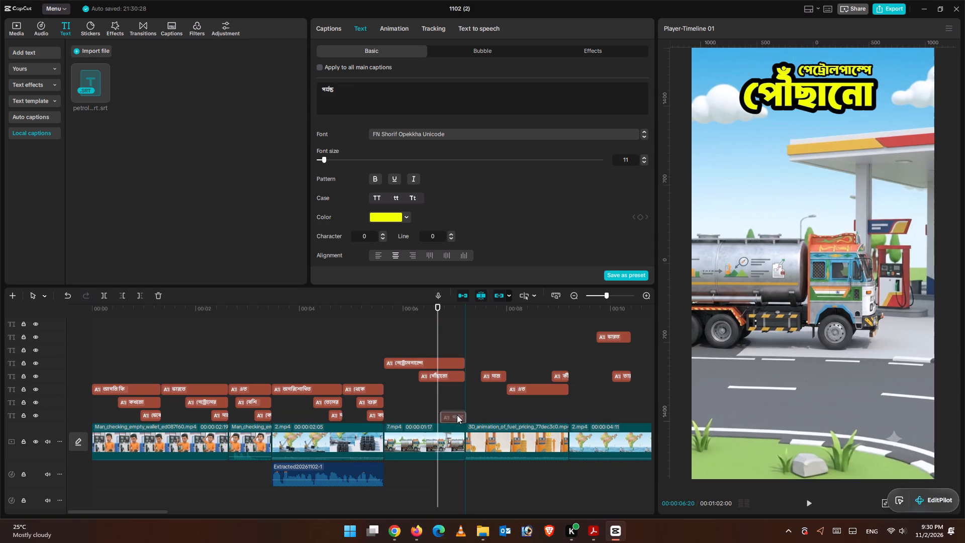
drag(457, 415, 457, 415)
drag(448, 373, 449, 403)
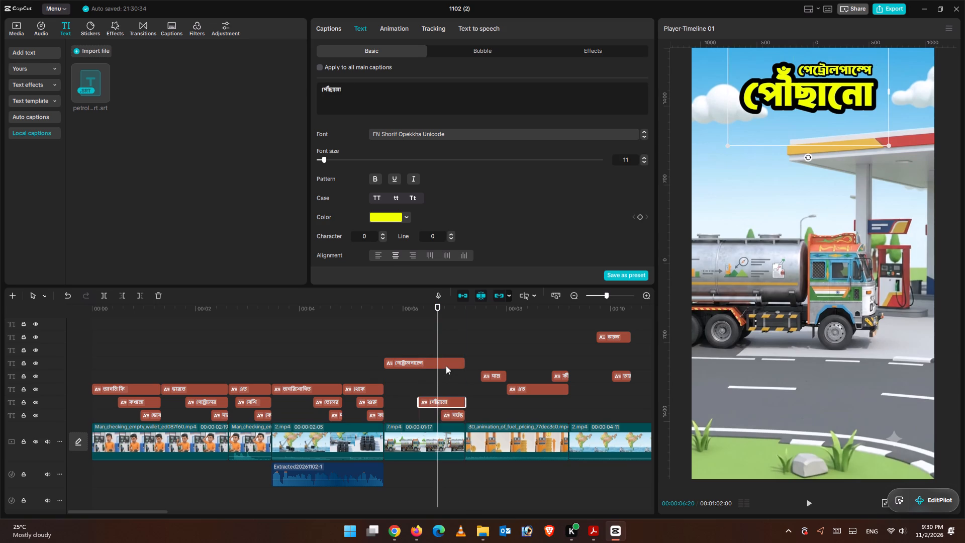
drag(444, 359, 447, 388)
Review the captions from the start of the petrol-pump-and-coins clip up to 00:00:08:00.
click(436, 361)
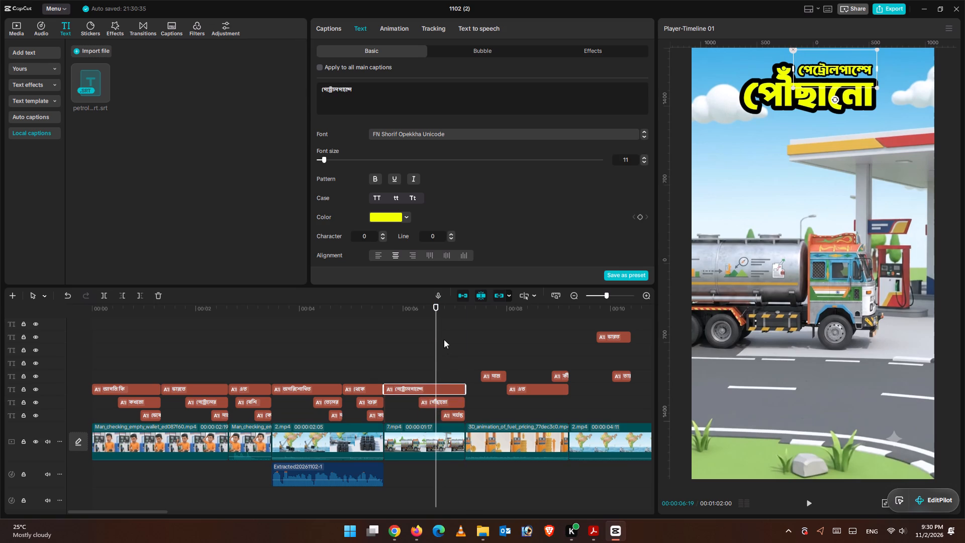
drag(435, 320, 467, 335)
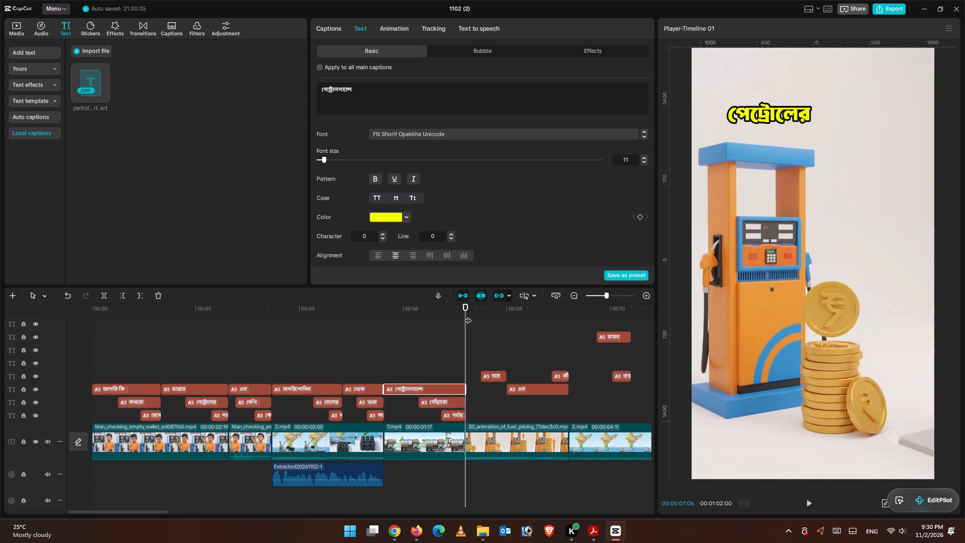
scroll(524, 365, up, 6)
scroll(526, 385, down, 1)
scroll(527, 387, up, 2)
scroll(527, 388, down, 4)
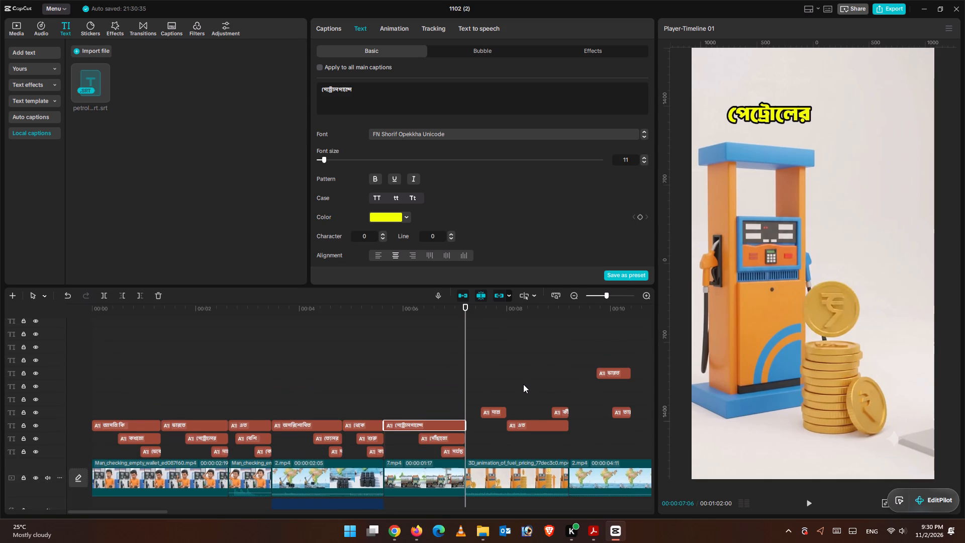
scroll(523, 384, down, 2)
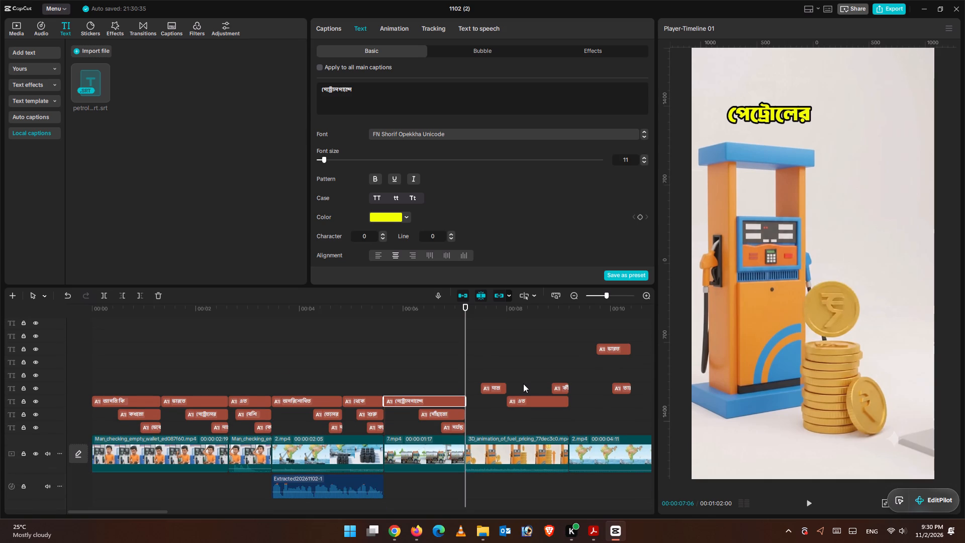
click(805, 501)
click(805, 501)
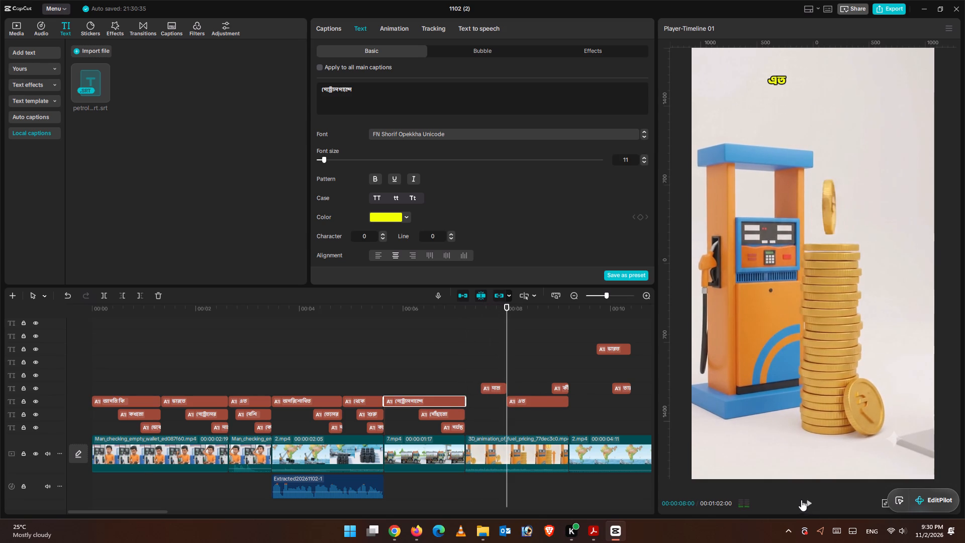
Move দাম down to the পর্যন্ত track and পেট্রোলের down to the পেট্রোলপাম্পে track, fitting it between পেট্রোলপাম্পে and এত.
scroll(597, 437, up, 4)
scroll(599, 438, down, 1)
scroll(599, 438, up, 2)
scroll(549, 437, down, 1)
scroll(549, 437, up, 1)
scroll(549, 437, down, 3)
scroll(549, 437, up, 1)
scroll(550, 432, down, 2)
scroll(550, 432, up, 1)
scroll(550, 432, down, 1)
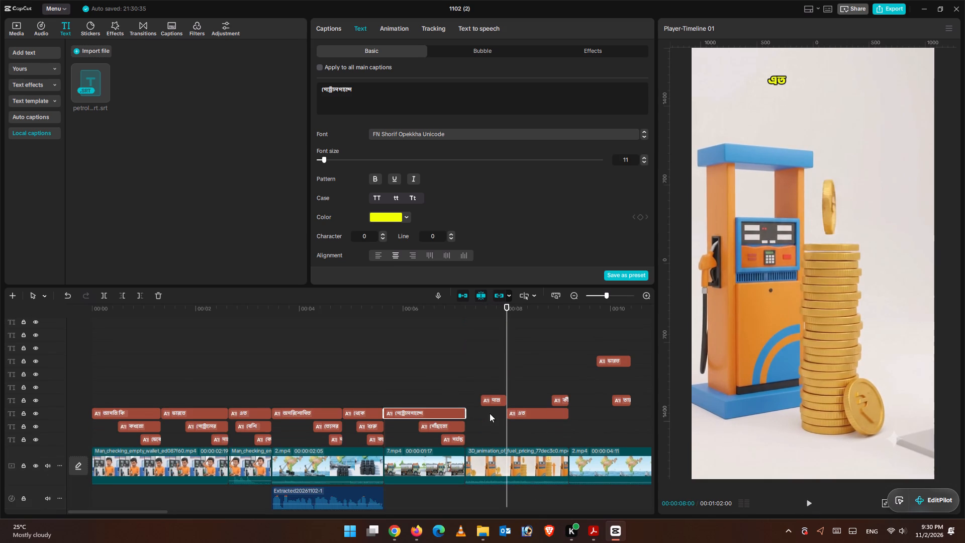
drag(491, 401, 492, 440)
scroll(498, 393, up, 2)
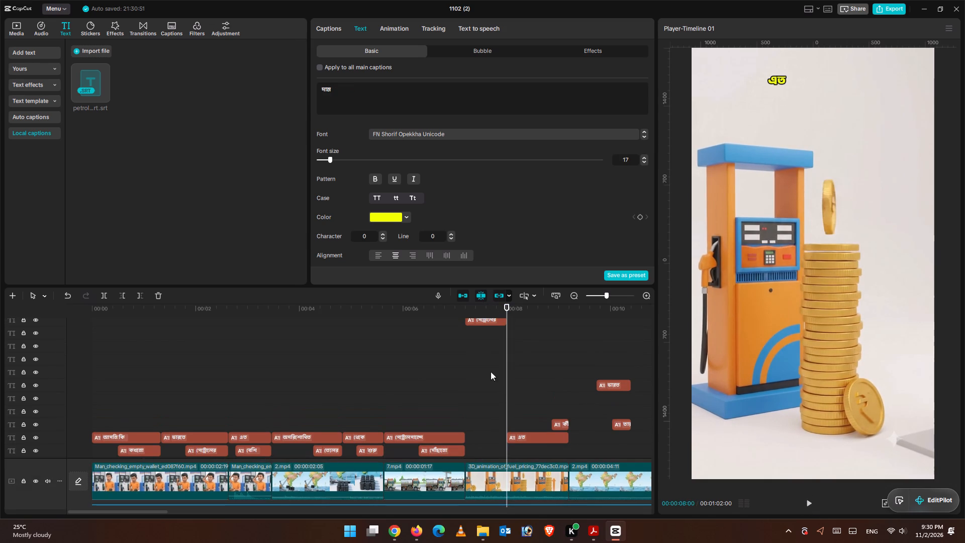
drag(486, 318, 497, 422)
drag(485, 321, 499, 415)
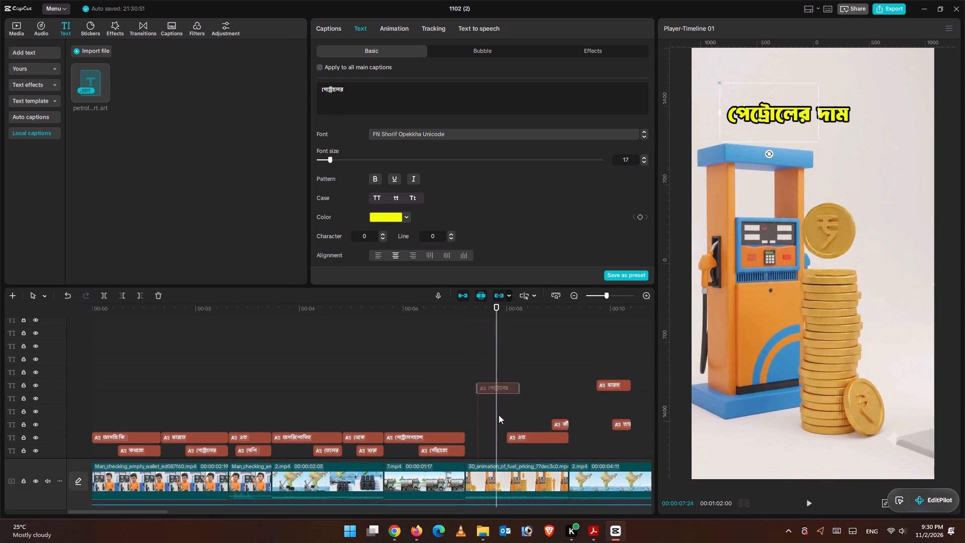
drag(499, 415, 488, 439)
scroll(545, 426, down, 3)
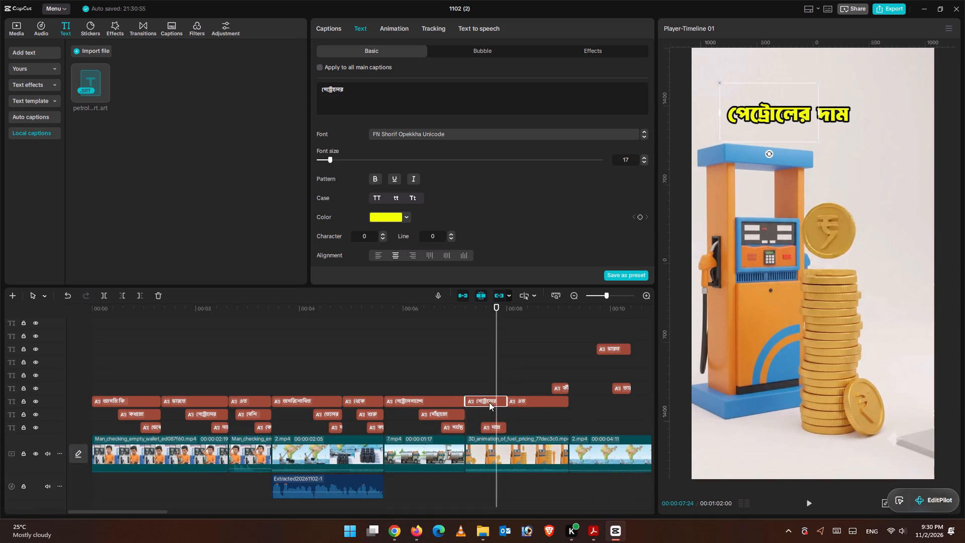
Play the captions from পেট্রোলের দাম into the following map clip and return to about 00:00:08:26 to check the এত বেড়ে যায় কীভাবে? section.
double_click(810, 497)
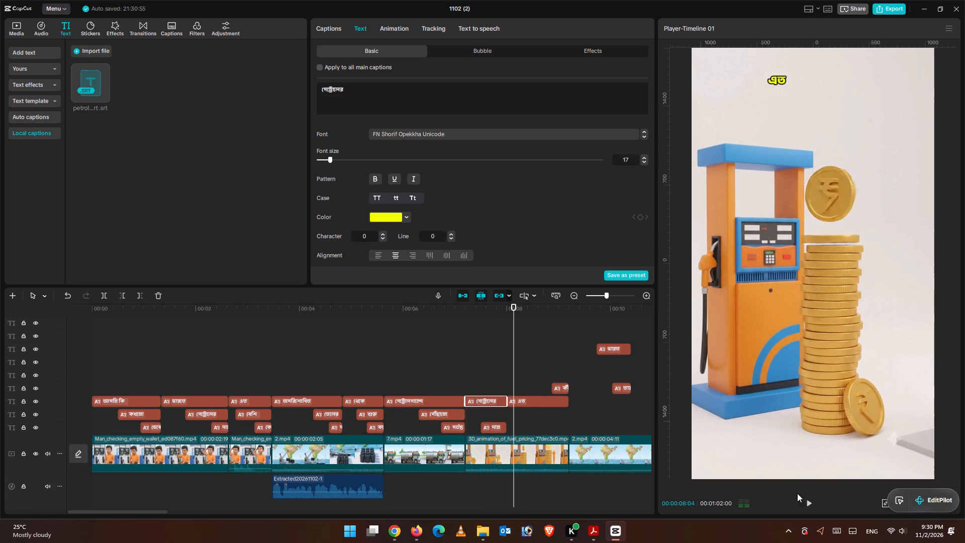
click(809, 500)
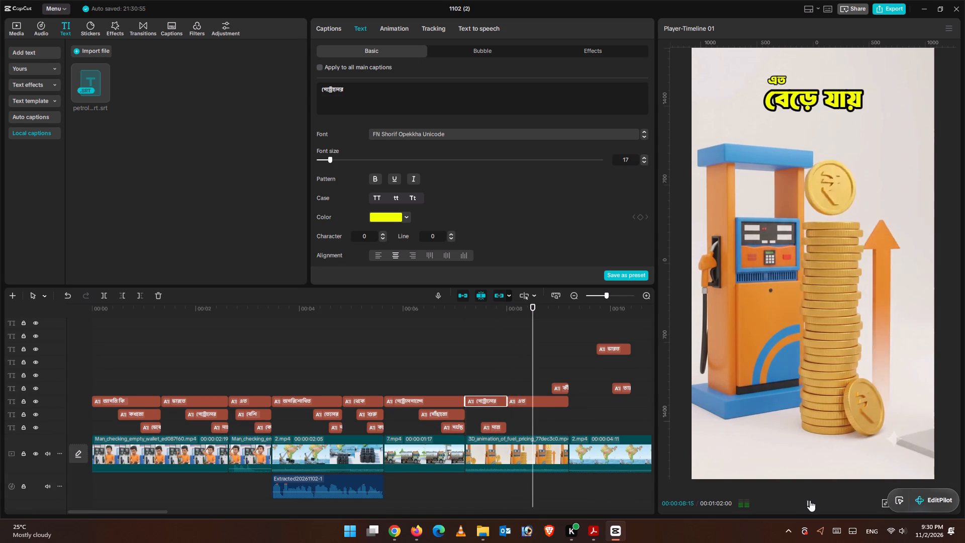
click(810, 500)
click(813, 501)
click(814, 501)
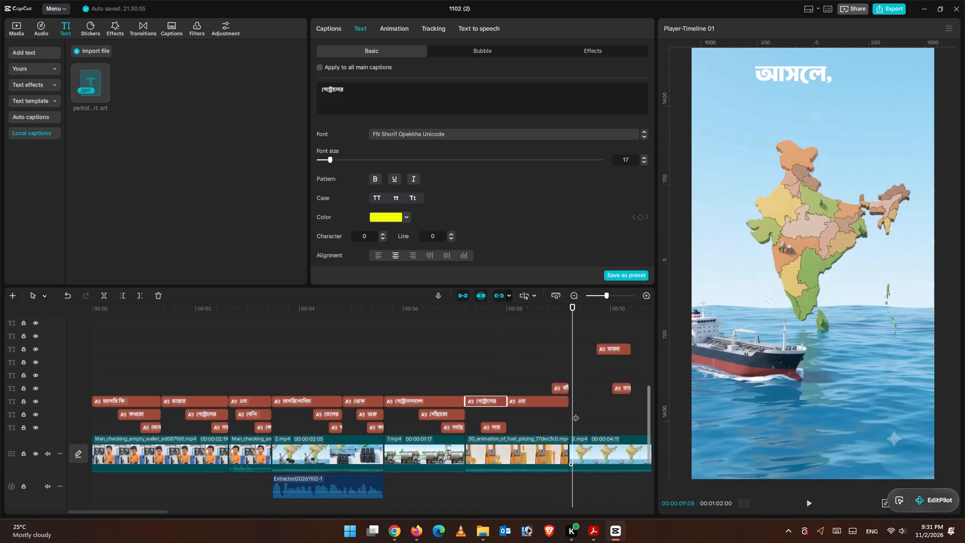
click(544, 371)
drag(545, 361, 553, 367)
Move the বেড়ে যায় caption down to the track directly above কীভাবে?, near the end of the petrol-pump-and-coins clip.
scroll(562, 391, up, 5)
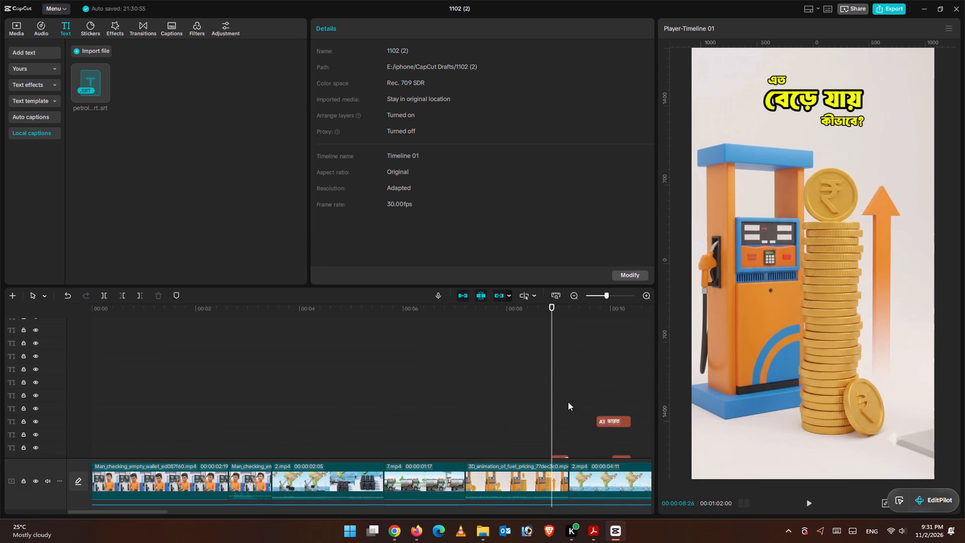
scroll(568, 402, up, 8)
drag(554, 349, 561, 460)
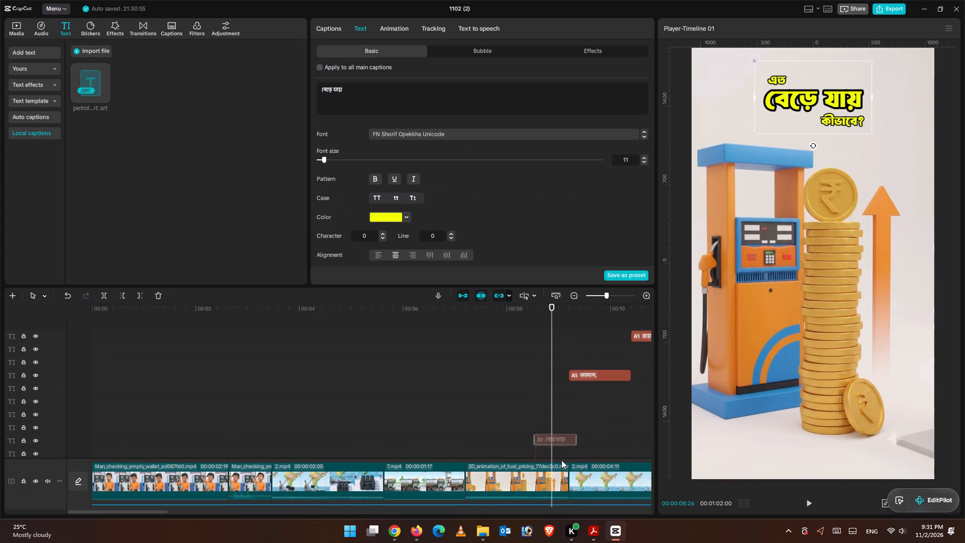
drag(561, 460, 556, 454)
scroll(562, 450, down, 5)
scroll(571, 447, up, 1)
scroll(571, 447, down, 2)
scroll(571, 447, up, 1)
scroll(572, 446, down, 2)
scroll(573, 446, up, 1)
scroll(573, 446, down, 1)
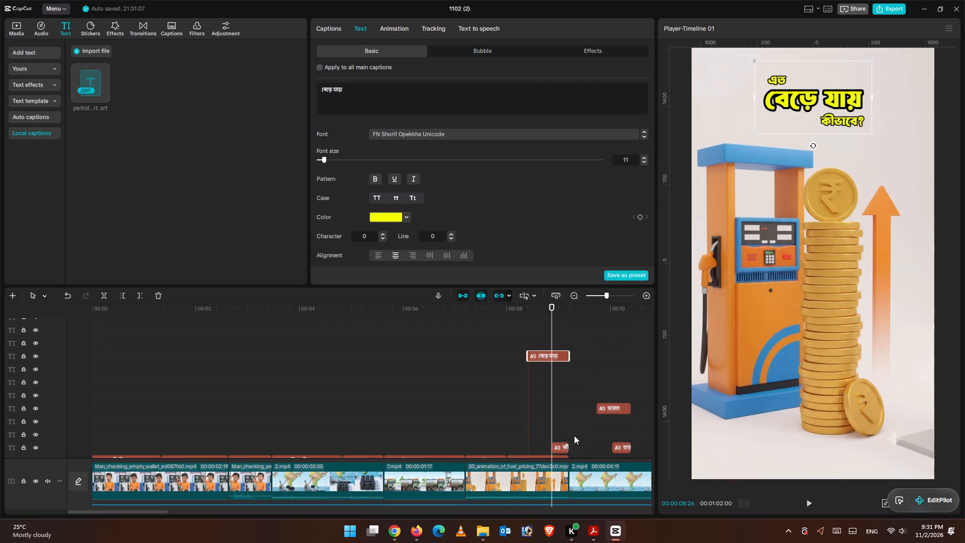
drag(553, 355, 558, 436)
Move the কীভাবে? caption down to the lowest caption track, shared with দাম, ending with the petrol-pump-and-coins clip.
drag(562, 449, 562, 435)
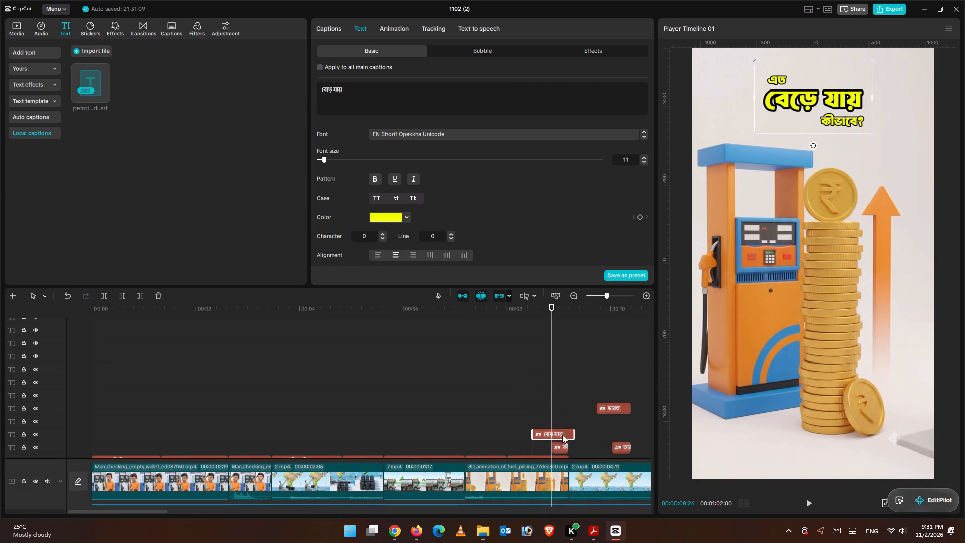
drag(562, 435, 562, 419)
drag(562, 419, 561, 451)
scroll(593, 431, down, 3)
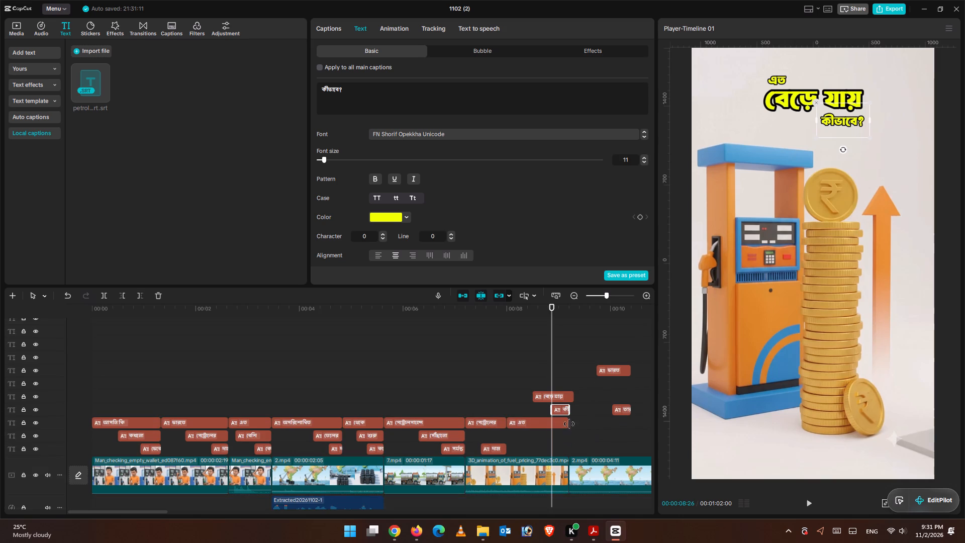
drag(563, 408, 561, 444)
click(557, 385)
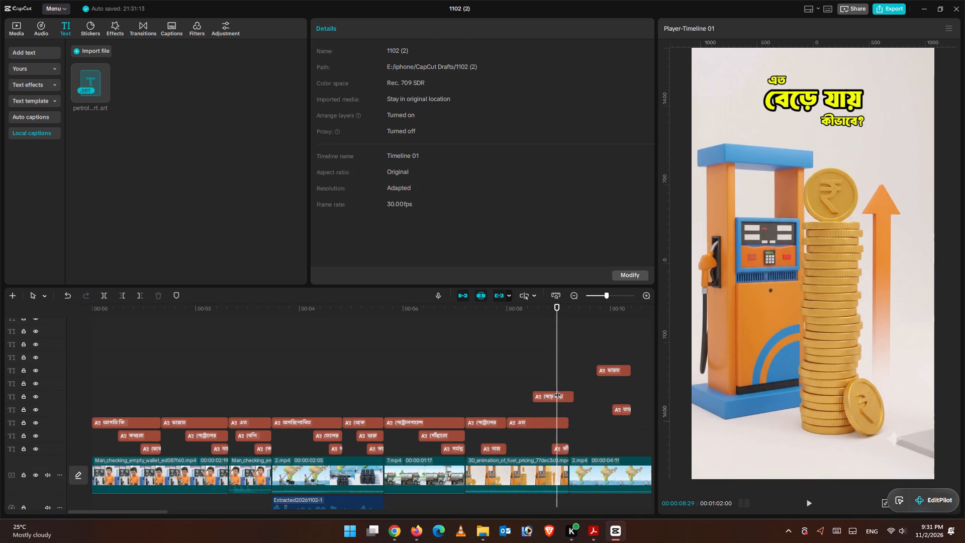
Move the বেড়ে যায় caption down to the track between এত and কীভাবে?, ending with the petrol-pump-and-coins clip.
drag(555, 394, 554, 432)
click(560, 433)
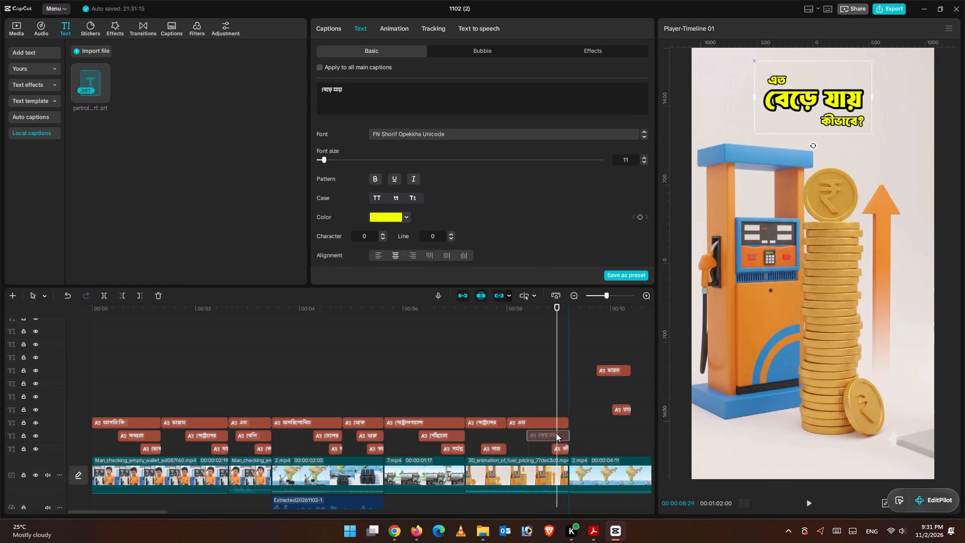
click(595, 419)
Play from the এত বেড়ে যায় কীভাবে? captions into the following map clip, stopping at 00:00:09:22, to check their timing.
click(528, 380)
drag(526, 380, 501, 378)
click(802, 502)
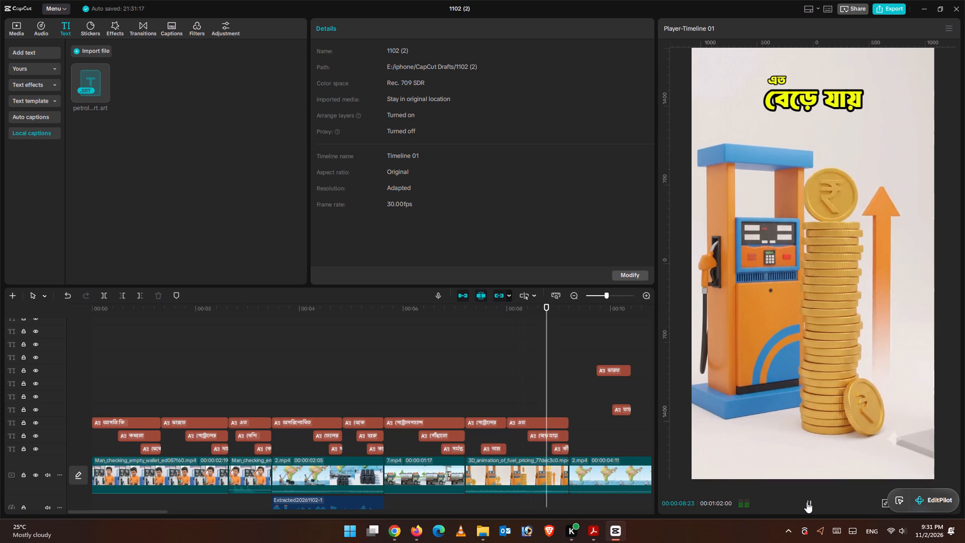
click(807, 502)
scroll(820, 499, up, 3)
click(813, 508)
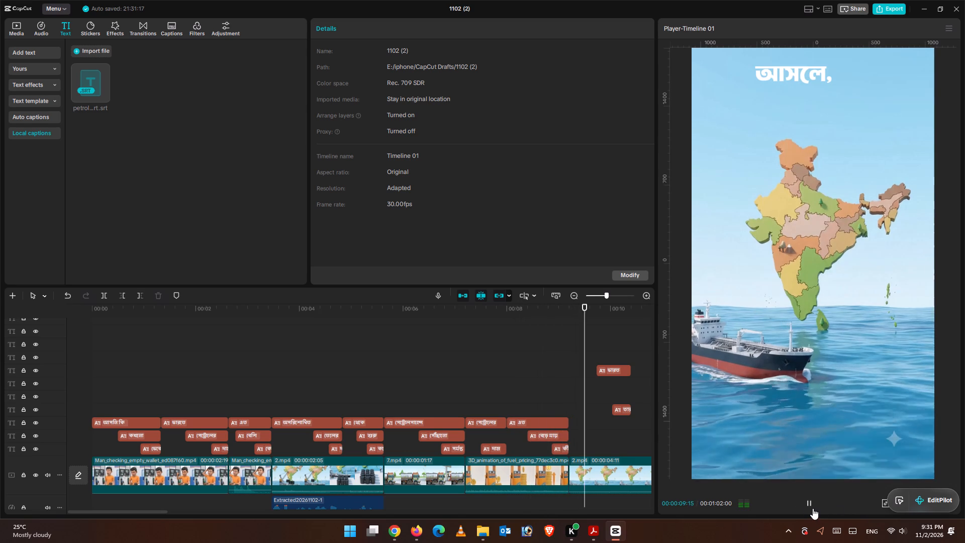
click(813, 508)
Move the আসলে, caption down to the track directly above ভারত, over the map-and-ship clip.
scroll(815, 508, up, 7)
scroll(605, 396, up, 3)
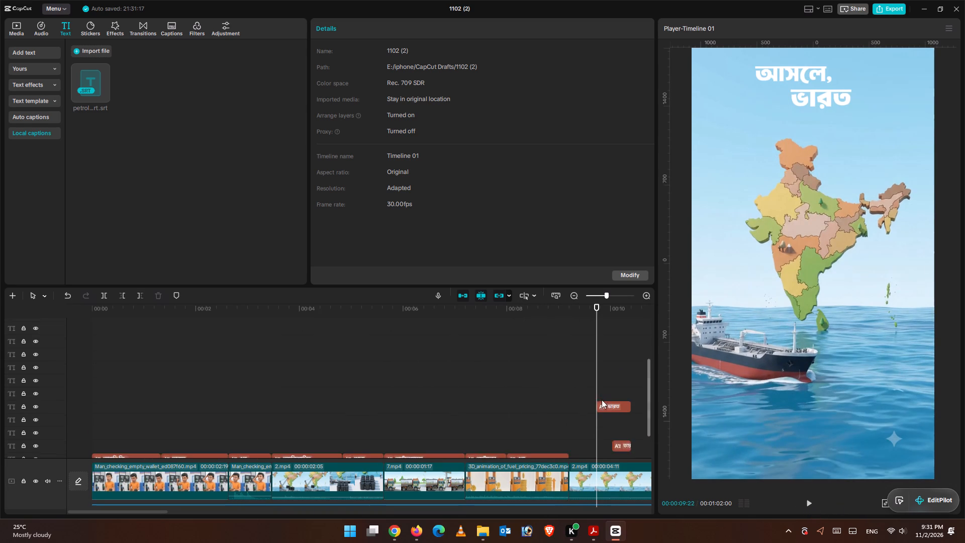
scroll(602, 400, up, 6)
drag(577, 334, 603, 412)
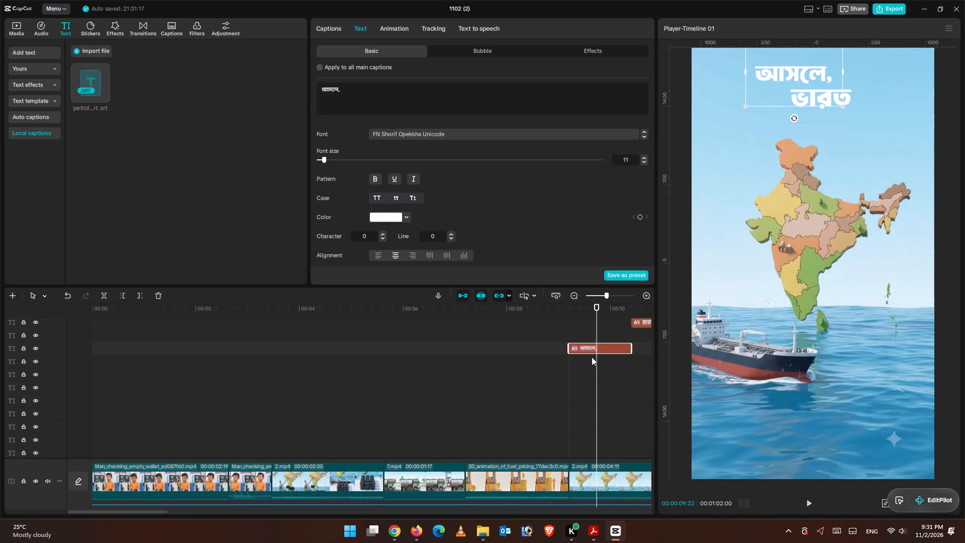
drag(592, 347, 597, 476)
drag(607, 457, 608, 452)
Examine the caption tracks around and beyond ভারত, up to about 00:00:18, to see the upcoming captions.
scroll(612, 447, down, 3)
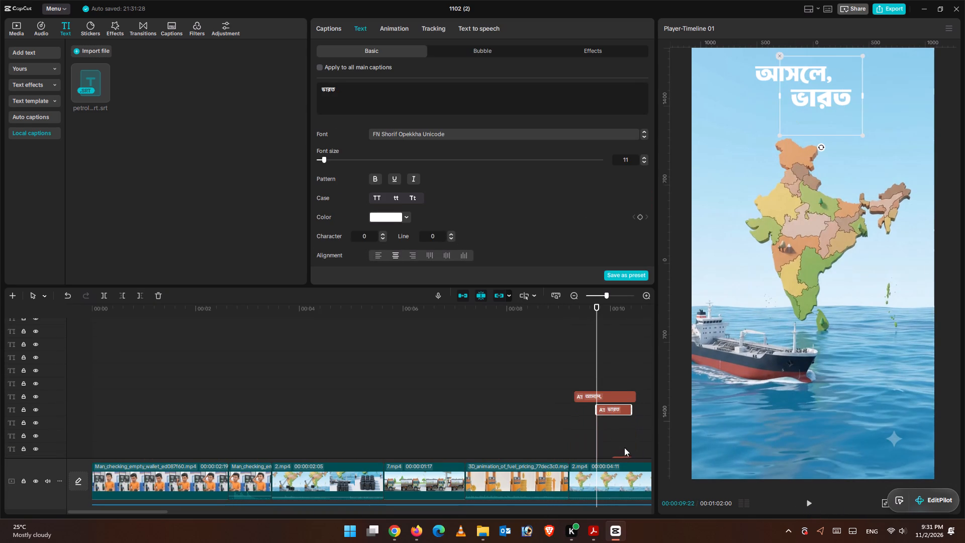
scroll(627, 446, down, 4)
drag(617, 342, 608, 342)
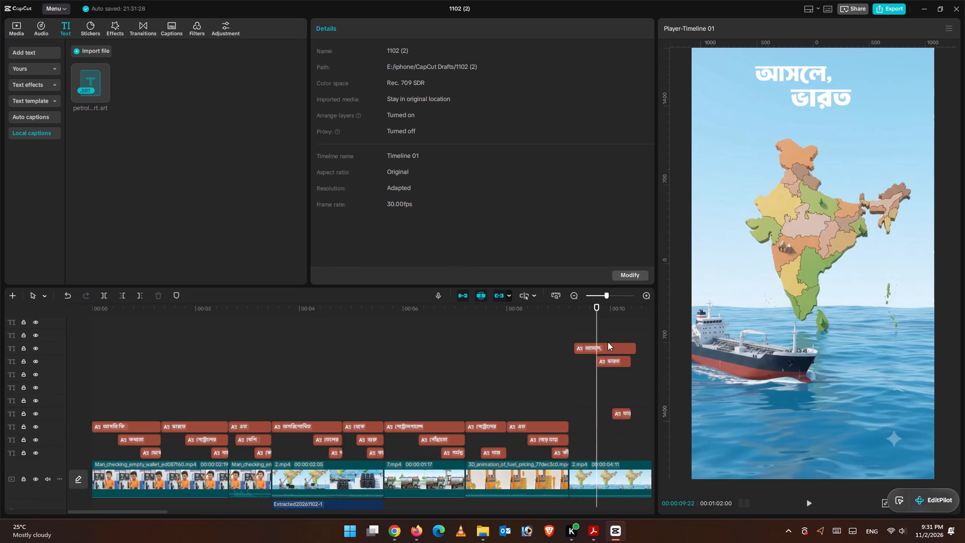
drag(608, 342, 607, 342)
scroll(634, 421, down, 3)
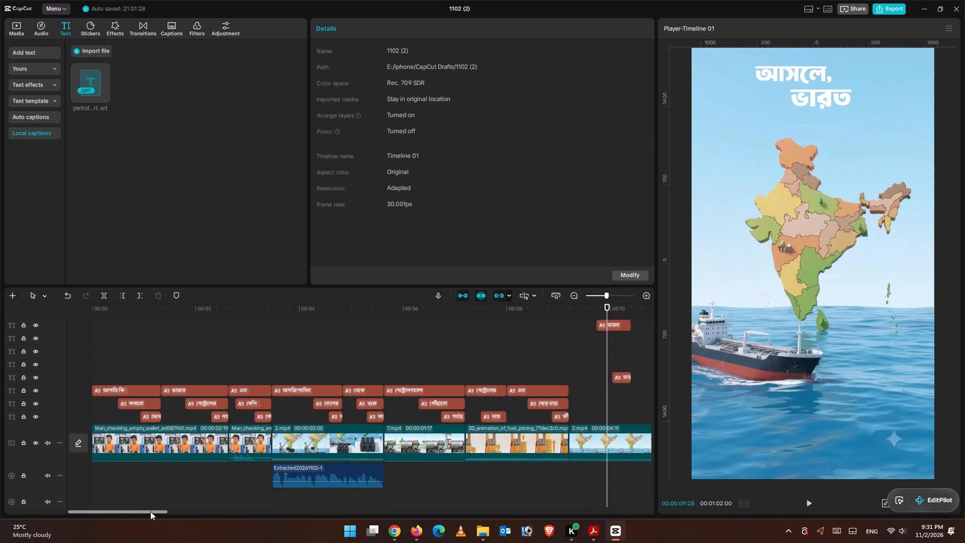
drag(151, 510, 228, 488)
scroll(244, 385, up, 3)
scroll(245, 386, down, 1)
scroll(245, 386, up, 3)
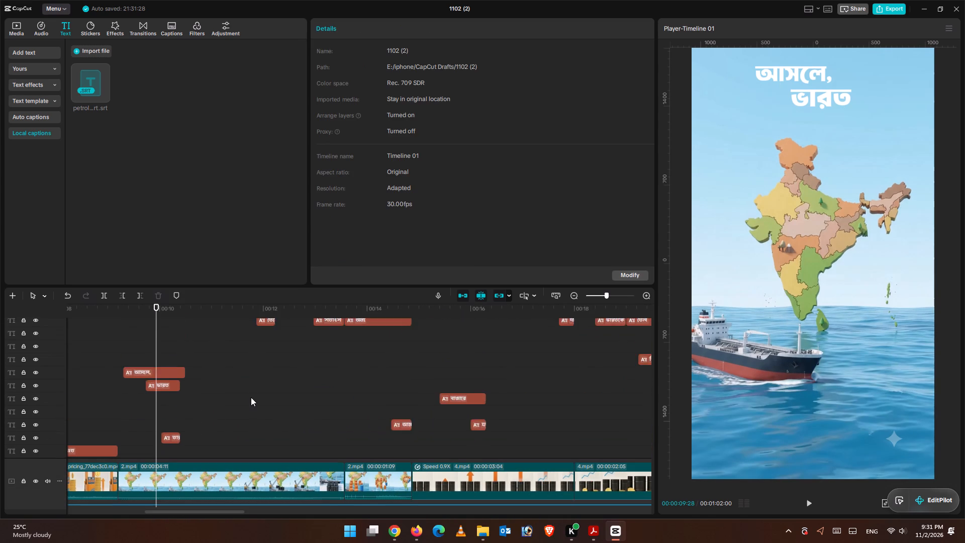
scroll(251, 397, up, 7)
scroll(198, 369, up, 2)
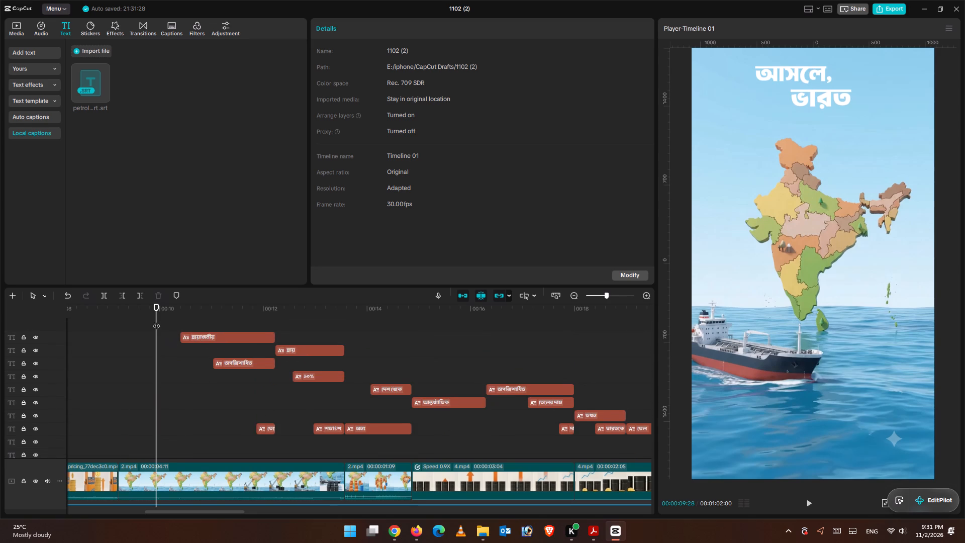
Place the playhead at 00:00:10:12 and shift আসলে, earlier, starting with the map-and-ship clip and ending together with ভারত.
drag(155, 316, 179, 324)
scroll(197, 434, down, 1)
scroll(197, 437, up, 2)
scroll(197, 438, down, 4)
scroll(197, 442, up, 1)
scroll(197, 442, down, 4)
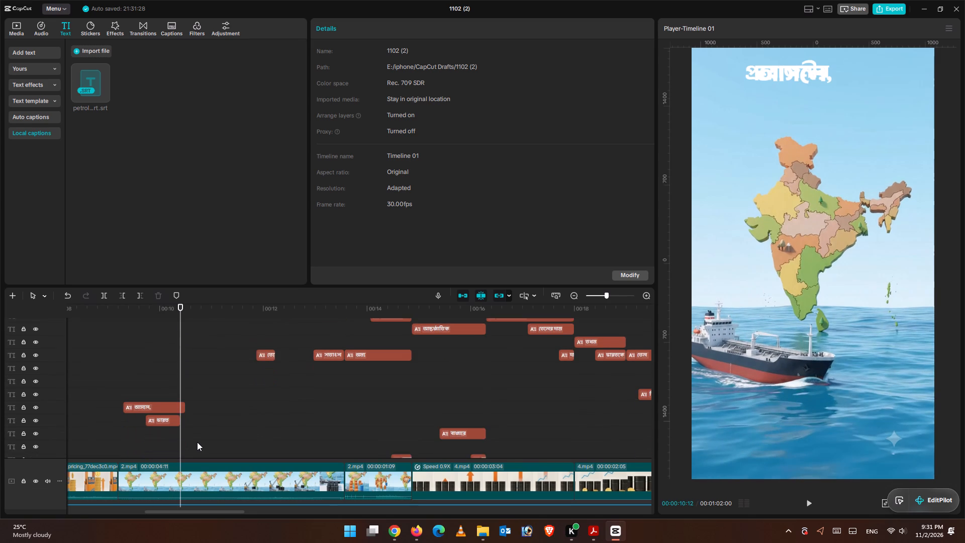
scroll(197, 442, down, 3)
drag(149, 373, 146, 373)
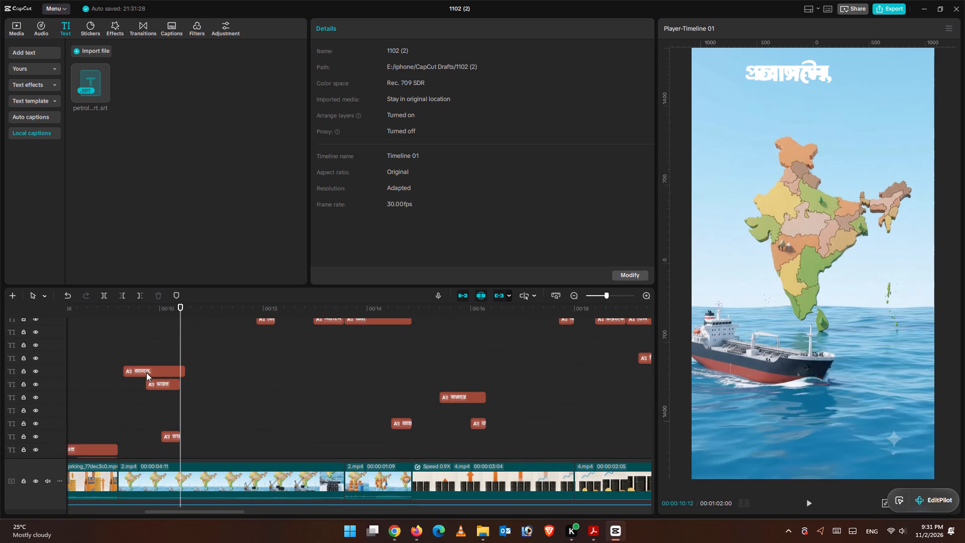
drag(146, 373, 143, 373)
Move the তার caption up to the track directly below ভারত, keeping its end aligned with ভারত.
drag(173, 438, 173, 432)
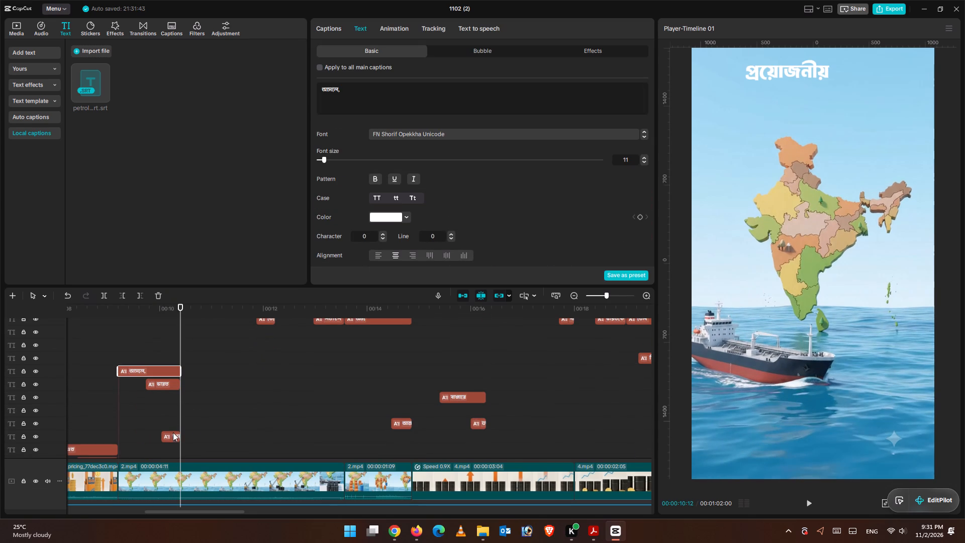
drag(173, 432, 171, 401)
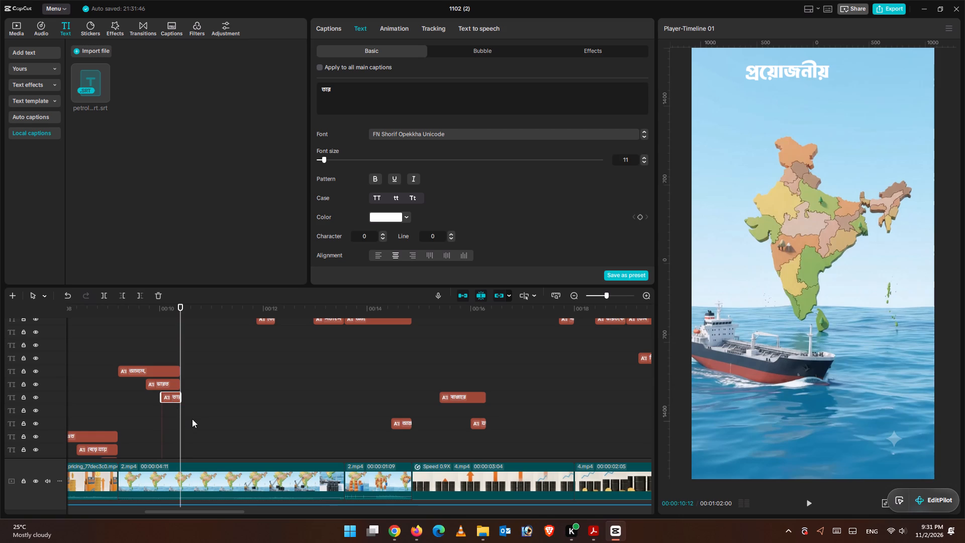
click(200, 410)
Move আসলে,, ভারত and তার down to the three lowest caption tracks, continuing after এত, বেড়ে যায় and কীভাবে?.
drag(130, 341, 157, 418)
drag(161, 369, 166, 417)
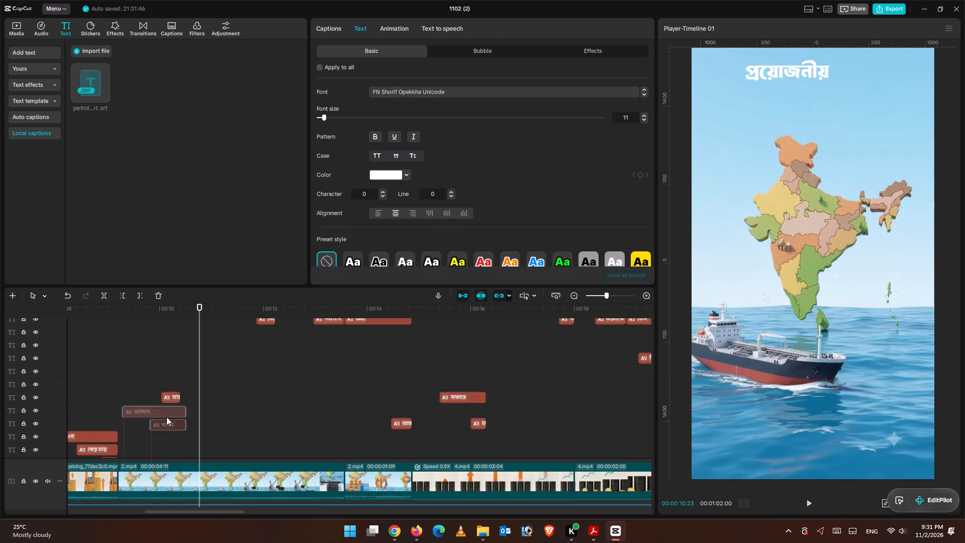
drag(166, 417, 163, 437)
drag(172, 382, 170, 447)
click(239, 435)
Select the আসলে,, ভারত and তার captions together and apply the yellow preset style with black outline.
click(172, 396)
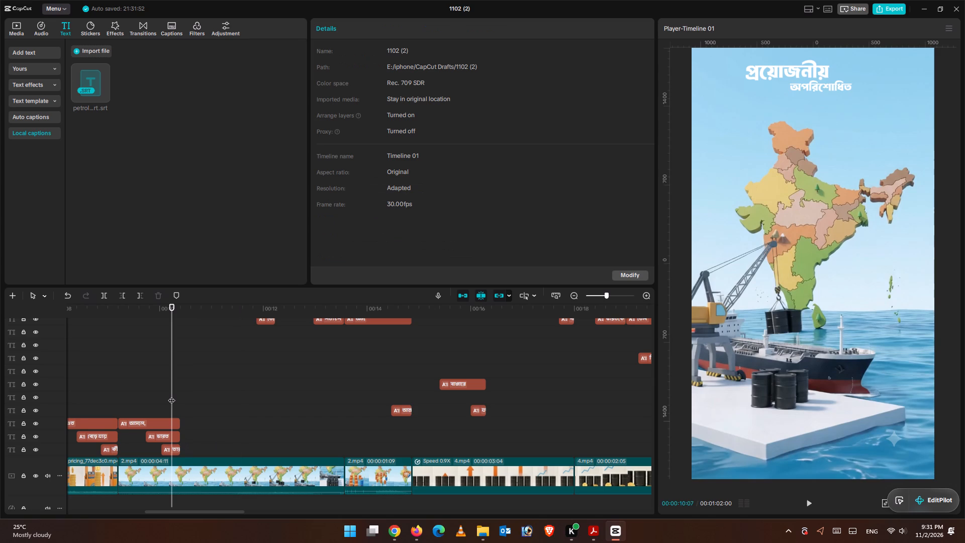
key(ctrl+equal)
key(ctrl+equal)
key(ctrl+minus)
key(ctrl+minus)
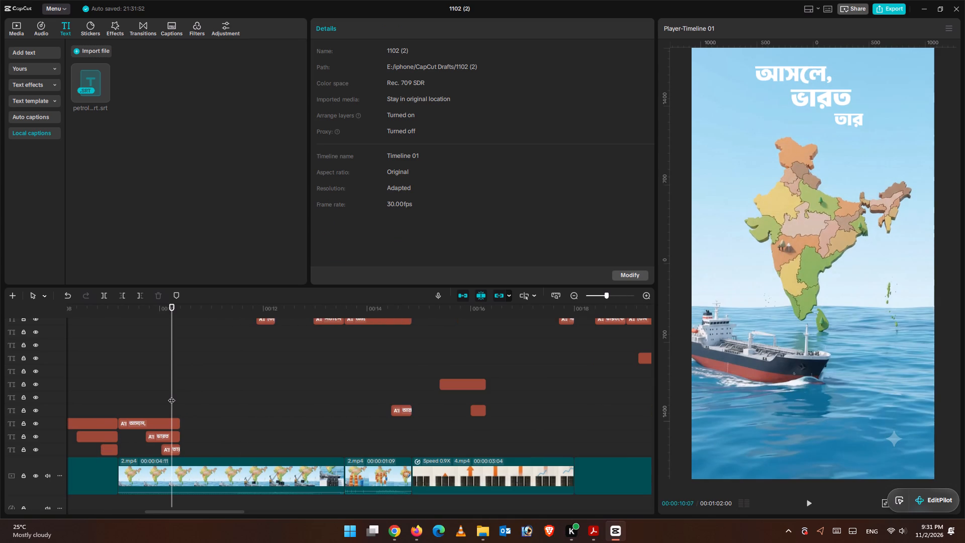
drag(174, 310, 135, 305)
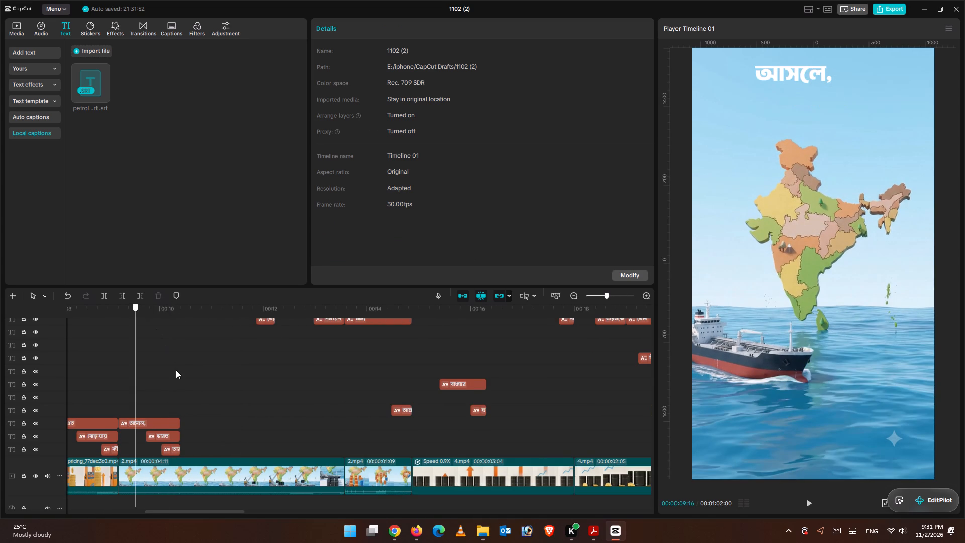
drag(161, 380, 163, 445)
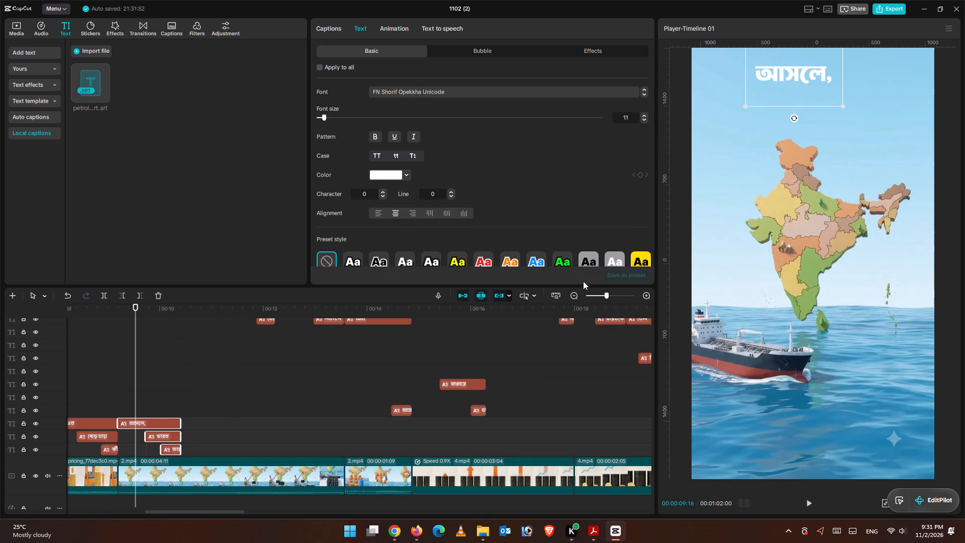
scroll(527, 213, down, 2)
click(465, 169)
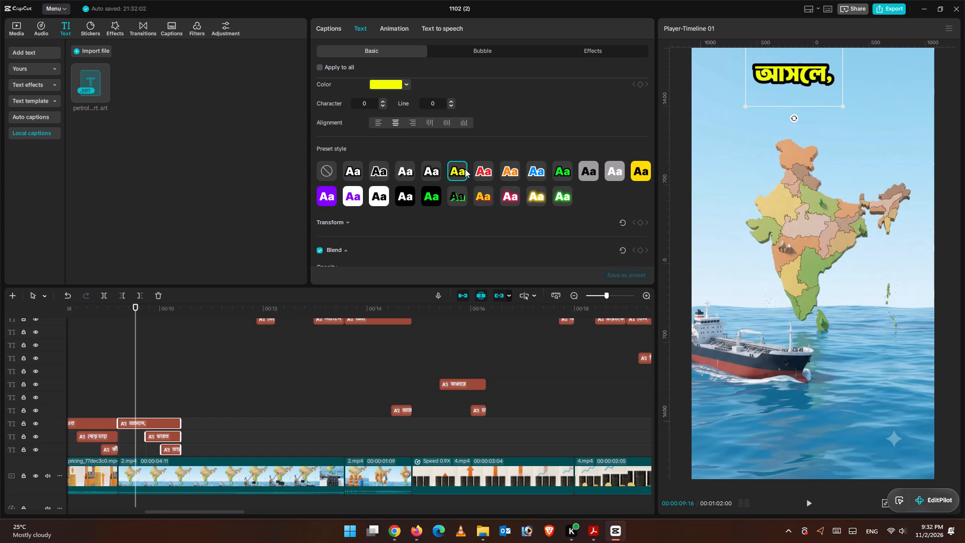
click(431, 170)
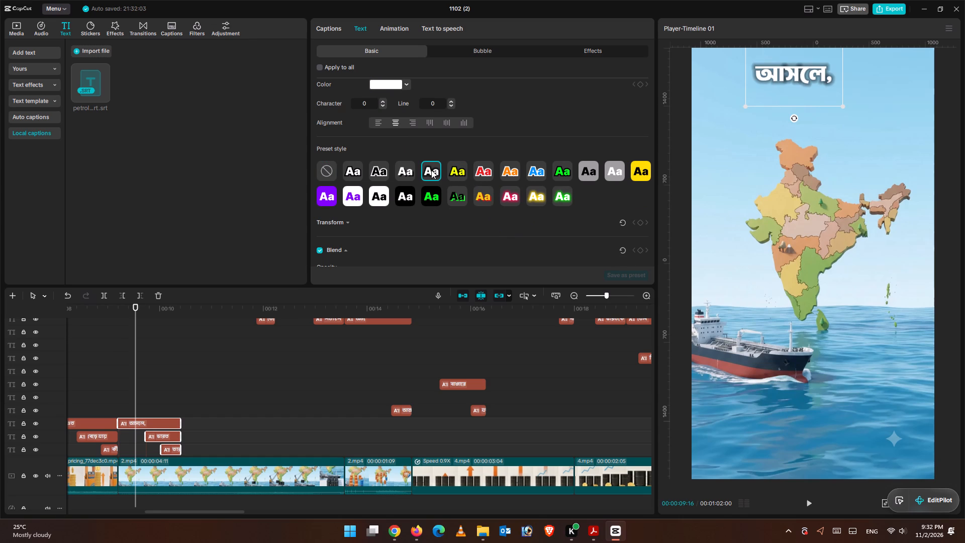
click(451, 177)
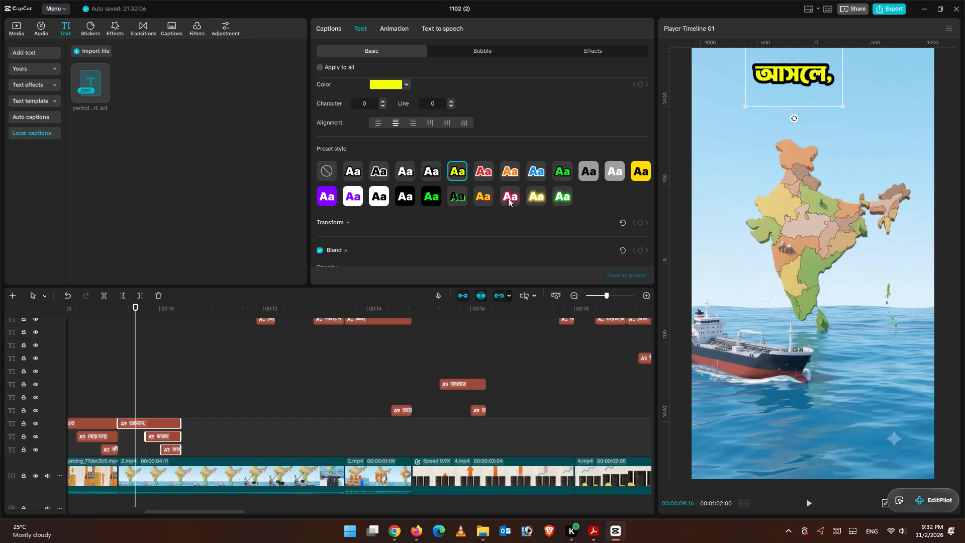
Change the text color of the selected আসলে,, ভারত and তার captions to white, FFFFFF.
click(407, 82)
drag(364, 108, 357, 103)
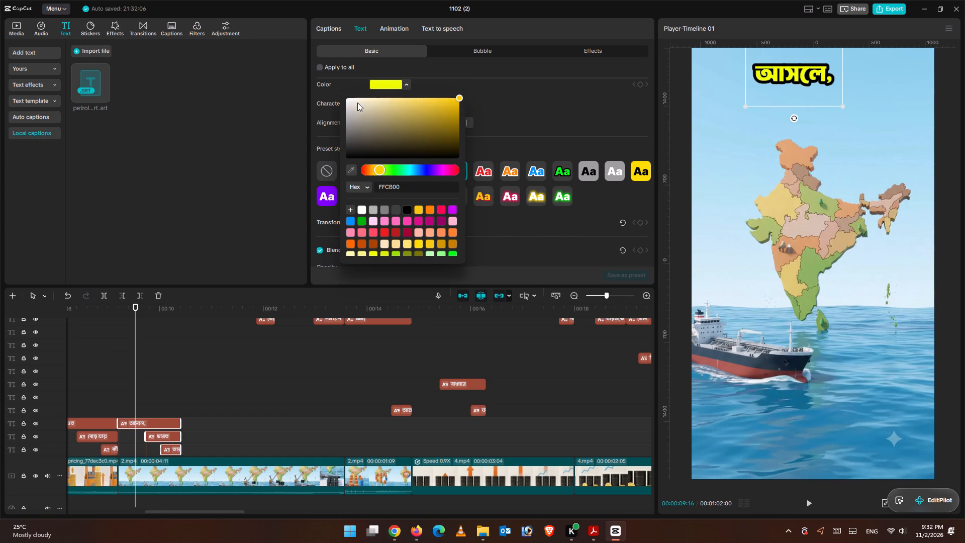
drag(357, 103, 317, 78)
scroll(421, 238, down, 1)
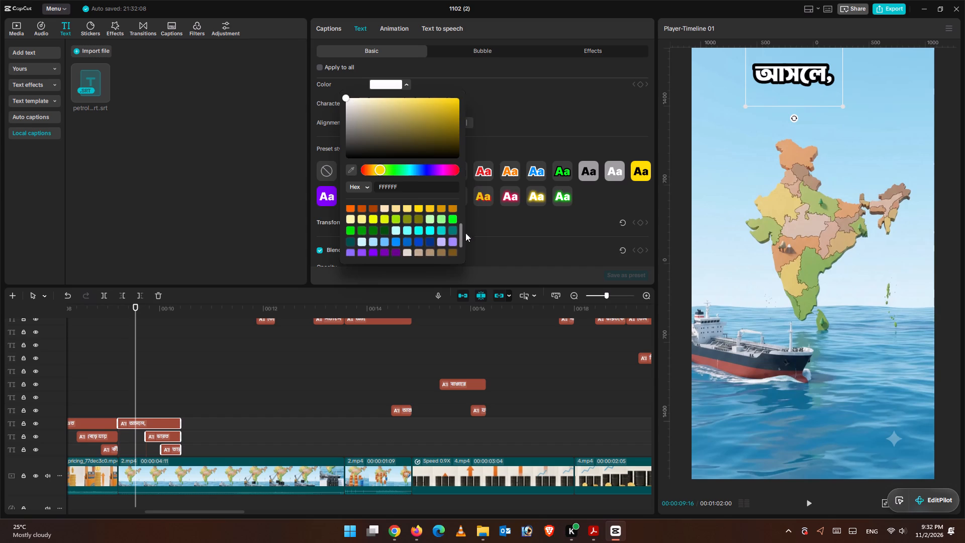
Reduce the black stroke thickness of the selected আসলে,, ভারত and তার captions to 11.
click(532, 237)
scroll(487, 249, down, 1)
scroll(487, 249, up, 1)
scroll(487, 249, down, 4)
drag(383, 167, 361, 164)
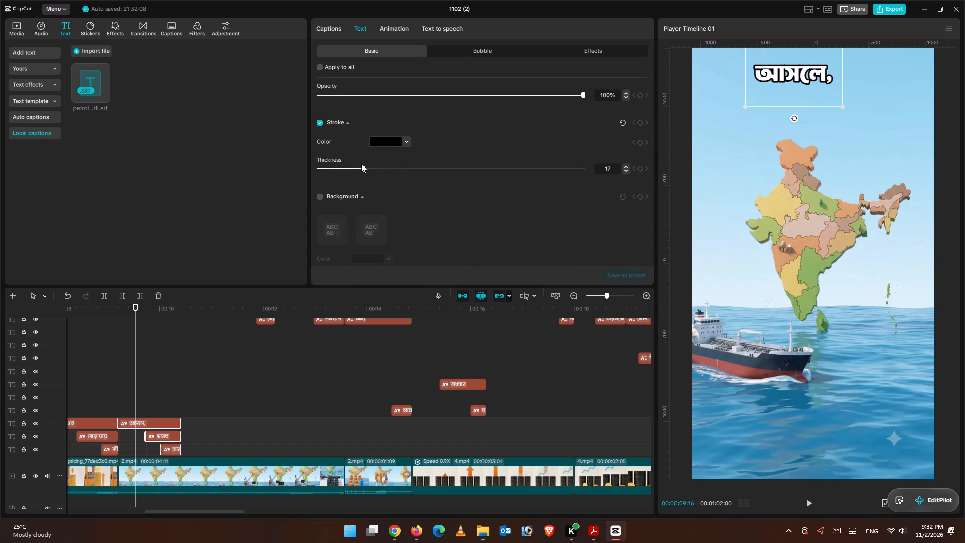
drag(361, 164, 349, 161)
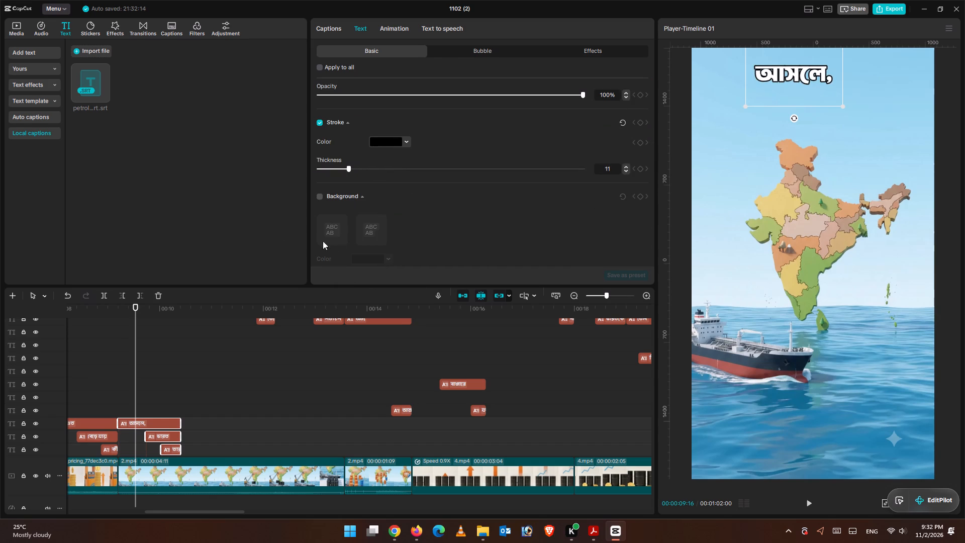
Set the text color of only the ভারত caption to bright yellow, FFFA00, previewing at 00:00:10:05.
drag(135, 312, 169, 322)
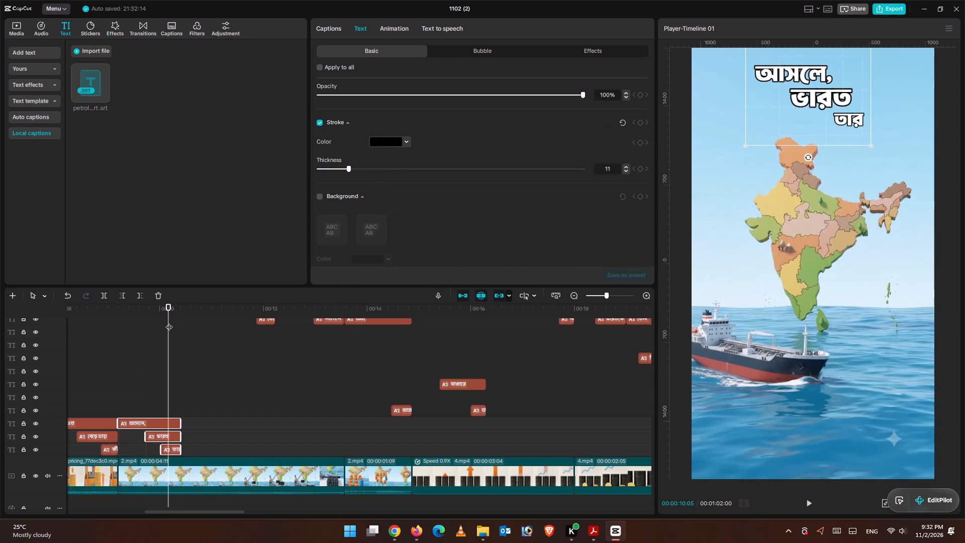
click(153, 437)
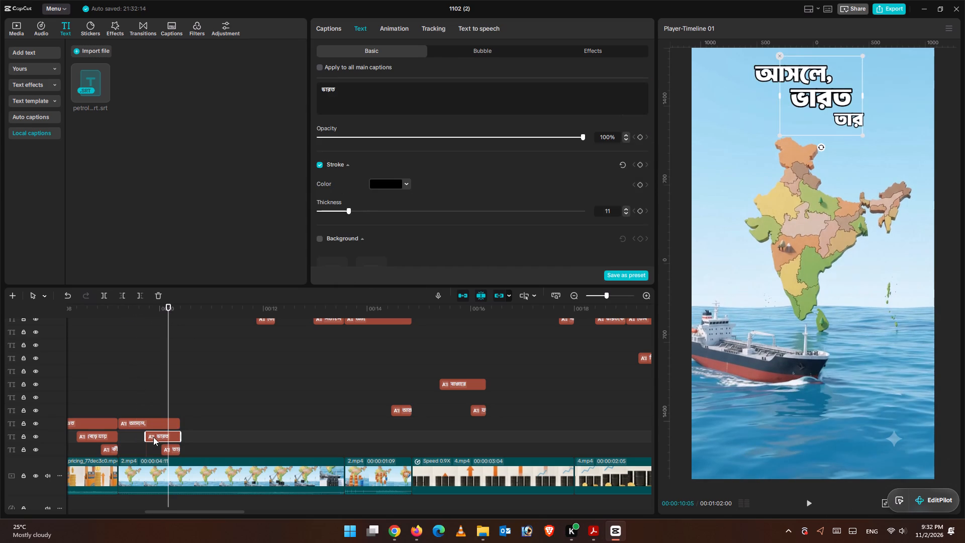
scroll(406, 195, up, 6)
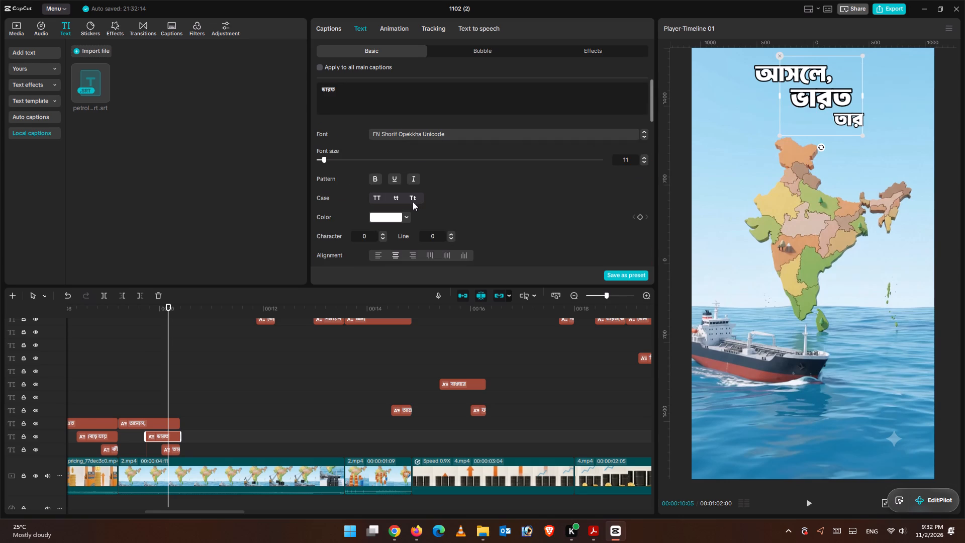
scroll(413, 202, up, 2)
click(410, 213)
drag(428, 248, 469, 228)
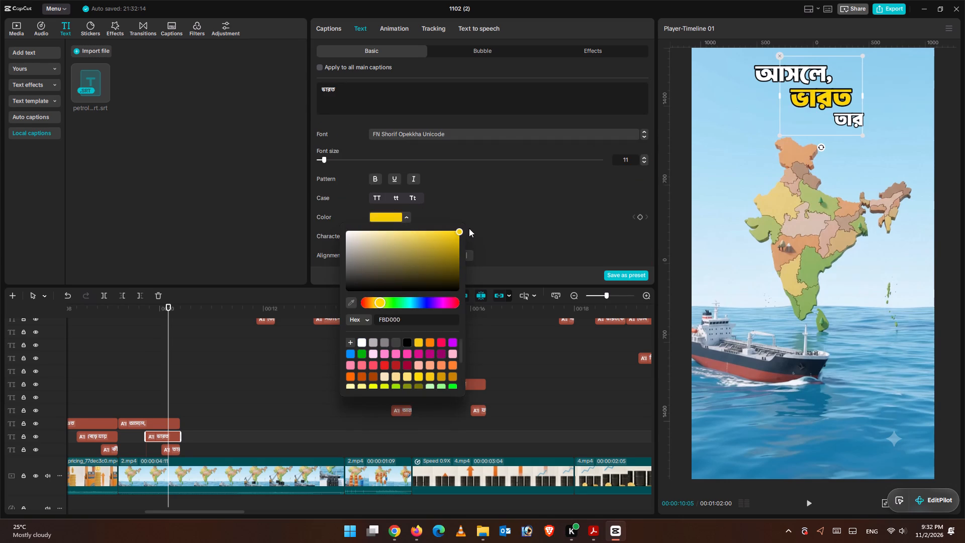
drag(469, 228, 482, 219)
drag(456, 235, 472, 230)
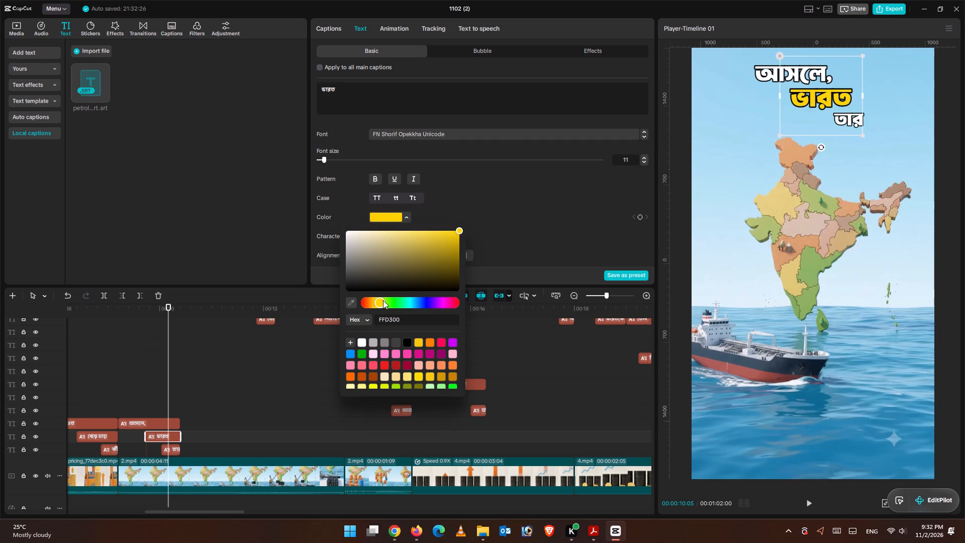
click(382, 300)
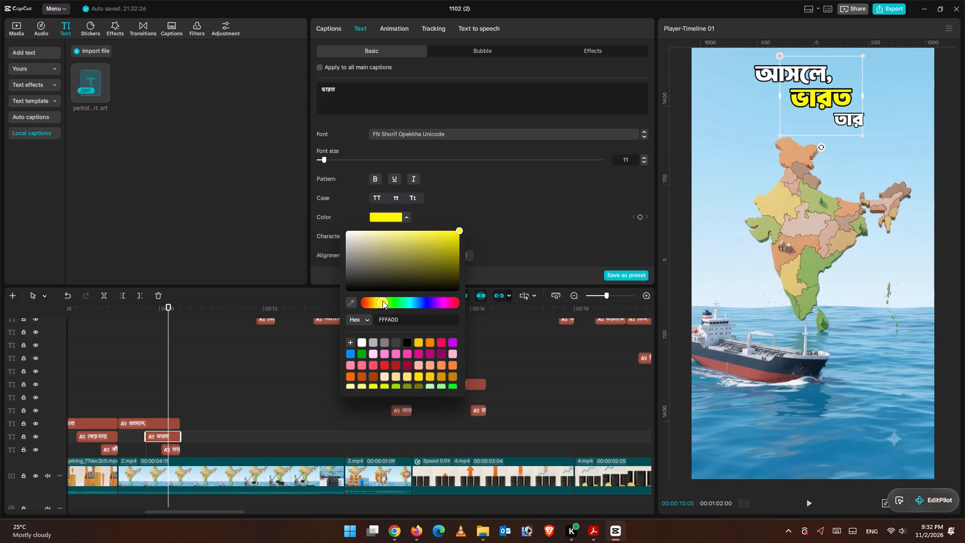
Play the start of the video and change the text color of the কখনো caption to white.
click(131, 363)
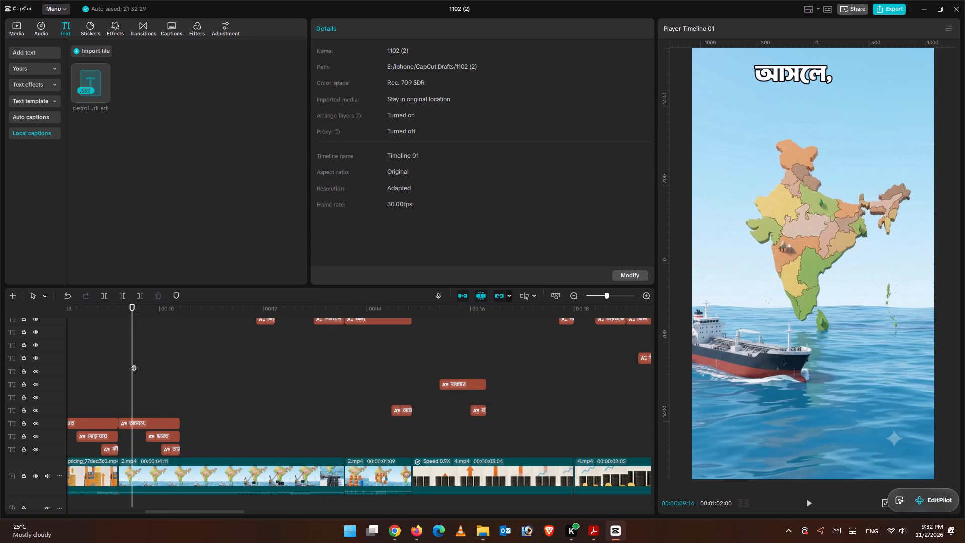
click(61, 365)
drag(128, 315, 0, 250)
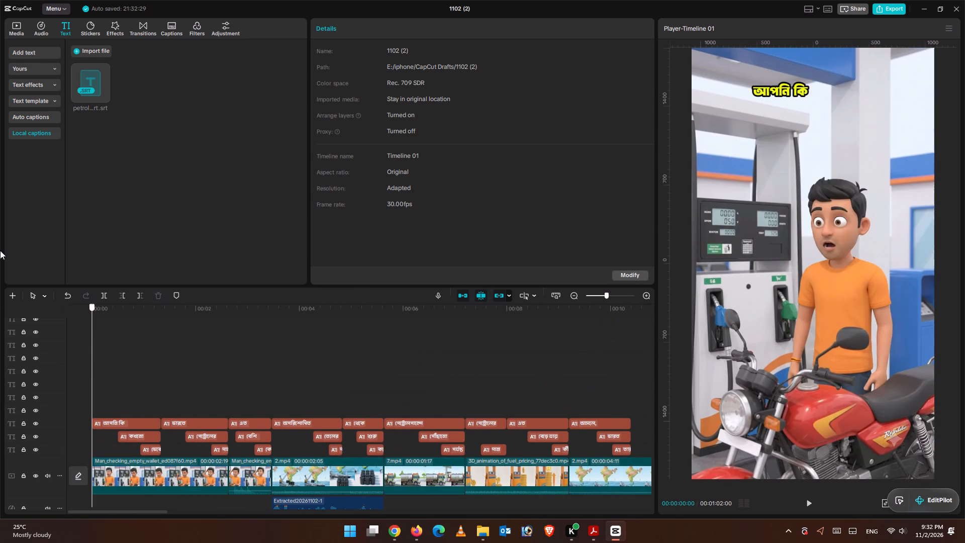
drag(0, 250, 0, 250)
click(811, 501)
click(812, 501)
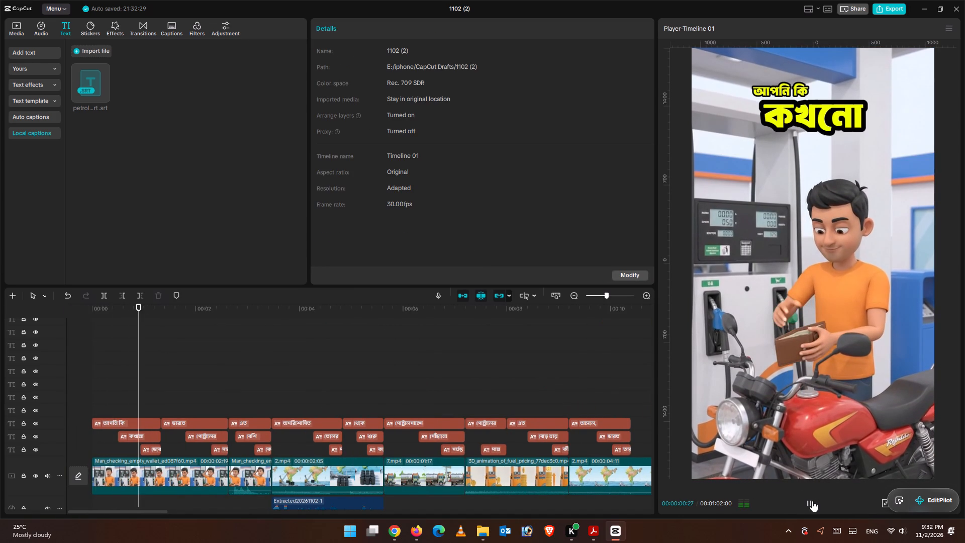
click(140, 433)
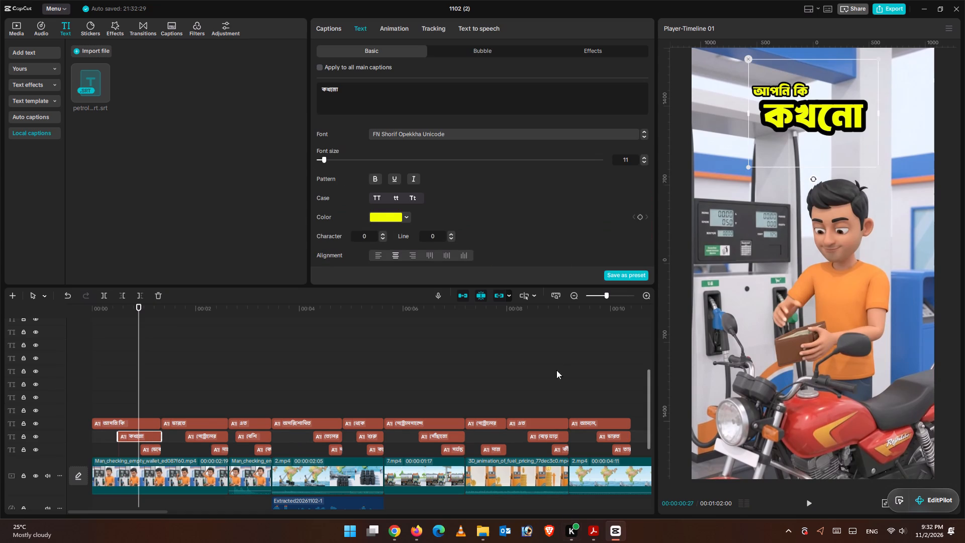
click(387, 214)
drag(367, 247, 278, 183)
Reduce the black stroke thickness of the first three captions together, starting with আপনি কি and কখনো.
click(92, 372)
drag(101, 374, 133, 428)
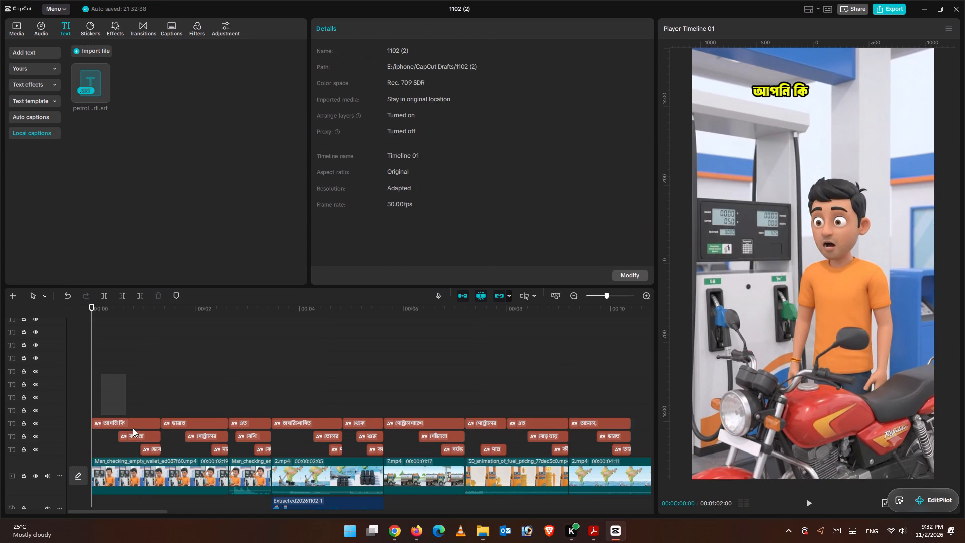
drag(133, 428, 146, 450)
scroll(381, 186, down, 5)
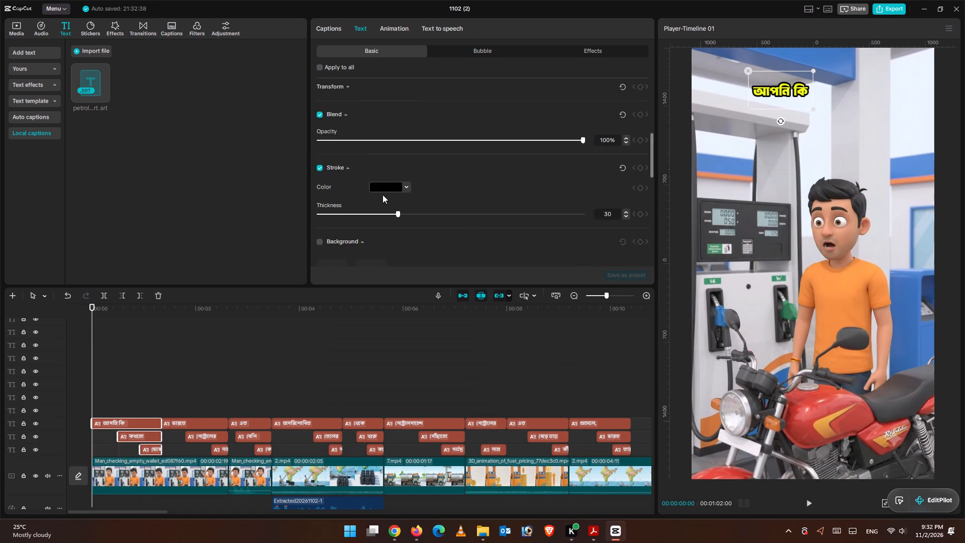
scroll(383, 197, up, 1)
scroll(384, 198, down, 1)
drag(397, 215, 375, 207)
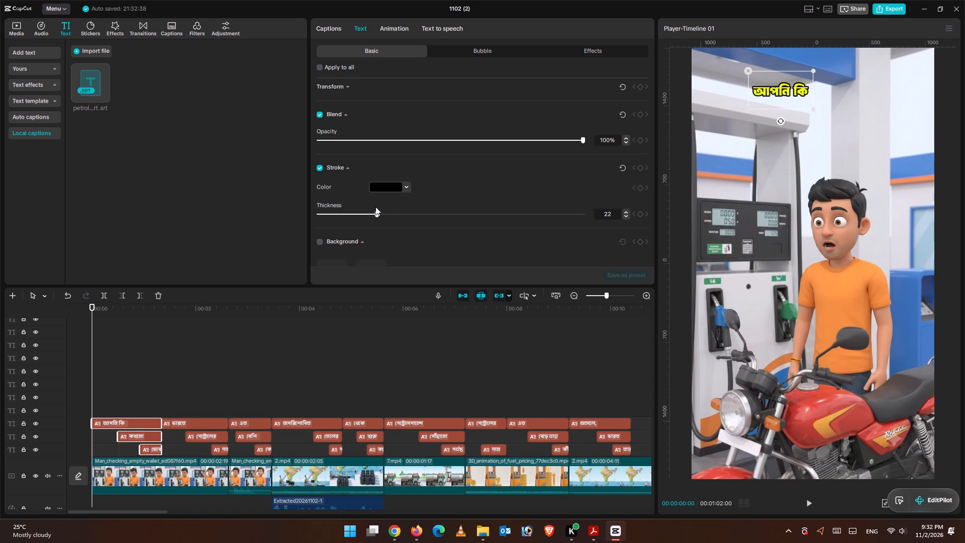
drag(375, 207, 371, 206)
scroll(371, 206, down, 1)
Set the black stroke thickness of the ভারতে, পেট্রোলের and দাম captions together to 20.
click(204, 328)
drag(187, 368, 219, 456)
scroll(480, 220, down, 1)
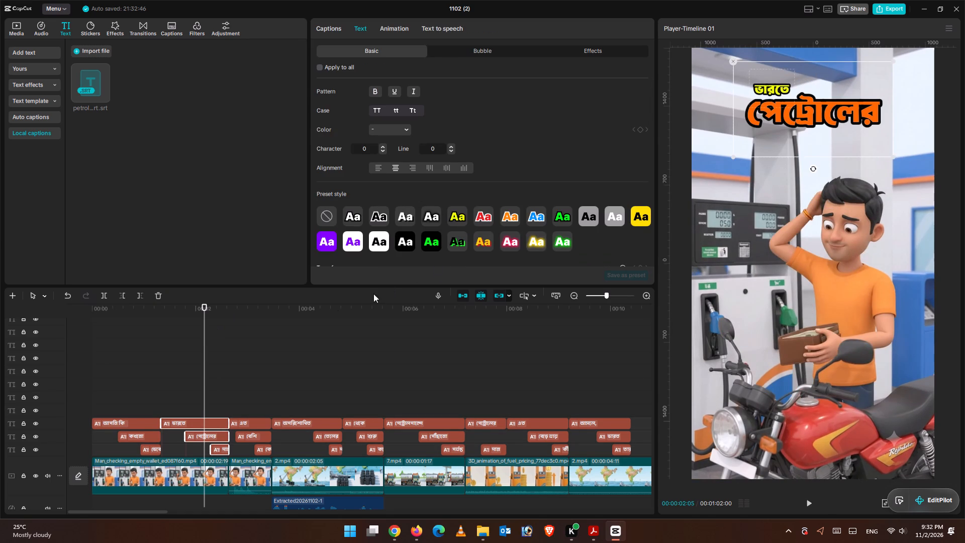
drag(208, 323, 216, 323)
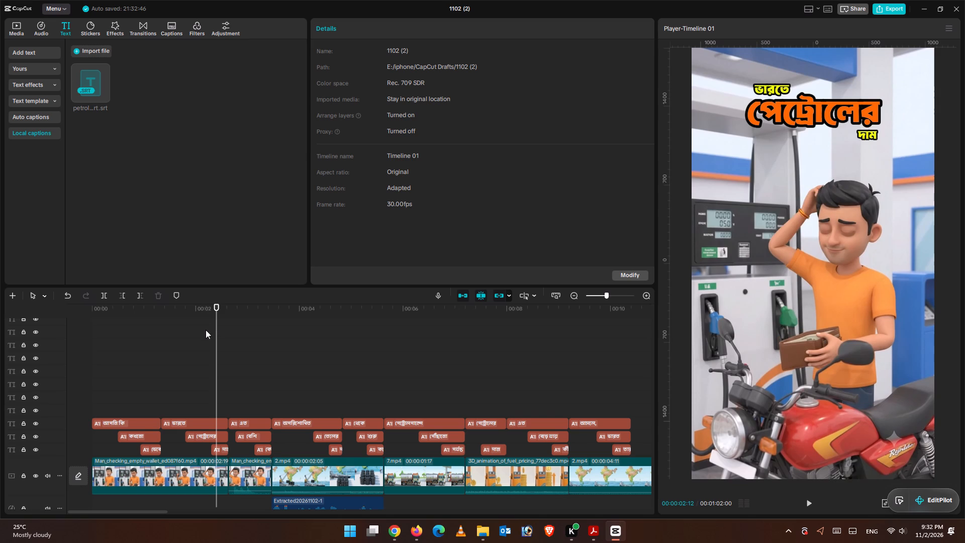
drag(204, 336, 216, 458)
click(213, 345)
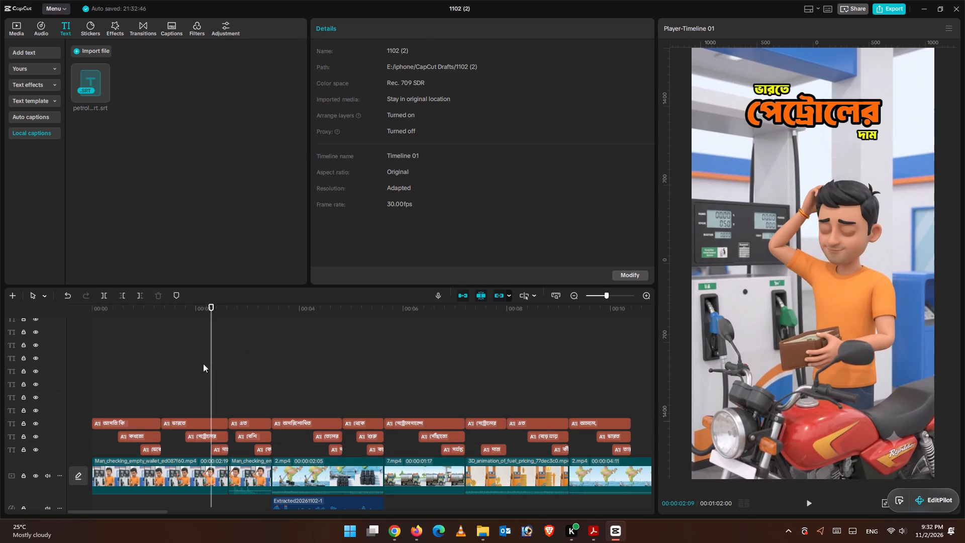
drag(184, 384, 220, 447)
scroll(445, 109, down, 3)
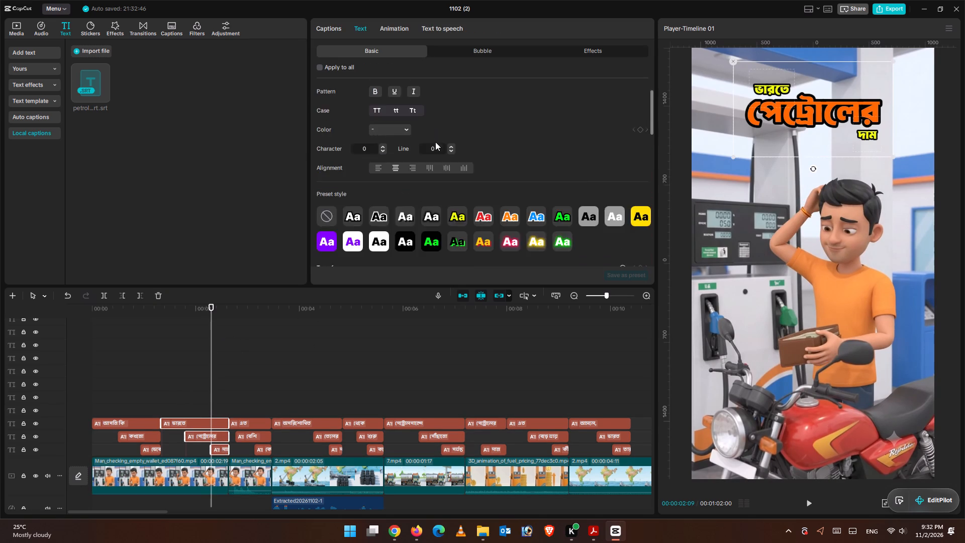
scroll(435, 142, down, 2)
scroll(403, 223, down, 3)
drag(424, 168, 424, 168)
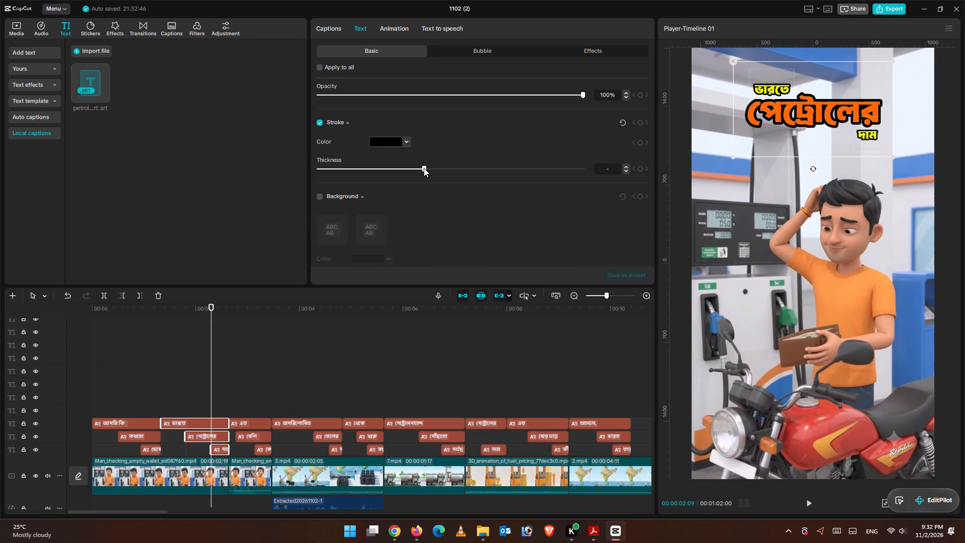
drag(424, 168, 383, 167)
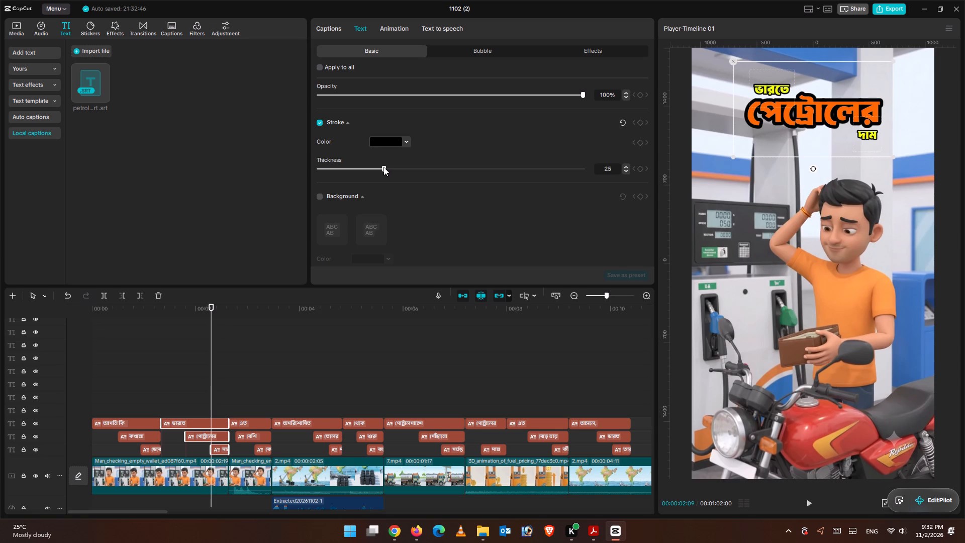
drag(383, 167, 375, 168)
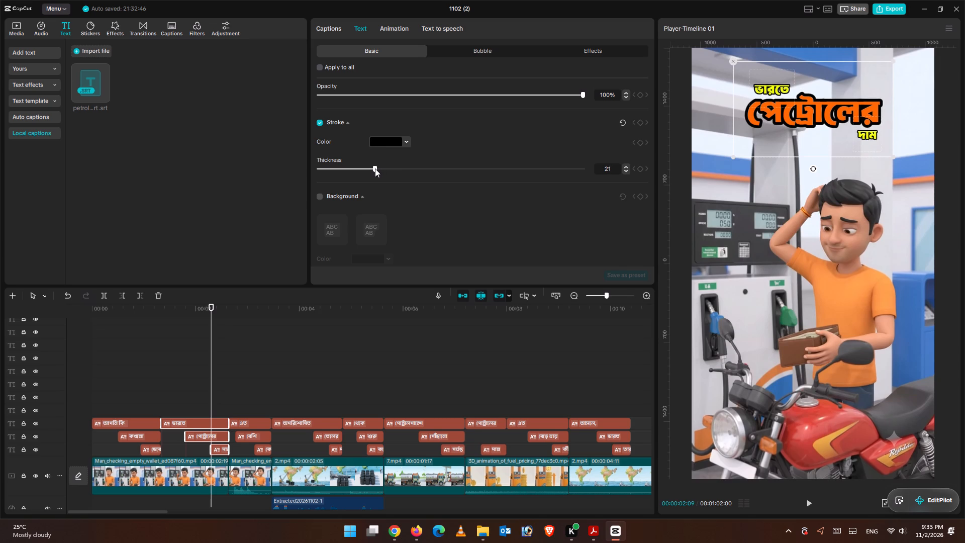
drag(375, 168, 372, 169)
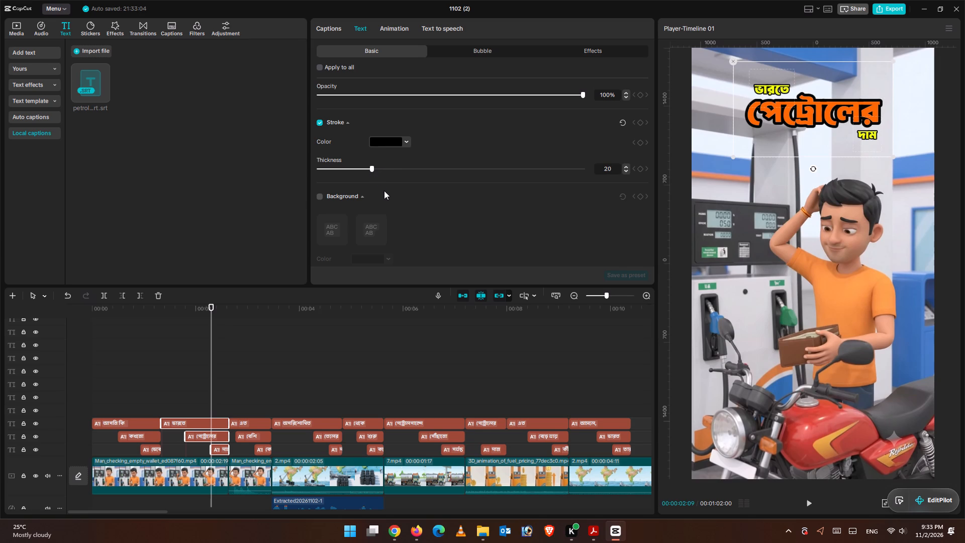
Change the text color of only the পেট্রোলের caption to white, FFFFFF.
drag(205, 315, 209, 316)
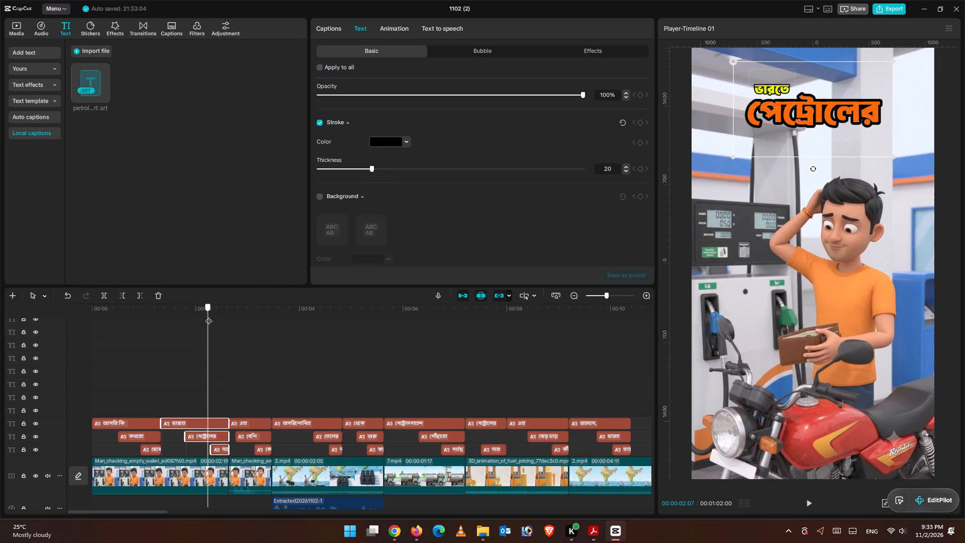
drag(209, 316, 219, 319)
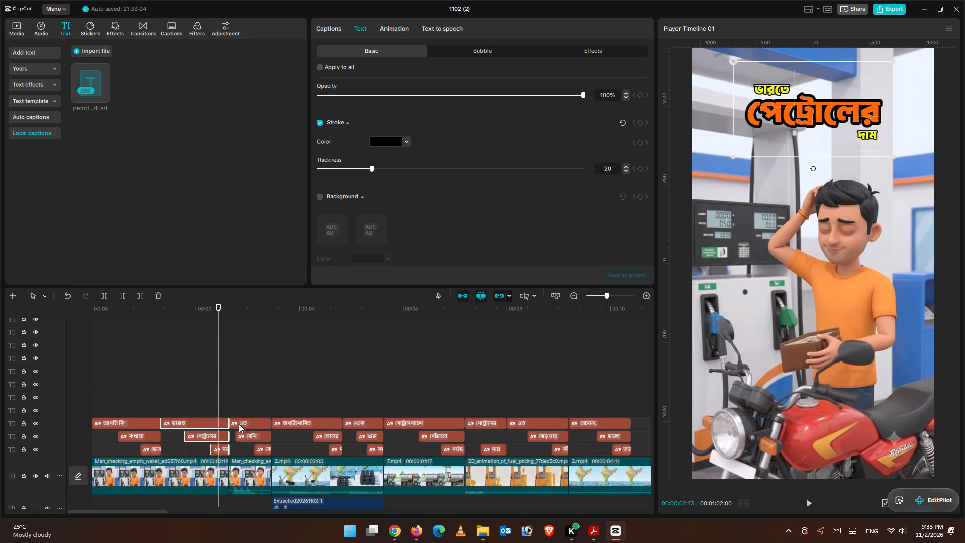
click(206, 436)
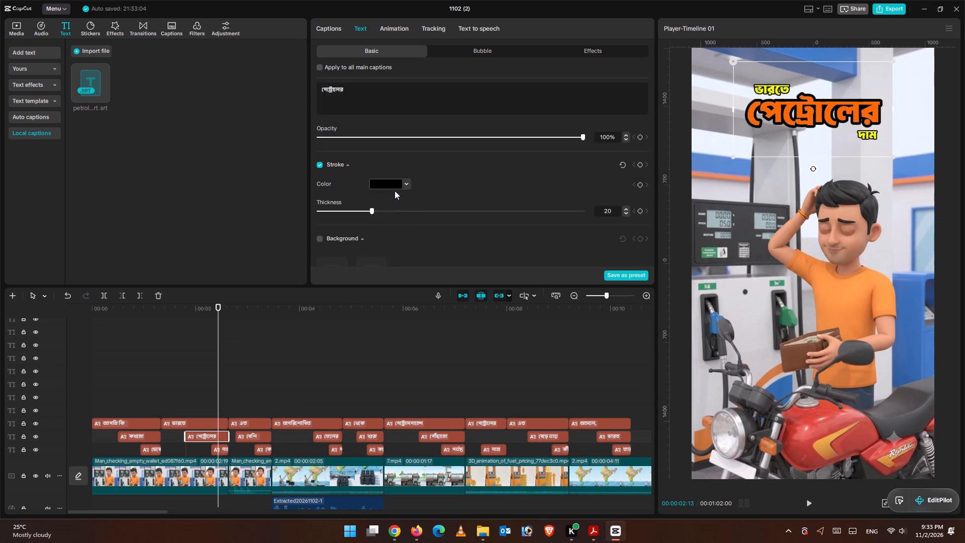
scroll(397, 190, up, 7)
click(410, 216)
drag(354, 243, 354, 240)
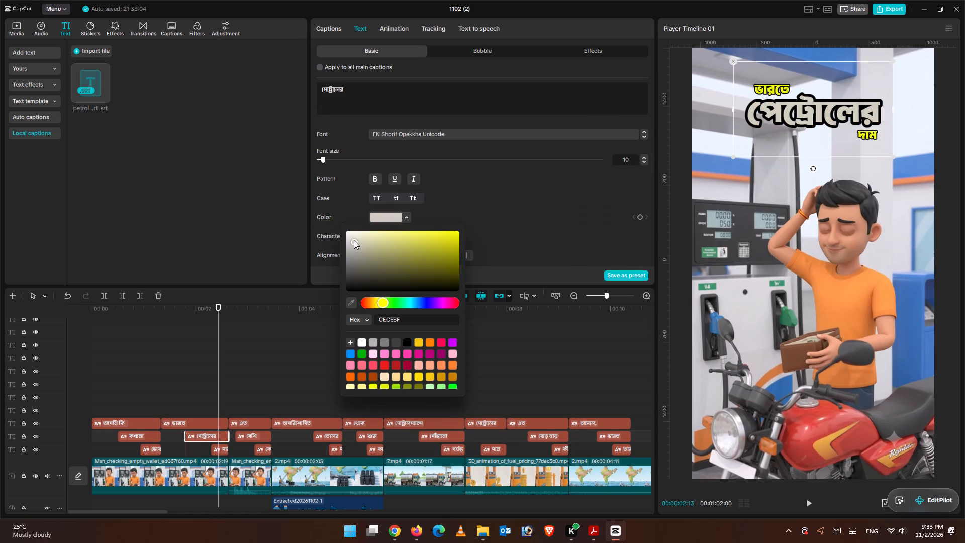
drag(354, 240, 304, 196)
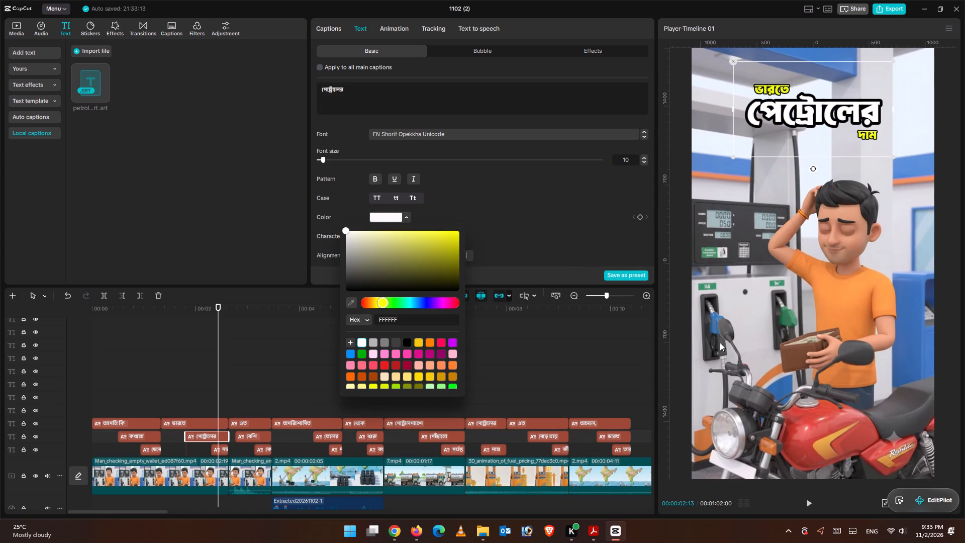
Set the black stroke thickness of the এত, বেশি and কেন? captions together to 20.
click(124, 371)
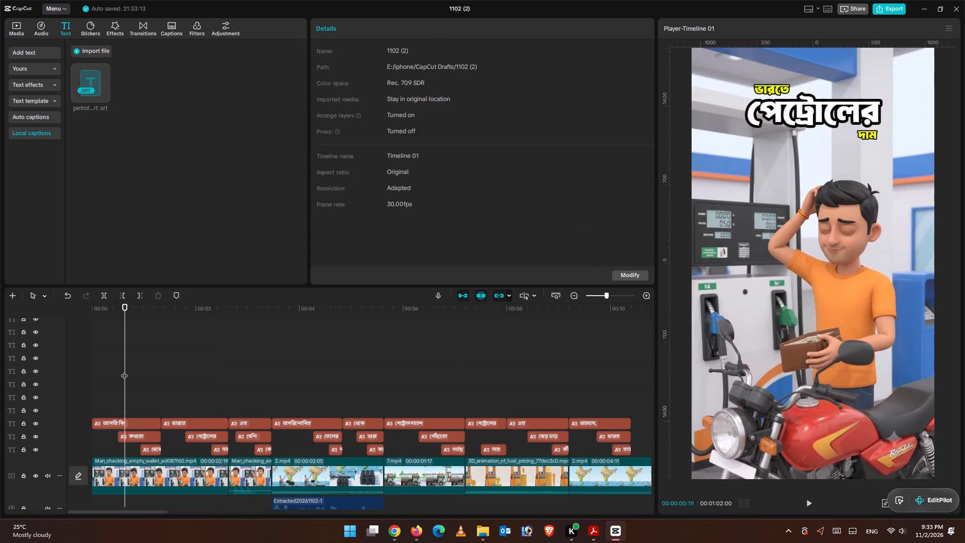
drag(125, 370, 221, 361)
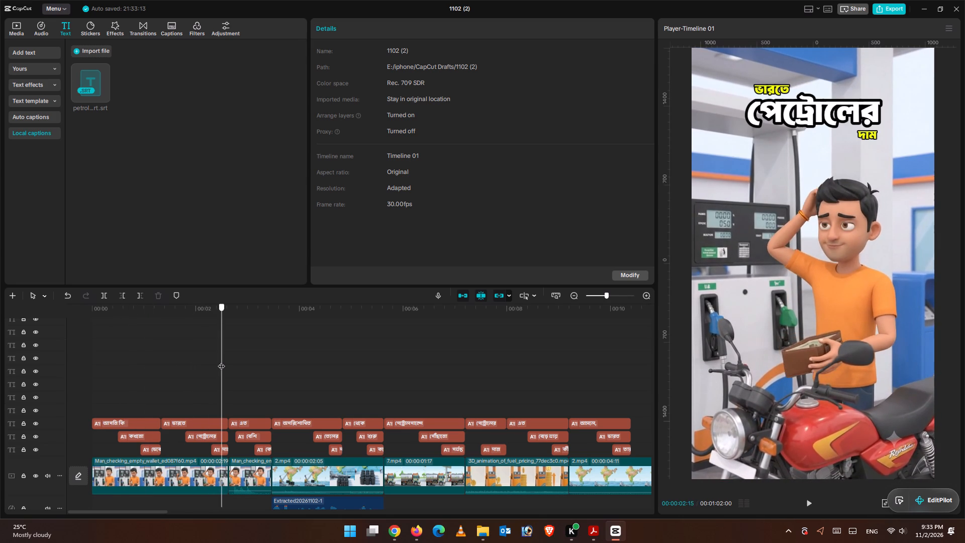
drag(221, 361, 293, 358)
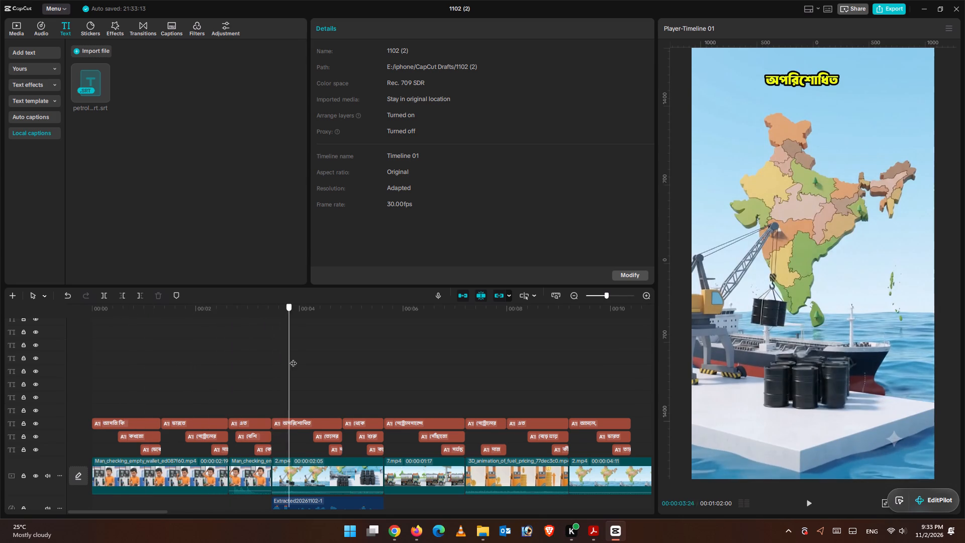
drag(293, 358, 333, 356)
click(325, 434)
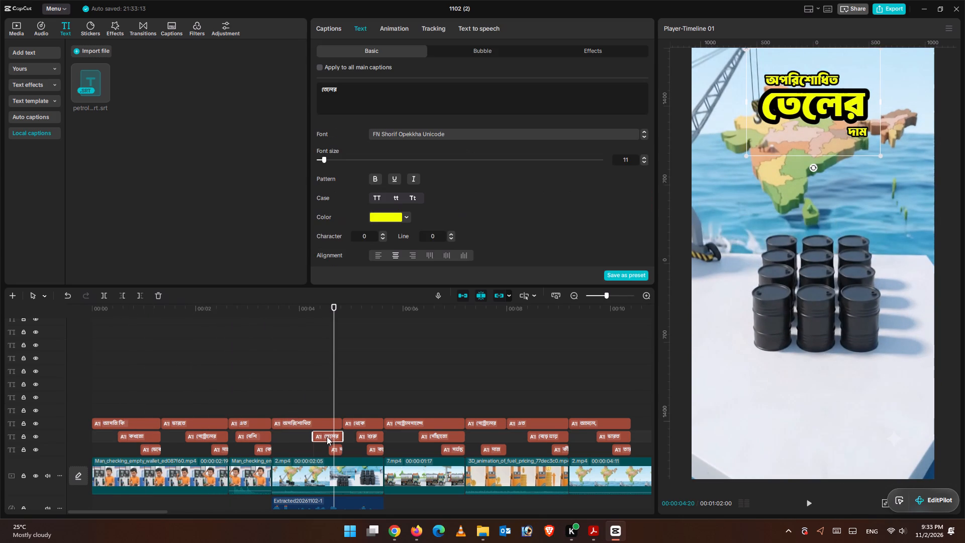
click(243, 393)
drag(243, 393, 252, 393)
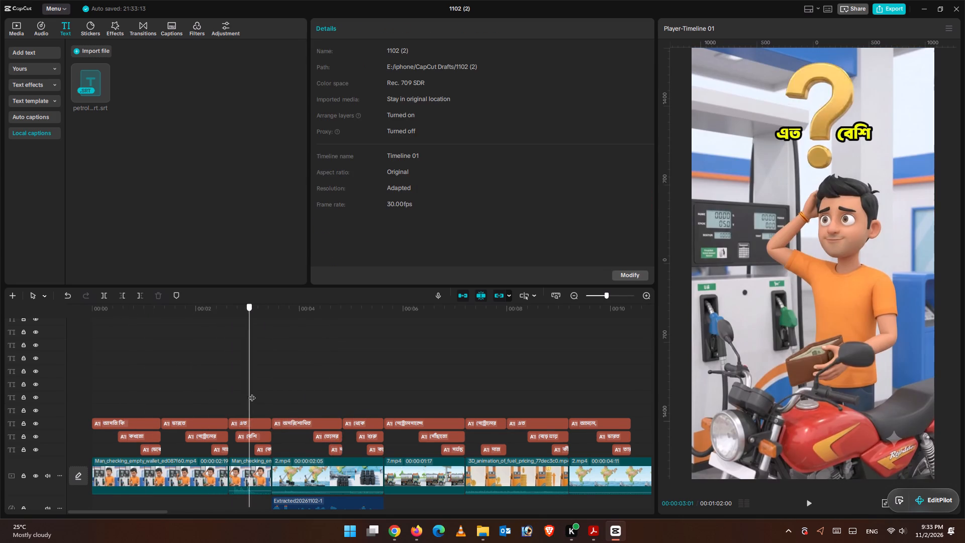
drag(252, 393, 264, 383)
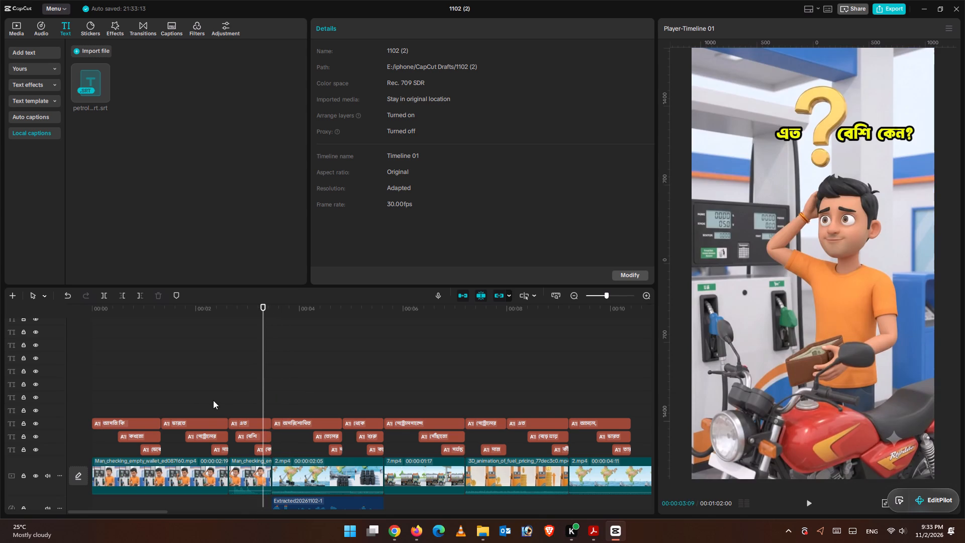
drag(240, 393, 264, 450)
scroll(395, 189, down, 4)
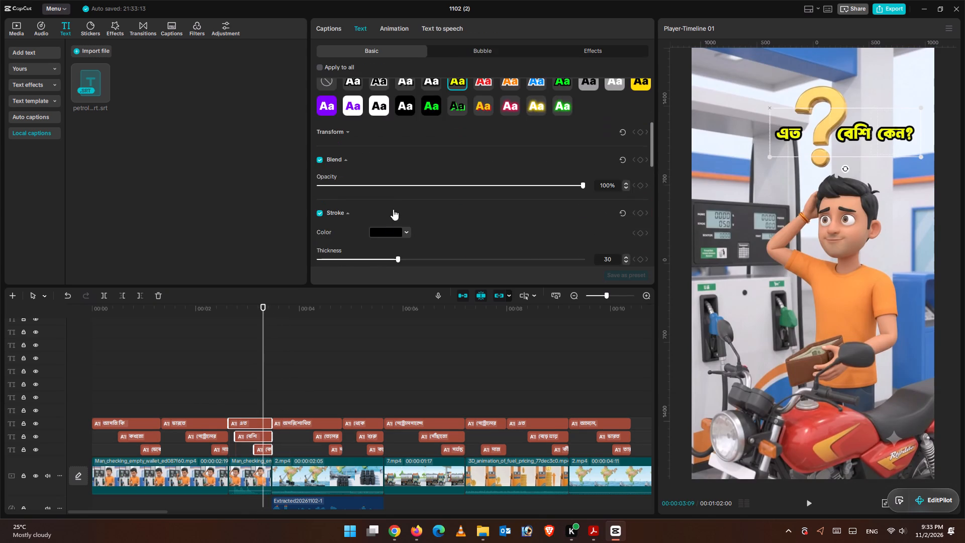
scroll(388, 226, down, 2)
drag(397, 168, 347, 167)
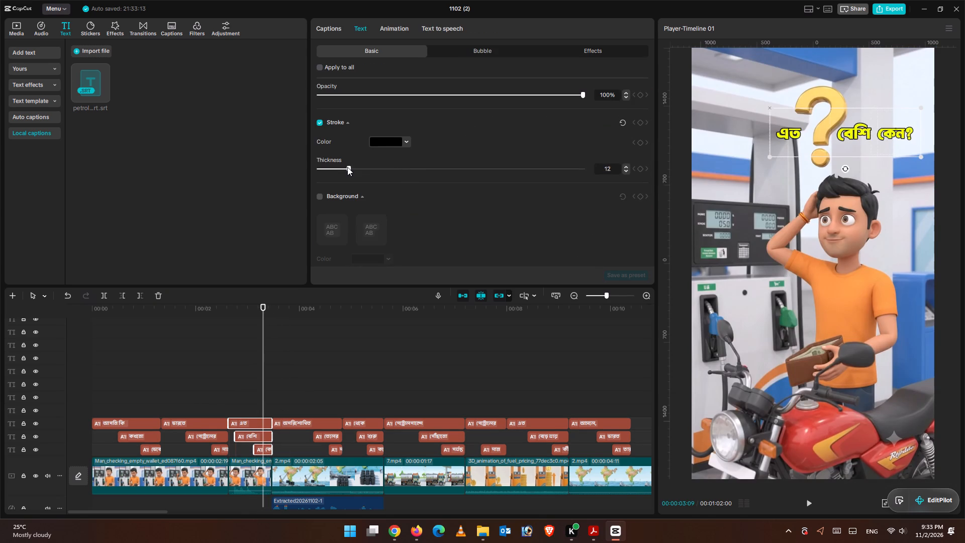
drag(347, 167, 369, 168)
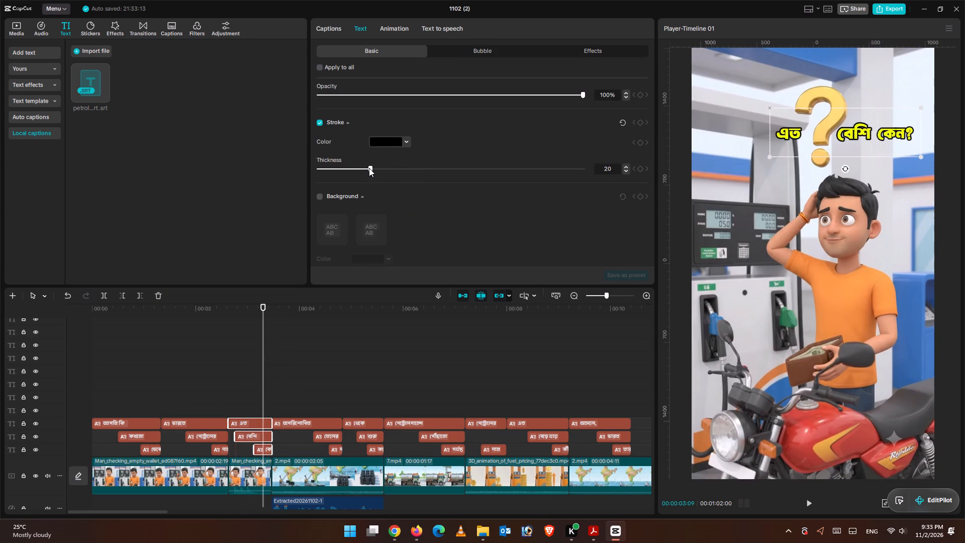
drag(369, 168, 369, 168)
Set the black stroke thickness of the অপরিশোধিত, তেলের and দাম captions together to 20.
click(305, 354)
drag(305, 355, 316, 425)
drag(301, 394, 302, 394)
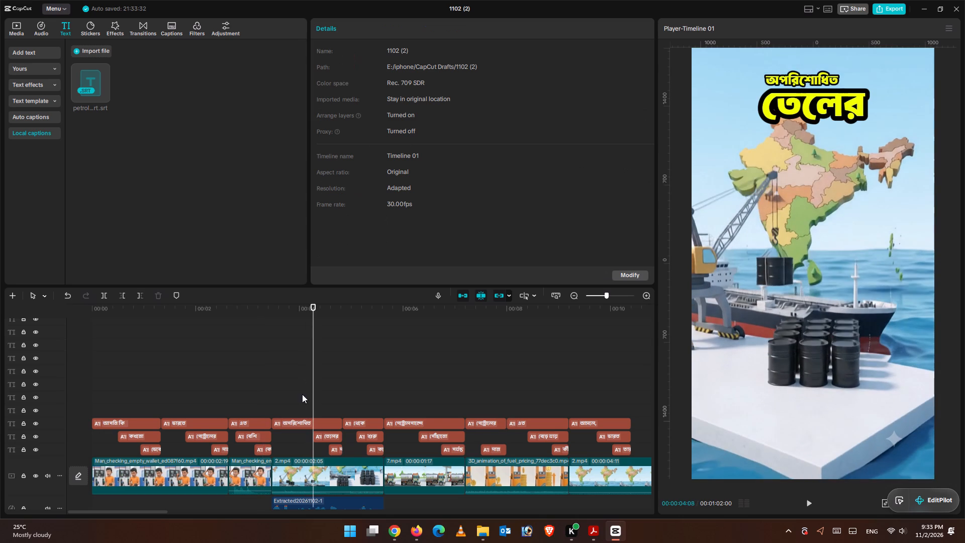
drag(302, 394, 334, 444)
scroll(418, 152, down, 2)
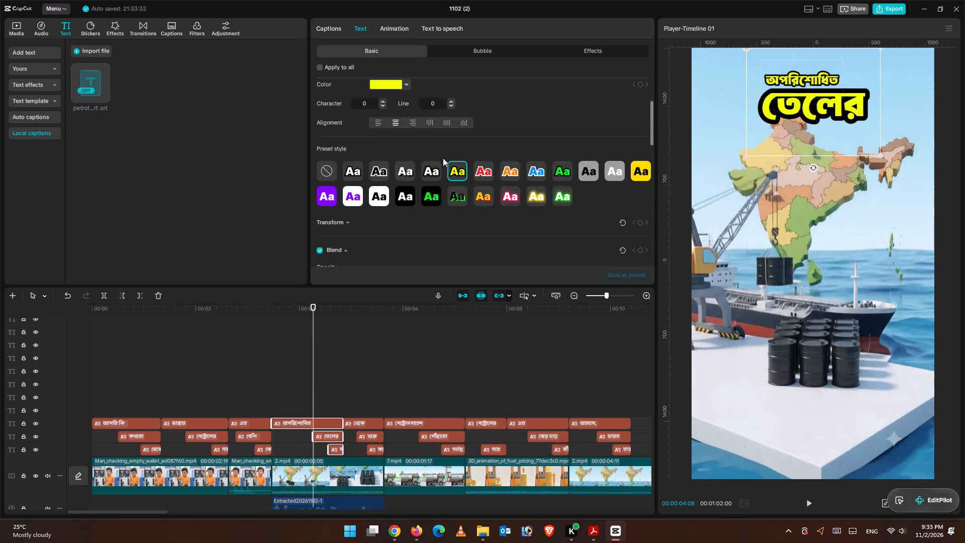
scroll(443, 158, down, 2)
scroll(517, 208, down, 3)
drag(398, 120, 370, 121)
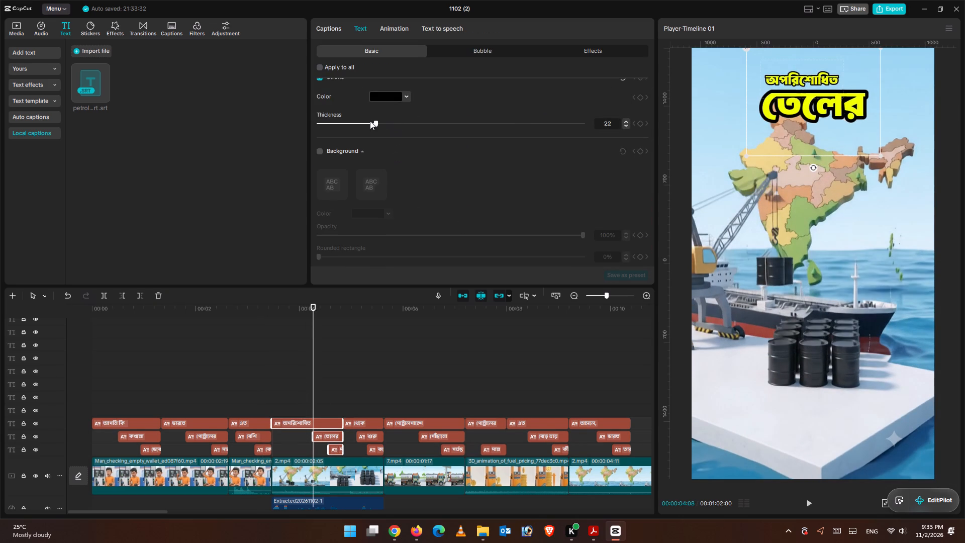
drag(370, 121, 372, 122)
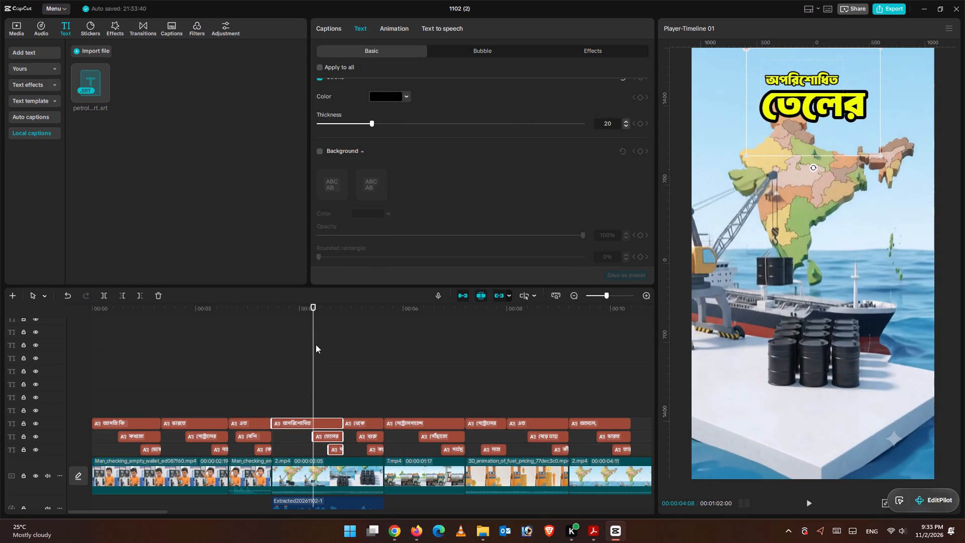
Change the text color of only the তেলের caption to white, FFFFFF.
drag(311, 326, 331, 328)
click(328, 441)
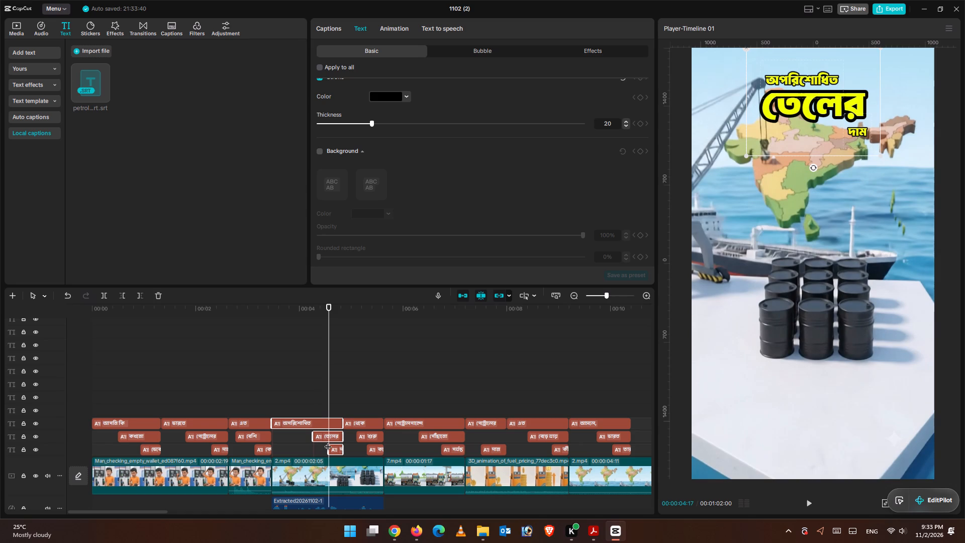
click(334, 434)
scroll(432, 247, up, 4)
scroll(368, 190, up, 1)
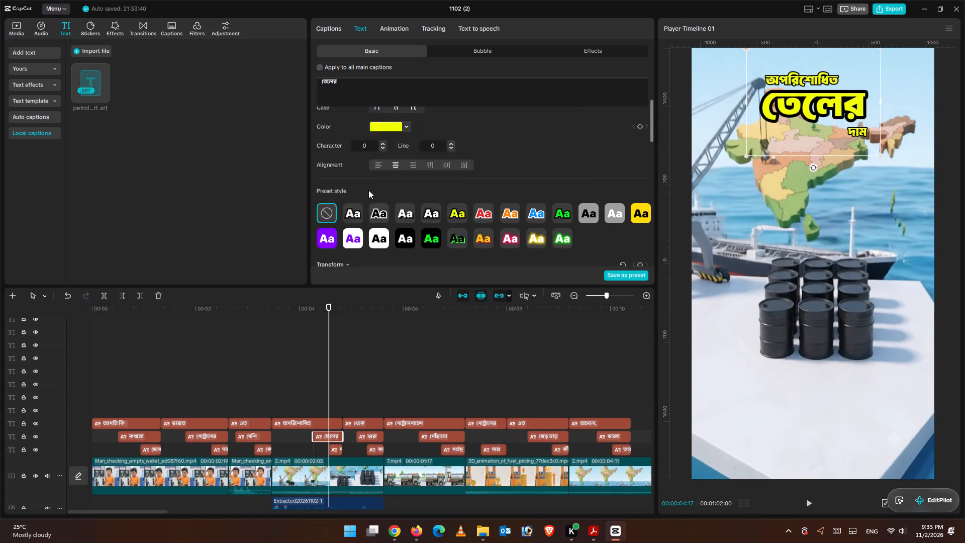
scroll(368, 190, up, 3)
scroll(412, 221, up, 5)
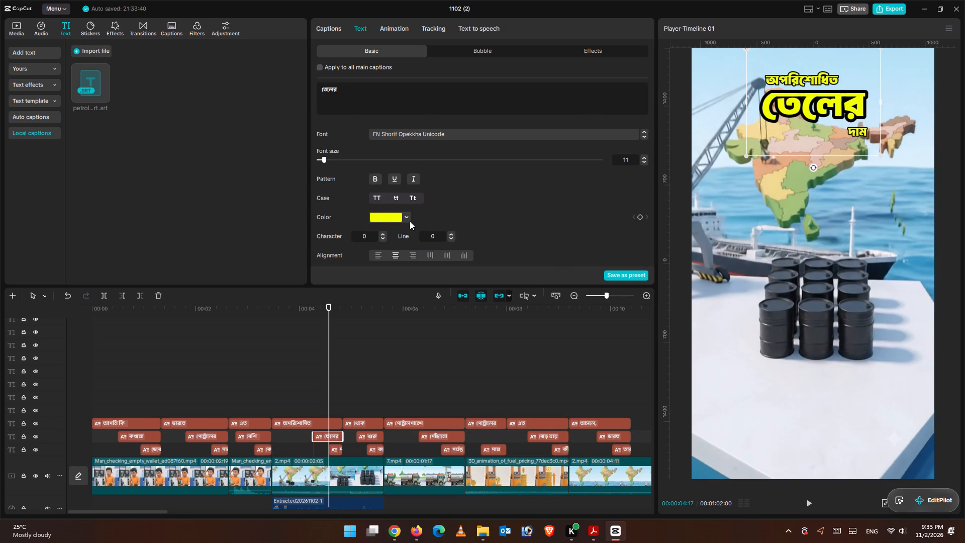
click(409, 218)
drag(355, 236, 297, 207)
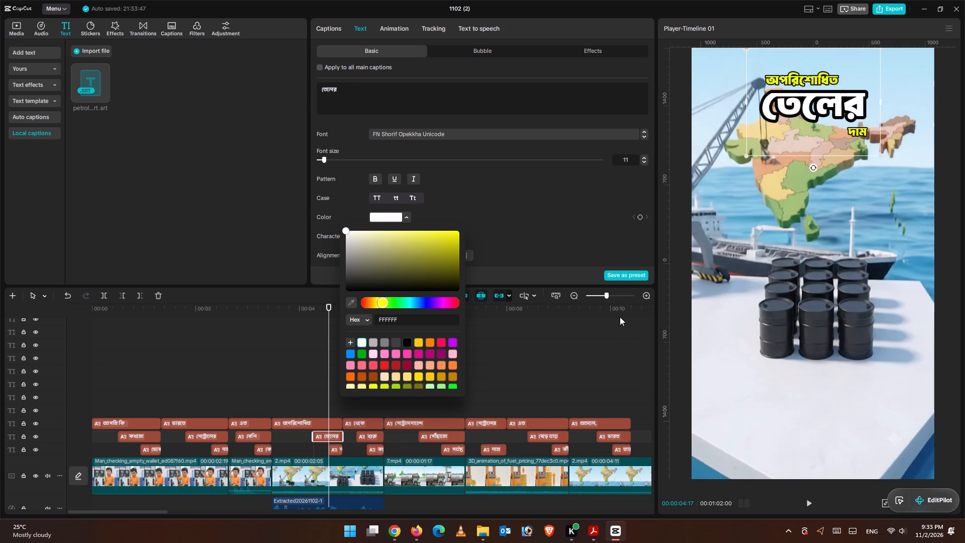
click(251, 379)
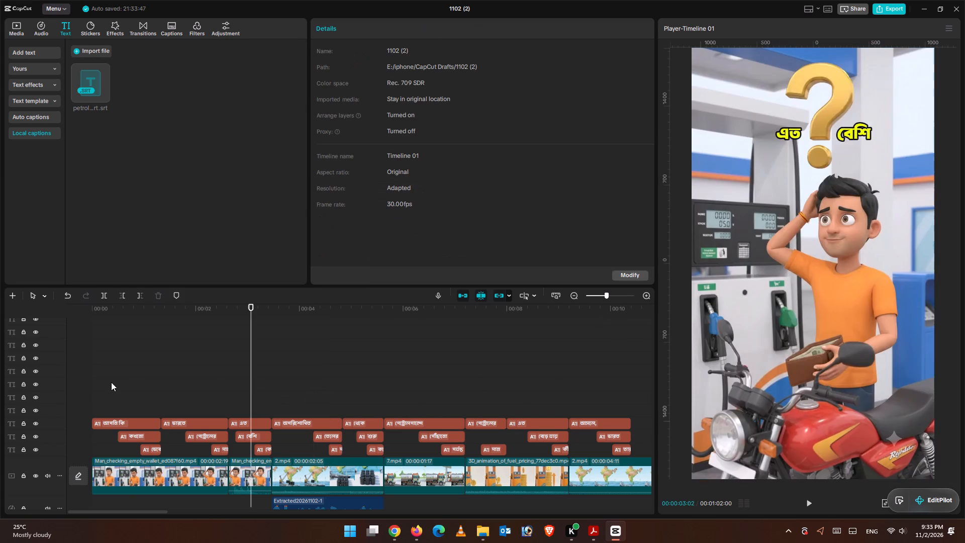
Change the text color of the আপনি কি caption to white, FFFFFF.
click(121, 378)
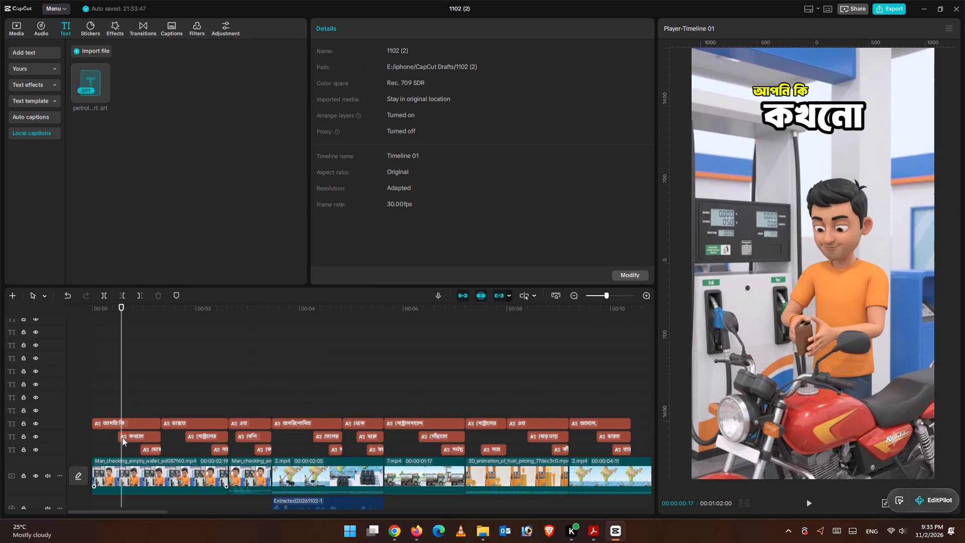
click(123, 422)
scroll(378, 161, up, 2)
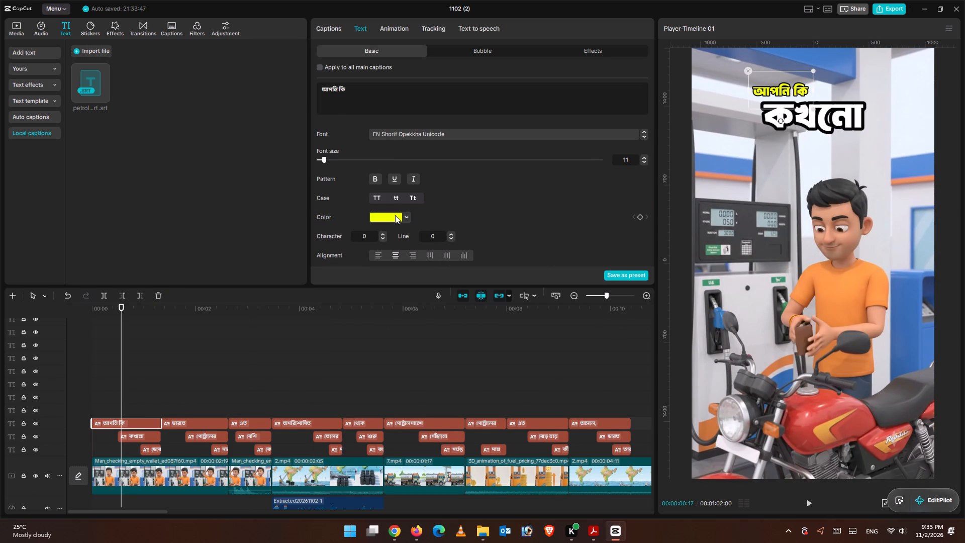
scroll(400, 221, down, 1)
click(406, 170)
drag(360, 191, 304, 167)
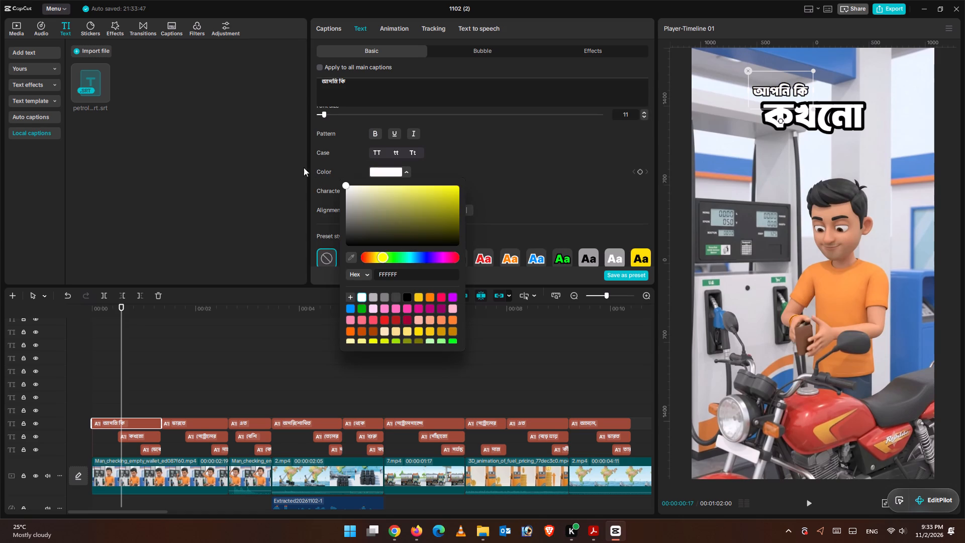
drag(304, 167, 288, 159)
Apply the yellow preset style with black outline to the কখনো caption and set its stroke thickness to 20.
click(144, 433)
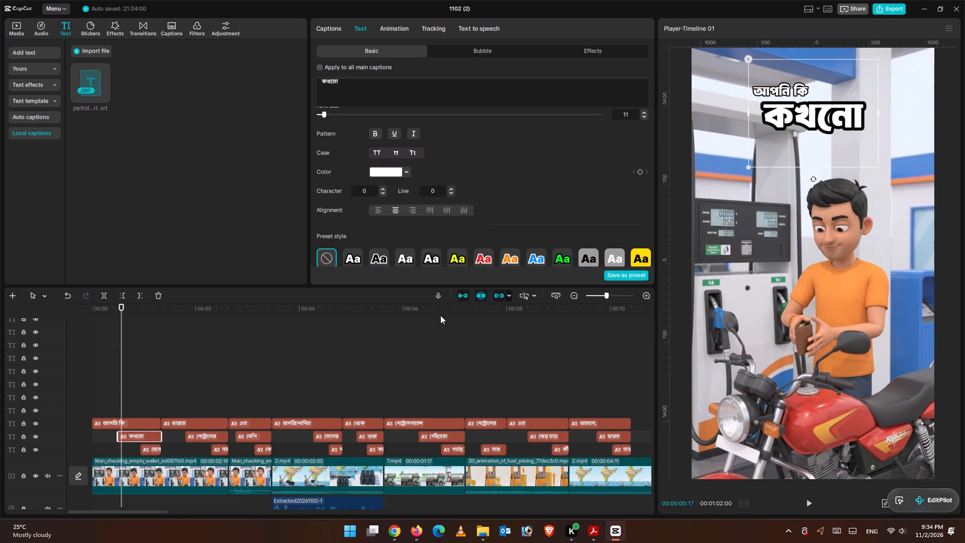
click(455, 257)
scroll(407, 301, down, 1)
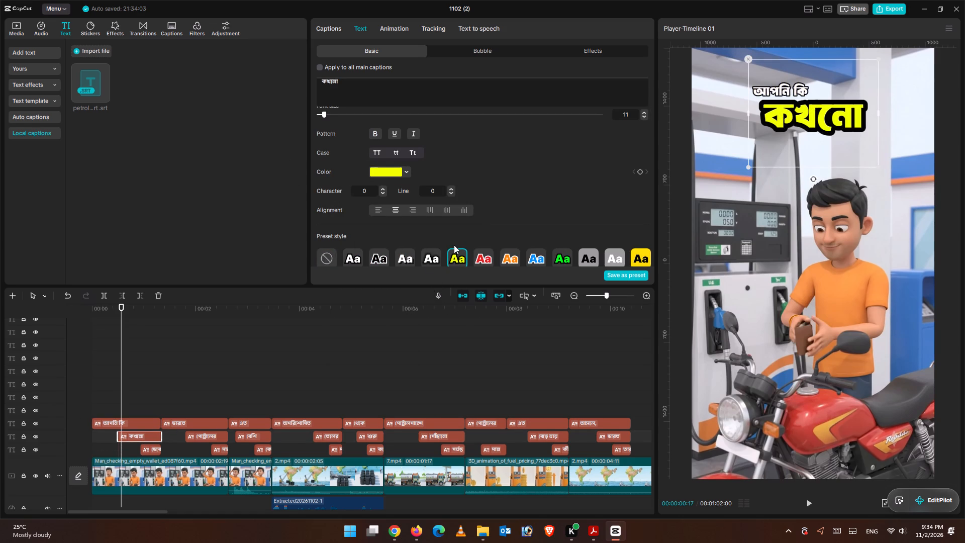
scroll(454, 242, down, 6)
drag(392, 163, 363, 163)
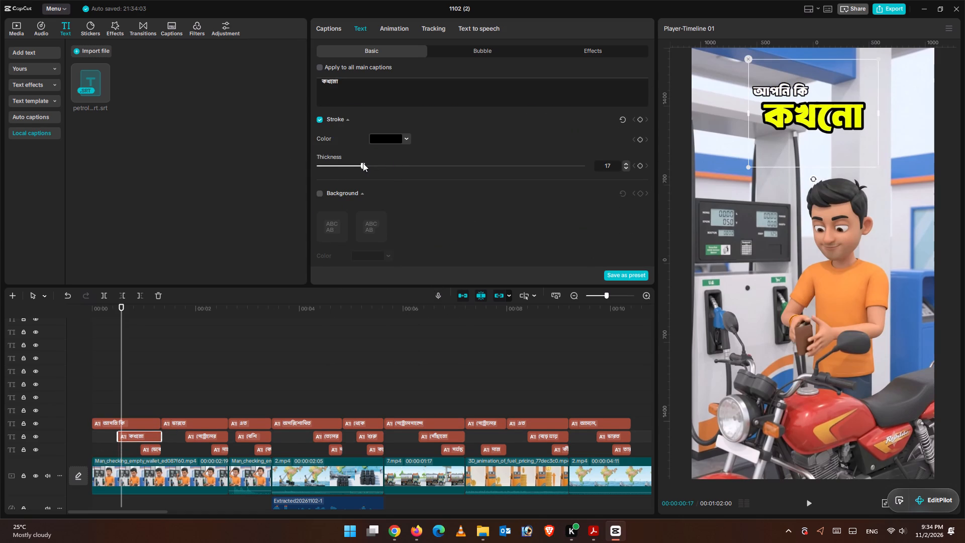
drag(363, 163, 371, 163)
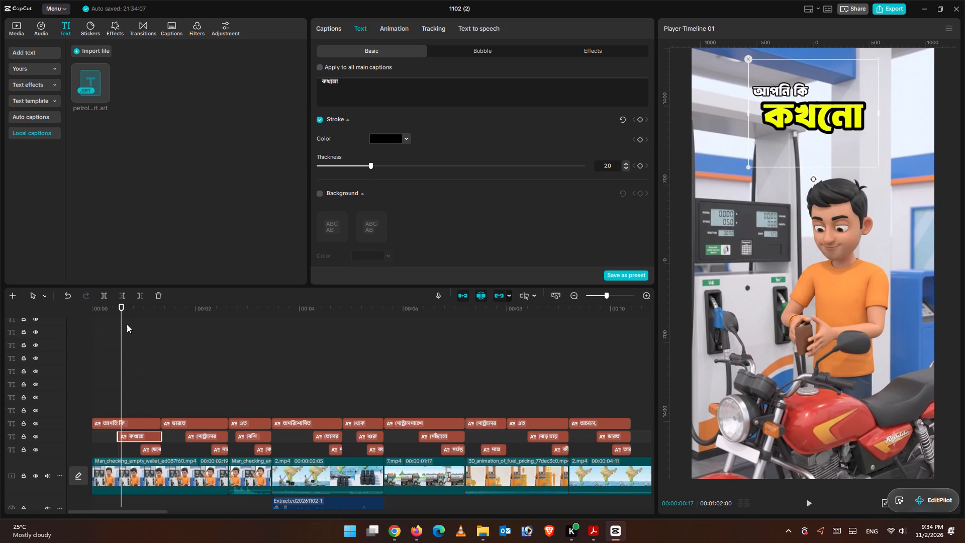
Change the text color of the ভেবেছেন caption to white, FFFFFF.
drag(126, 324, 152, 333)
drag(122, 320, 152, 326)
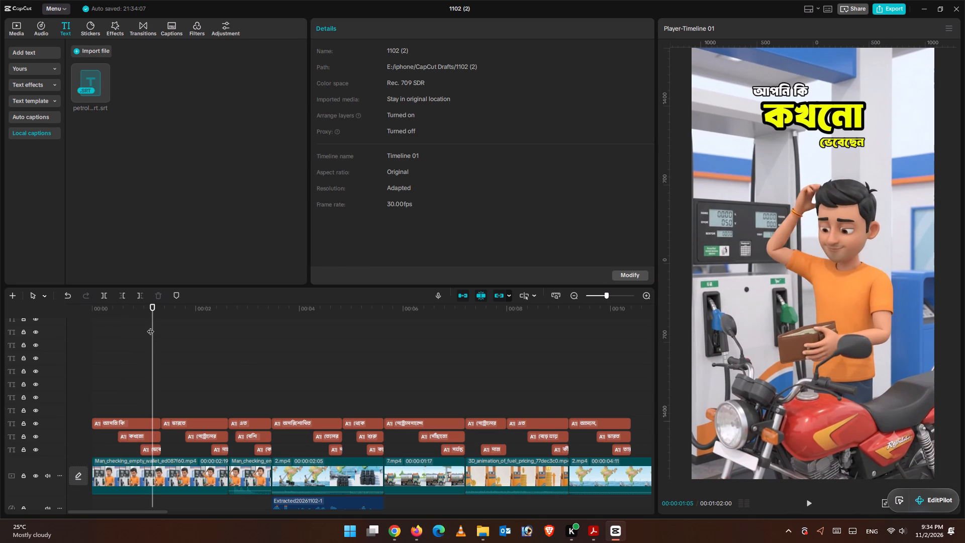
click(152, 449)
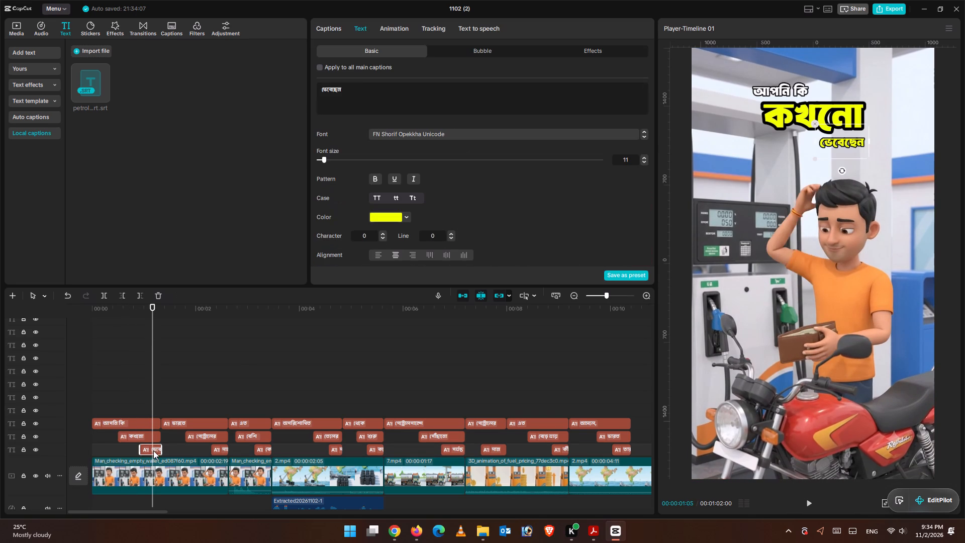
scroll(410, 213, up, 8)
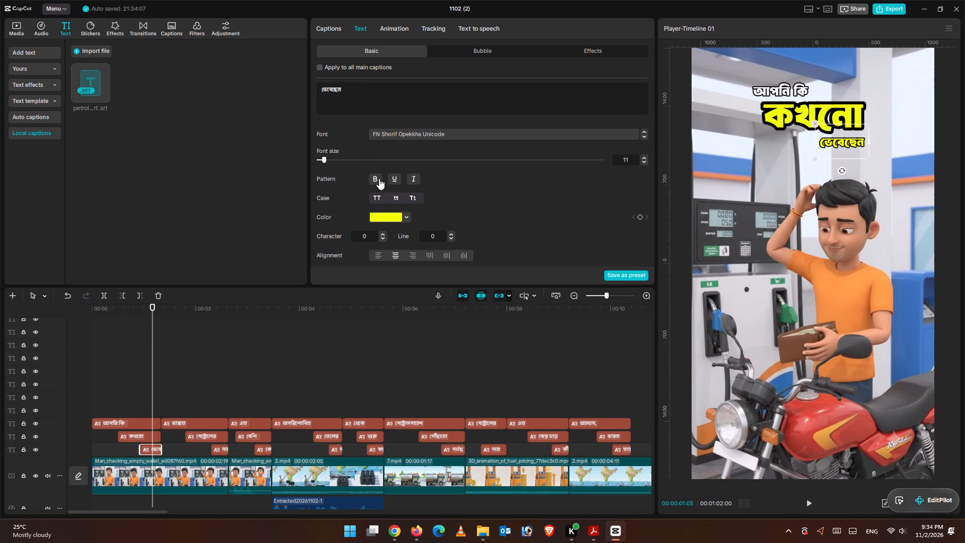
click(393, 220)
click(391, 214)
drag(371, 232, 296, 218)
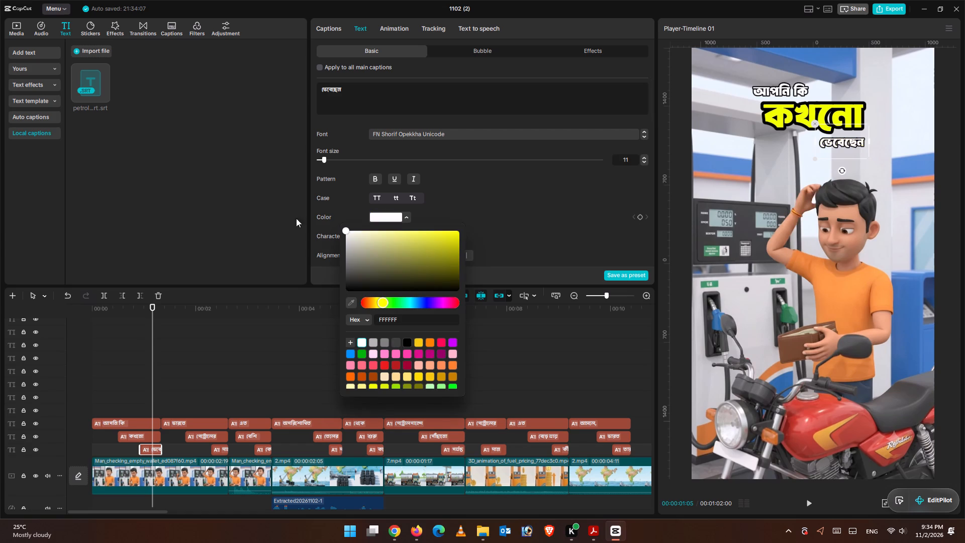
drag(296, 218, 266, 203)
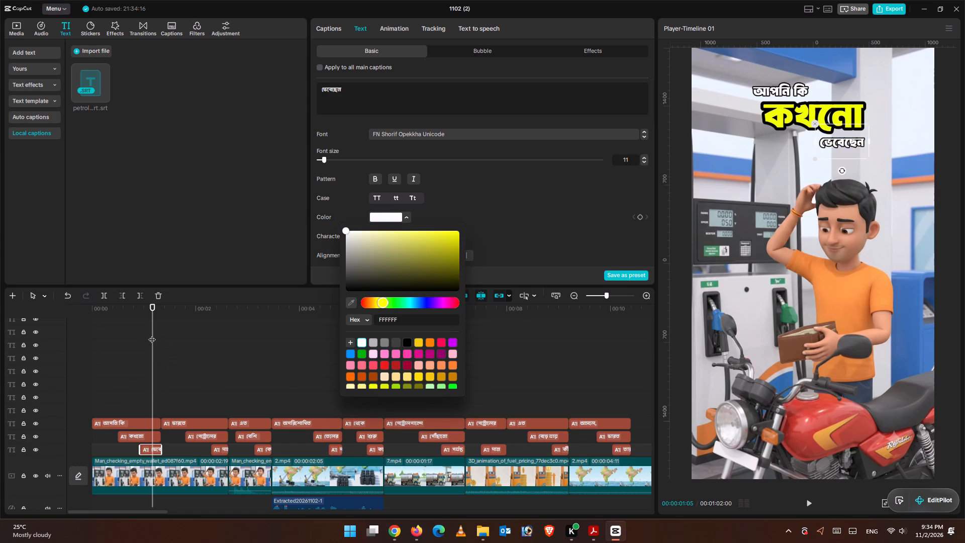
click(151, 332)
Play back the opening captions through ভারতে পেট্রোলের দাম to check their colors and timing.
click(103, 343)
click(807, 504)
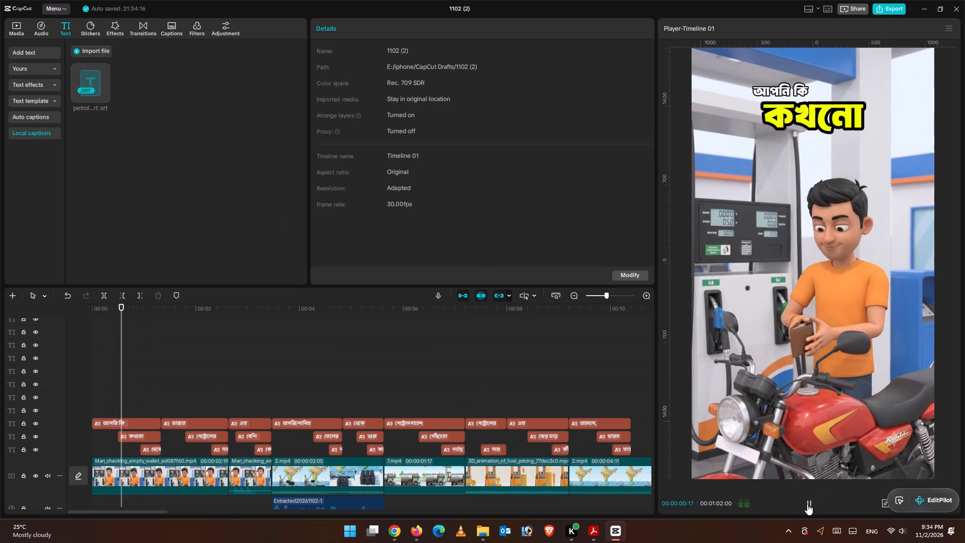
click(808, 504)
click(809, 504)
click(809, 504)
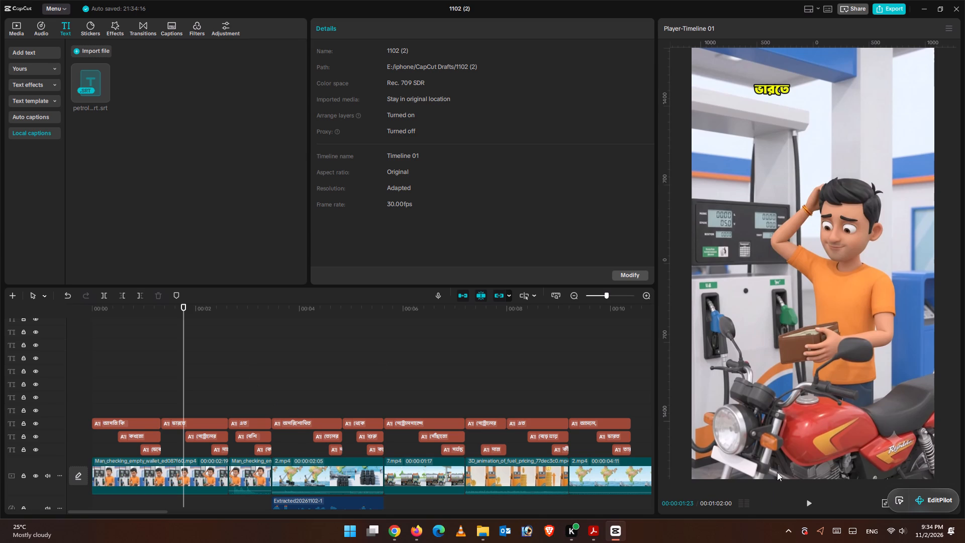
click(811, 503)
click(811, 503)
click(809, 503)
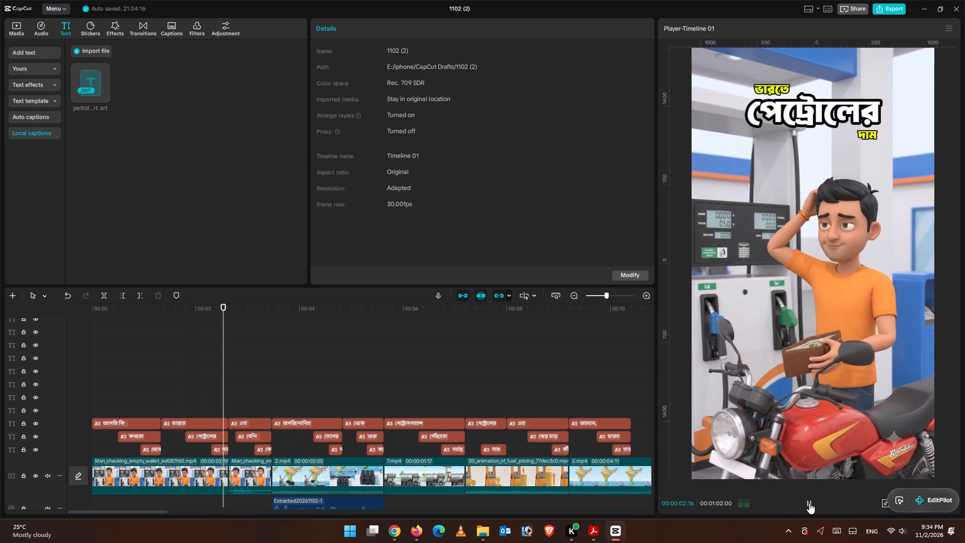
click(809, 503)
Apply the yellow preset style with black outline to the পেট্রোলের caption and thin its stroke to match the other captions.
click(203, 437)
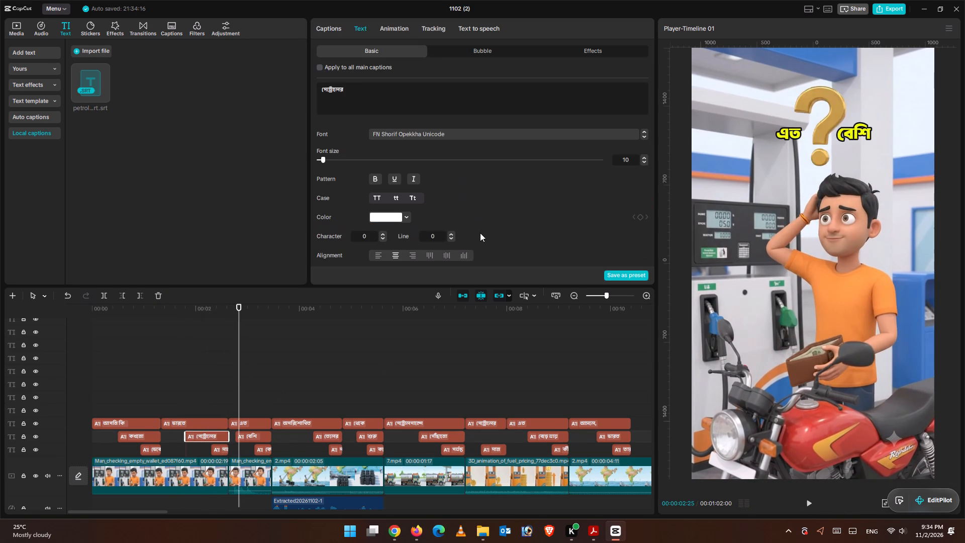
scroll(481, 219, down, 2)
click(461, 215)
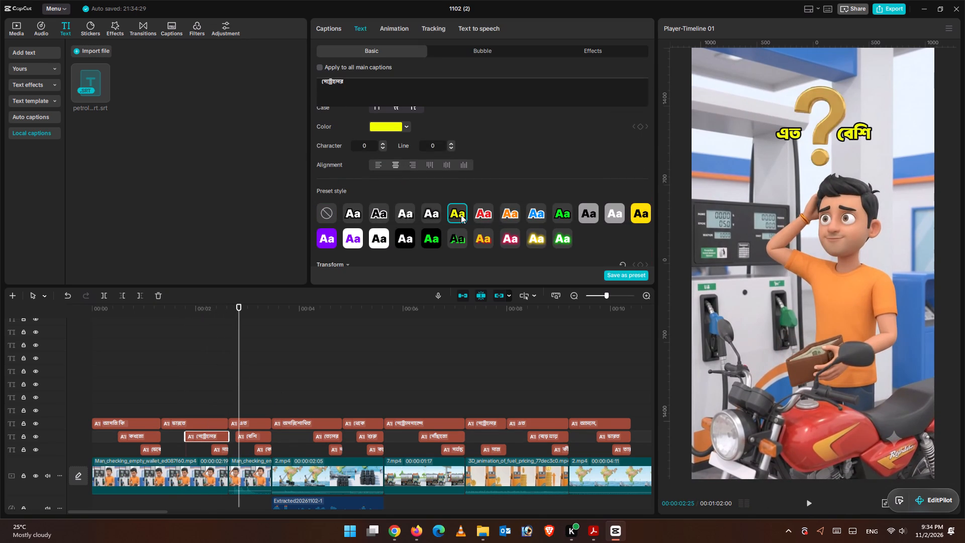
scroll(462, 242, down, 1)
scroll(462, 242, up, 2)
scroll(462, 240, down, 4)
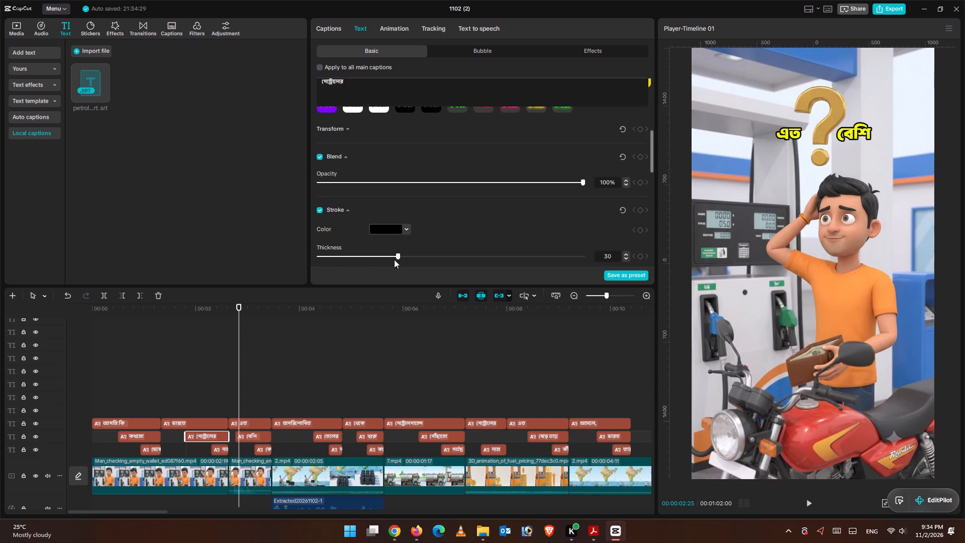
drag(396, 258, 372, 252)
Change the text color of the ভারতে caption to white, FFFFFF.
click(193, 413)
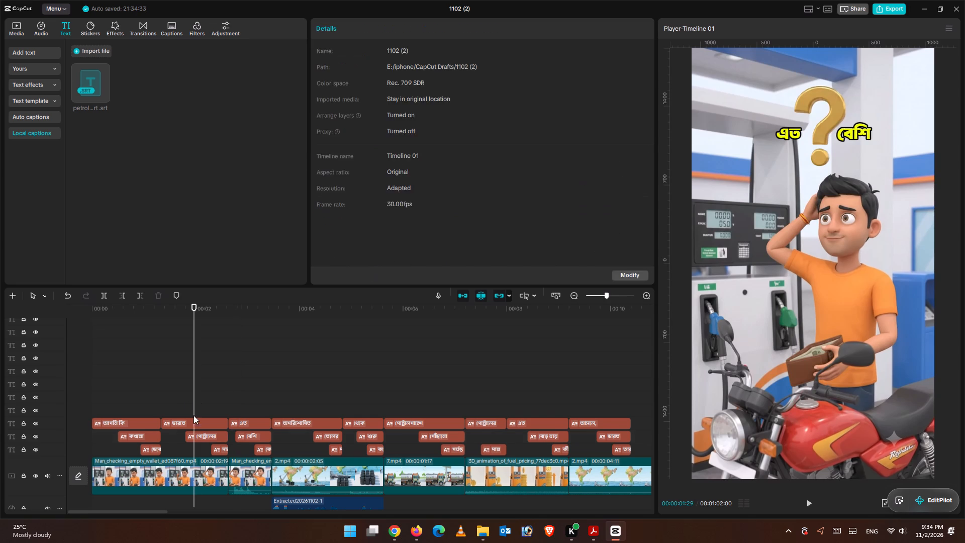
click(194, 420)
click(388, 222)
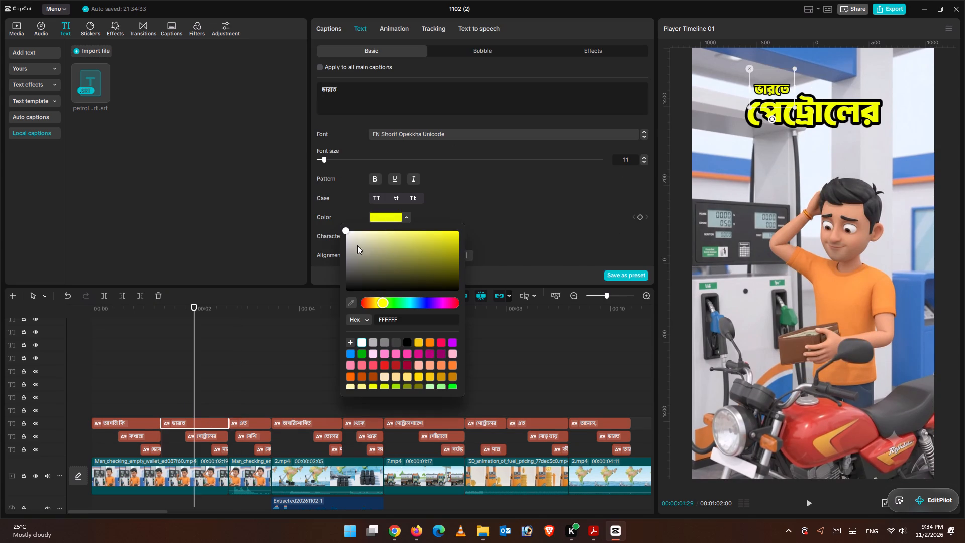
click(341, 239)
drag(349, 233, 322, 210)
Change the text color of the দাম caption following পেট্রোলের to white, FFFFFF.
click(217, 446)
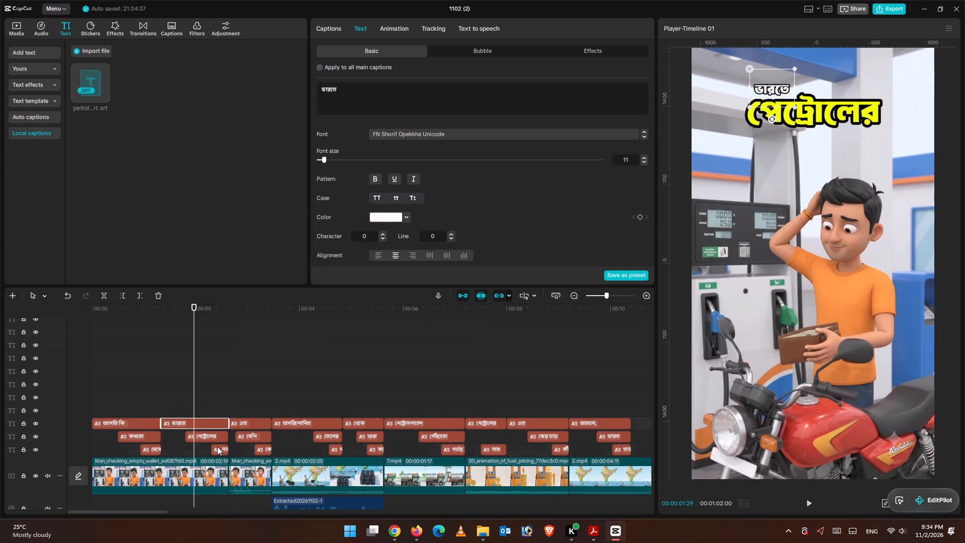
click(396, 218)
drag(351, 238, 266, 198)
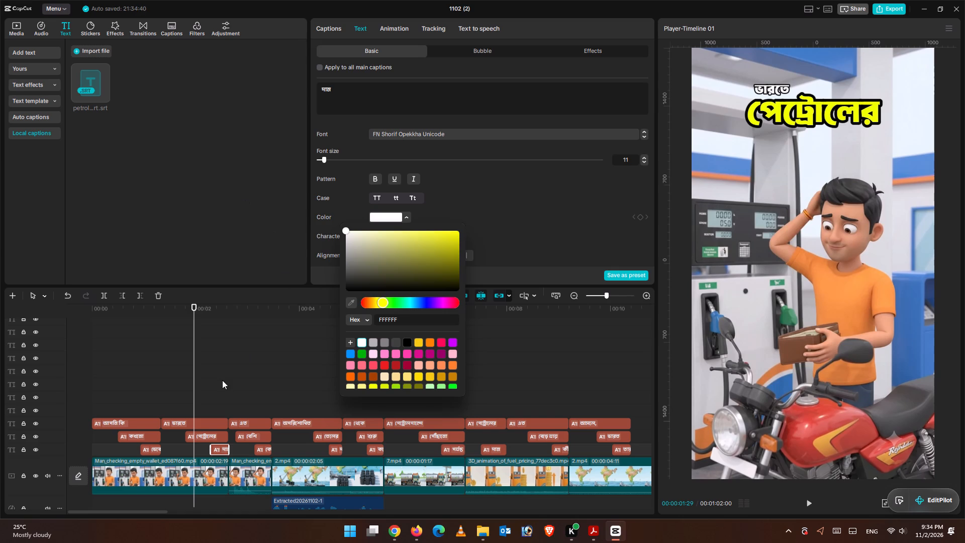
click(228, 380)
Play back the captions from এত বেশি কেন? into the অপরিশোধিত তেলের group to review their styling.
click(263, 432)
click(256, 396)
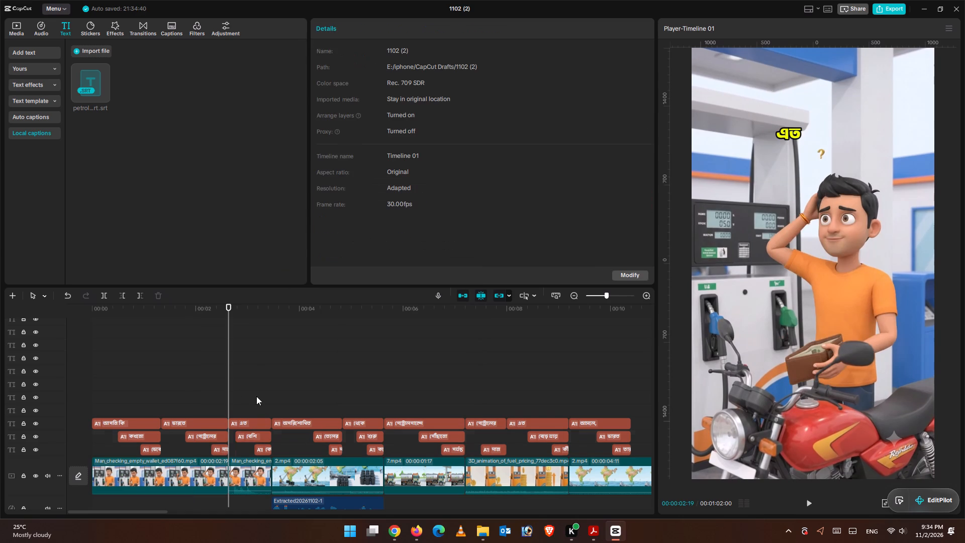
click(256, 396)
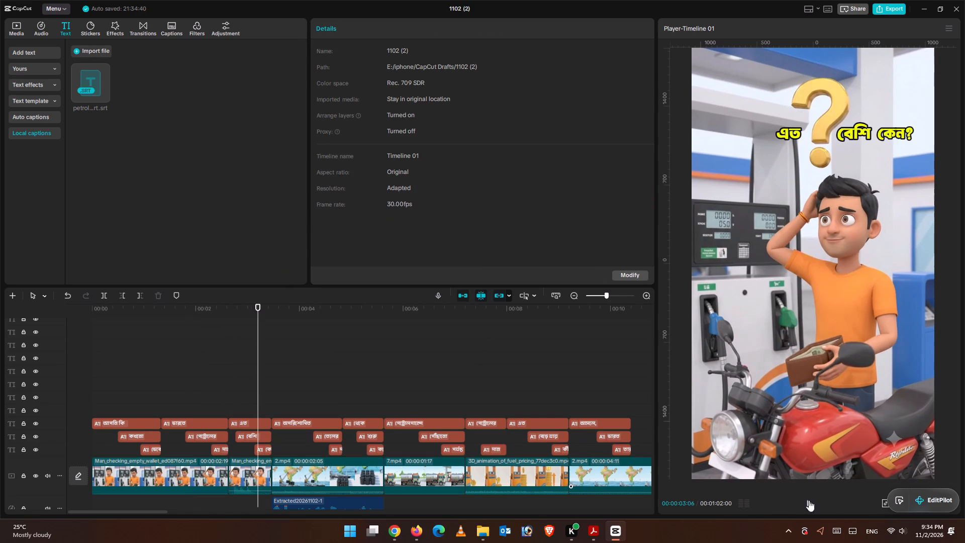
click(812, 507)
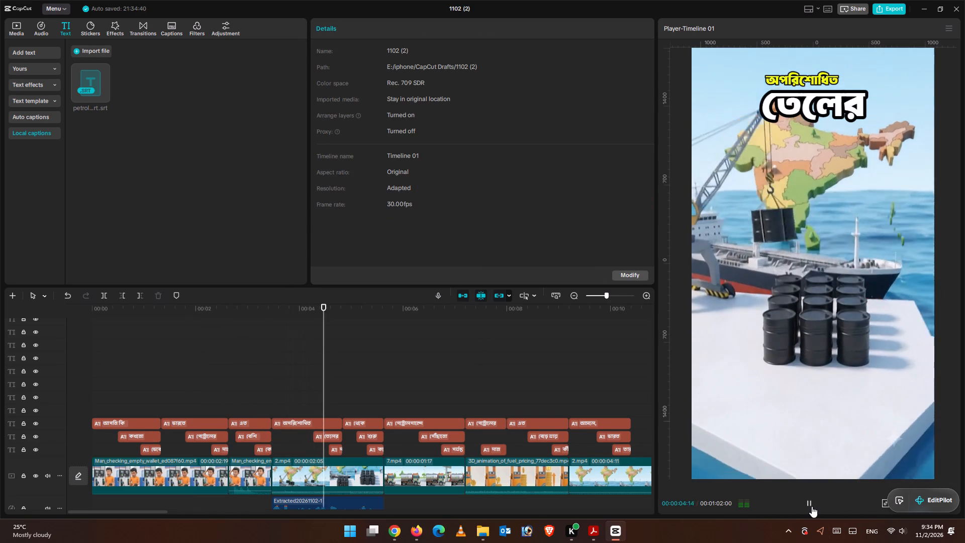
click(812, 506)
double_click(812, 506)
Apply the yellow preset style with black outline to the তেলের caption and thin its stroke to match the other captions.
click(339, 392)
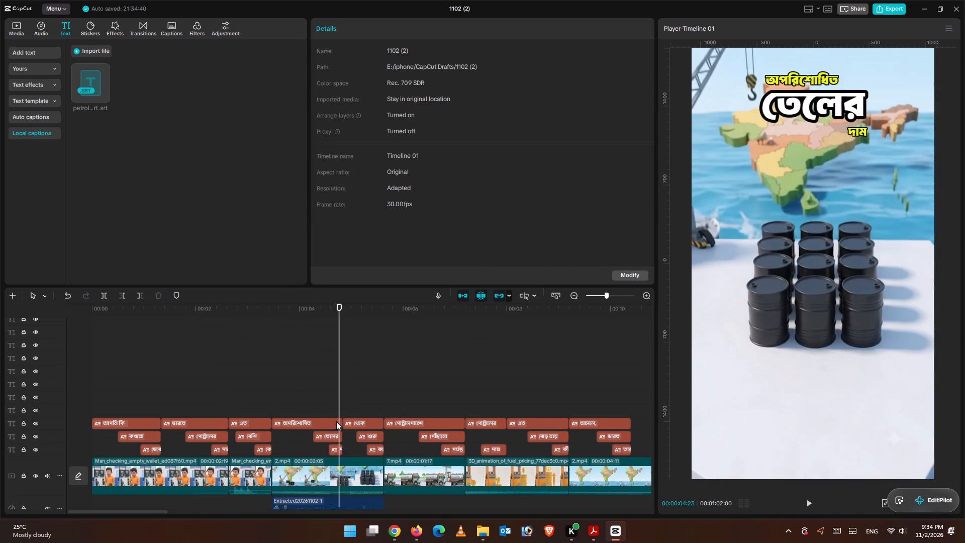
click(335, 432)
scroll(449, 221, down, 3)
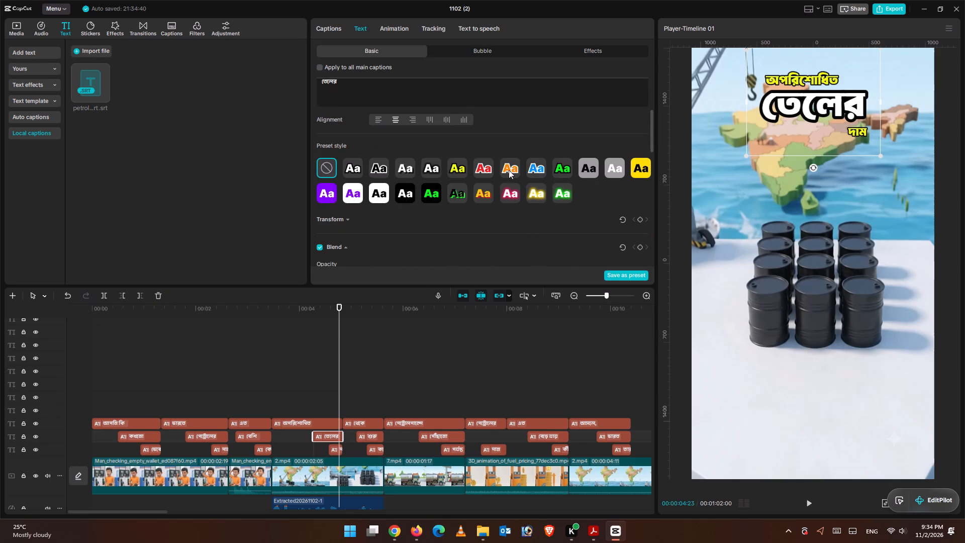
click(462, 167)
scroll(481, 199, down, 6)
scroll(402, 177, up, 2)
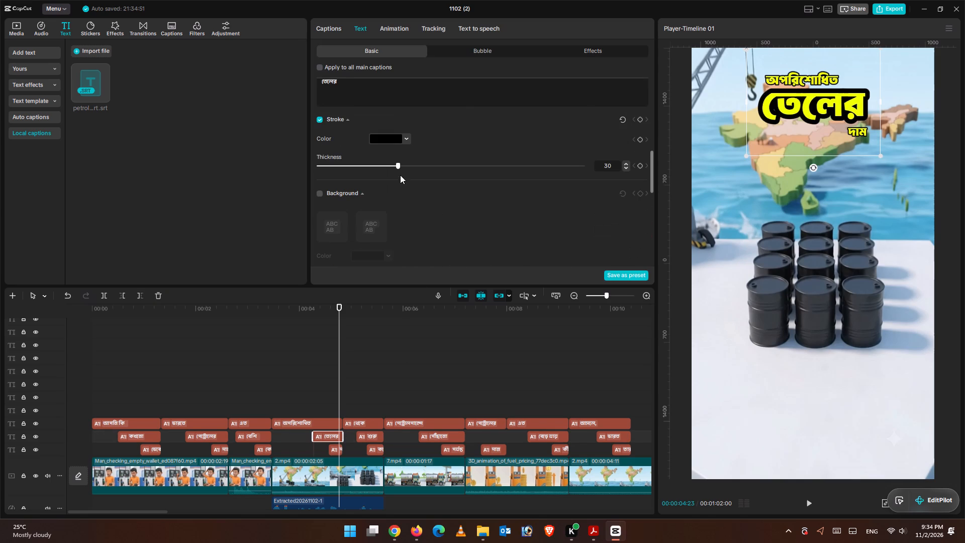
drag(398, 165, 371, 159)
Change the text color of the অপরিশোধিত and দাম captions around the first তেলের to white, FFFFFF.
click(305, 422)
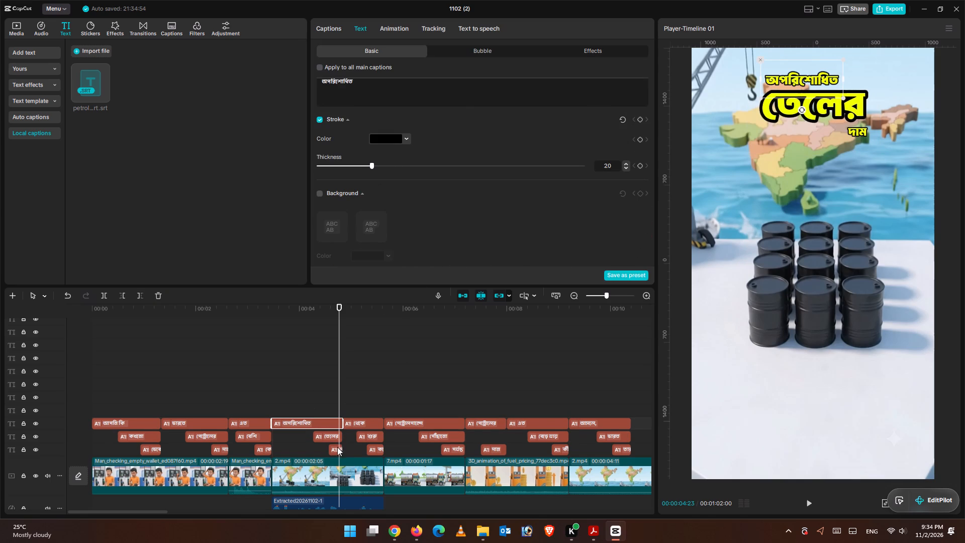
ctrl+click(337, 447)
scroll(422, 187, up, 4)
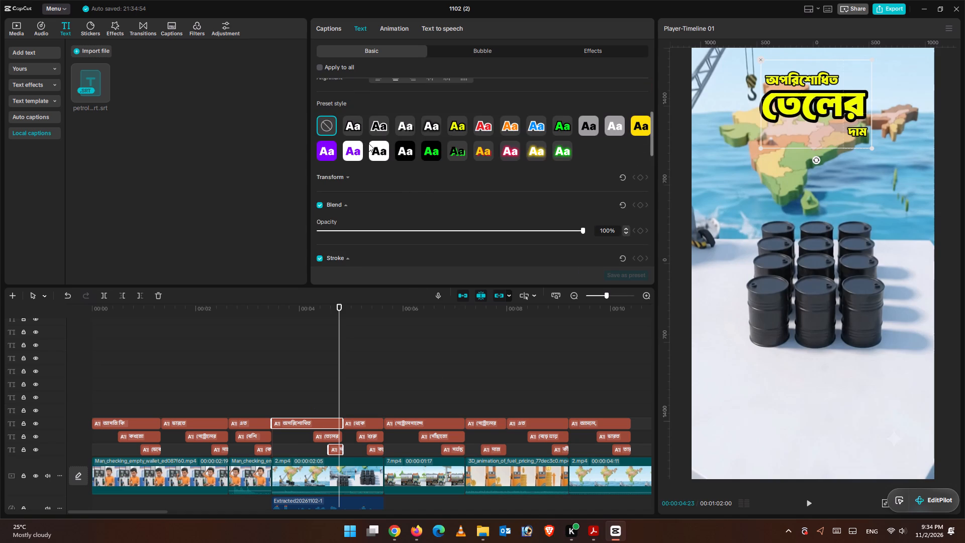
scroll(375, 147, up, 5)
click(399, 178)
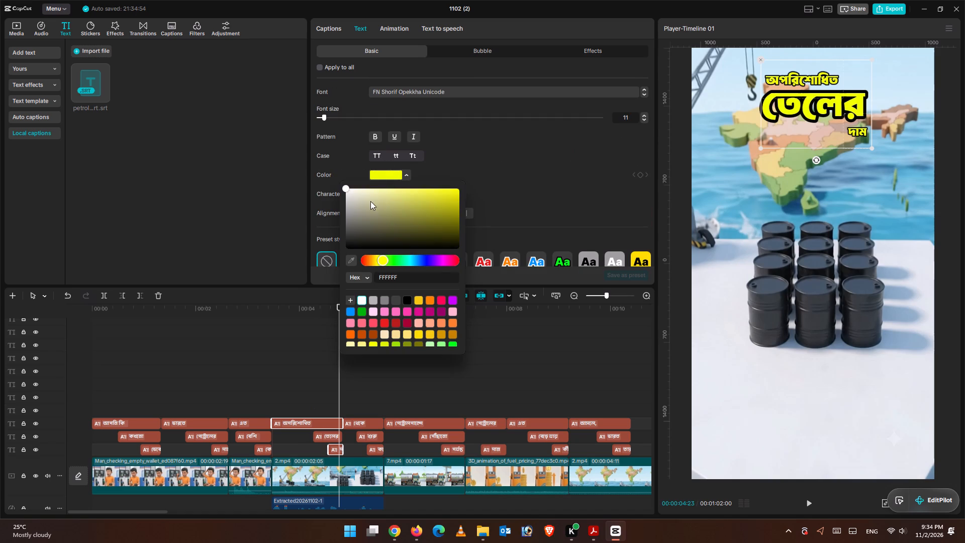
drag(359, 195, 289, 158)
click(547, 203)
Change the text color of the পেট্রোলপাম্পে caption above পৌঁছানো to white.
click(359, 400)
drag(357, 397, 366, 397)
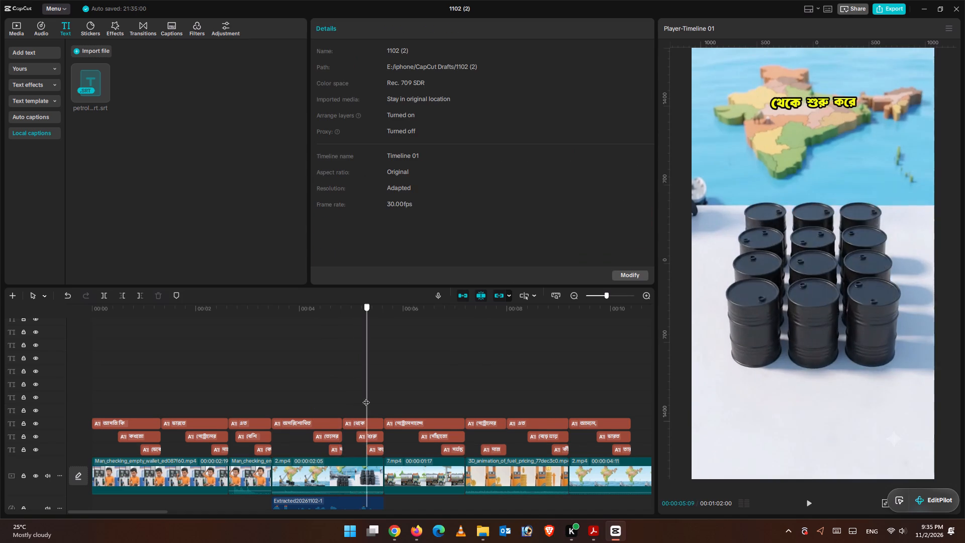
drag(366, 397, 430, 399)
click(440, 439)
click(432, 424)
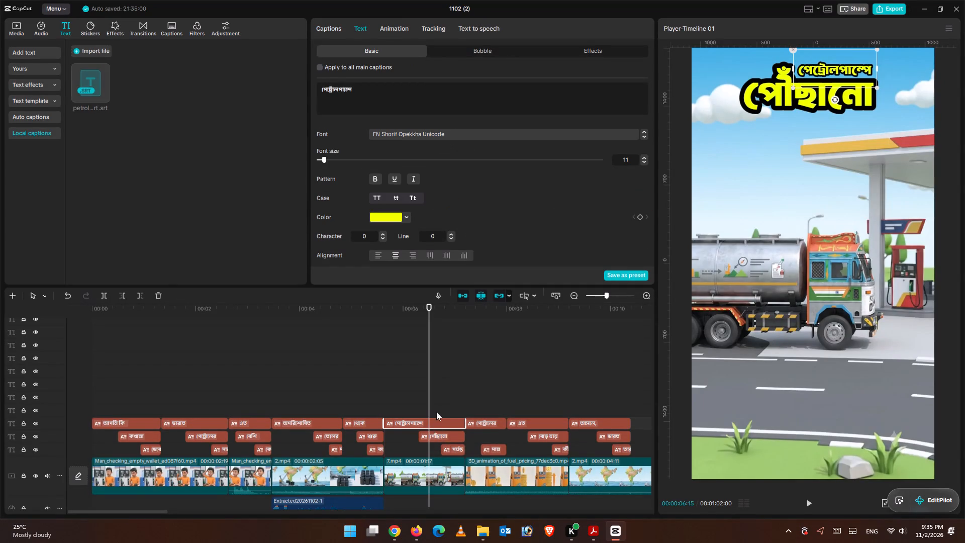
scroll(405, 199, up, 5)
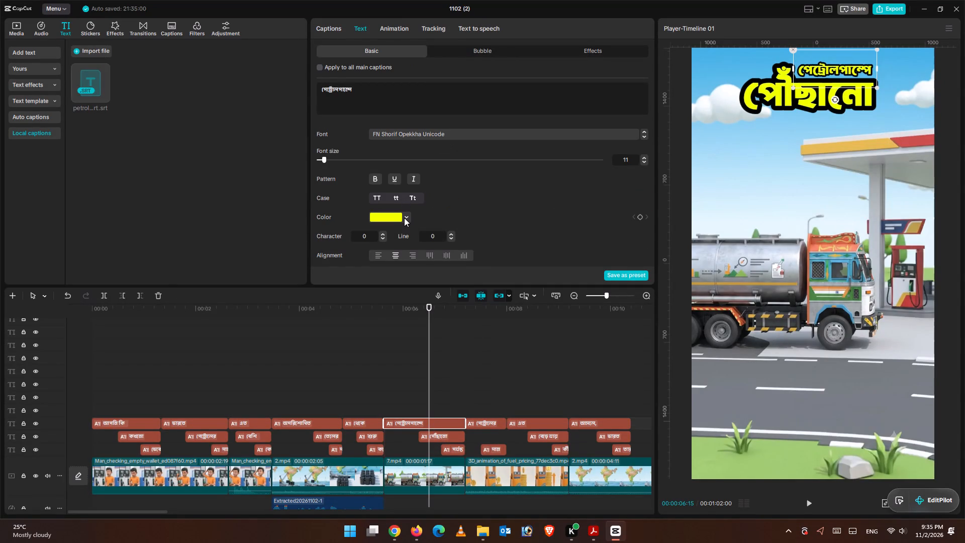
click(404, 218)
click(349, 234)
click(558, 223)
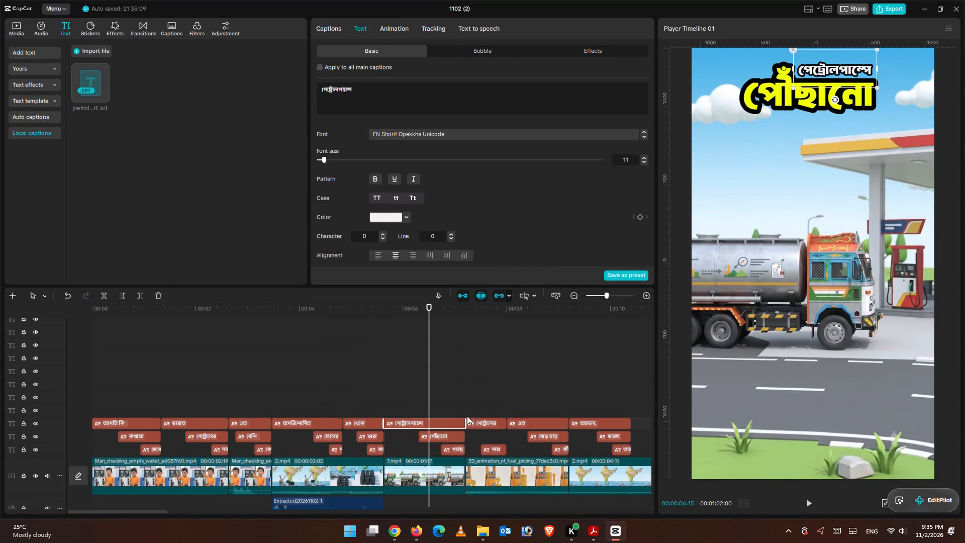
Change the text color of the পর্যন্ত caption following পৌঁছানো to near-white, F2F2EE.
click(456, 451)
click(393, 217)
click(349, 235)
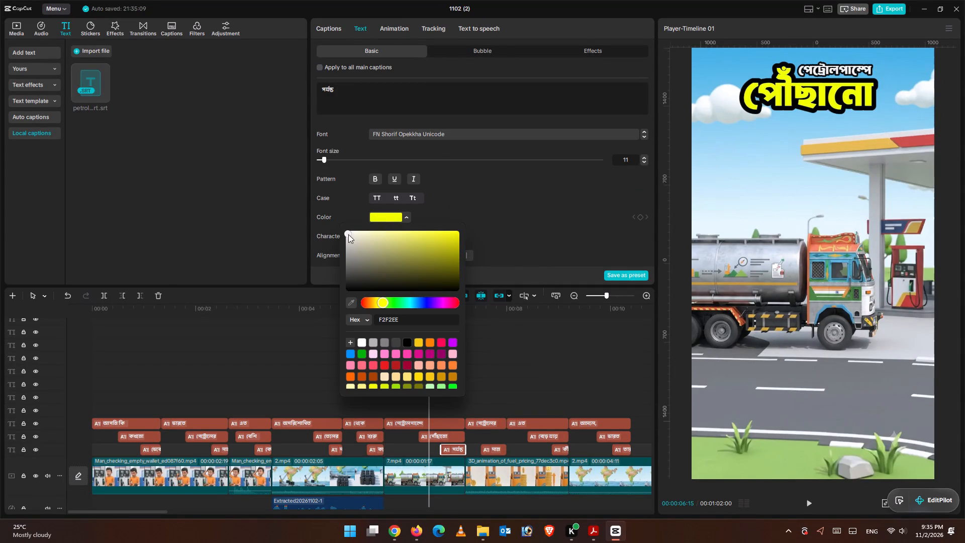
click(525, 202)
Change the text color of the এত caption above বেড়ে যায় to white.
click(482, 376)
drag(477, 374, 487, 374)
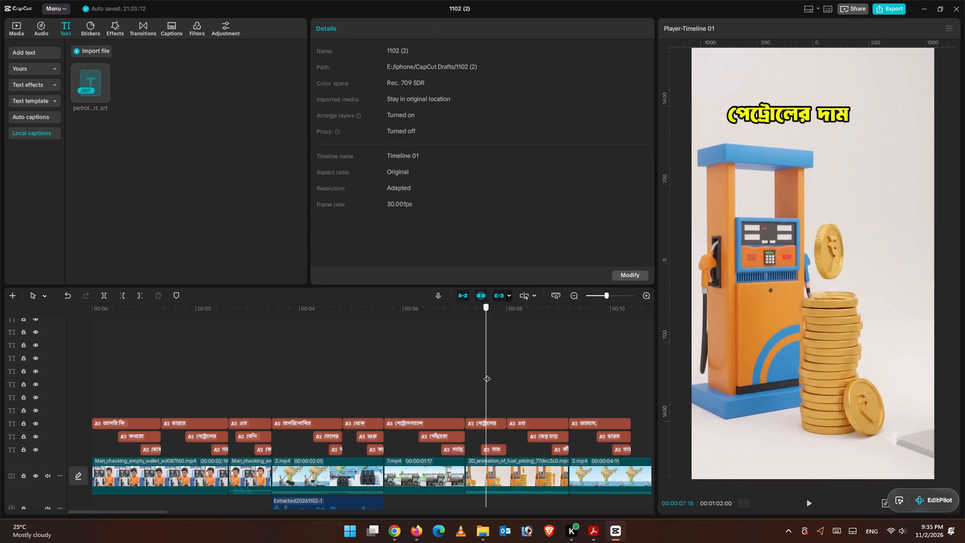
drag(487, 374, 538, 377)
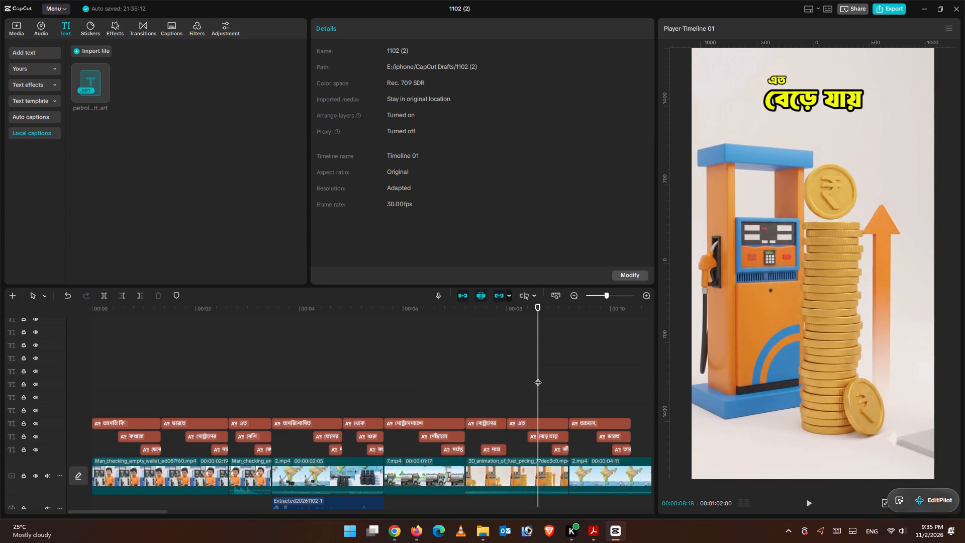
click(540, 436)
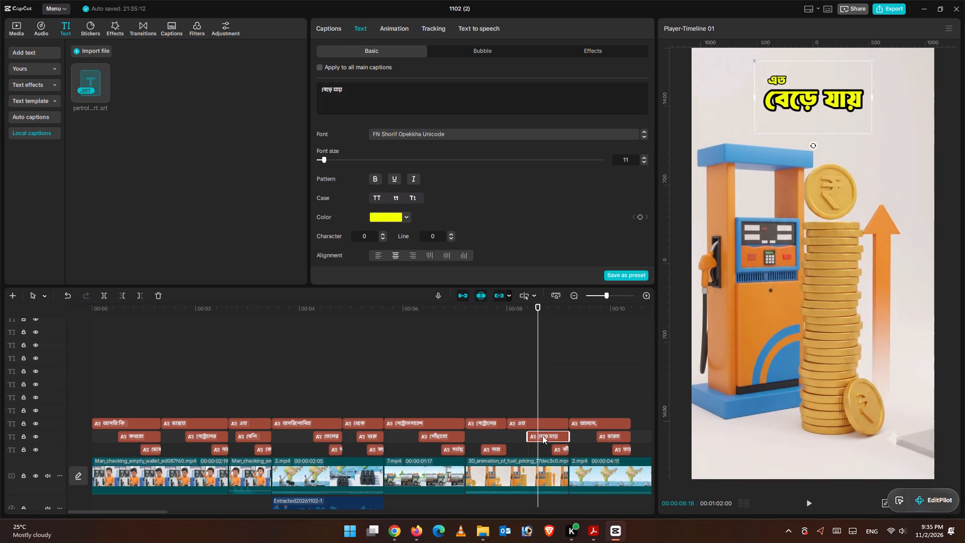
click(534, 415)
click(534, 427)
click(413, 220)
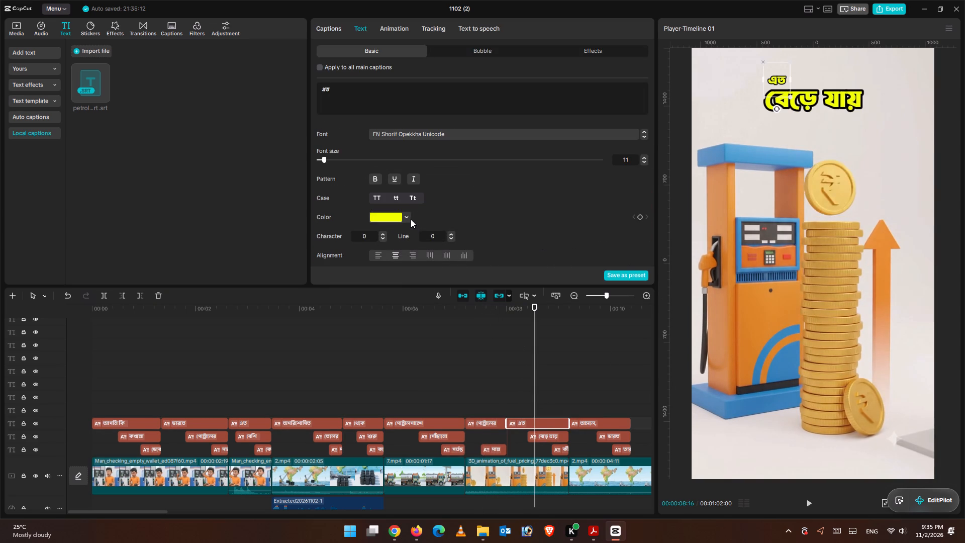
click(405, 219)
drag(376, 239, 281, 202)
Change the text color of the কীভাবে? caption below বেড়ে যায় to white, FFFFFF.
click(549, 449)
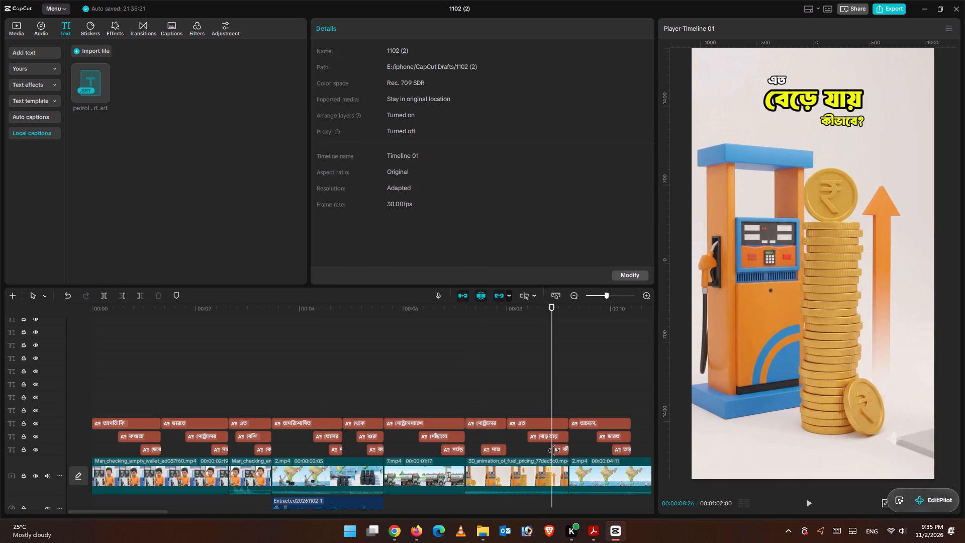
click(555, 451)
click(373, 216)
drag(354, 233, 279, 200)
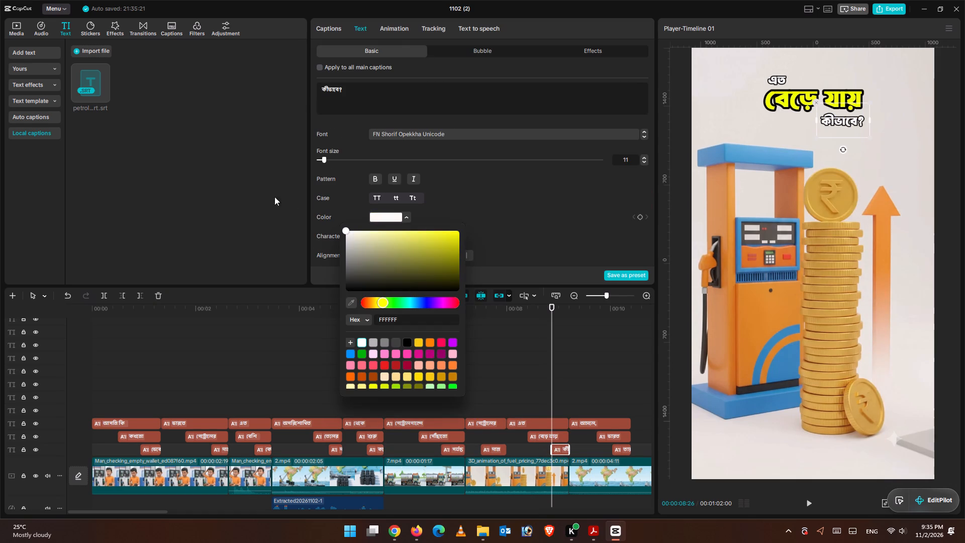
click(547, 394)
Enlarge the অপরিশোধিত caption in the প্রয়োজনীয় অপরিশোধিত তেলের group so it becomes the dominant middle word.
drag(548, 391, 592, 402)
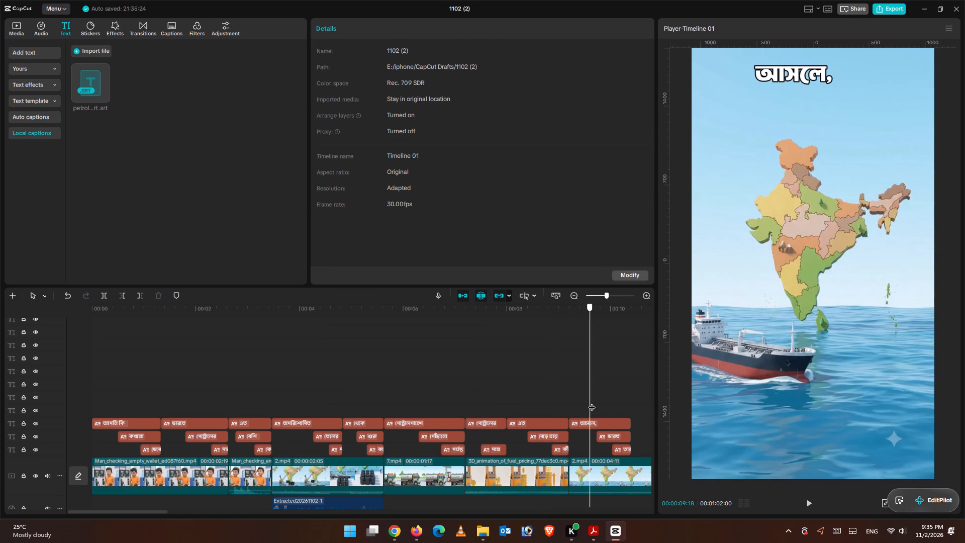
drag(592, 402, 616, 409)
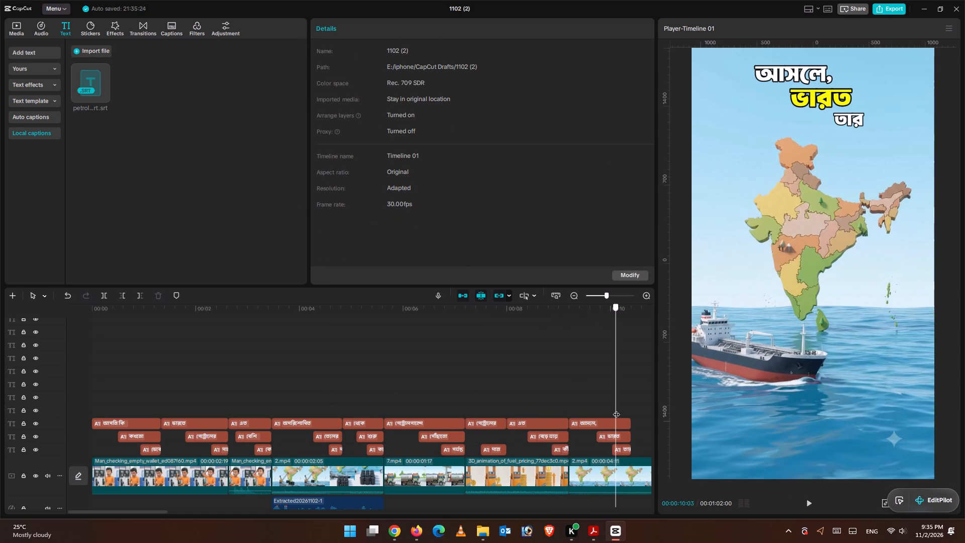
drag(616, 409, 623, 411)
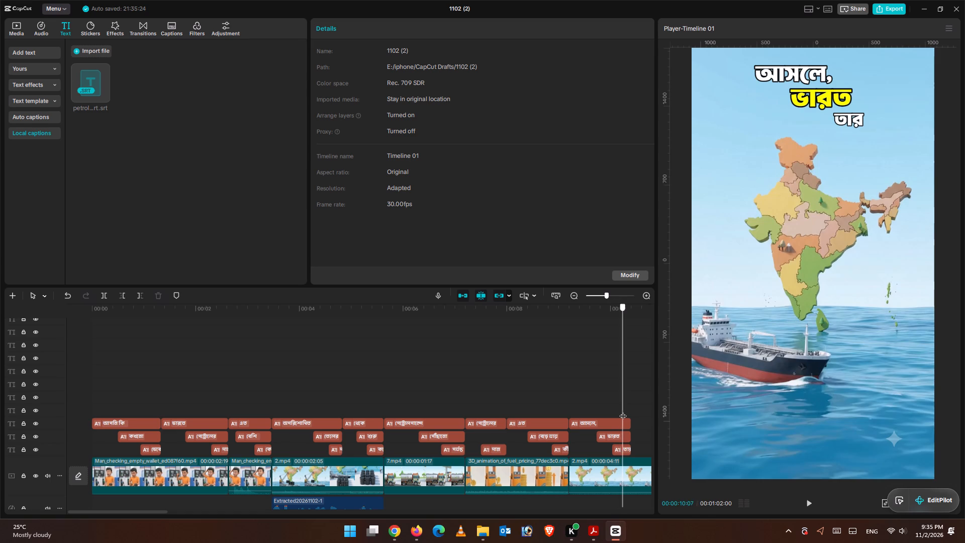
drag(623, 411, 602, 417)
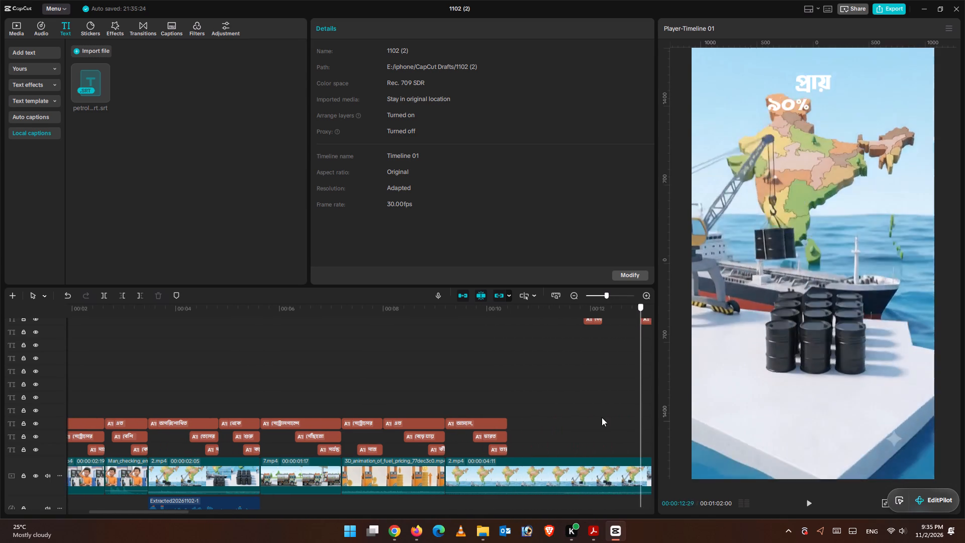
drag(602, 417, 557, 415)
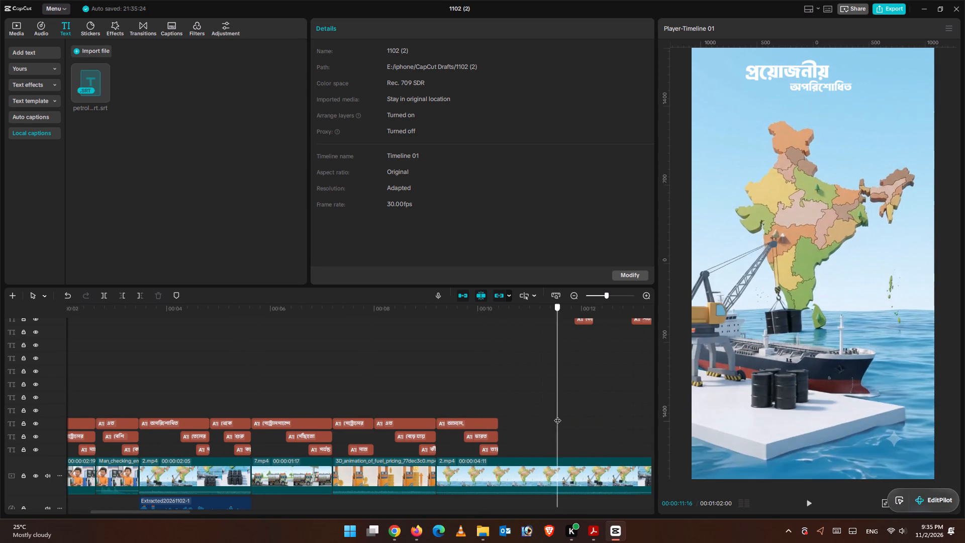
drag(557, 415, 575, 415)
scroll(533, 427, up, 5)
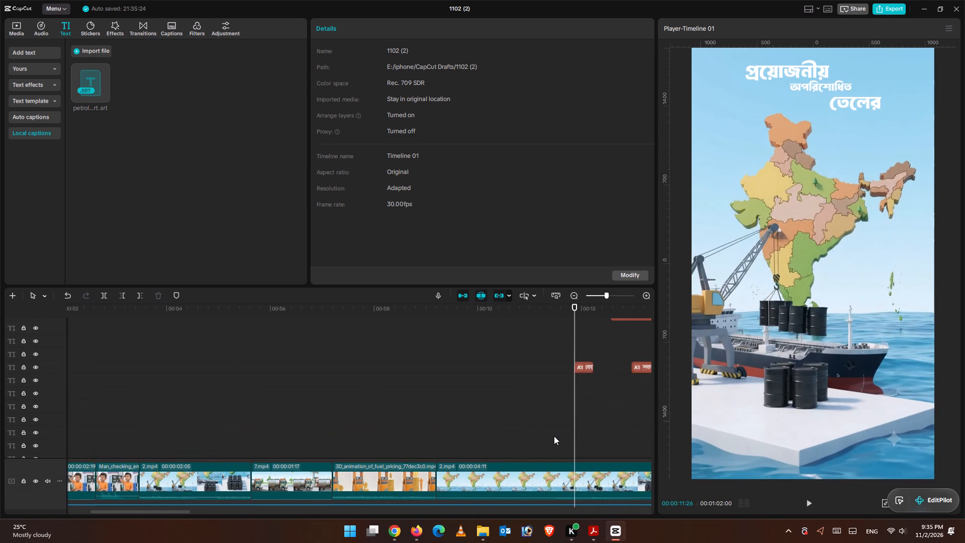
scroll(554, 436, up, 5)
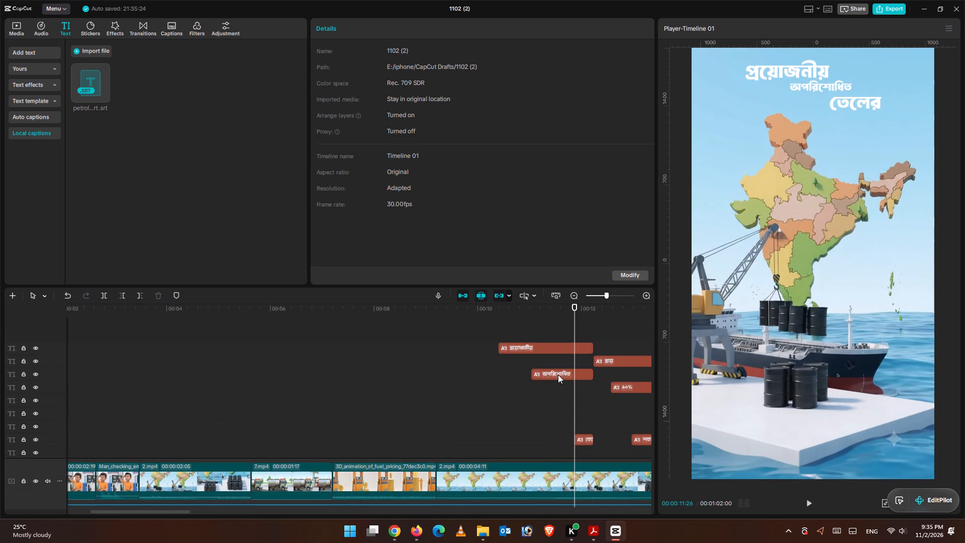
click(558, 375)
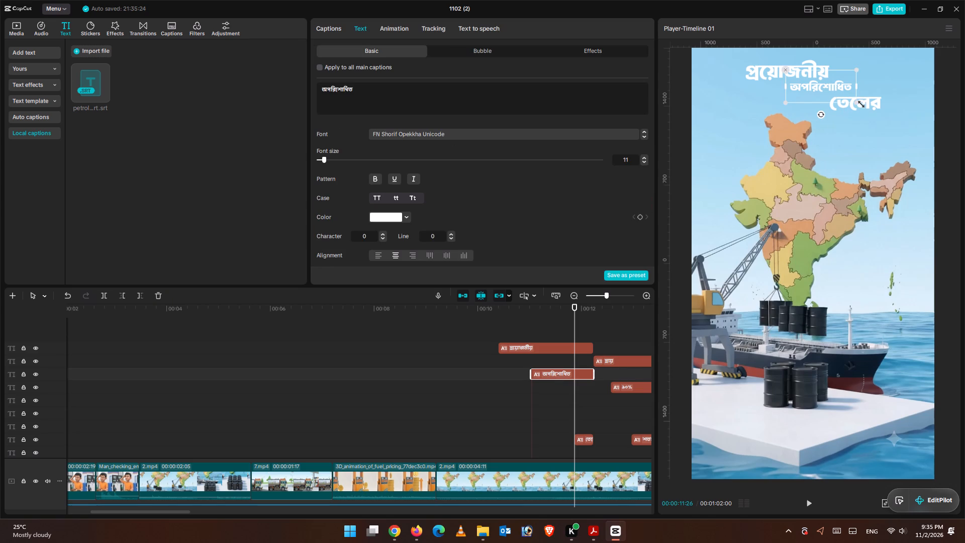
drag(857, 103, 899, 122)
Shrink the প্রয়োজনীয় caption and move it slightly up, above the enlarged অপরিশোধিত caption.
click(569, 348)
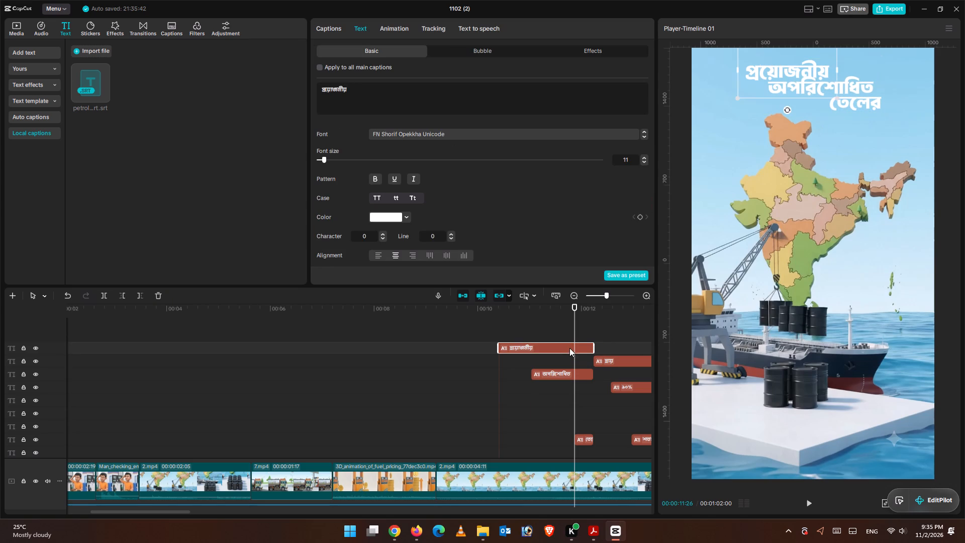
drag(835, 96, 823, 90)
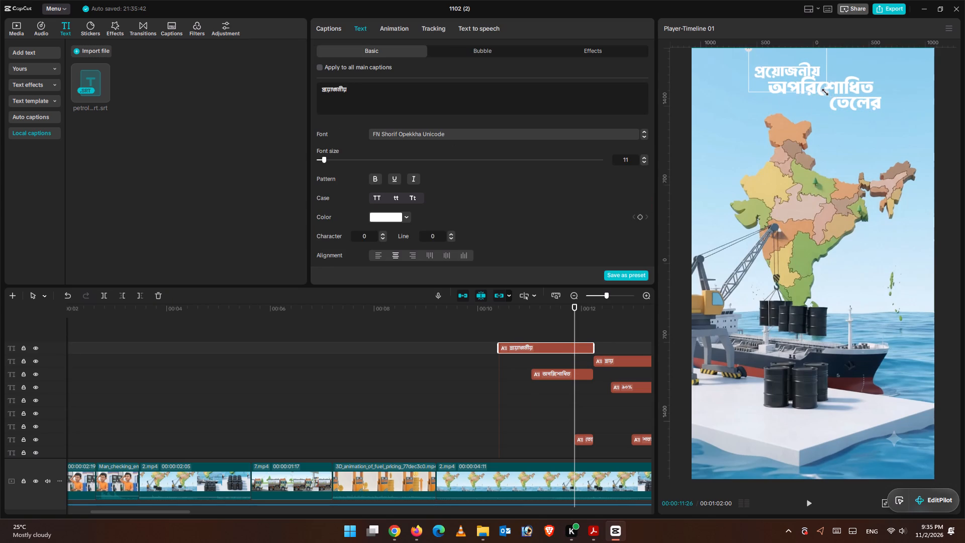
drag(823, 90, 818, 87)
click(805, 73)
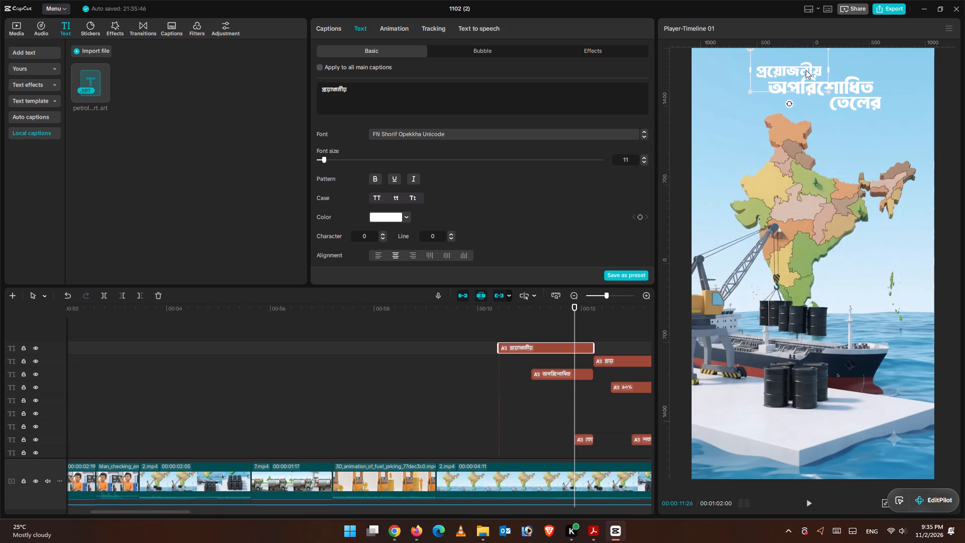
Shrink the তেলের caption in the প্রয়োজনীয় group and place it just below the end of অপরিশোধিত.
click(852, 102)
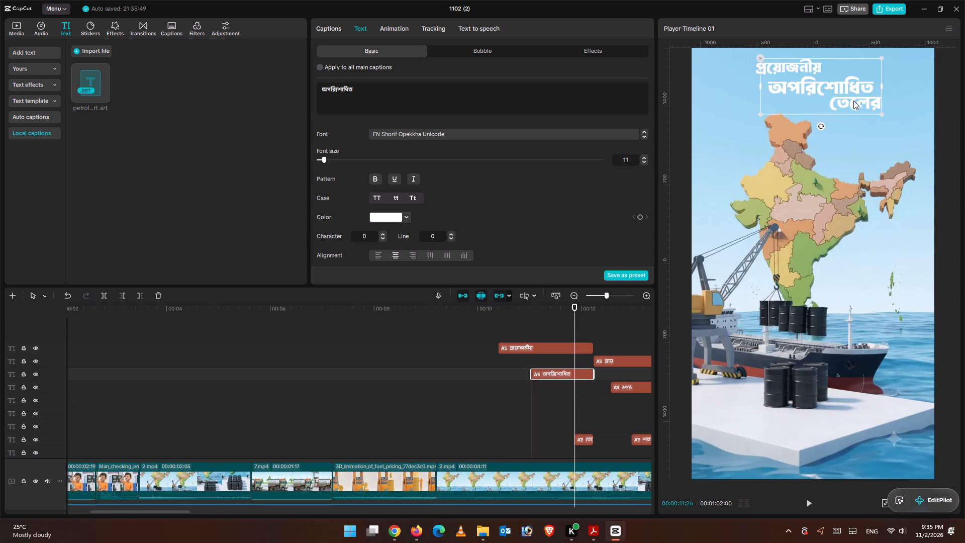
click(585, 441)
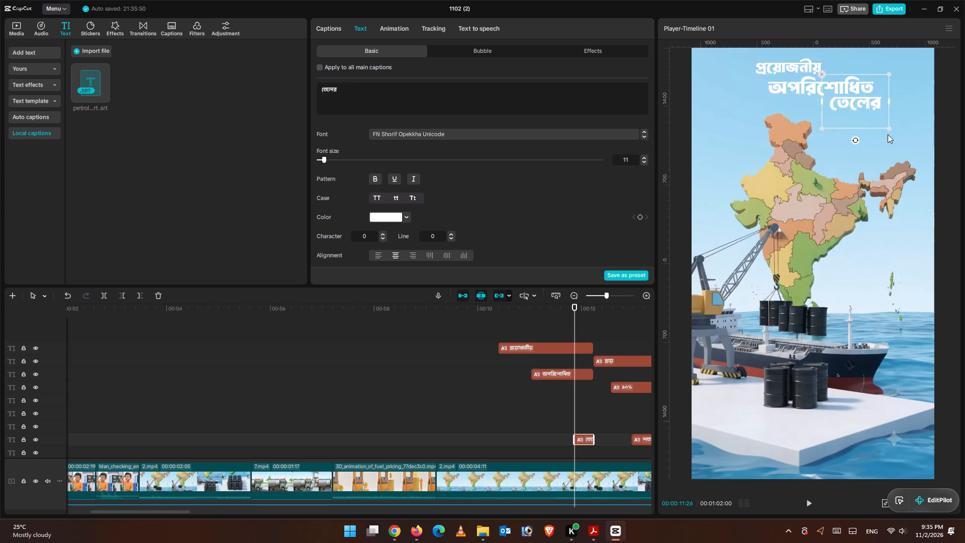
drag(888, 130, 879, 123)
click(863, 111)
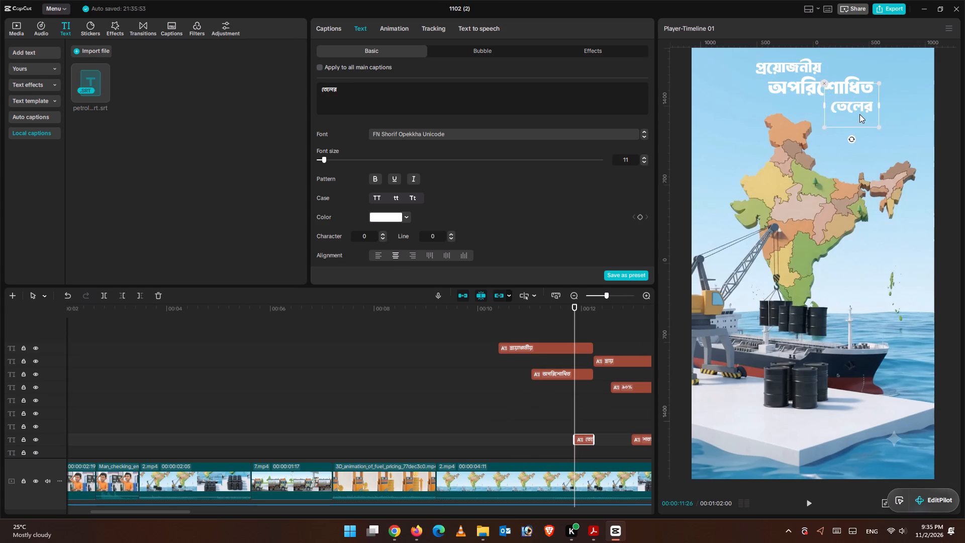
click(848, 149)
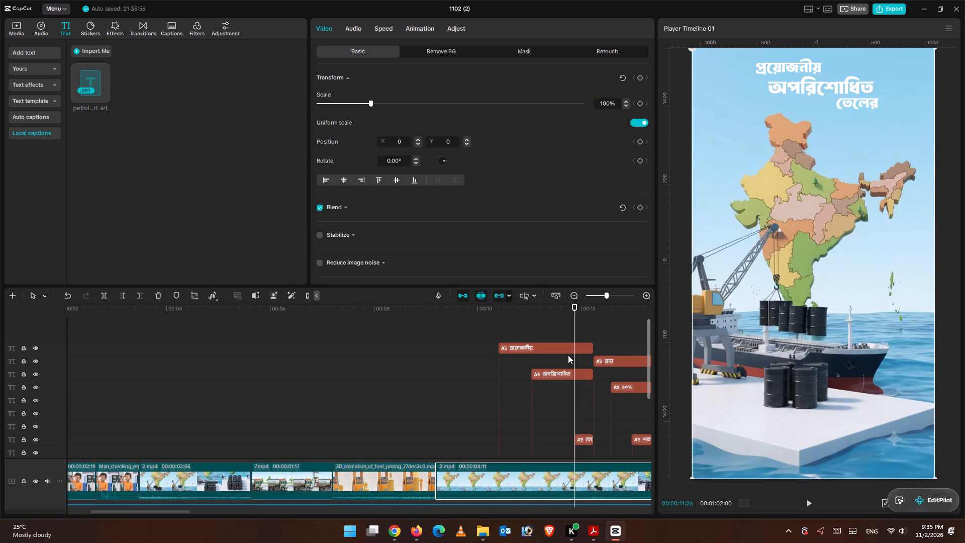
Apply the yellow preset style with black outline to the প্রয়োজনীয়, অপরিশোধিত and তেলের captions together, with stroke thickness 20.
drag(525, 321, 585, 448)
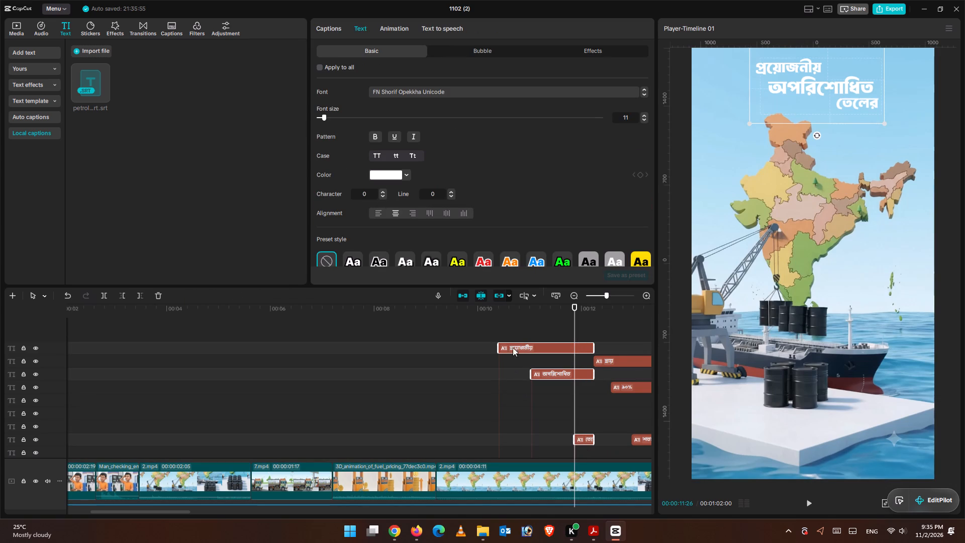
click(459, 261)
scroll(480, 210, down, 4)
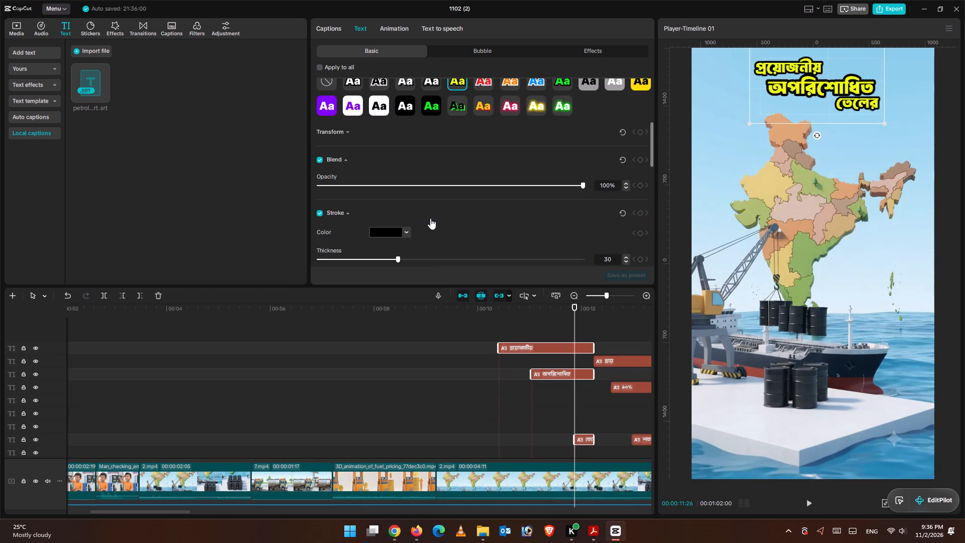
drag(400, 257, 369, 259)
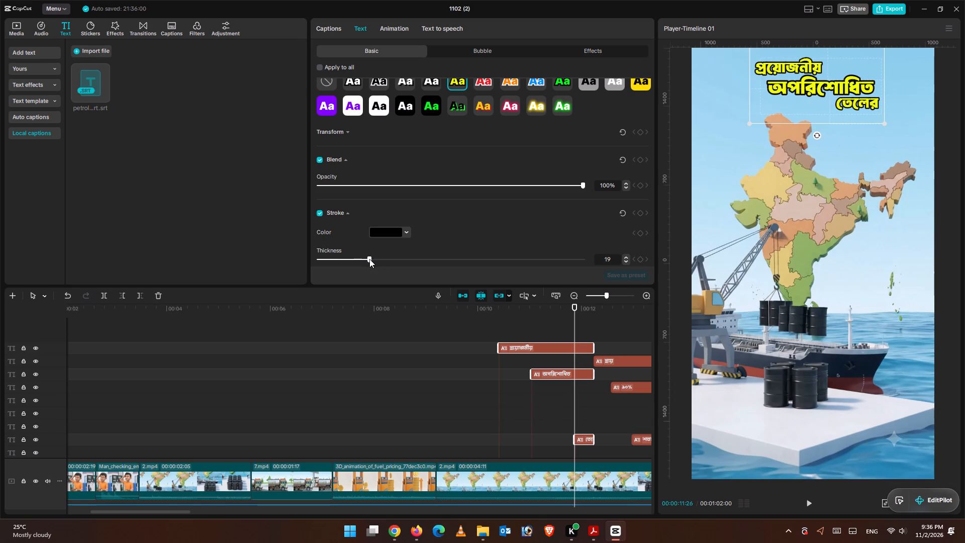
drag(369, 259, 372, 260)
Recolour the প্রয়োজনীয় and তেলের captions white (FFFFFF) together, apart from the yellow অপরিশোধিত caption.
click(501, 379)
drag(502, 341, 523, 384)
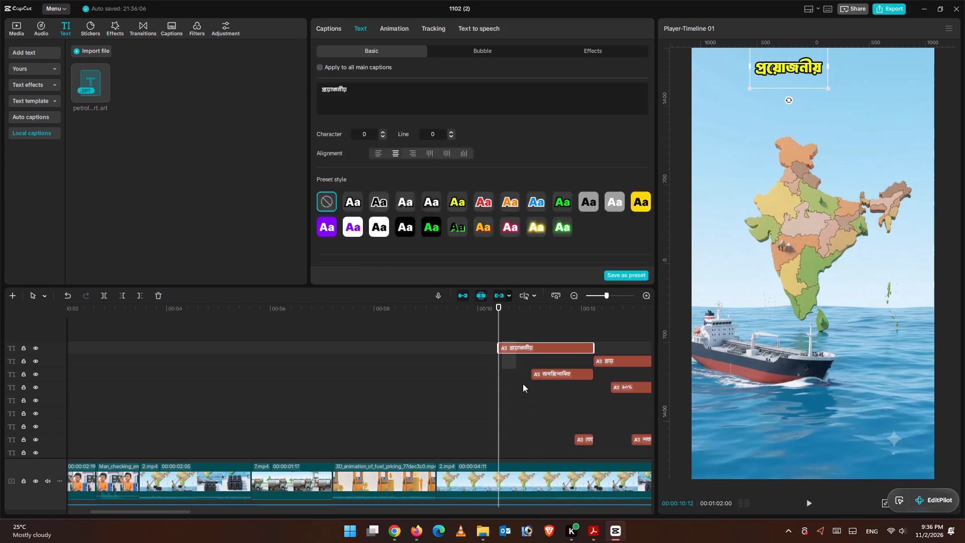
drag(523, 384, 516, 407)
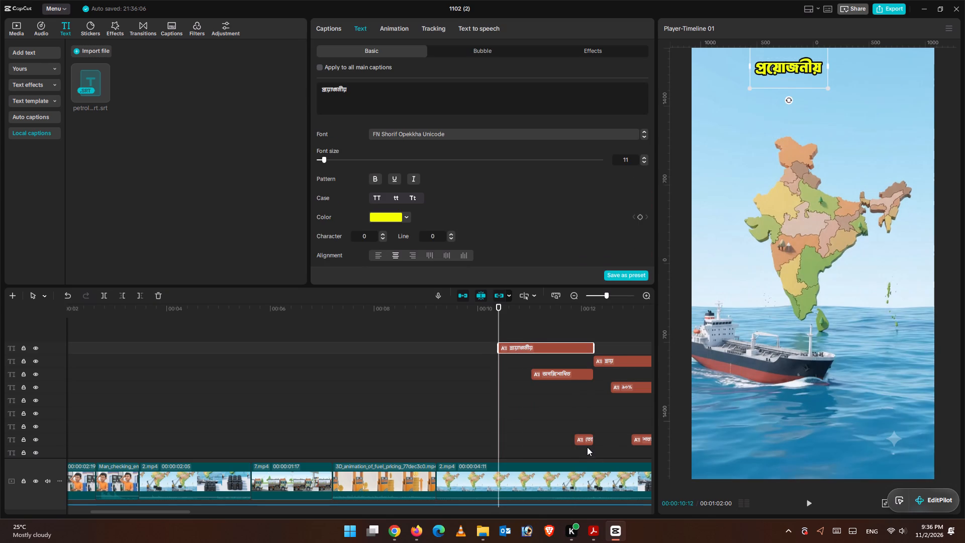
ctrl+click(585, 438)
click(406, 179)
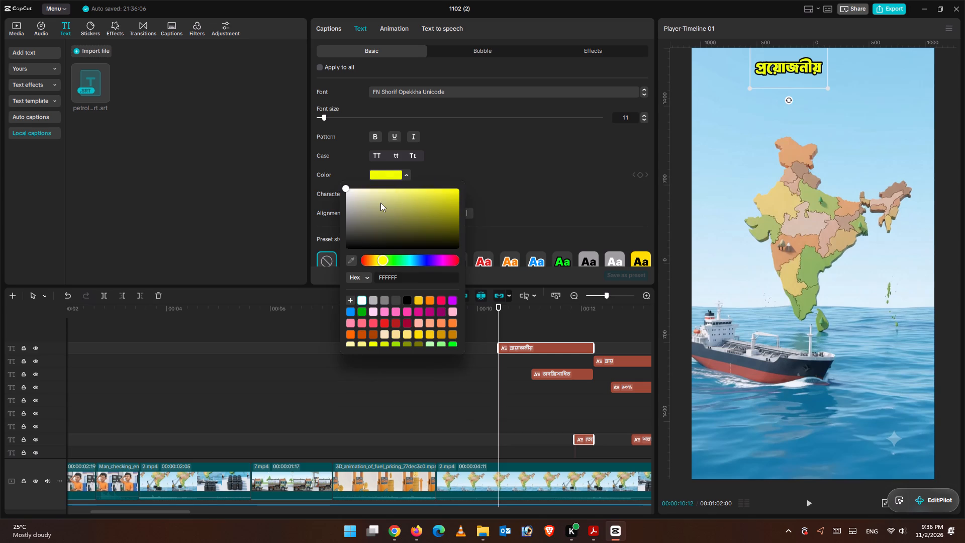
drag(372, 199, 286, 149)
Play back the প্রয়োজনীয় অপরিশোধিত তেলের group and the captions that follow to check how they look.
click(808, 509)
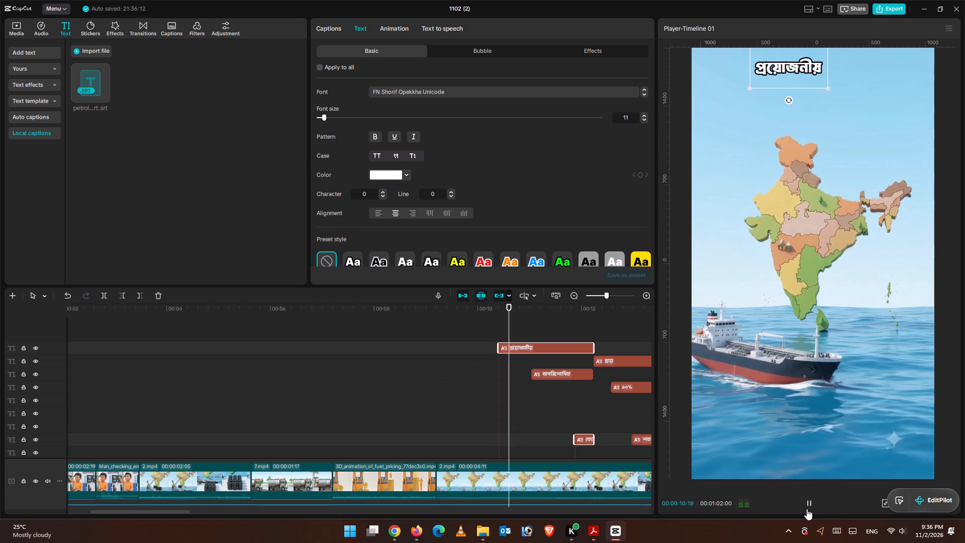
click(806, 506)
click(807, 506)
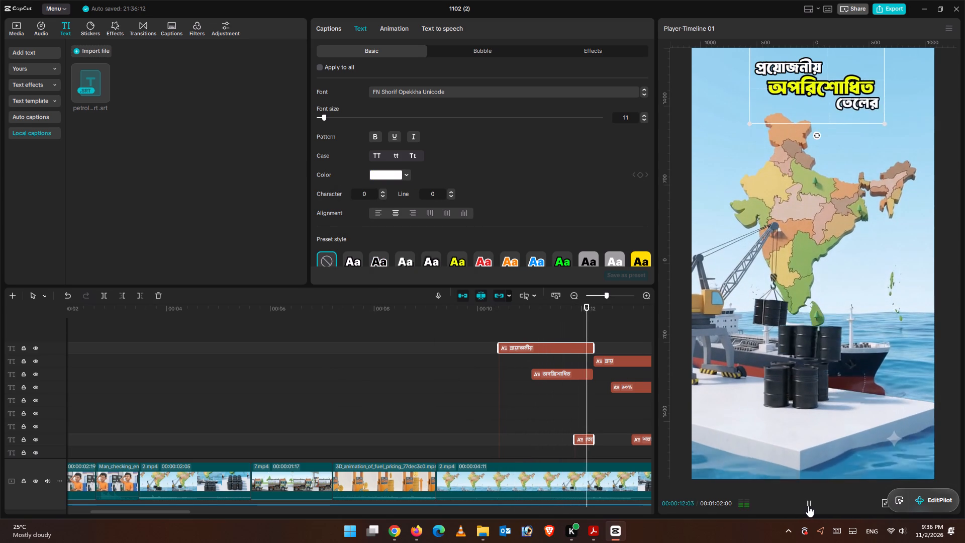
click(808, 506)
click(809, 504)
click(809, 504)
click(810, 502)
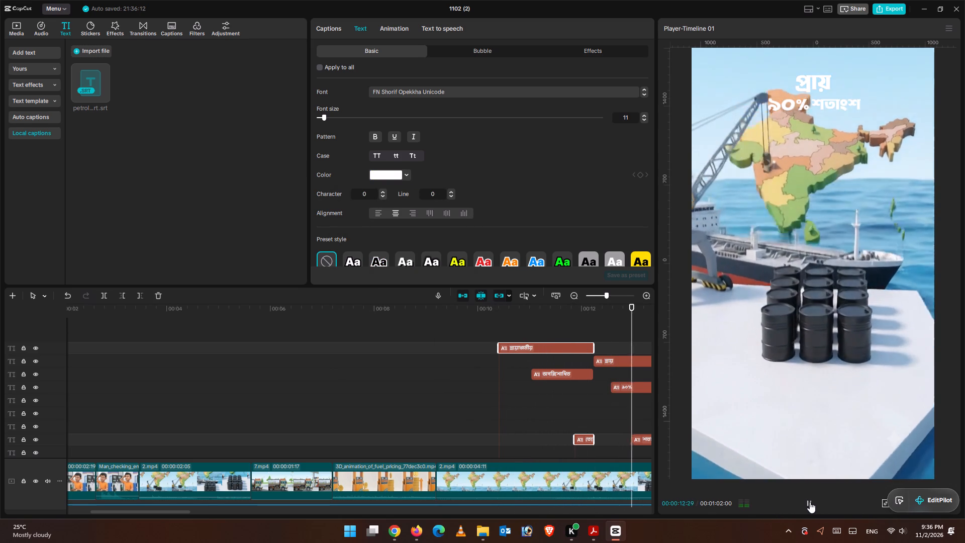
Apply the yellow preset style with black outline to the প্রায়, ৯০% and শতাংশ captions together, with stroke thickness 20.
drag(185, 314, 101, 317)
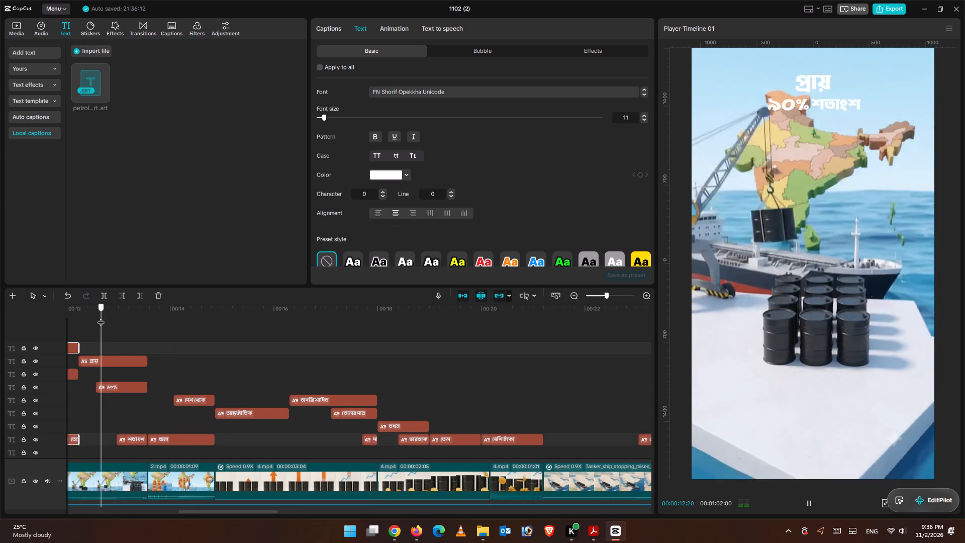
drag(101, 317, 192, 337)
click(197, 359)
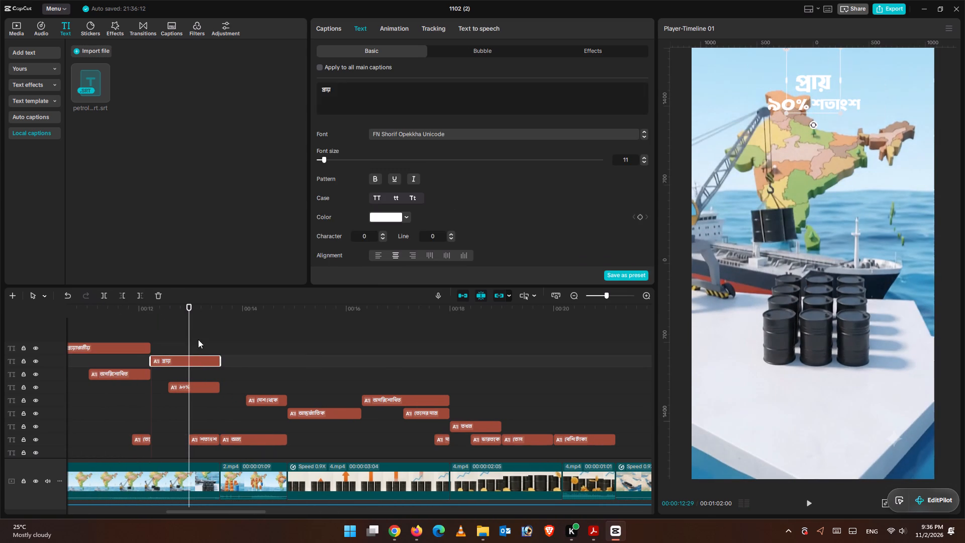
drag(198, 339, 211, 442)
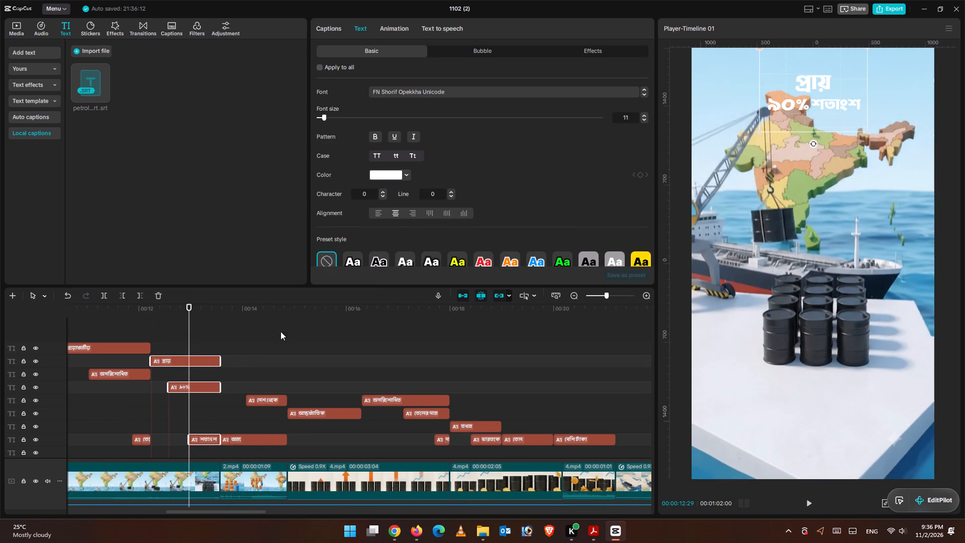
click(409, 180)
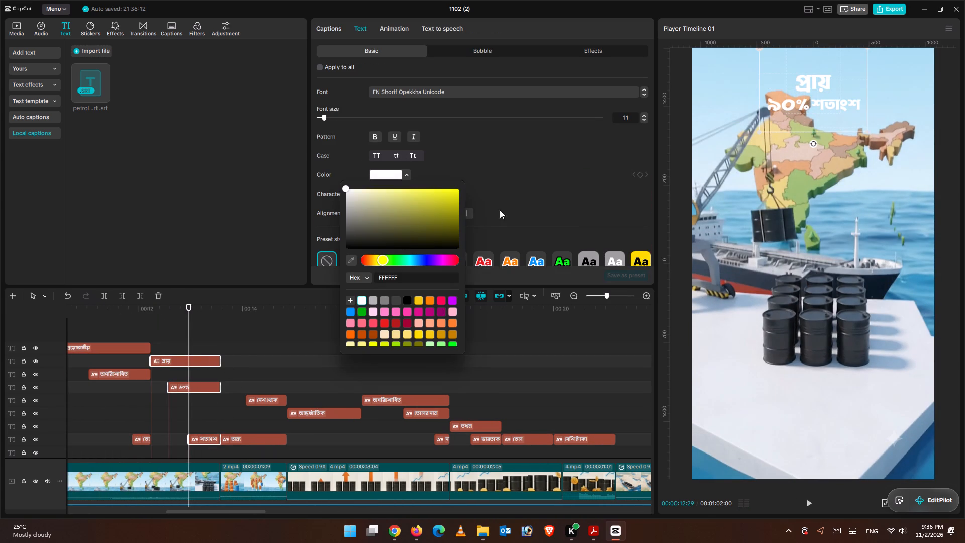
click(547, 189)
scroll(537, 213, down, 3)
click(459, 127)
scroll(515, 201, down, 2)
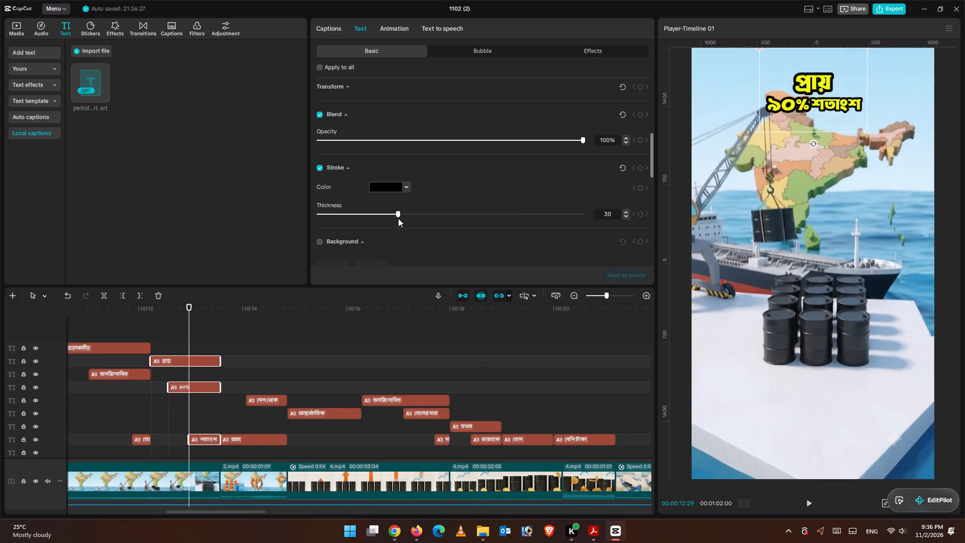
drag(402, 214, 373, 205)
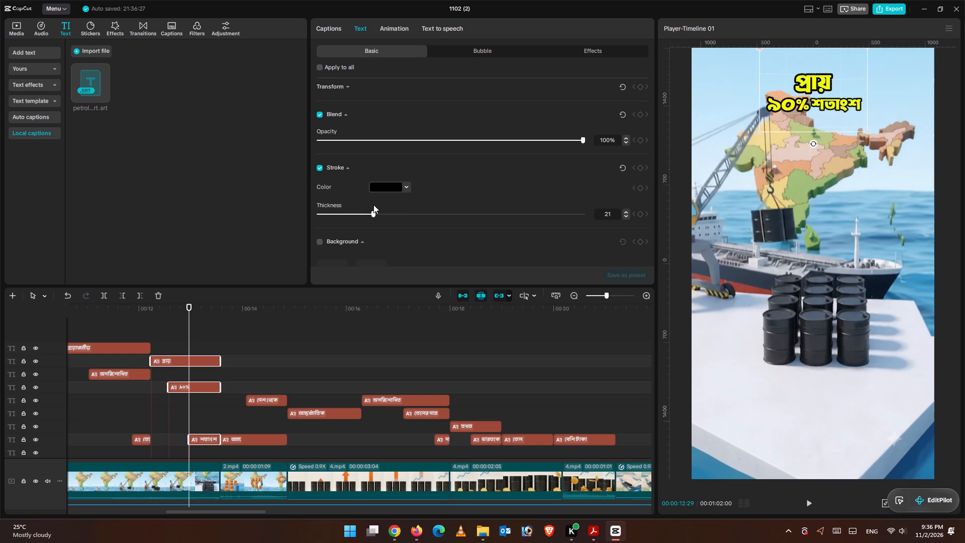
drag(373, 205, 372, 205)
Recolour only the প্রায় caption white (FFFFFF).
click(214, 360)
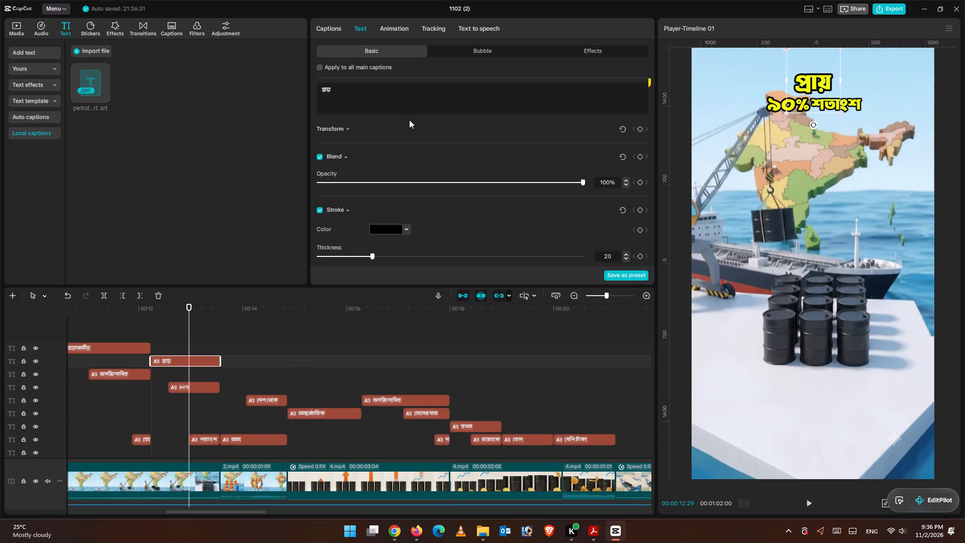
scroll(400, 130, up, 7)
scroll(383, 137, down, 1)
scroll(383, 137, up, 4)
click(409, 213)
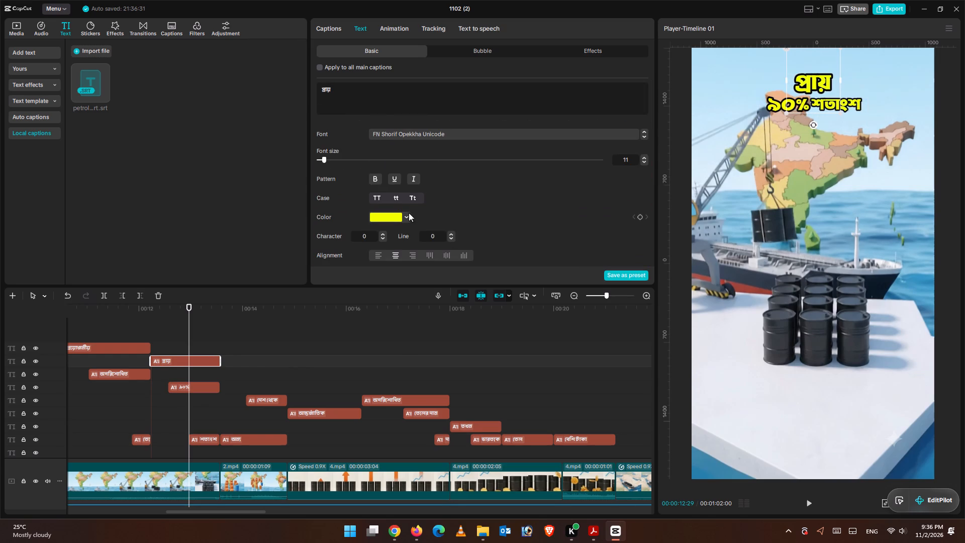
drag(394, 234, 261, 214)
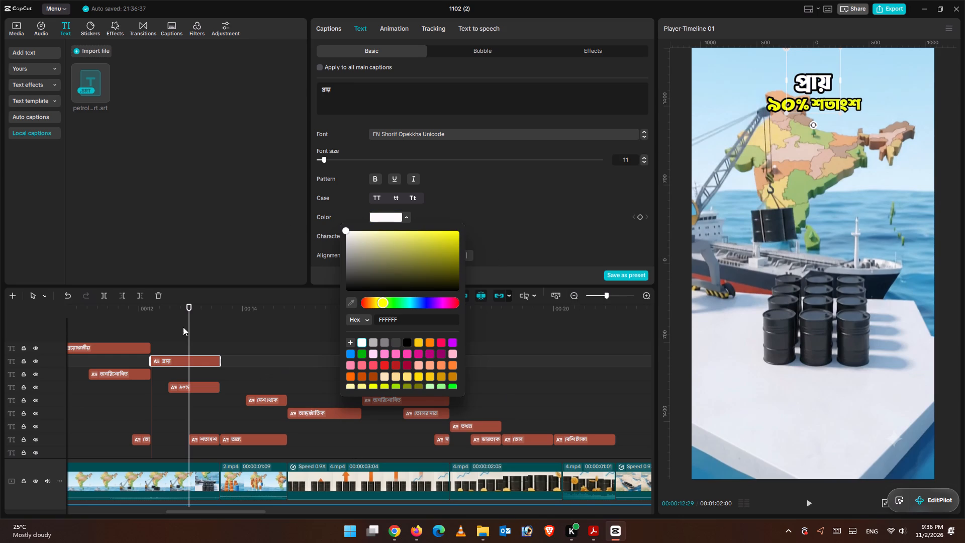
Move the প্রয়োজনীয় caption clip down onto the same track as the প্রায় clip, keeping its timing.
drag(190, 311, 106, 309)
drag(128, 346, 128, 360)
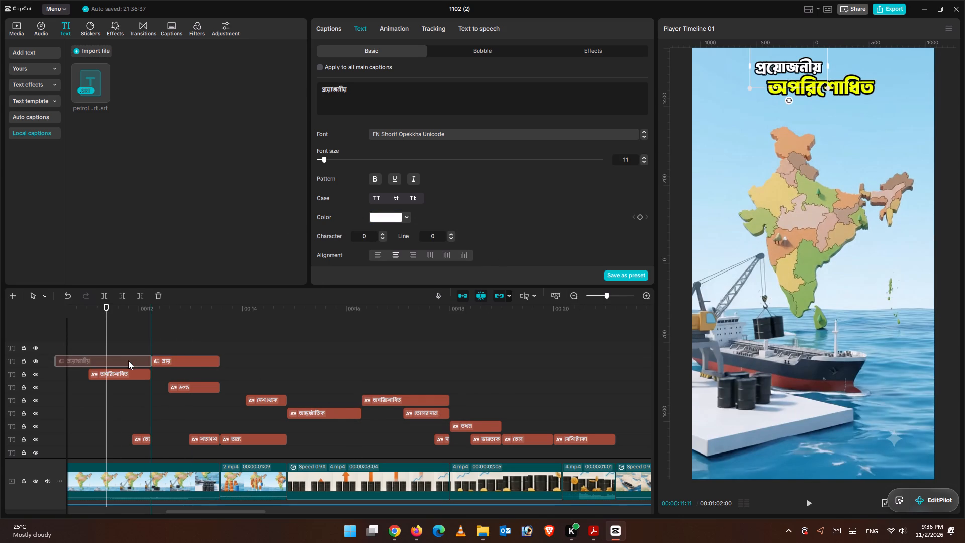
drag(128, 360, 126, 363)
Move the তেলের caption clip up to the track directly beneath অপরিশোধিত, on the ৯০% track, keeping its timing.
key(ctrl+minus)
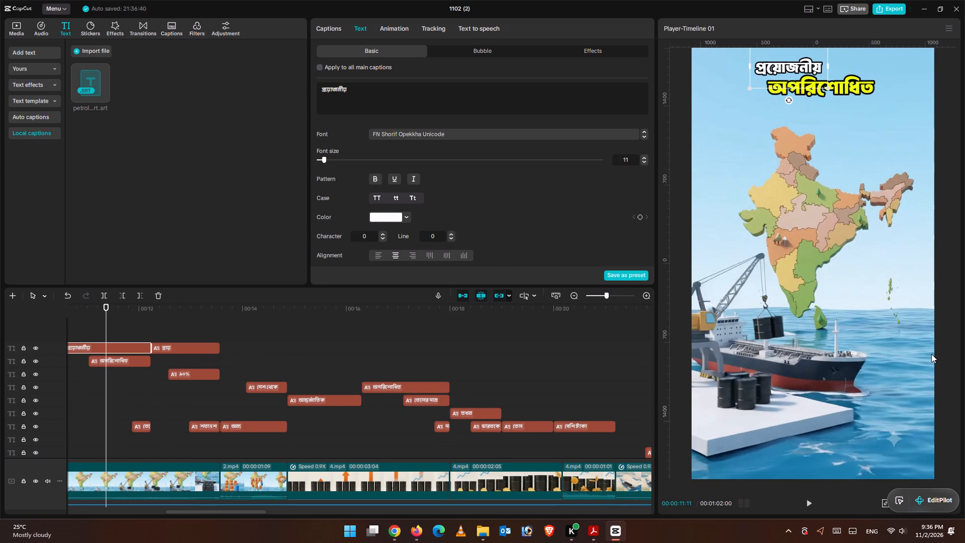
key(ctrl+equal)
key(ctrl+minus)
key(ctrl+minus)
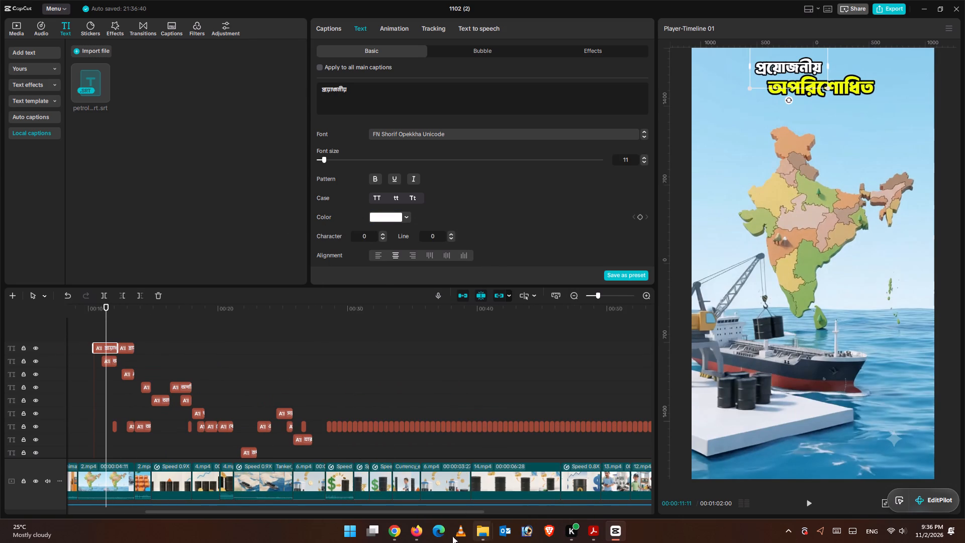
drag(364, 513, 235, 487)
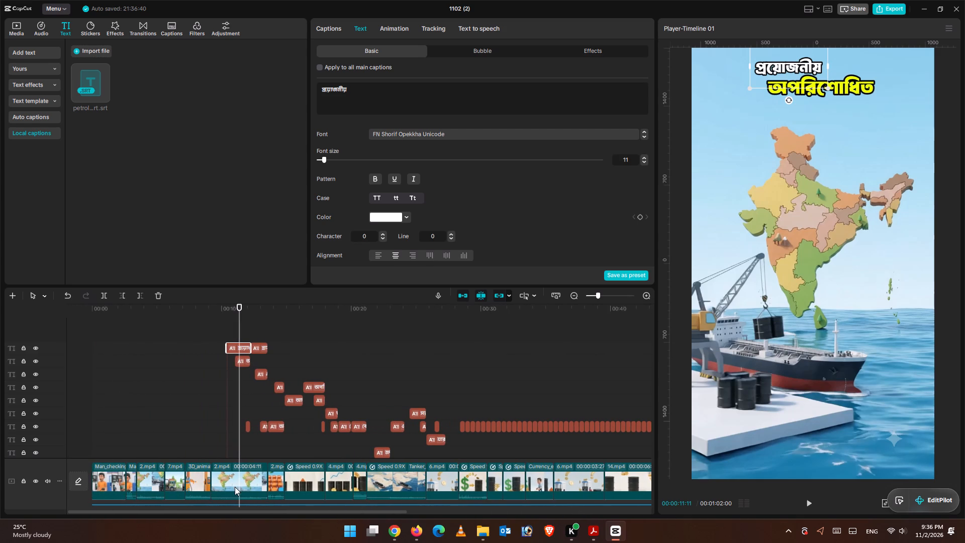
drag(235, 487, 234, 486)
scroll(256, 440, down, 3)
scroll(268, 438, up, 2)
scroll(268, 438, down, 3)
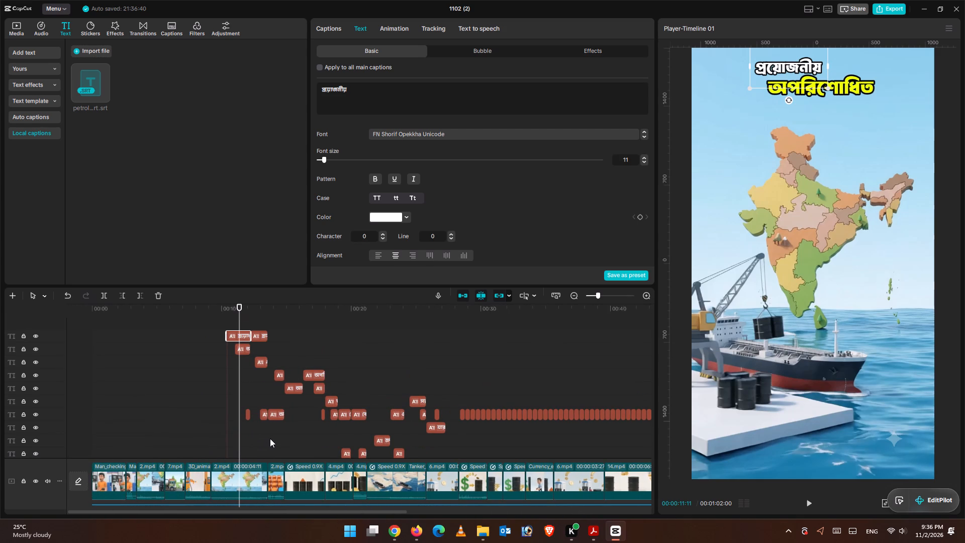
scroll(270, 438, down, 9)
scroll(275, 437, up, 8)
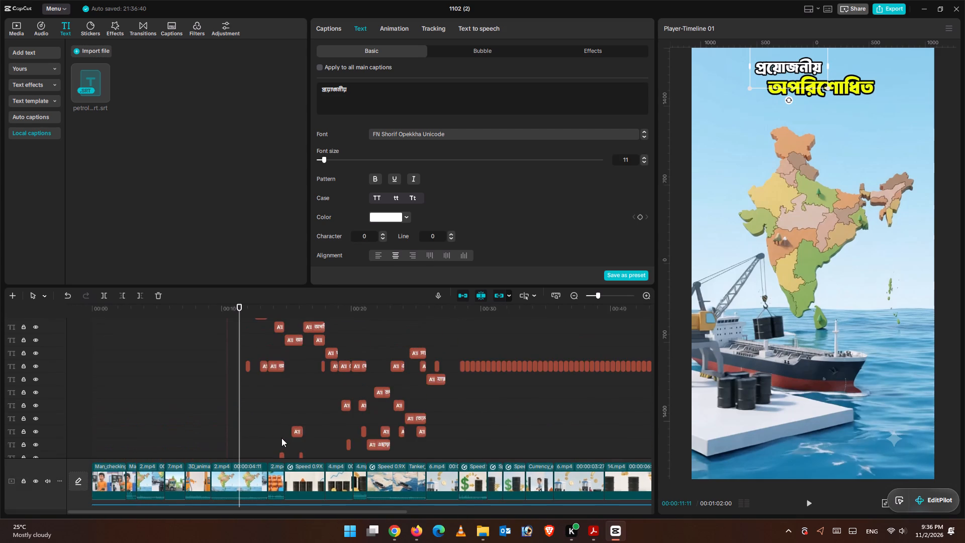
scroll(281, 438, up, 2)
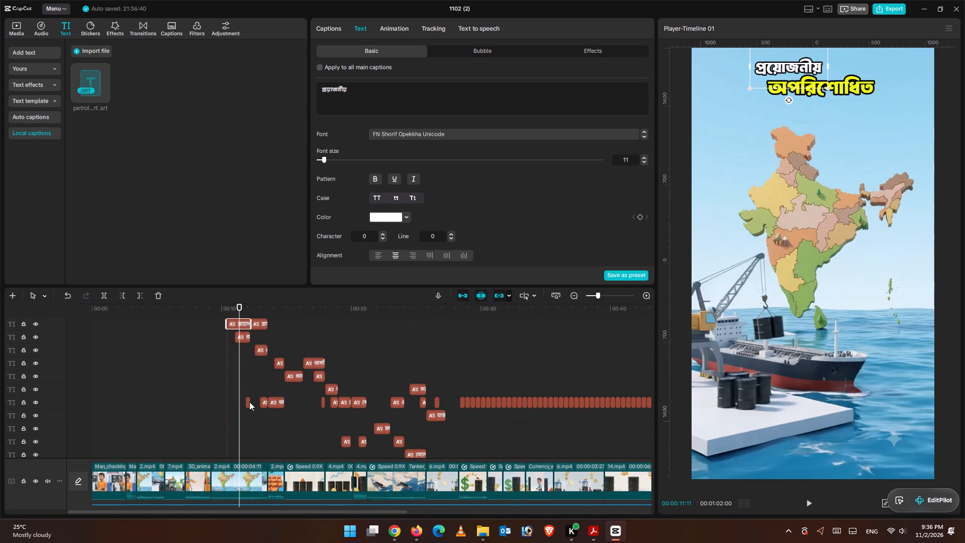
key(ctrl+equal)
key(ctrl+equal)
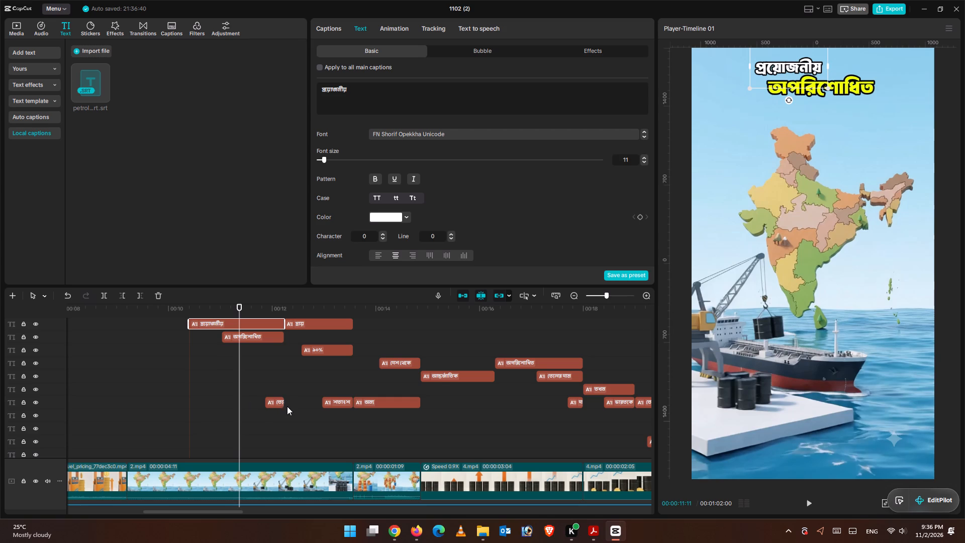
drag(277, 402, 275, 347)
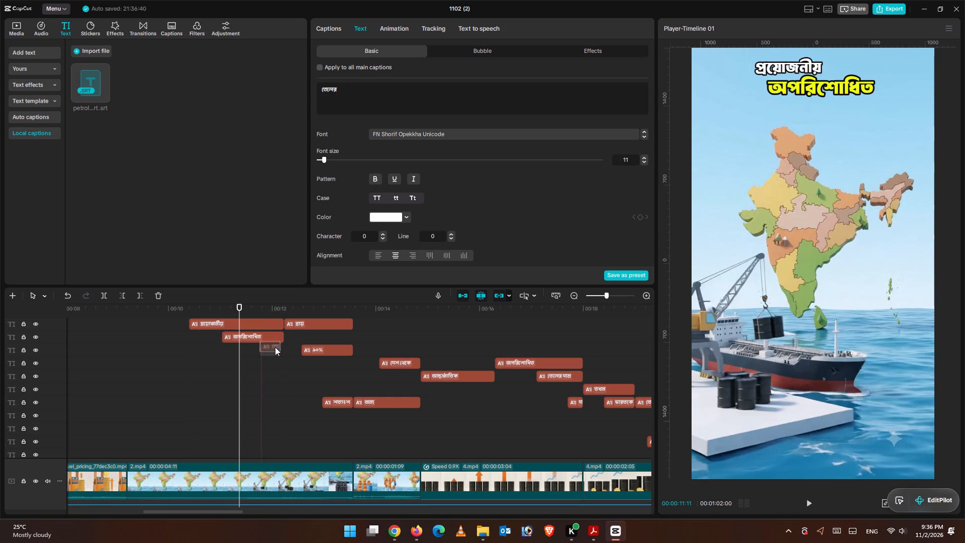
drag(275, 347, 276, 347)
click(274, 364)
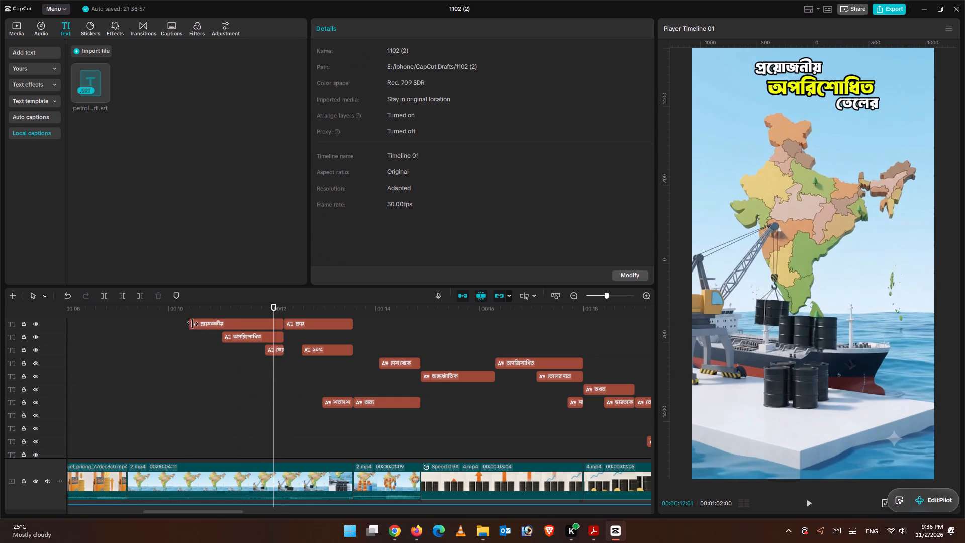
Move the প্রয়োজনীয়, অপরিশোধিত and তেলের clips together down to the tracks just above the video, in line with the earlier caption groups.
drag(183, 318, 284, 381)
drag(248, 322, 240, 446)
key(ctrl+z)
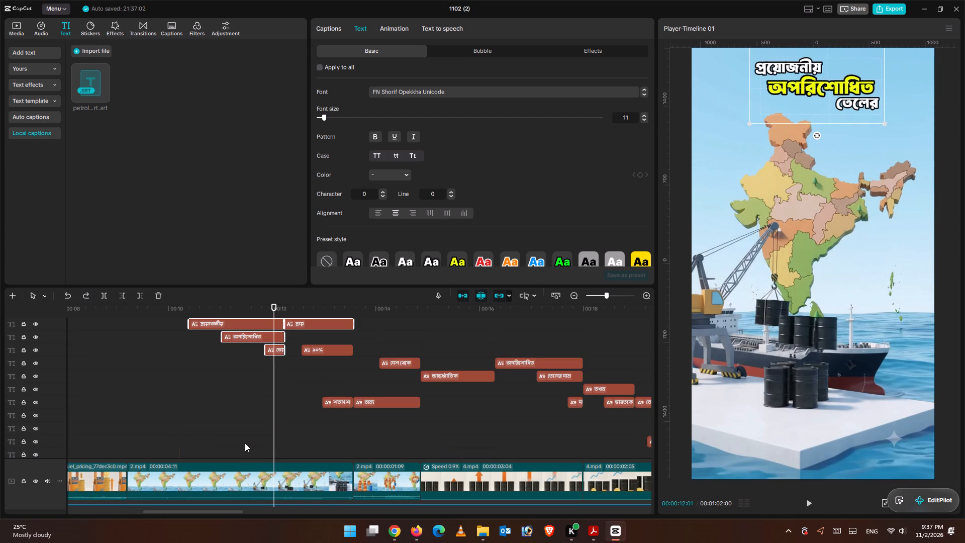
scroll(303, 403, down, 7)
scroll(303, 408, up, 1)
scroll(303, 409, down, 4)
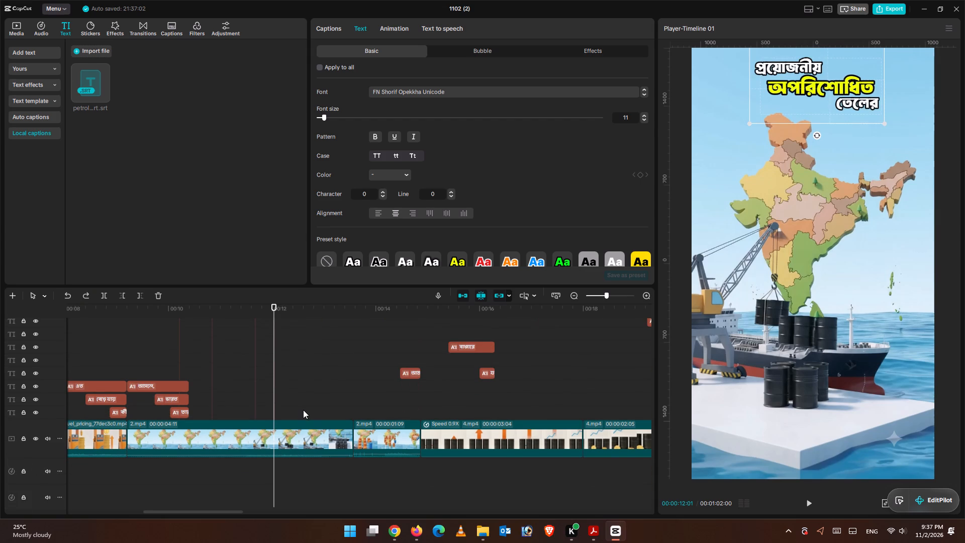
drag(272, 310, 192, 319)
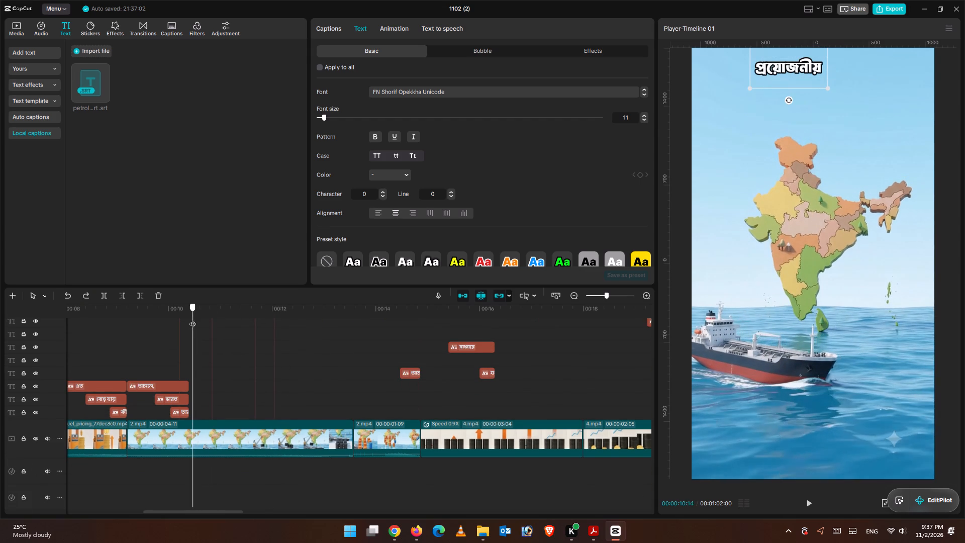
drag(192, 319, 187, 318)
scroll(275, 450, up, 3)
scroll(275, 451, down, 1)
scroll(275, 451, up, 11)
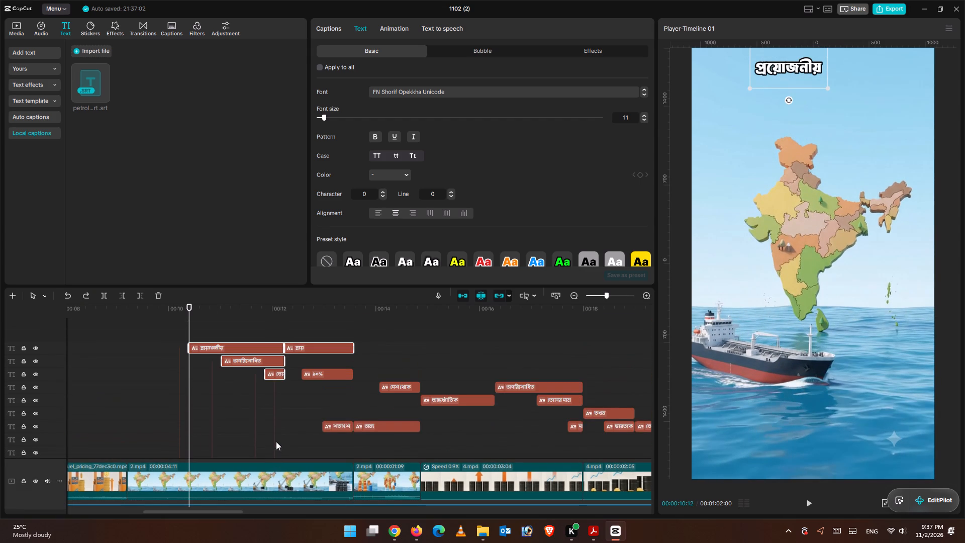
ctrl+click(316, 346)
drag(253, 348, 255, 439)
scroll(263, 422, down, 1)
scroll(263, 422, up, 1)
scroll(263, 422, down, 2)
scroll(263, 422, up, 1)
scroll(263, 422, down, 3)
scroll(270, 421, up, 1)
scroll(270, 421, down, 4)
scroll(271, 421, up, 2)
scroll(271, 421, down, 1)
drag(247, 350, 254, 423)
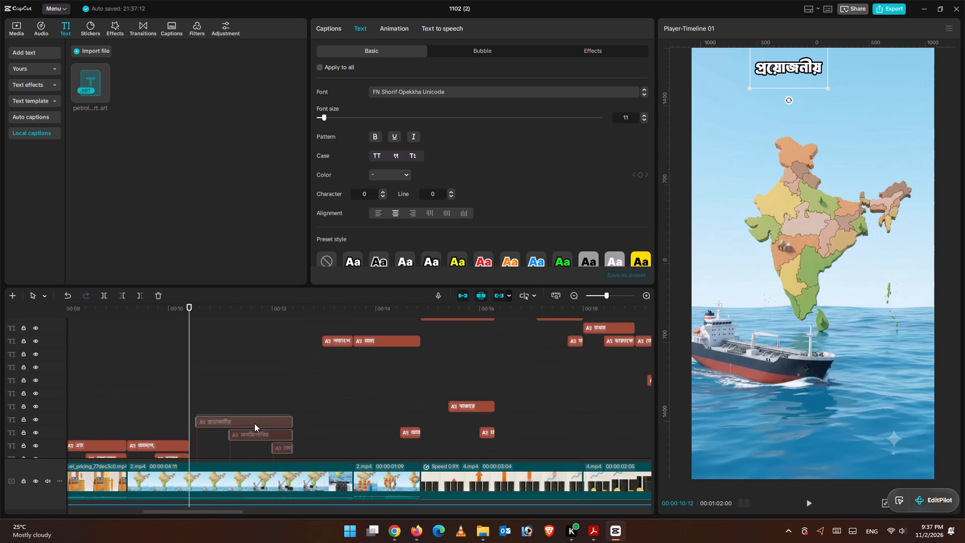
drag(254, 423, 247, 442)
scroll(310, 392, down, 2)
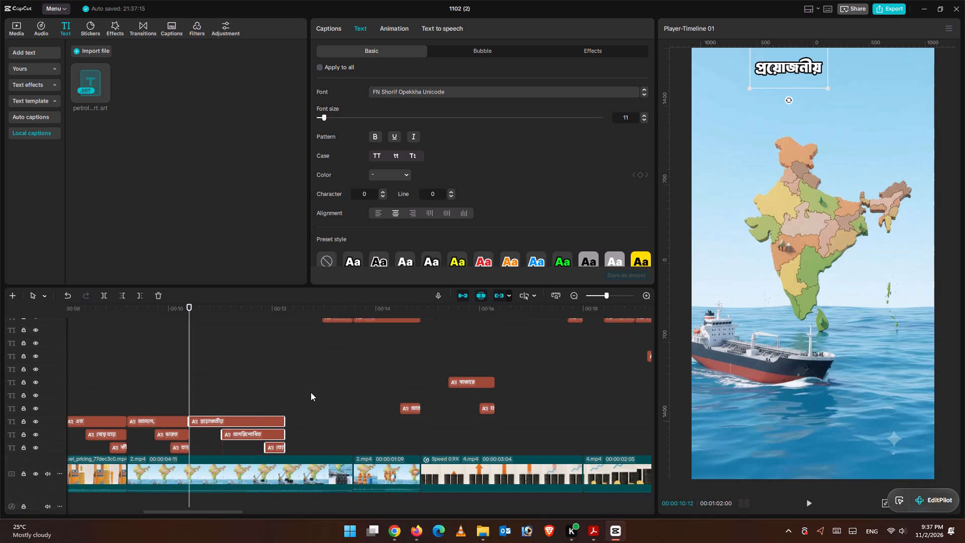
scroll(311, 392, down, 1)
click(805, 504)
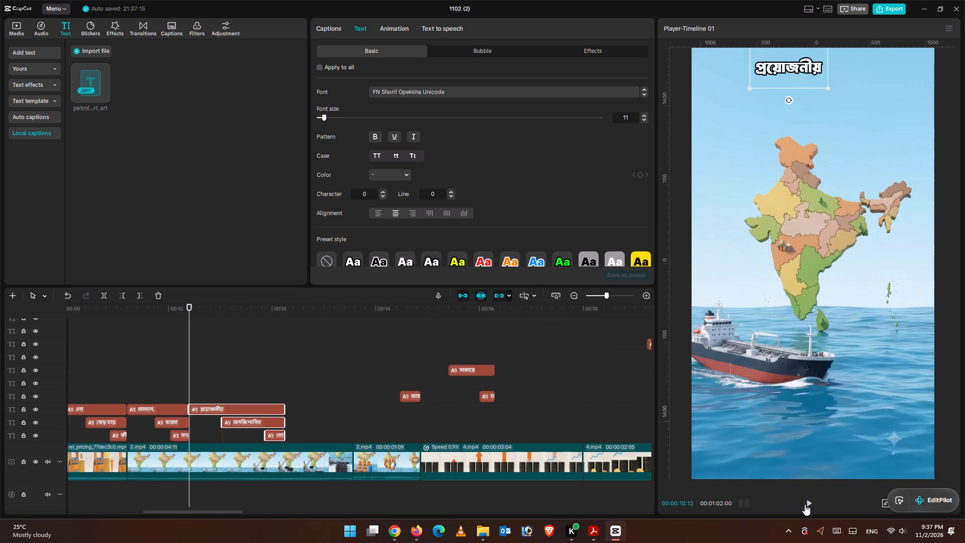
click(798, 503)
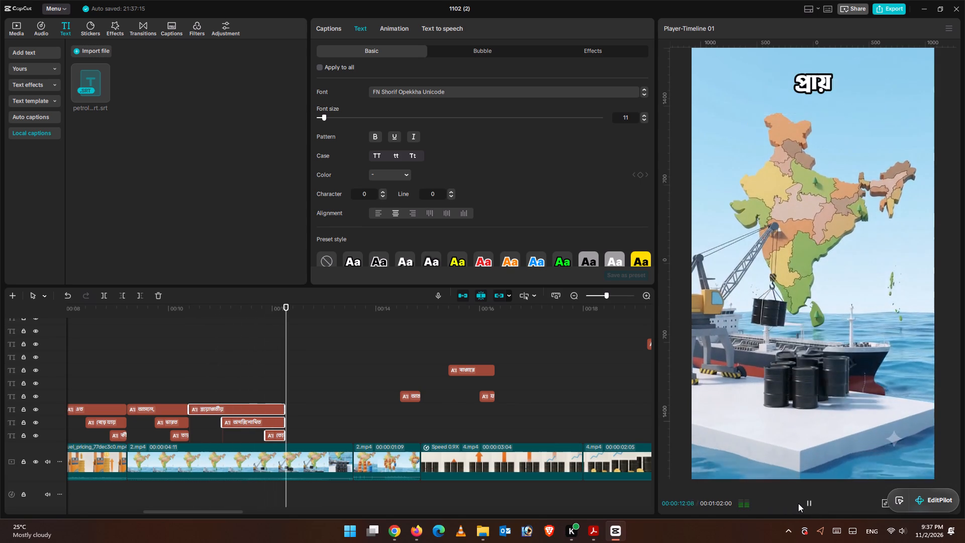
Move the শতাংশ caption clip up to the track directly beneath ৯০%, keeping its timing.
click(797, 505)
scroll(445, 421, up, 2)
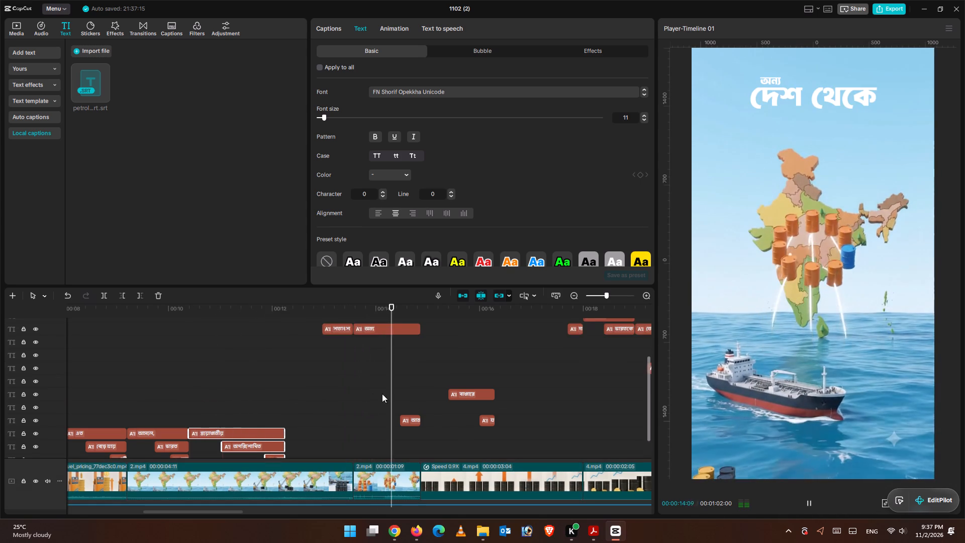
scroll(367, 393, up, 6)
click(298, 391)
drag(333, 399, 333, 398)
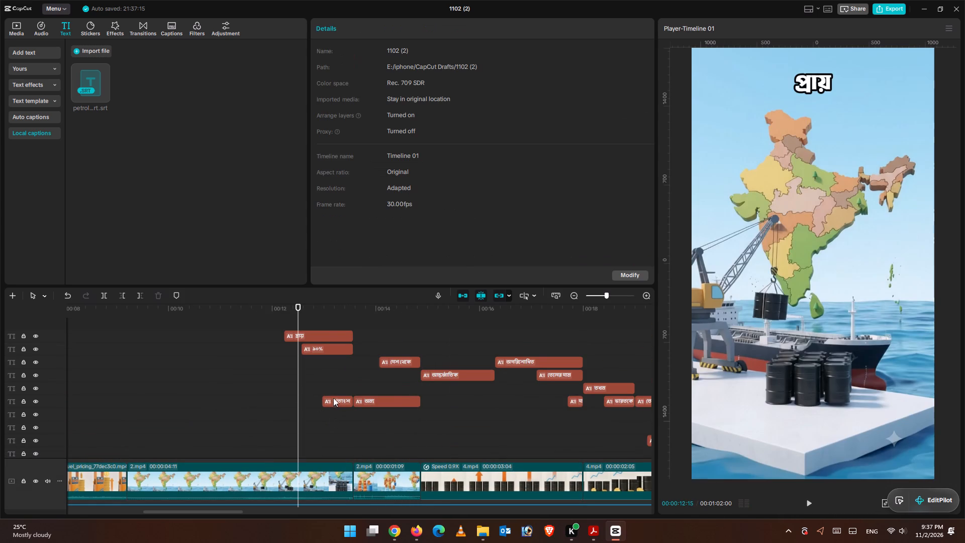
drag(333, 398, 333, 362)
Move the প্রায়, ৯০% and শতাংশ clips together down to the tracks just above the video, in line with the earlier caption groups.
drag(270, 331, 337, 365)
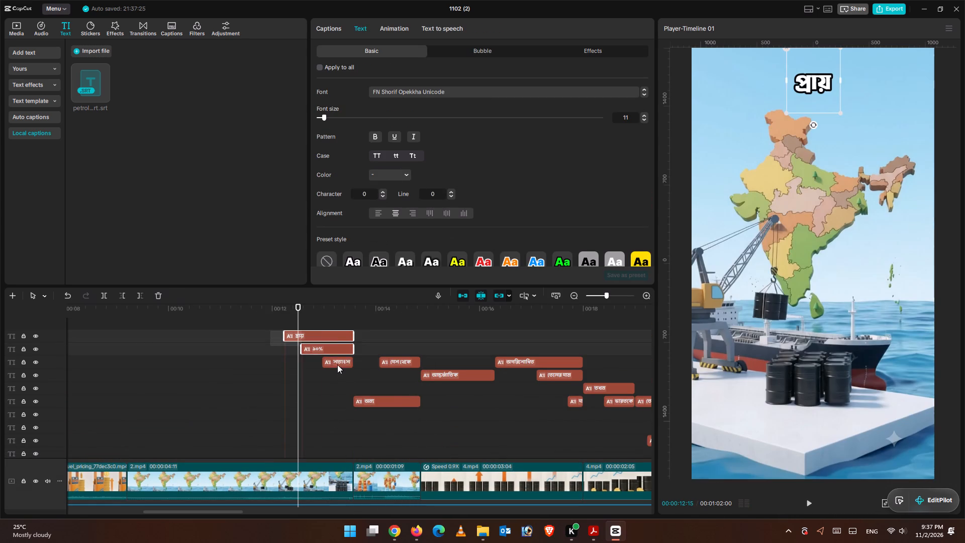
drag(337, 365, 338, 366)
drag(332, 338, 336, 454)
scroll(341, 394, down, 6)
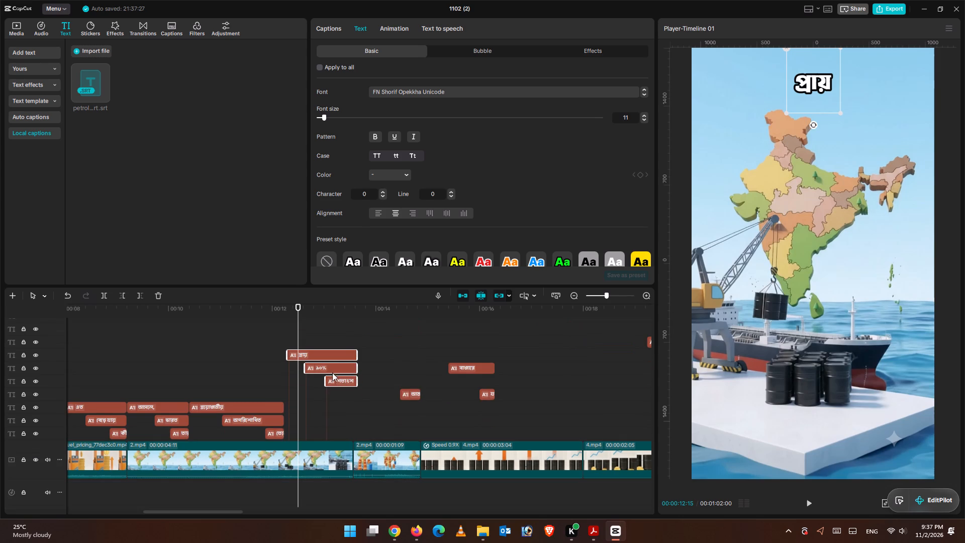
drag(330, 355, 328, 405)
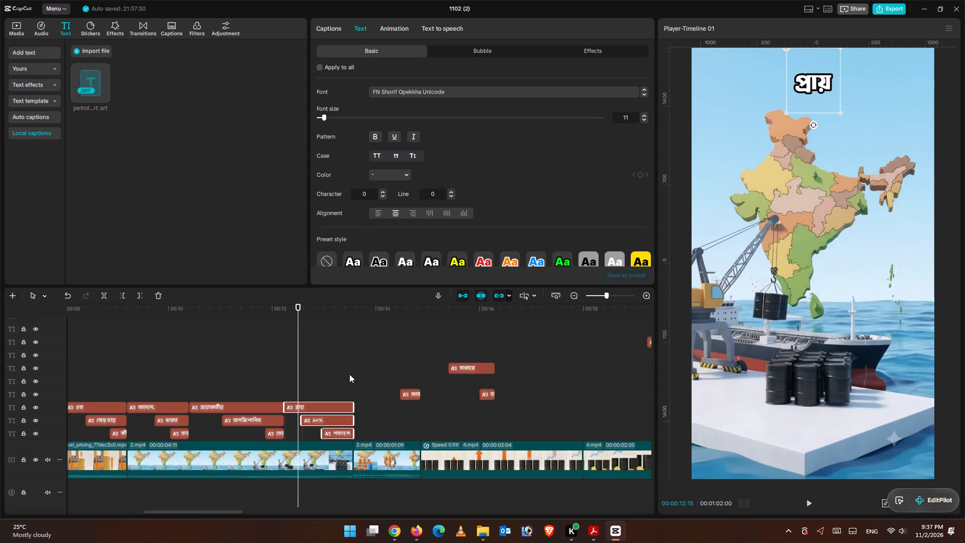
Split the দেশ থেকে caption clip at 00:00:14:09, where the second word is spoken.
scroll(383, 365, up, 6)
drag(299, 309, 365, 336)
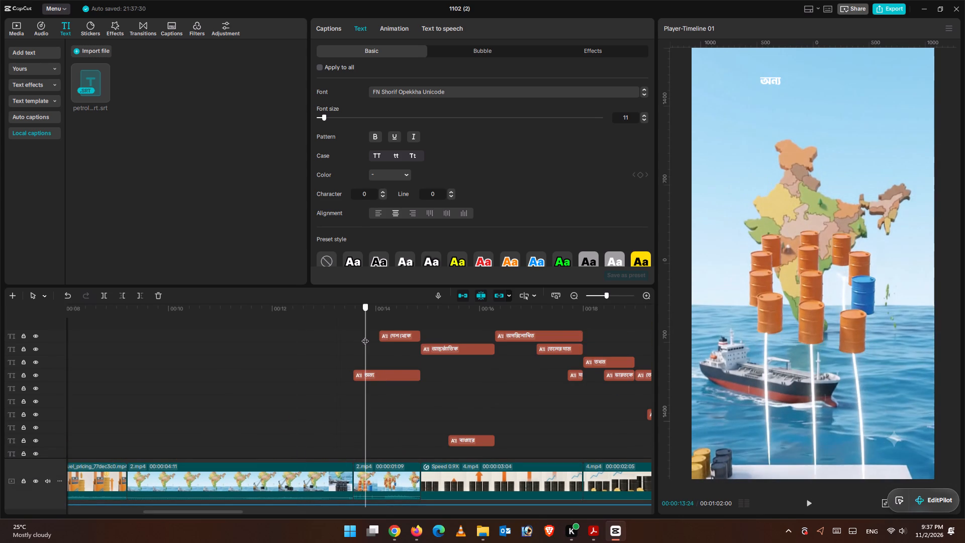
drag(365, 336, 402, 339)
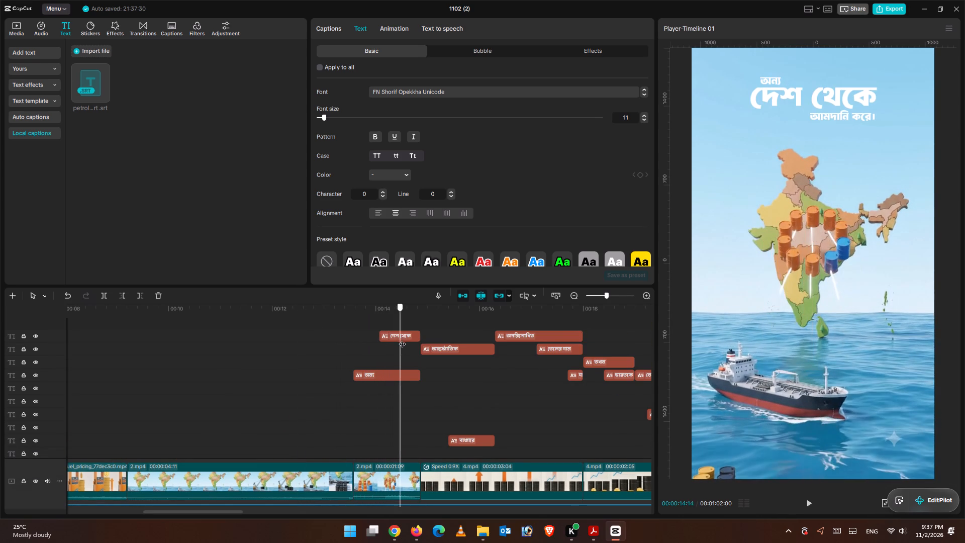
drag(402, 339, 408, 339)
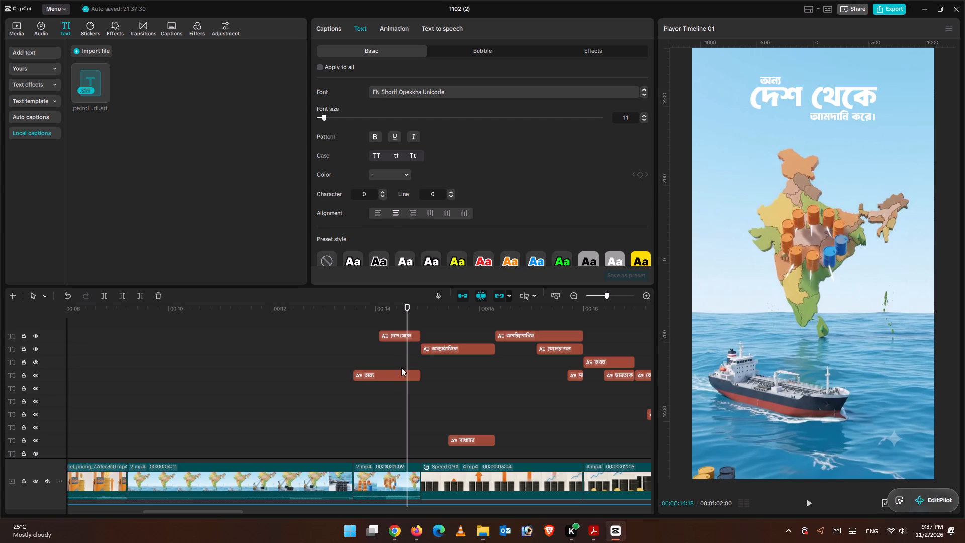
click(408, 335)
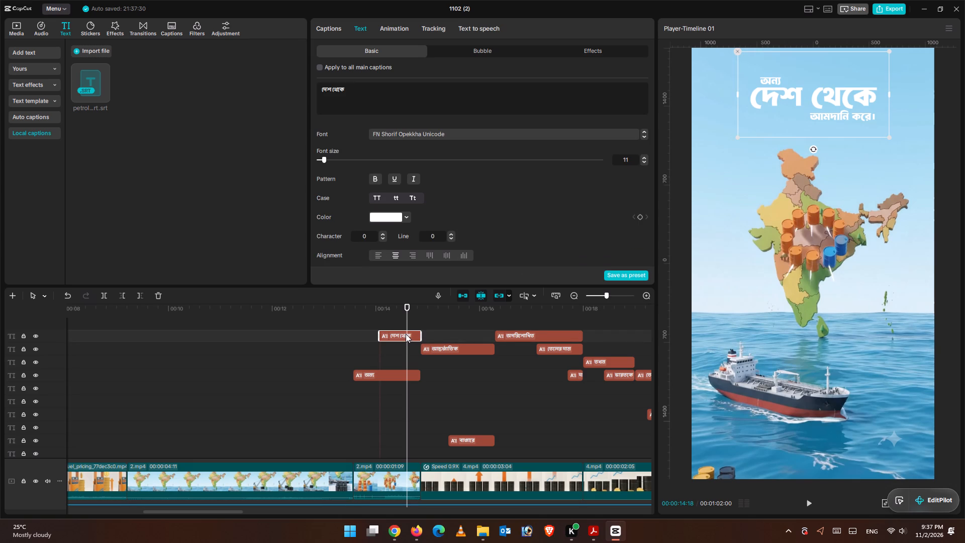
click(366, 344)
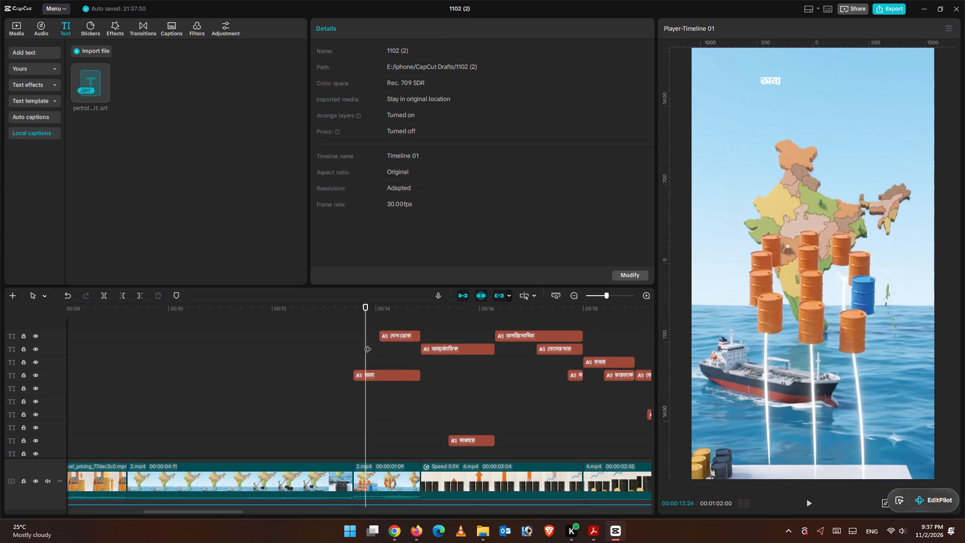
key(ctrl+equal)
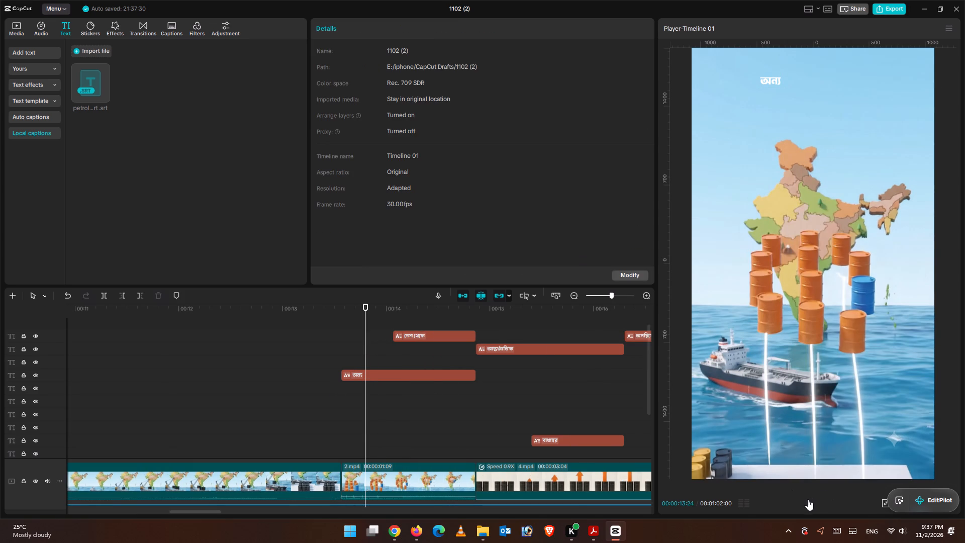
click(808, 499)
click(807, 499)
click(366, 354)
click(808, 506)
click(805, 505)
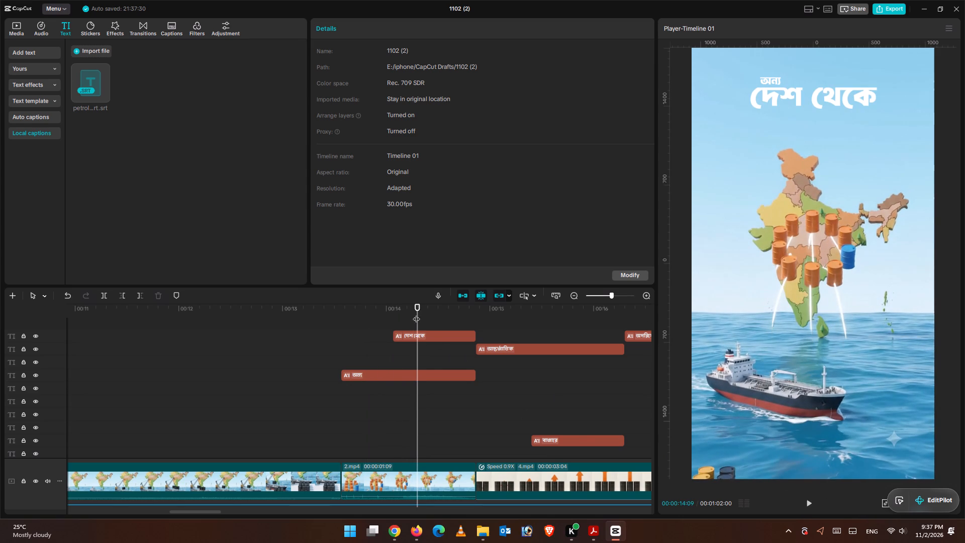
click(426, 337)
click(106, 294)
Move the first দেশ থেকে piece onto a new track above the second and extend its end to match the second piece's end.
scroll(475, 376, up, 1)
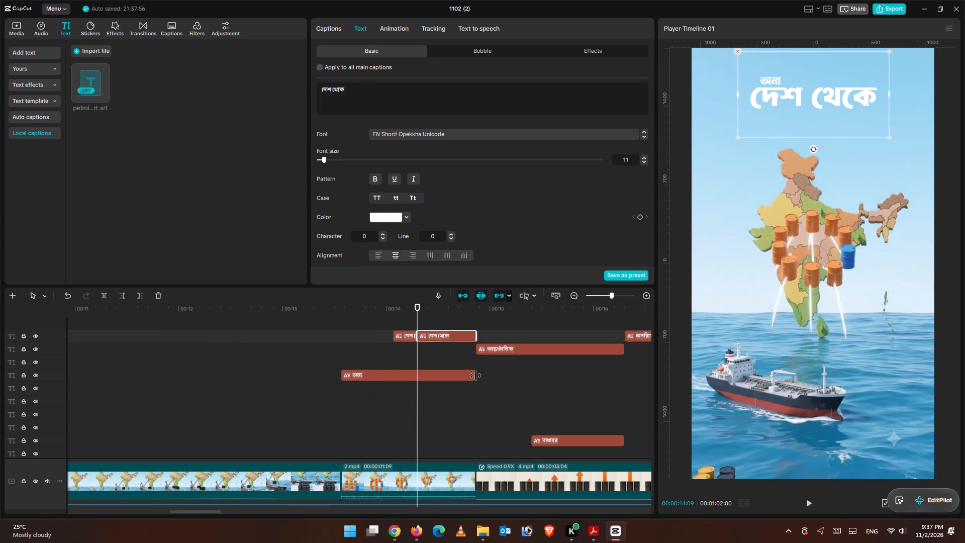
scroll(475, 376, up, 1)
scroll(434, 385, up, 2)
drag(407, 349, 407, 340)
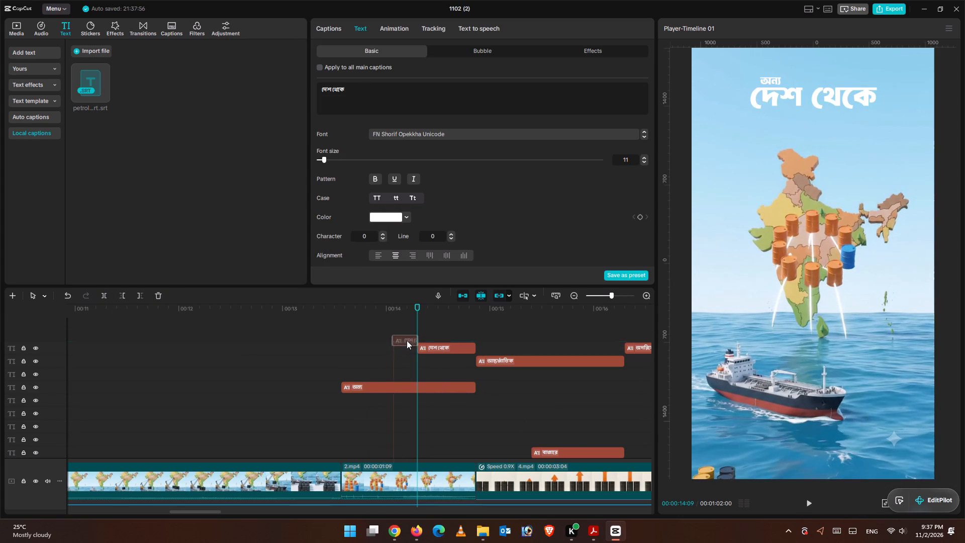
drag(407, 340, 407, 340)
drag(416, 344, 471, 348)
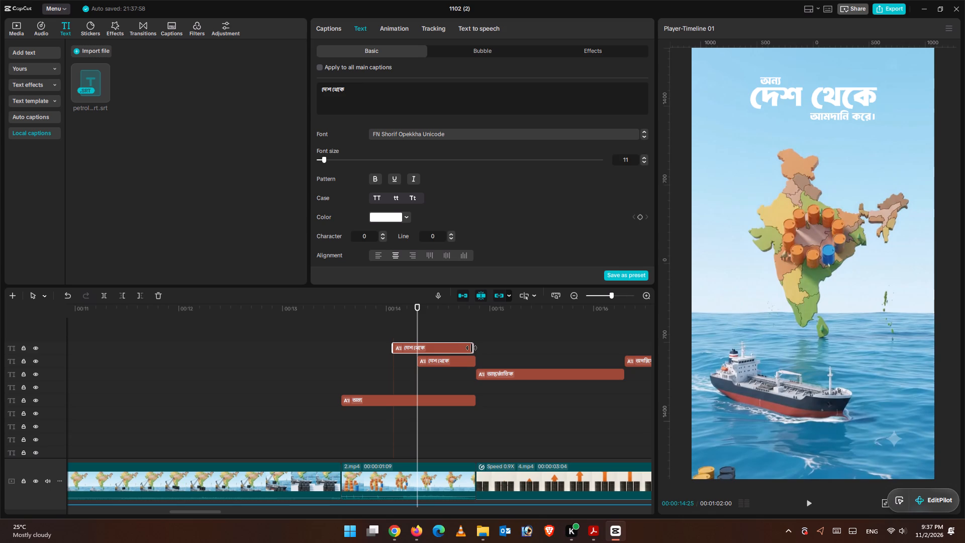
drag(471, 348, 475, 349)
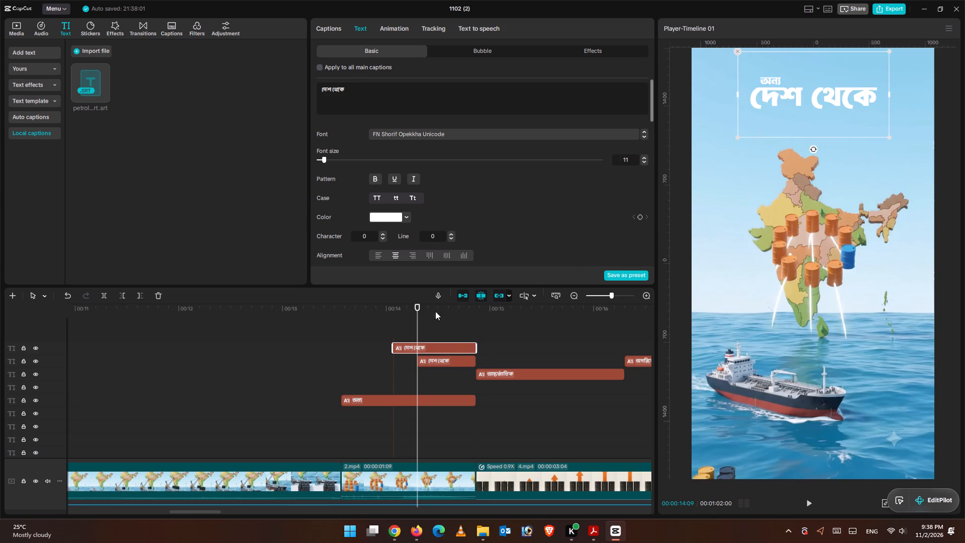
Shorten the upper, longer caption's text to দেশ.
click(348, 97)
key(BackSpace)
key(BackSpace)
key(BackSpace)
key(BackSpace)
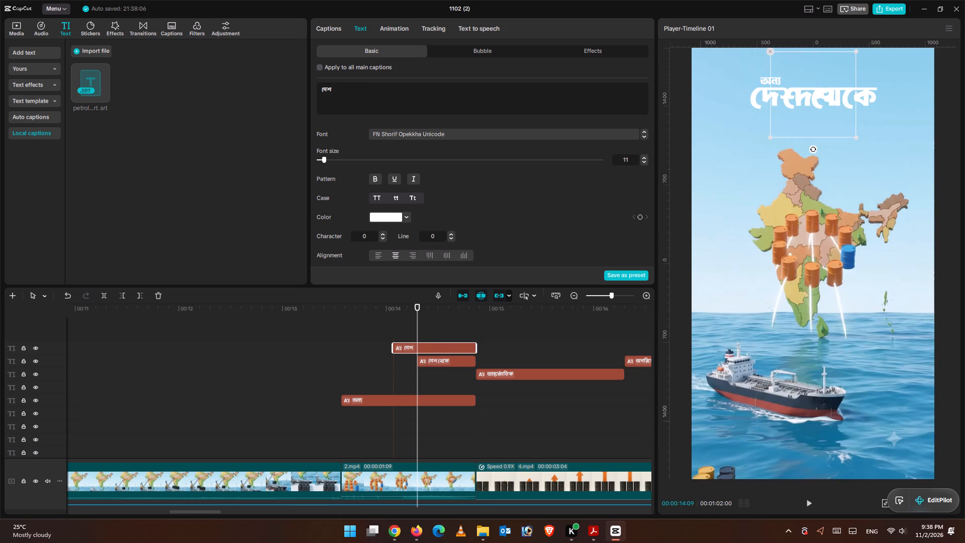
key(BackSpace)
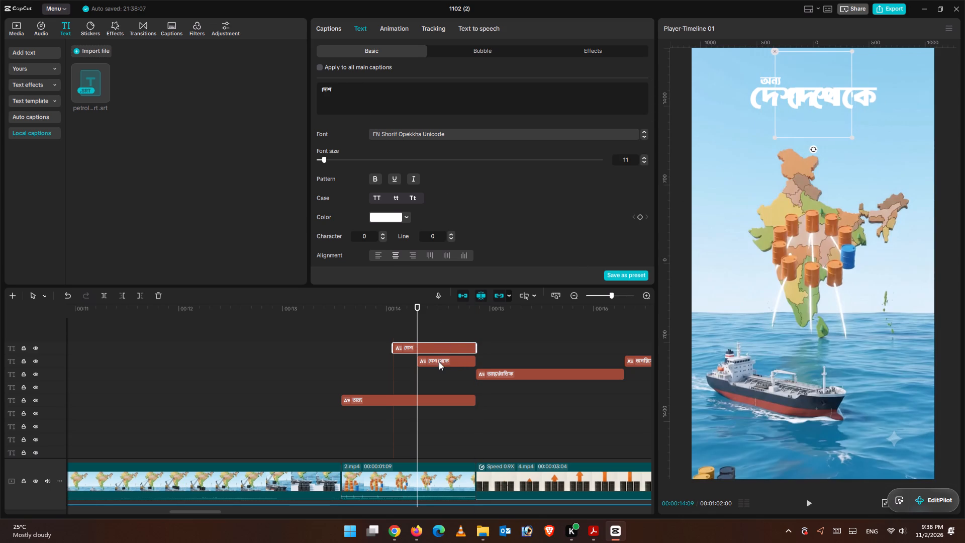
Shorten the lower caption's text to থেকে.
click(439, 361)
click(332, 92)
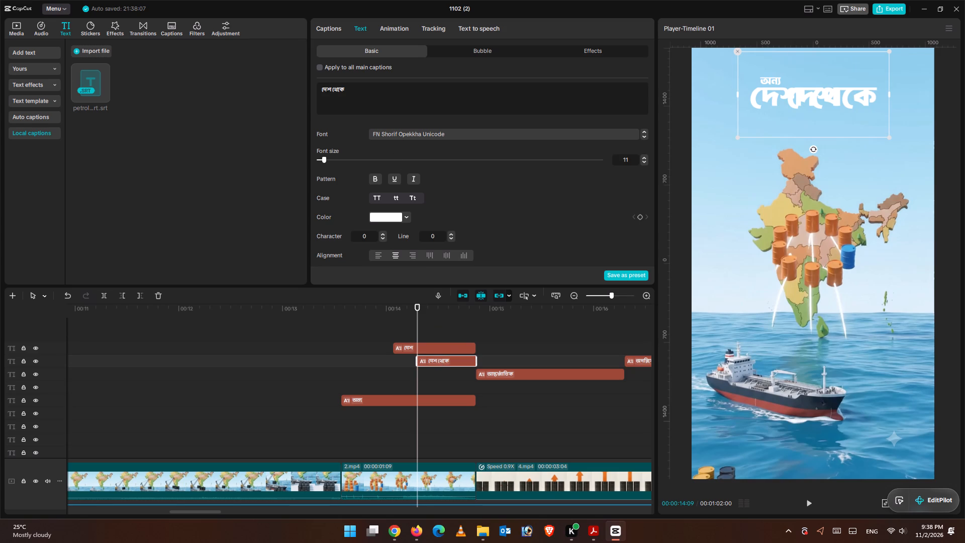
key(Right)
key(BackSpace)
key(BackSpace)
key(BackSpace)
key(BackSpace)
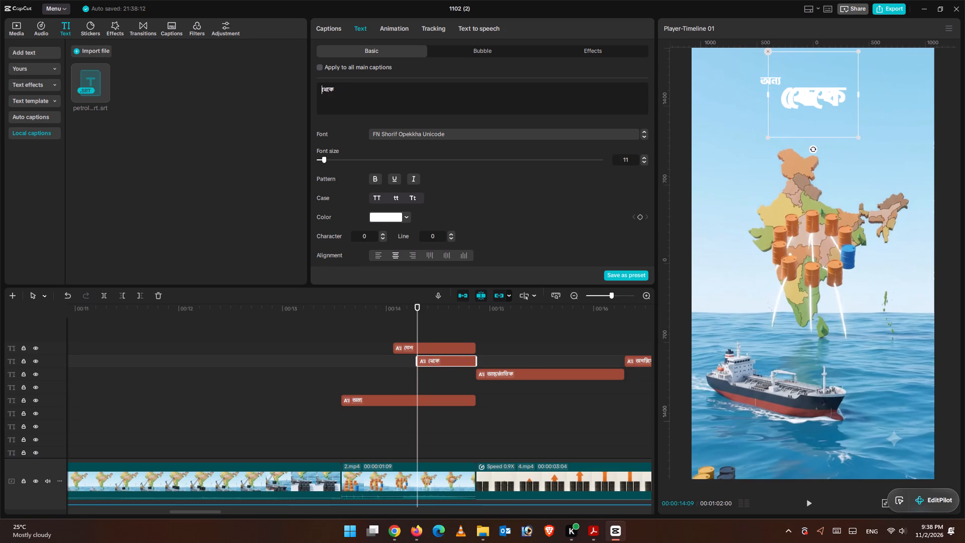
key(BackSpace)
Position the থেকে text in the video frame just to the right of দেশ, on the same line.
drag(835, 107, 898, 107)
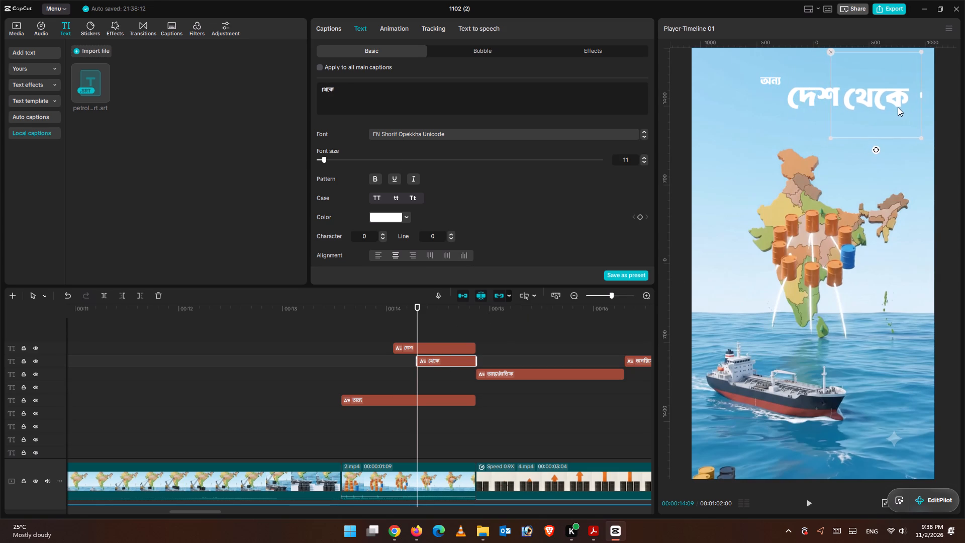
drag(898, 107, 896, 107)
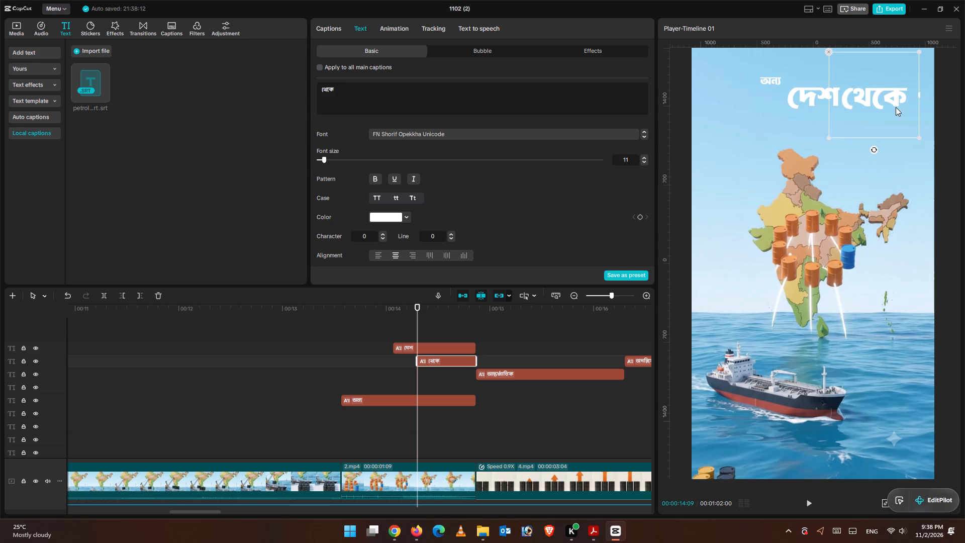
drag(896, 107, 895, 107)
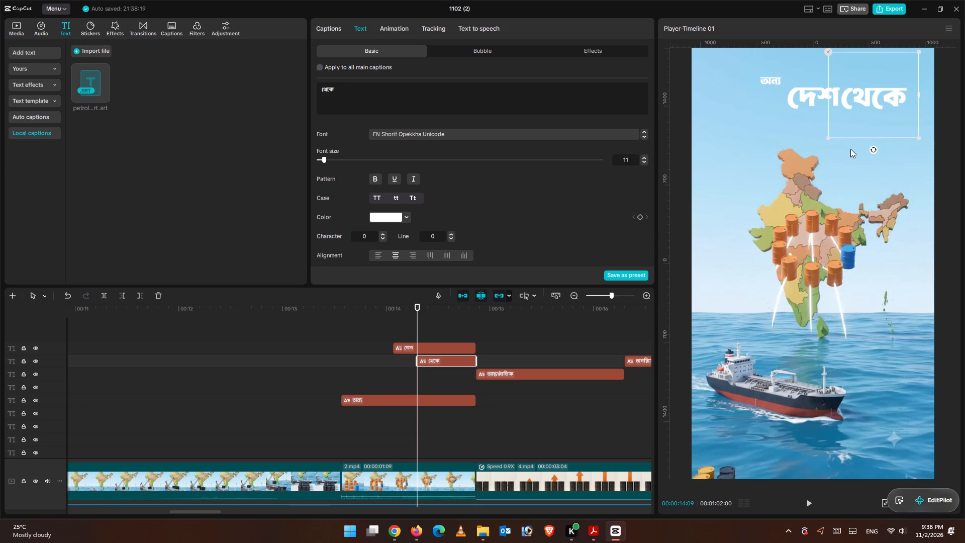
click(868, 103)
drag(868, 103, 873, 103)
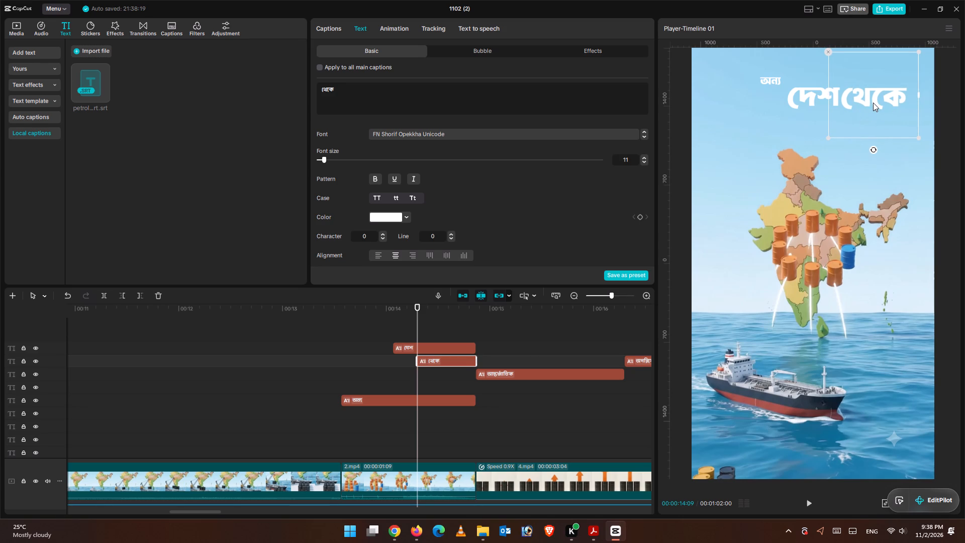
drag(873, 103, 873, 102)
click(869, 102)
click(875, 97)
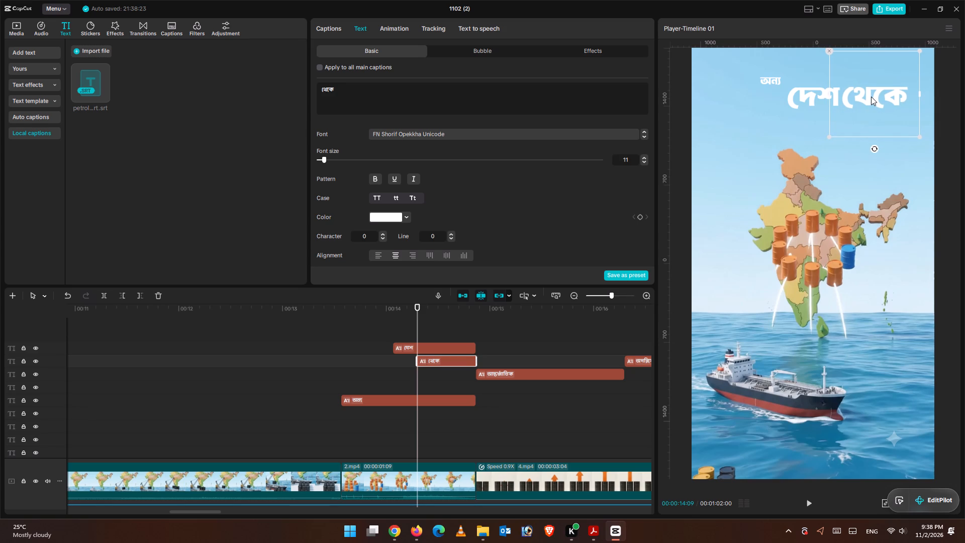
Play back the split captions, and shift দেশ and থেকে together leftward in the frame to sit centred between অন্য and আমদানি করে।.
click(387, 358)
click(809, 504)
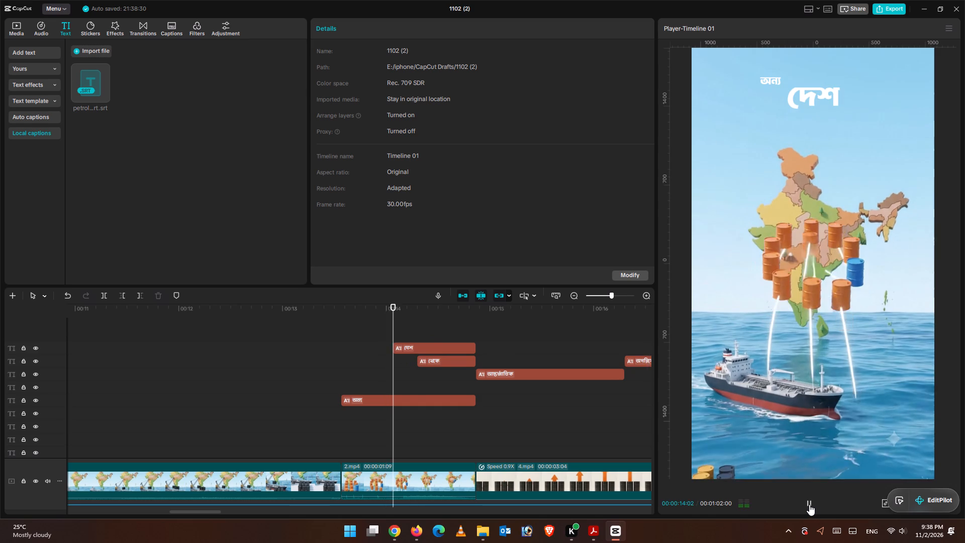
click(809, 503)
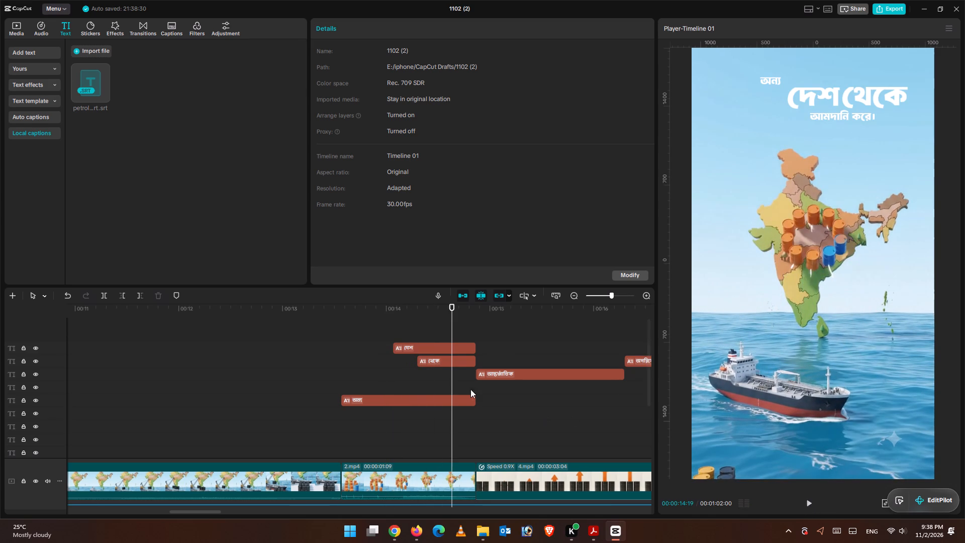
drag(398, 335, 440, 377)
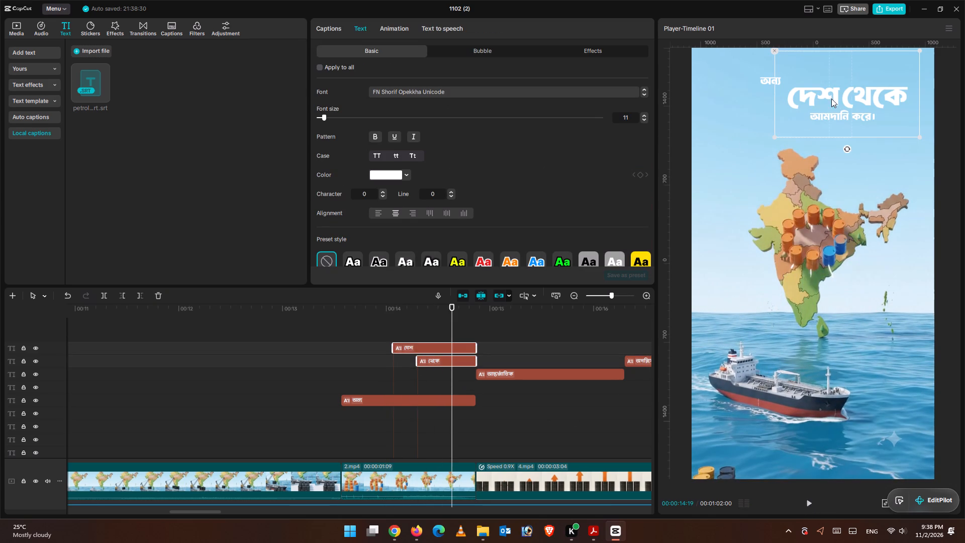
drag(834, 97, 795, 98)
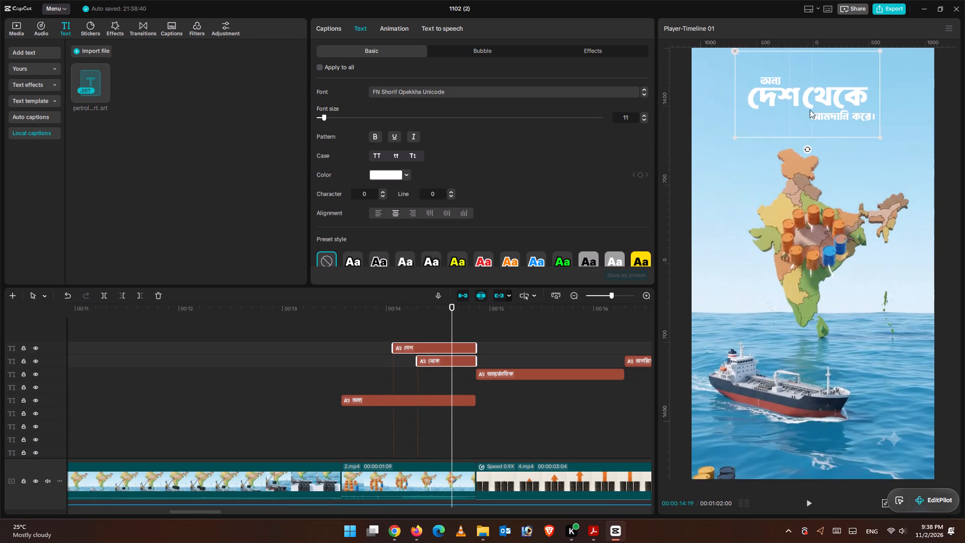
Nudge the অন্য text slightly left in the frame, above the start of দেশ.
click(857, 120)
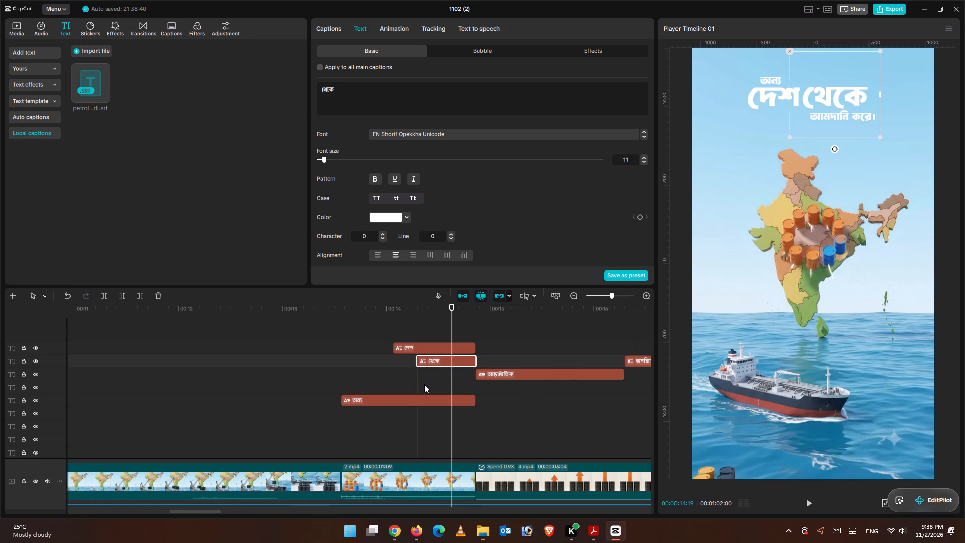
click(422, 351)
click(391, 400)
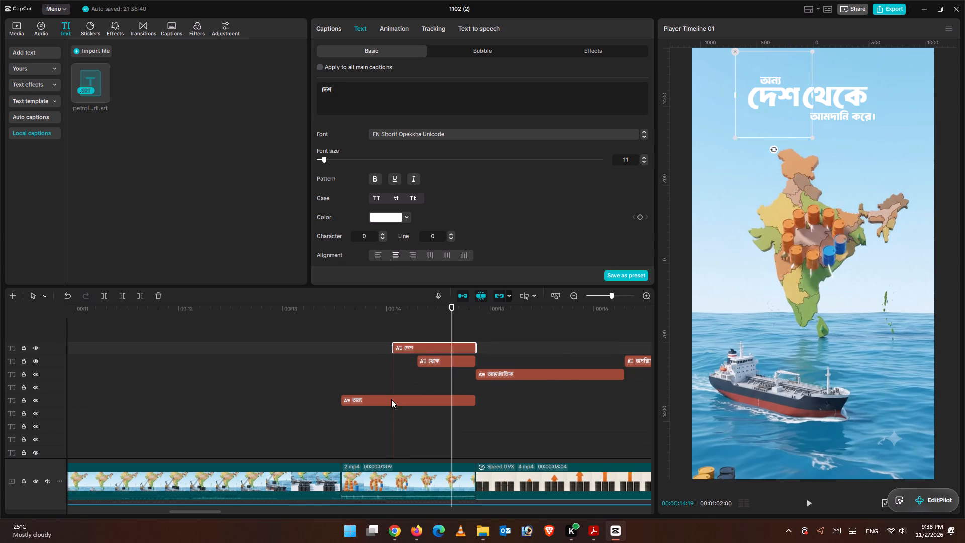
drag(771, 72, 766, 72)
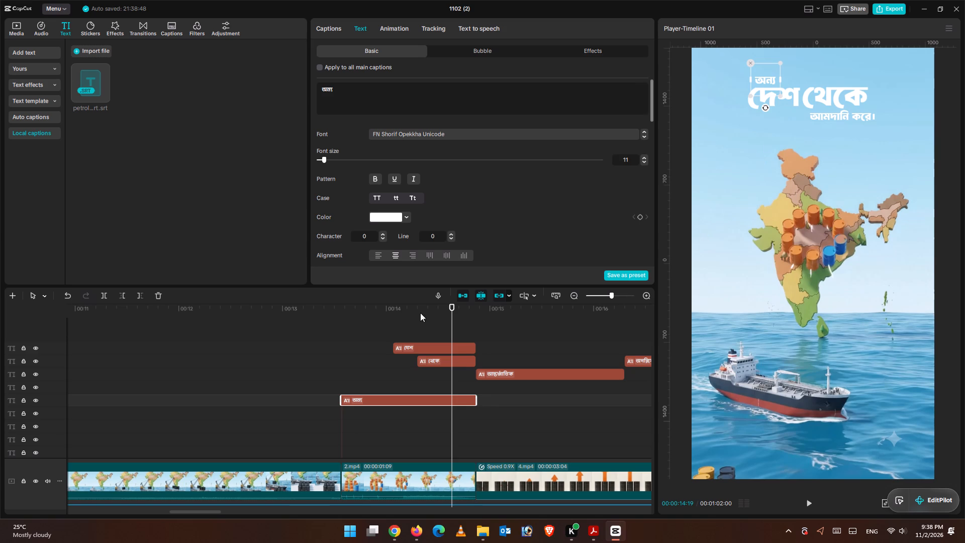
Apply the yellow preset style with black outline to the দেশ and থেকে captions together.
key(ctrl+minus)
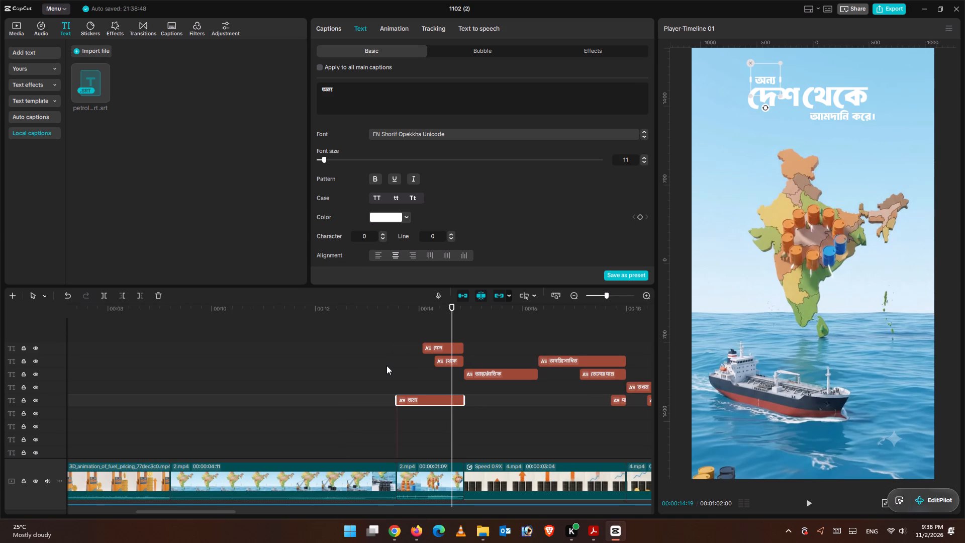
scroll(415, 385, up, 2)
click(418, 378)
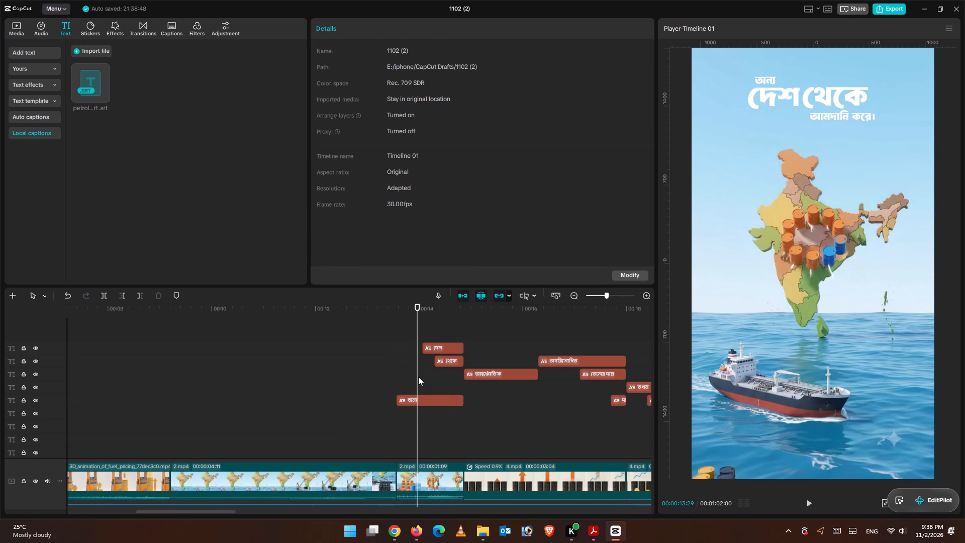
drag(447, 337, 446, 374)
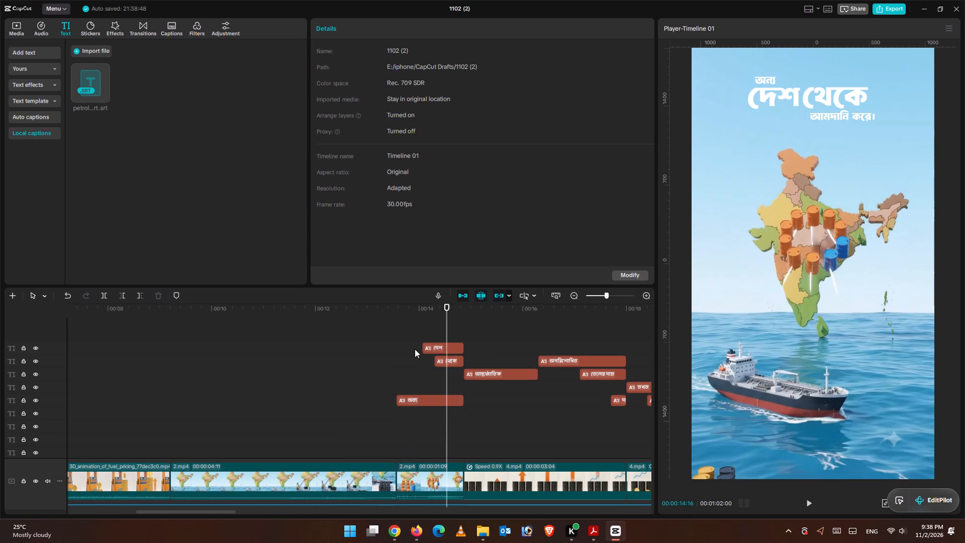
drag(414, 340, 446, 369)
click(460, 260)
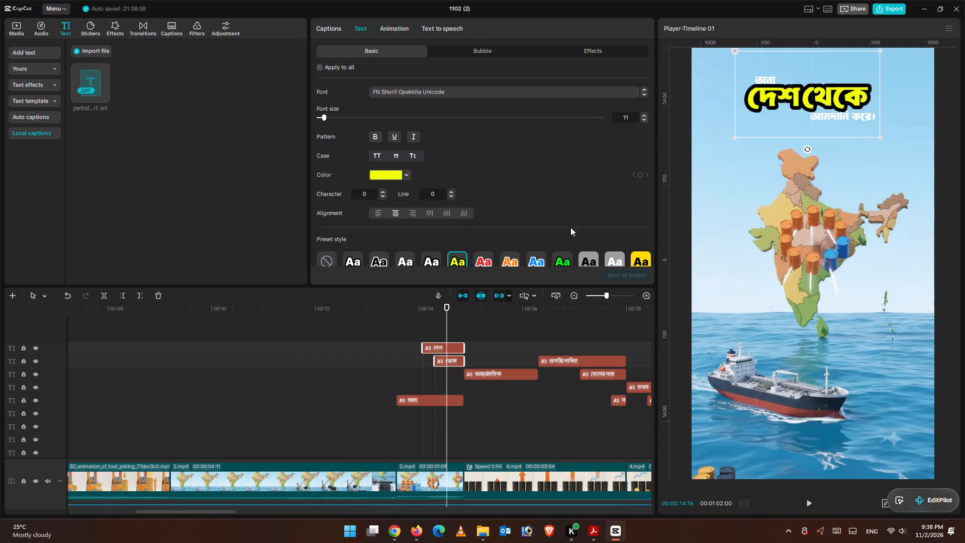
Reduce the stroke thickness of the দেশ and থেকে captions to 20.
scroll(542, 218, down, 3)
scroll(537, 220, up, 2)
scroll(538, 221, down, 5)
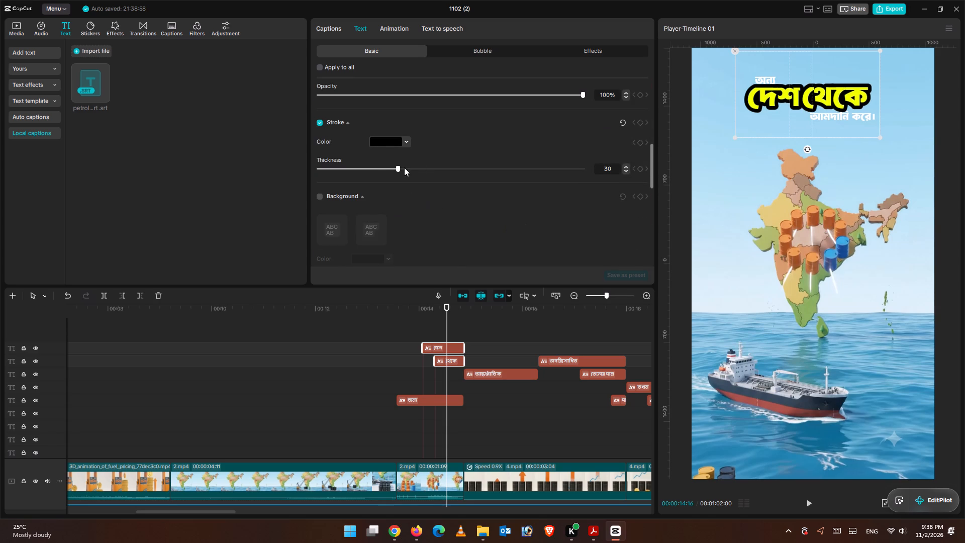
drag(396, 170, 354, 165)
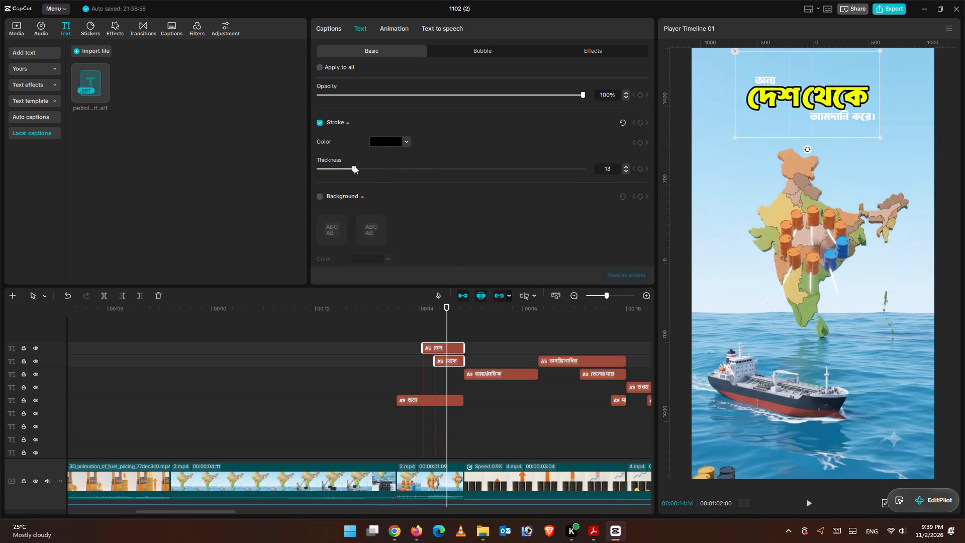
drag(354, 165, 359, 165)
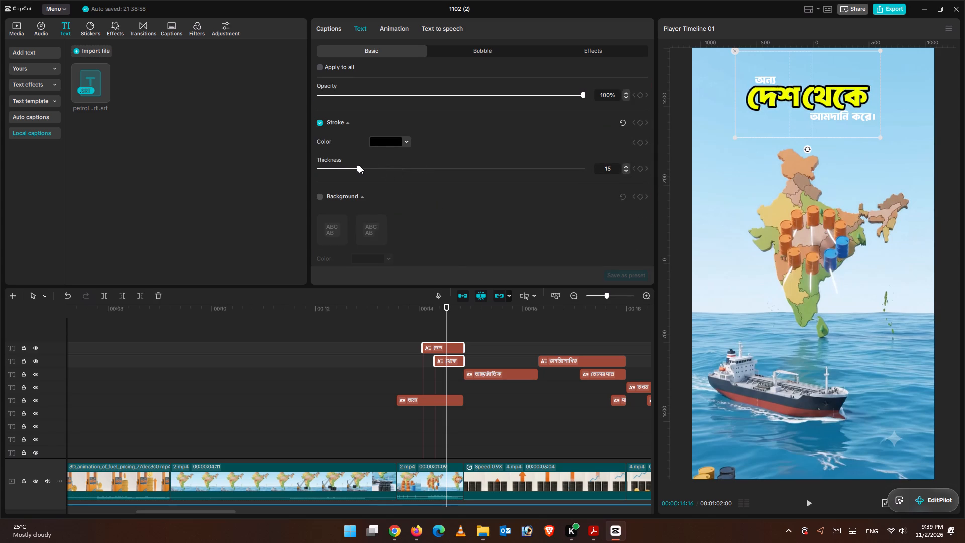
drag(359, 165, 369, 166)
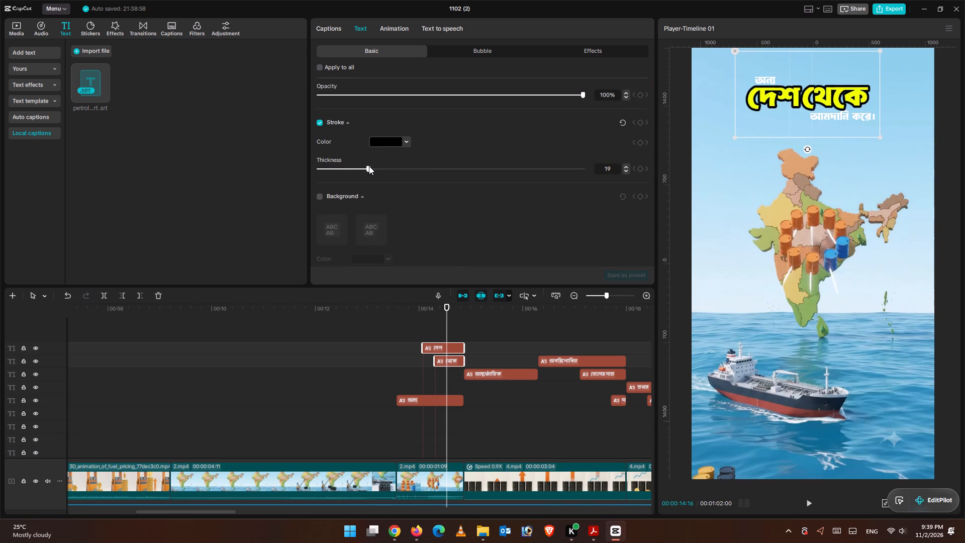
drag(369, 166, 371, 166)
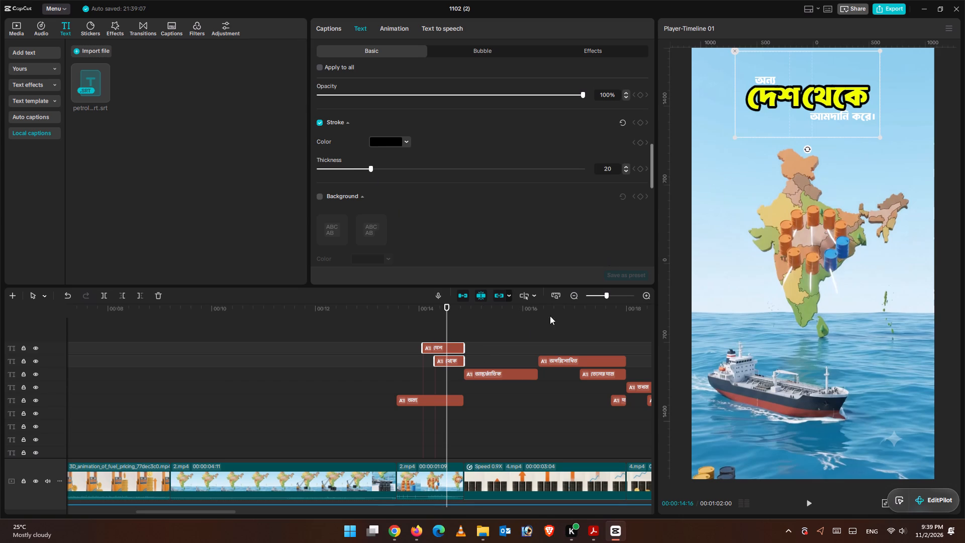
Shift the থেকে text slightly right in the frame to leave a gap after দেশ.
click(450, 324)
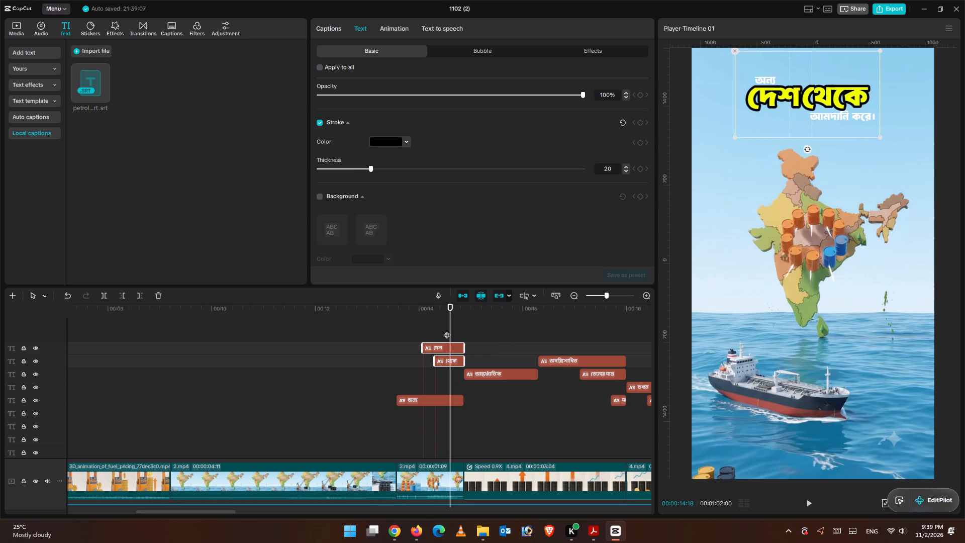
click(438, 327)
click(451, 355)
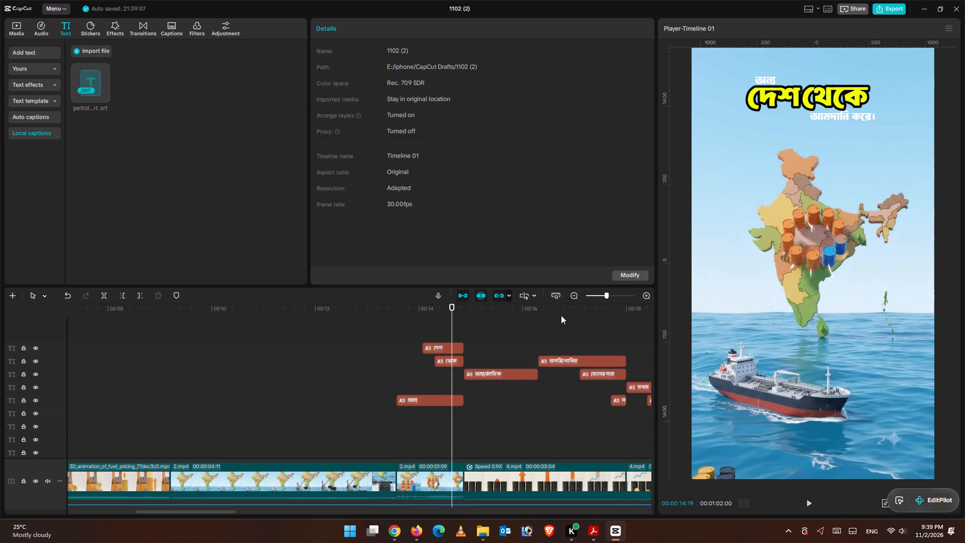
click(450, 359)
drag(840, 96, 845, 95)
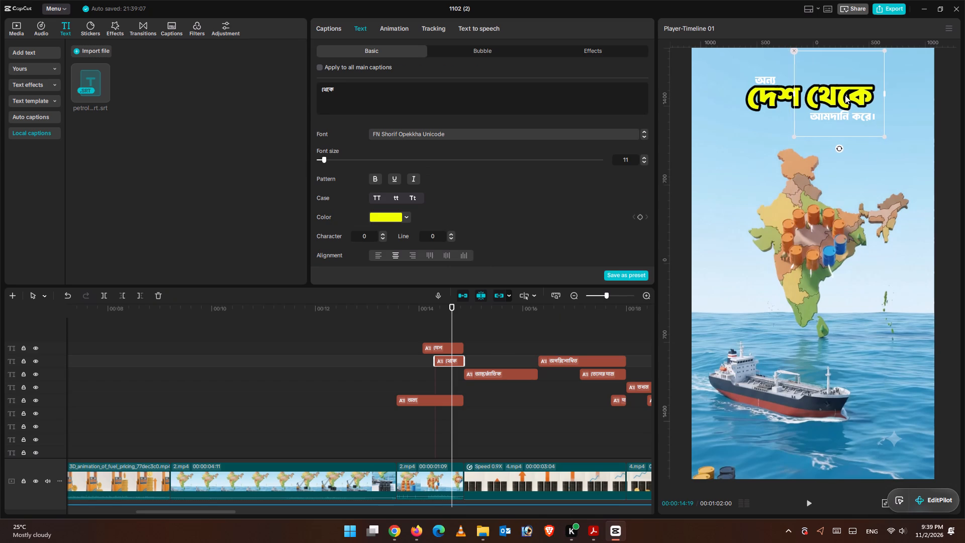
drag(845, 95, 845, 96)
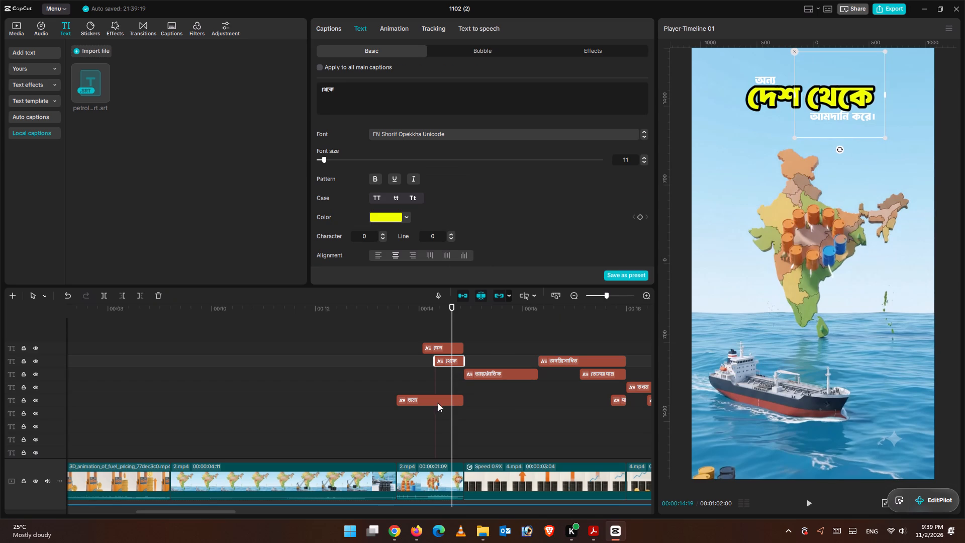
Apply the yellow preset style with black outline to the আমদানি করে। caption.
drag(428, 423, 432, 399)
scroll(472, 426, up, 2)
scroll(475, 434, down, 1)
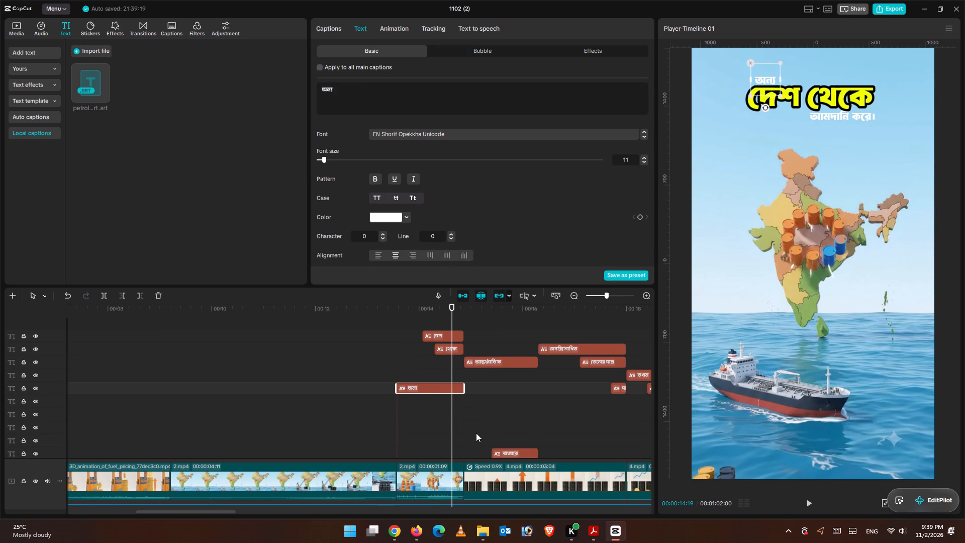
scroll(476, 431, down, 3)
scroll(476, 431, up, 1)
scroll(476, 431, down, 2)
click(455, 431)
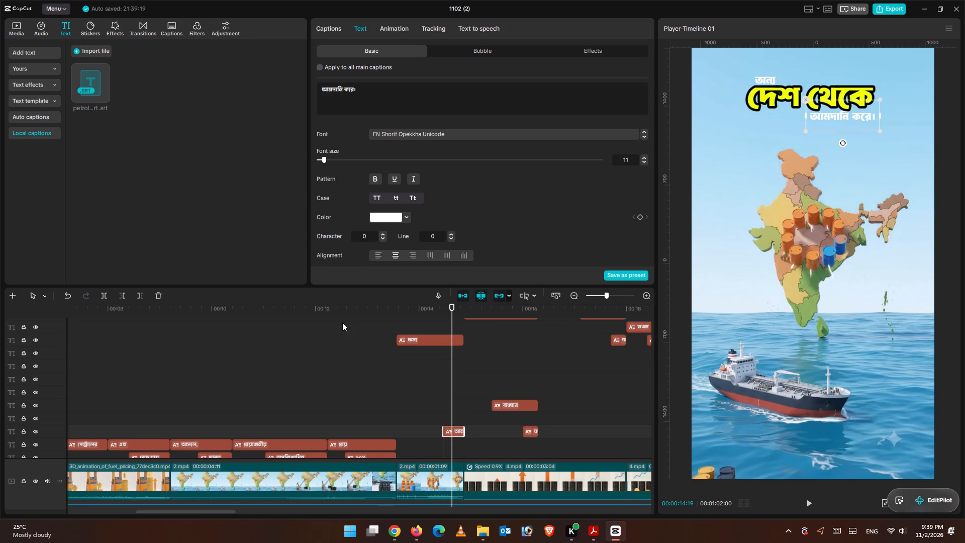
scroll(410, 181, down, 3)
click(459, 168)
Reduce the stroke thickness of the আমদানি করে। caption to about 20.
scroll(482, 208, down, 5)
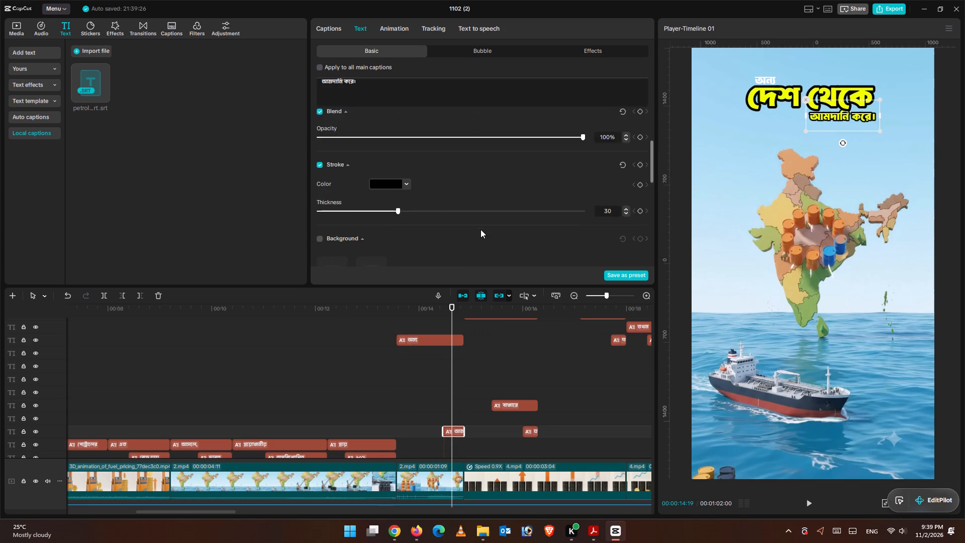
scroll(480, 229, down, 1)
scroll(394, 202, up, 4)
scroll(397, 216, down, 1)
drag(398, 210, 366, 204)
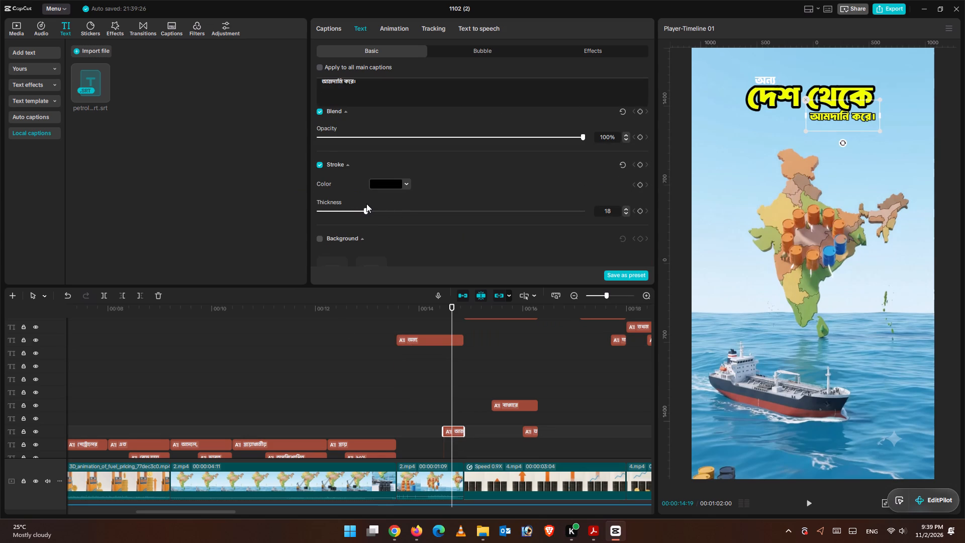
drag(366, 204, 371, 204)
Change the আমদানি করে। caption's text colour to white, FFFFFF.
scroll(416, 202, up, 5)
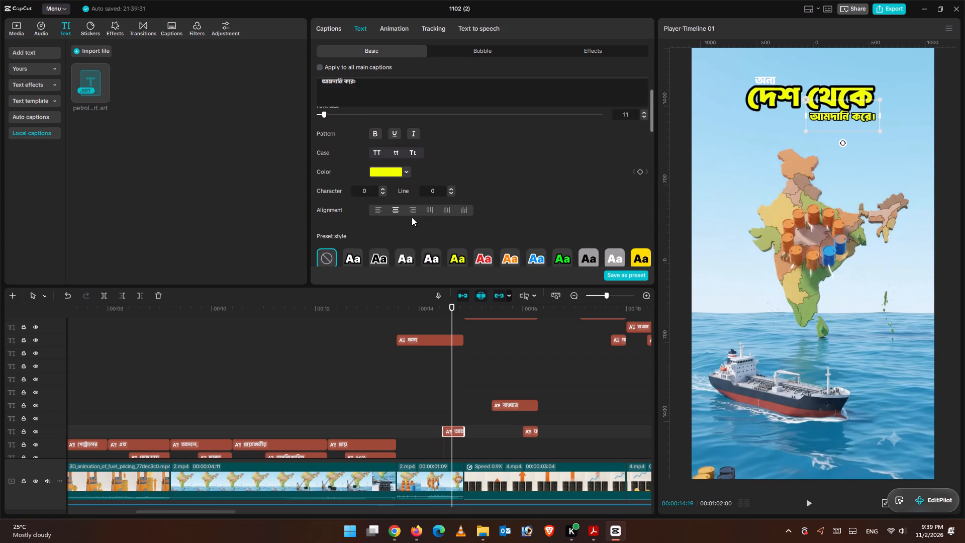
scroll(414, 214, down, 2)
scroll(427, 180, up, 2)
scroll(427, 180, down, 1)
scroll(428, 180, up, 3)
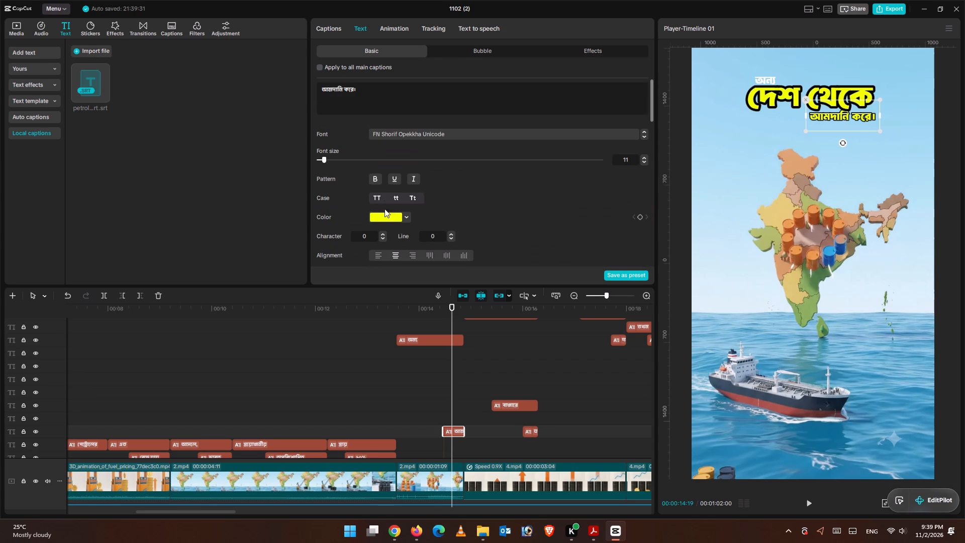
click(390, 219)
click(389, 217)
drag(353, 234, 309, 213)
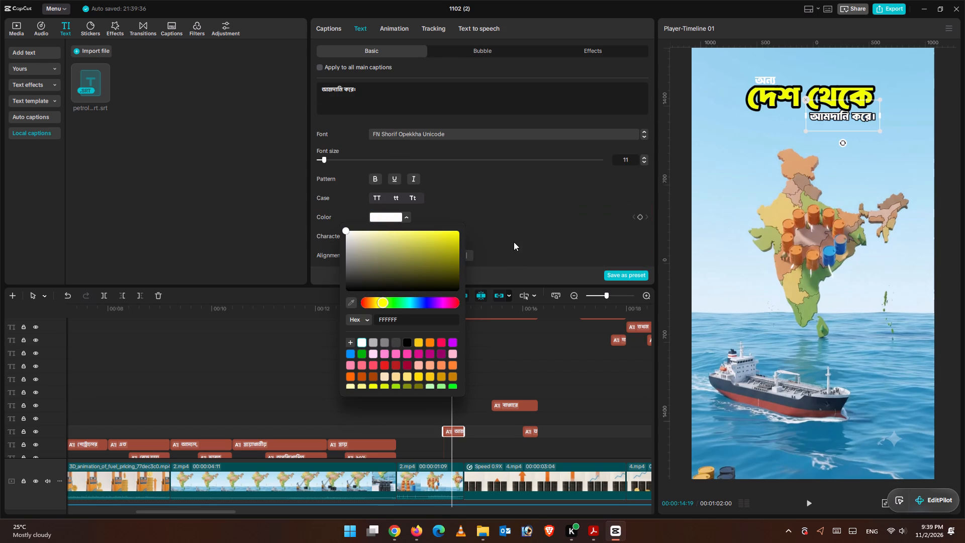
click(427, 420)
Nudge the অন্য text slightly upward in the frame, clear of the দেশ text below it.
scroll(457, 383, up, 2)
click(441, 367)
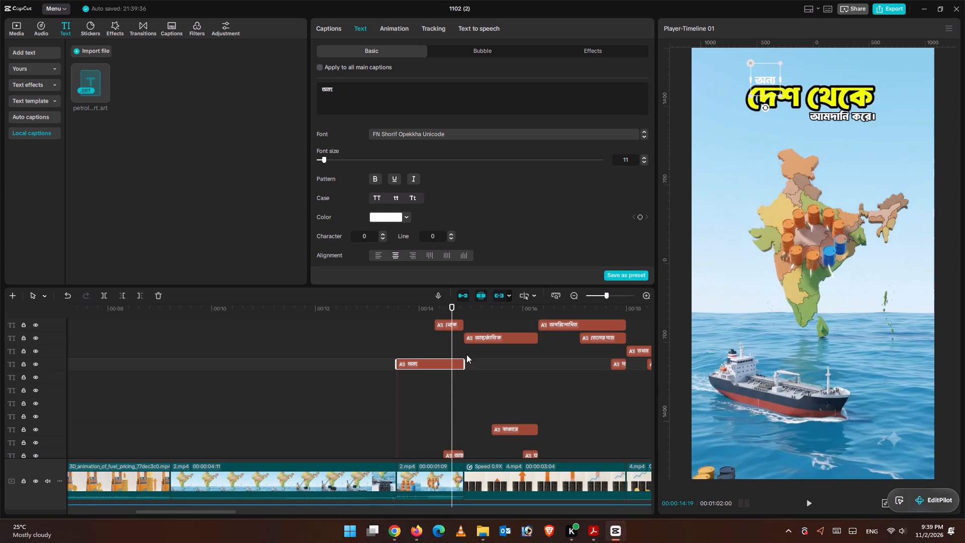
click(771, 74)
click(771, 78)
drag(768, 85, 768, 80)
drag(768, 80, 768, 74)
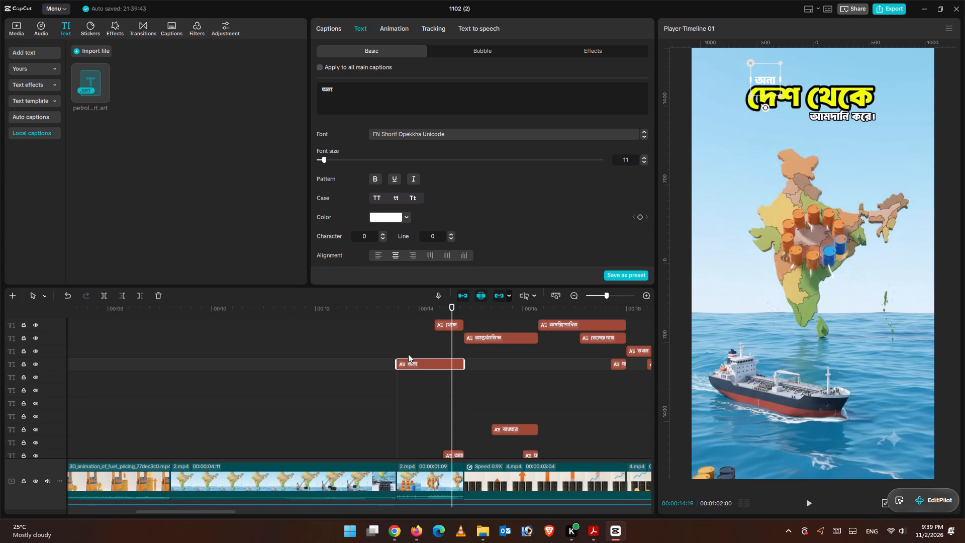
click(407, 349)
drag(410, 349, 417, 348)
click(423, 359)
click(454, 342)
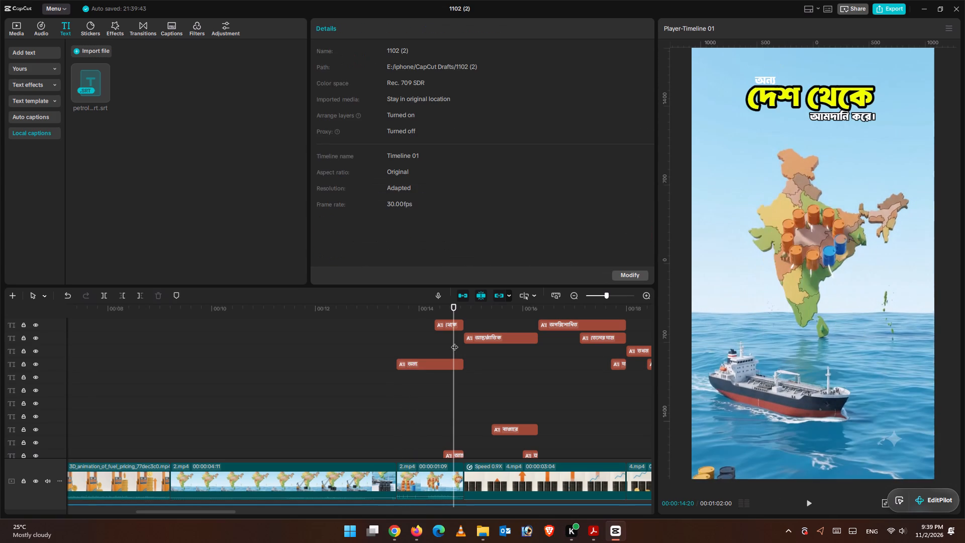
click(447, 359)
drag(766, 81, 766, 76)
click(767, 76)
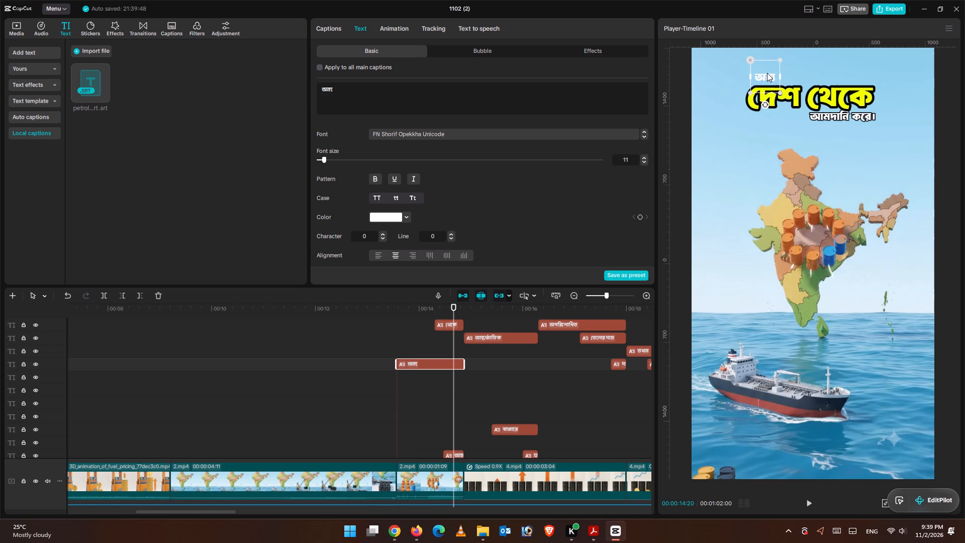
Apply the yellow preset style with black outline to the অন্য caption, with stroke thickness reduced to about 20.
scroll(415, 209, down, 2)
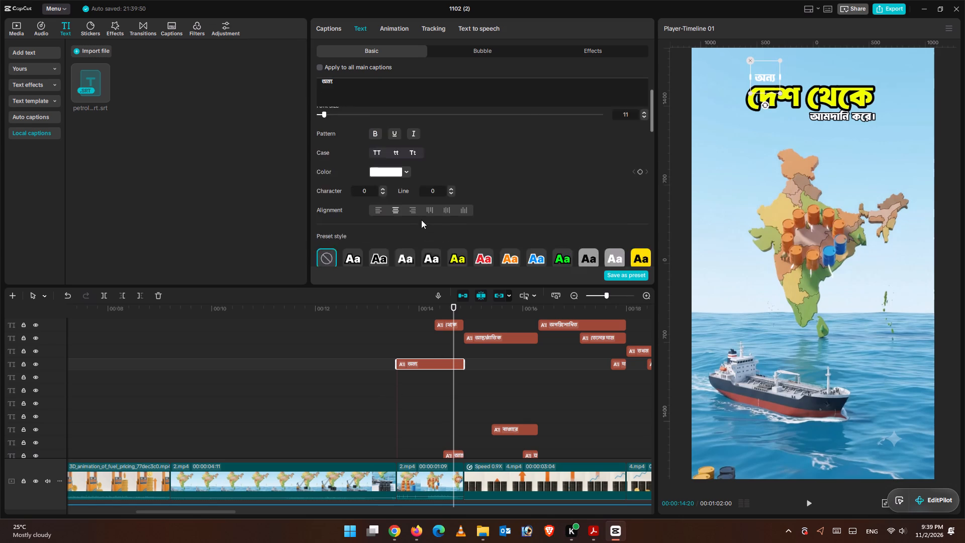
scroll(421, 220, down, 2)
click(464, 123)
scroll(497, 184, down, 3)
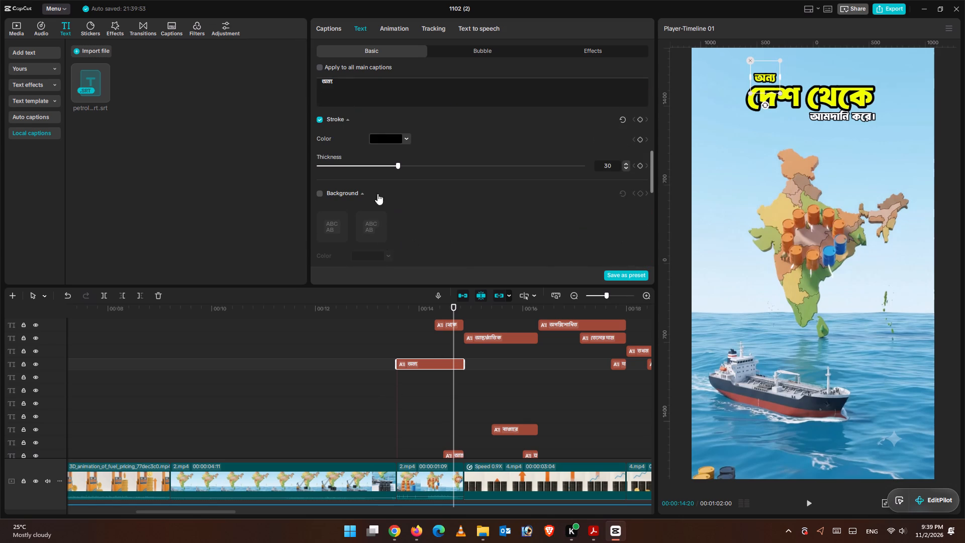
drag(397, 167, 371, 164)
drag(371, 164, 370, 164)
Change the অন্য caption's text colour to white.
scroll(435, 194, up, 5)
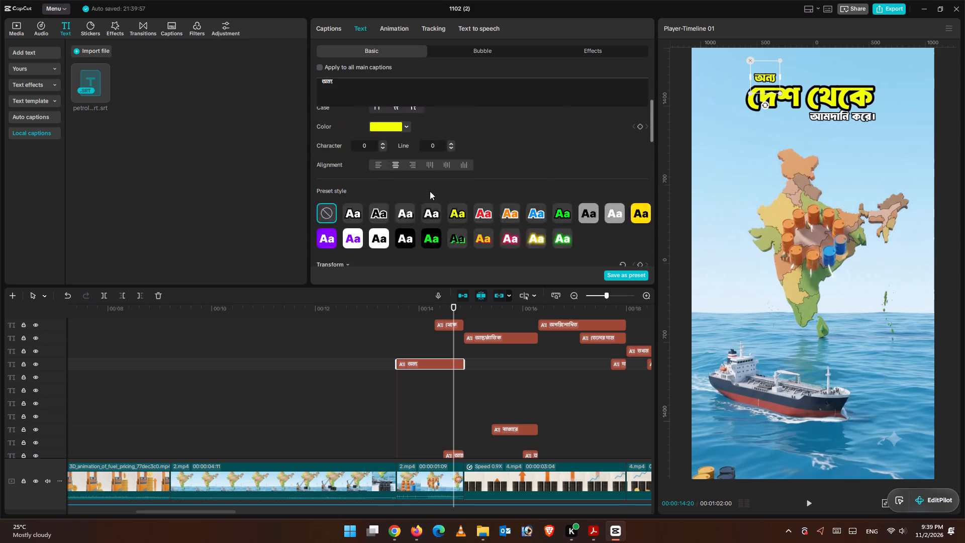
scroll(430, 191, up, 2)
click(397, 213)
drag(354, 235, 337, 225)
click(537, 213)
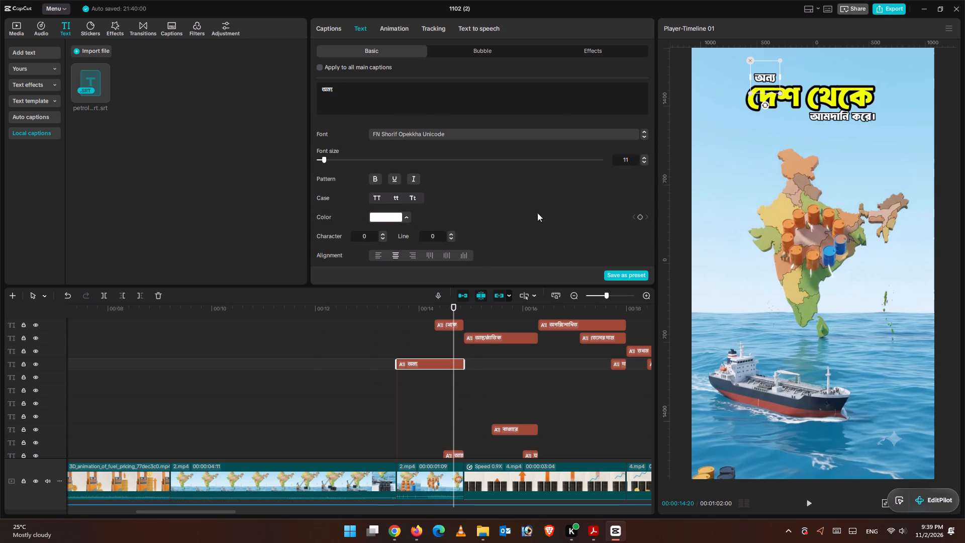
Move the আমদানি করে। text slightly down in the frame, clear of থেকে above it.
scroll(452, 377, down, 2)
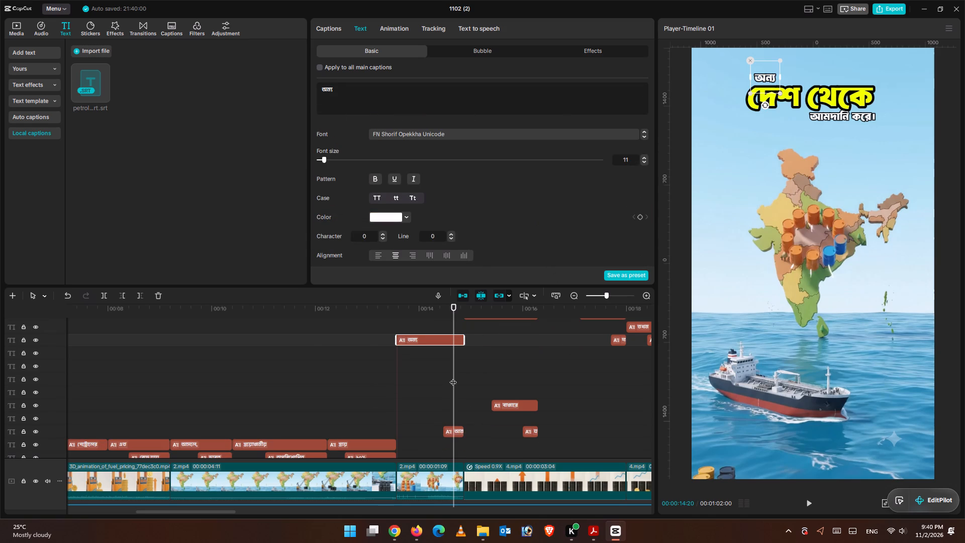
click(460, 430)
drag(861, 119, 861, 126)
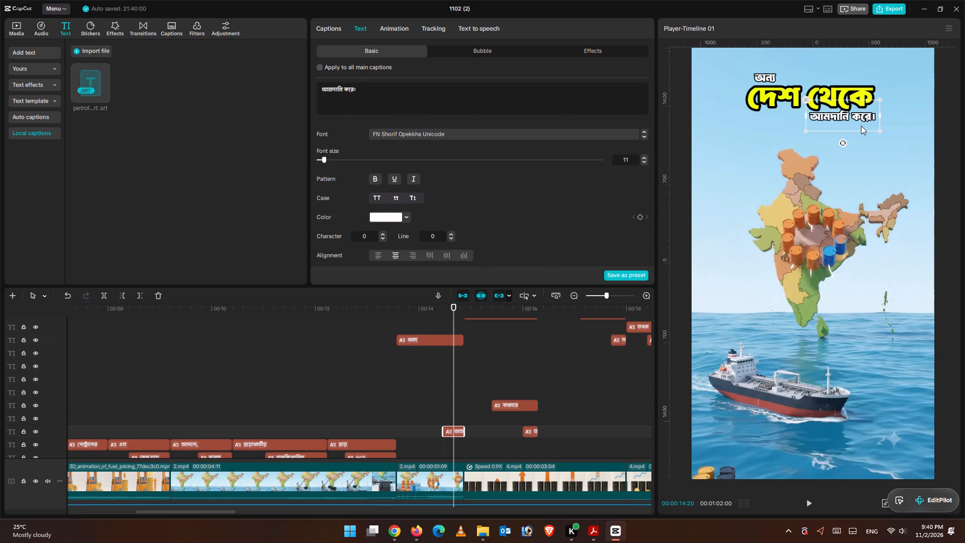
drag(861, 126, 861, 127)
click(856, 117)
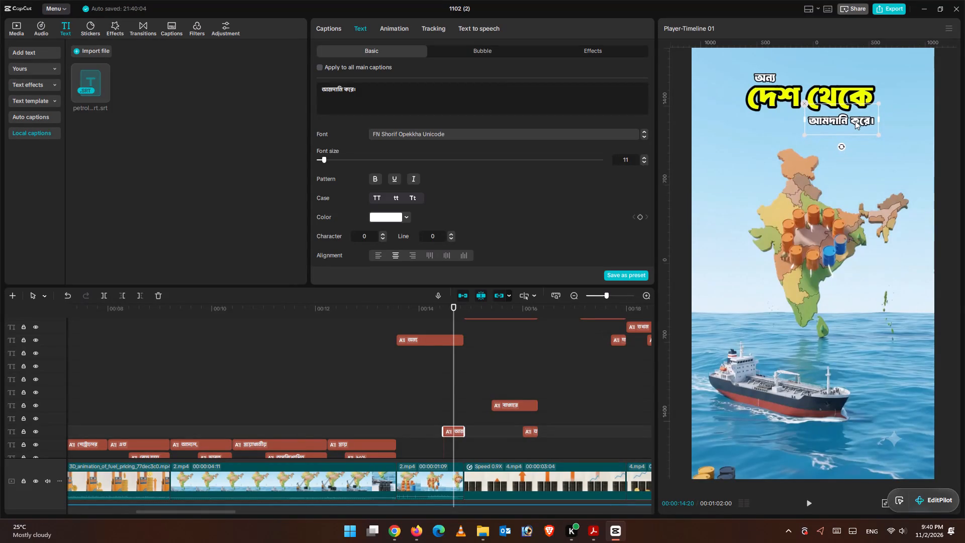
Play back the section from the প্রায় ৯০% শতাংশ captions through আন্তর্জাতিক বাজারে যখন to check caption timing and layout.
click(841, 175)
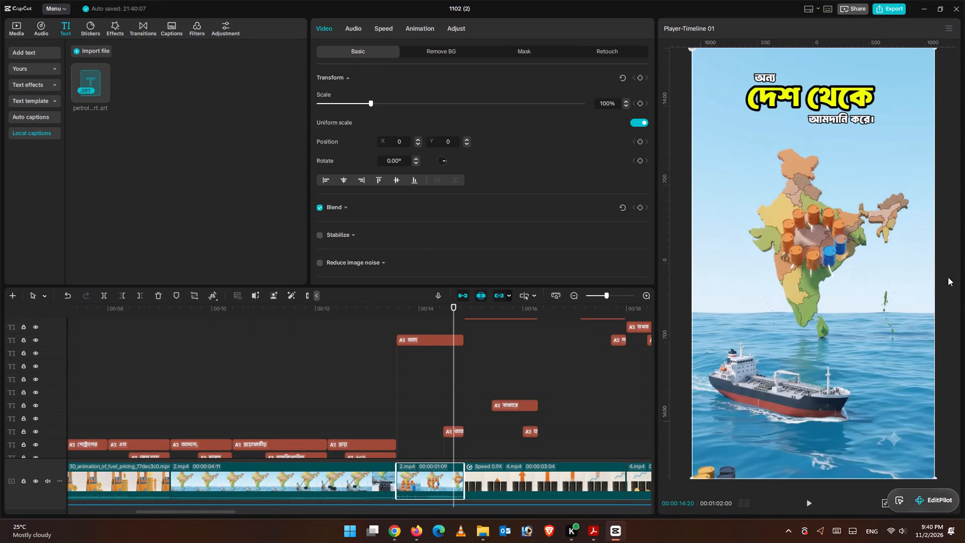
drag(451, 323, 433, 321)
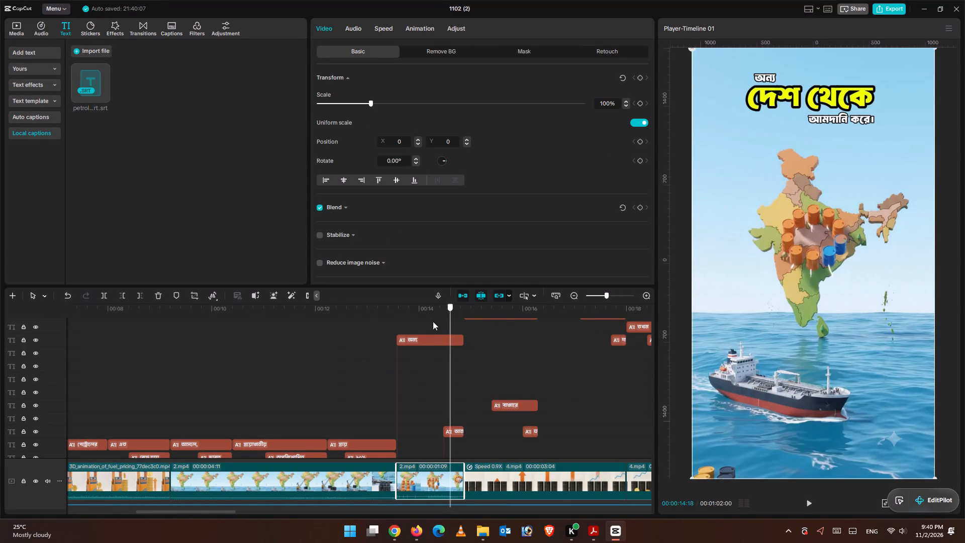
drag(433, 321, 334, 311)
click(803, 508)
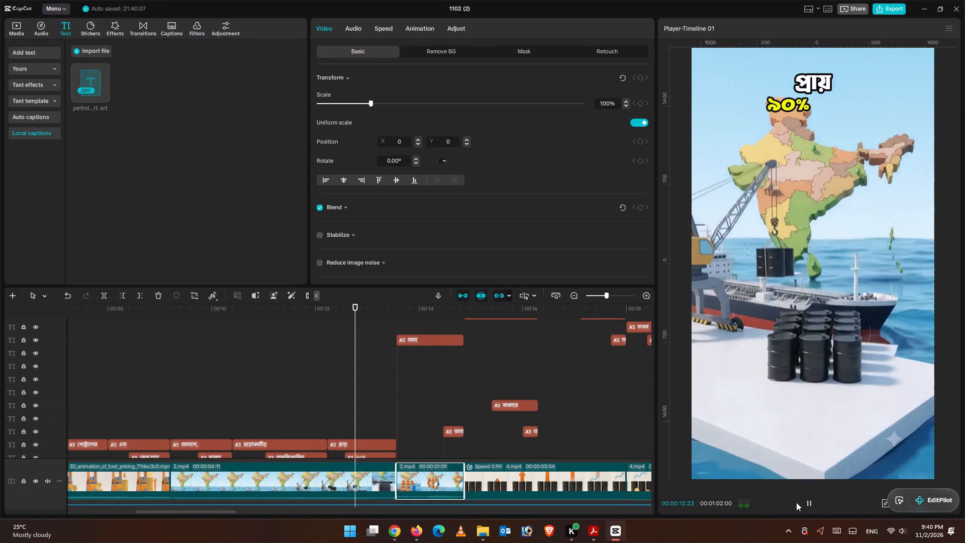
click(790, 497)
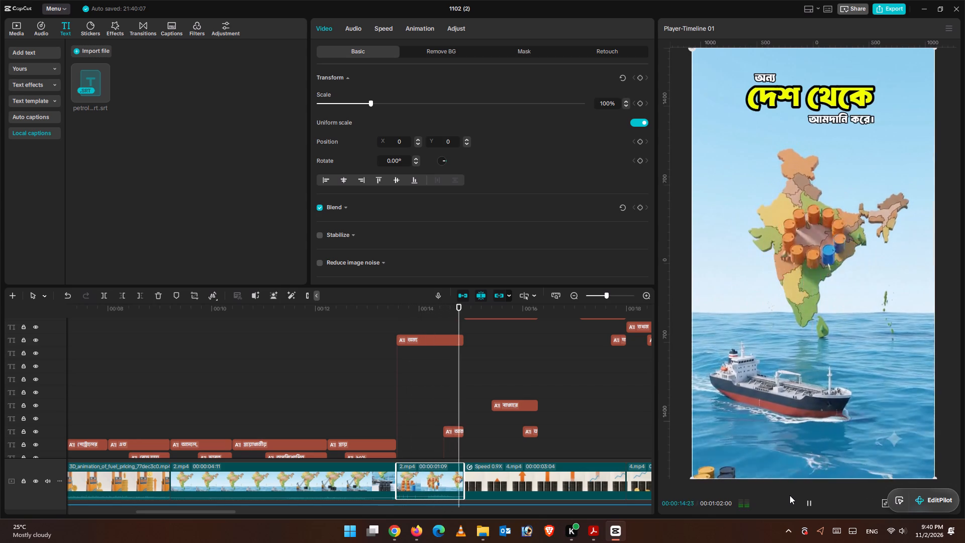
click(348, 356)
click(808, 499)
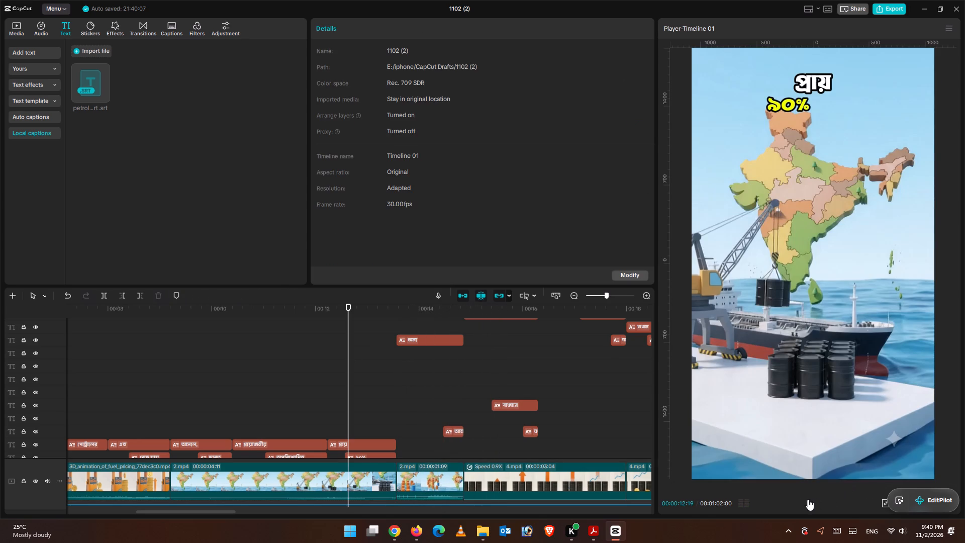
click(808, 500)
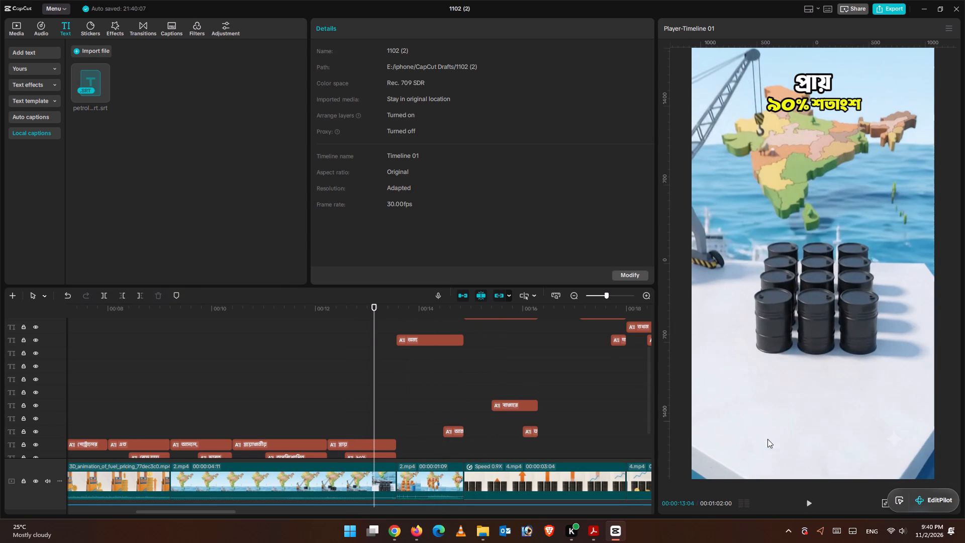
click(806, 499)
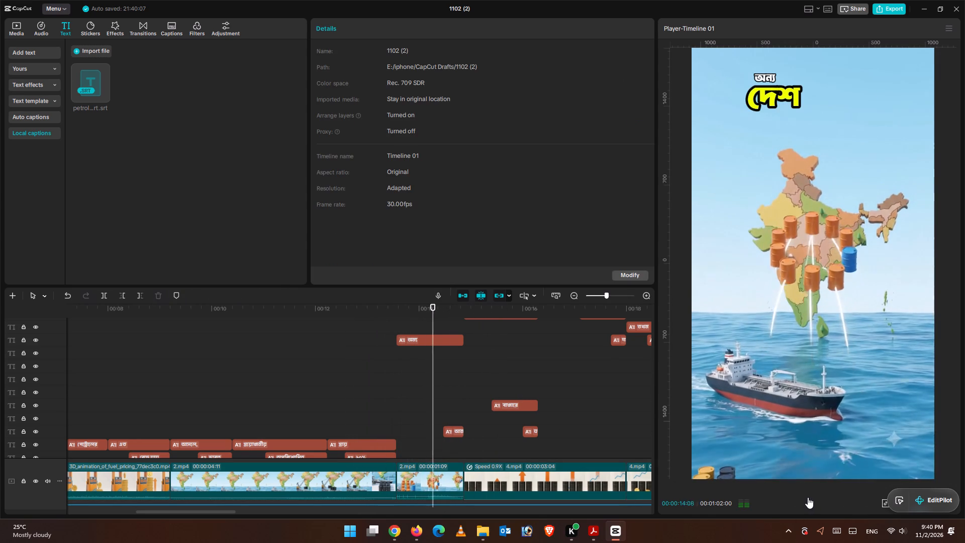
click(808, 497)
click(345, 342)
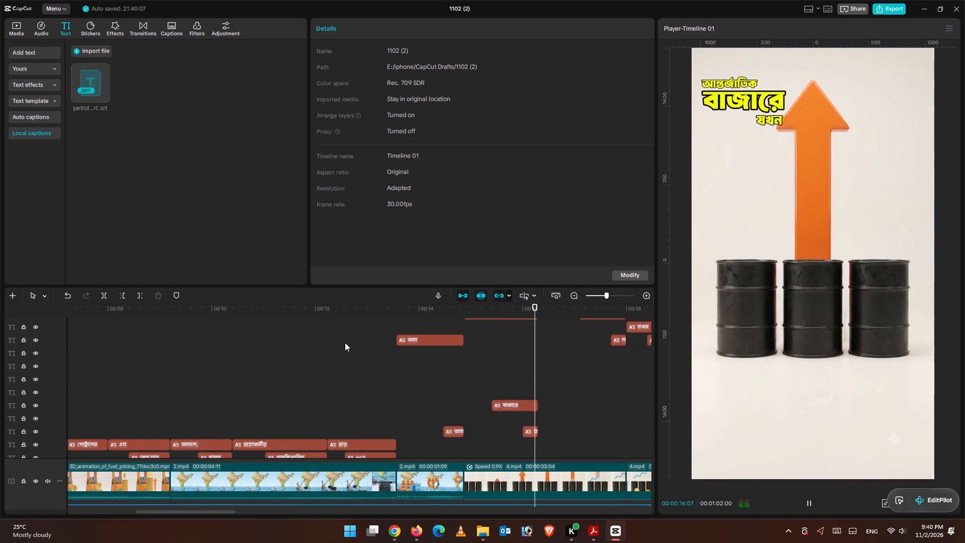
click(805, 505)
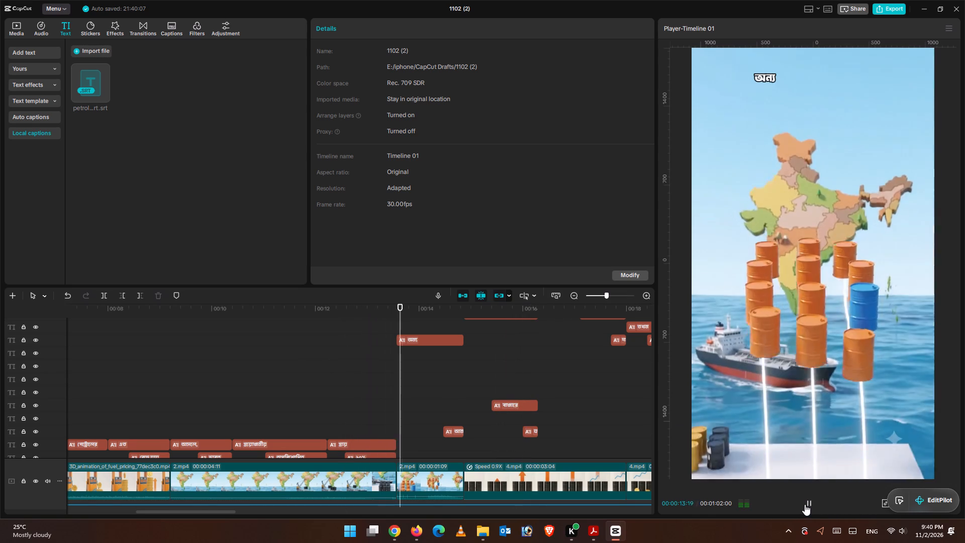
click(805, 503)
click(805, 503)
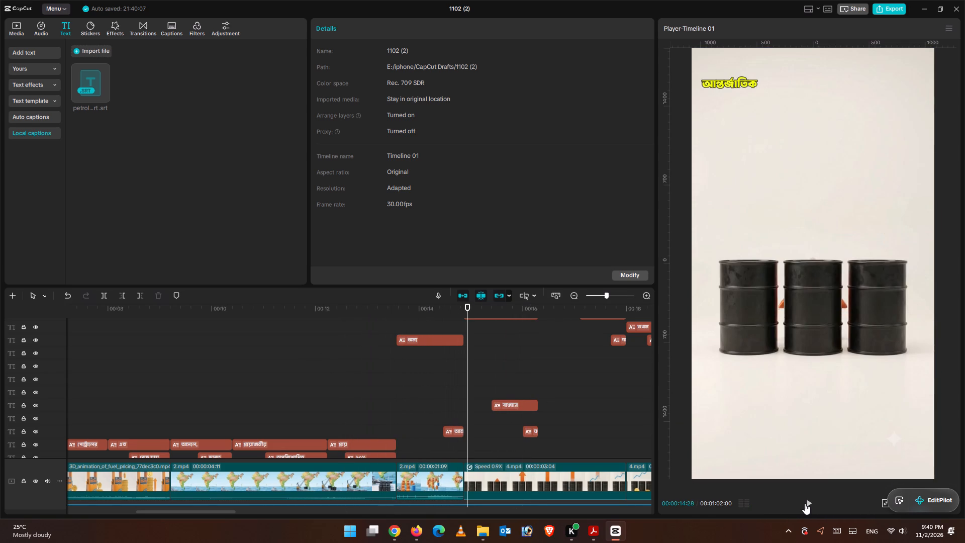
click(805, 503)
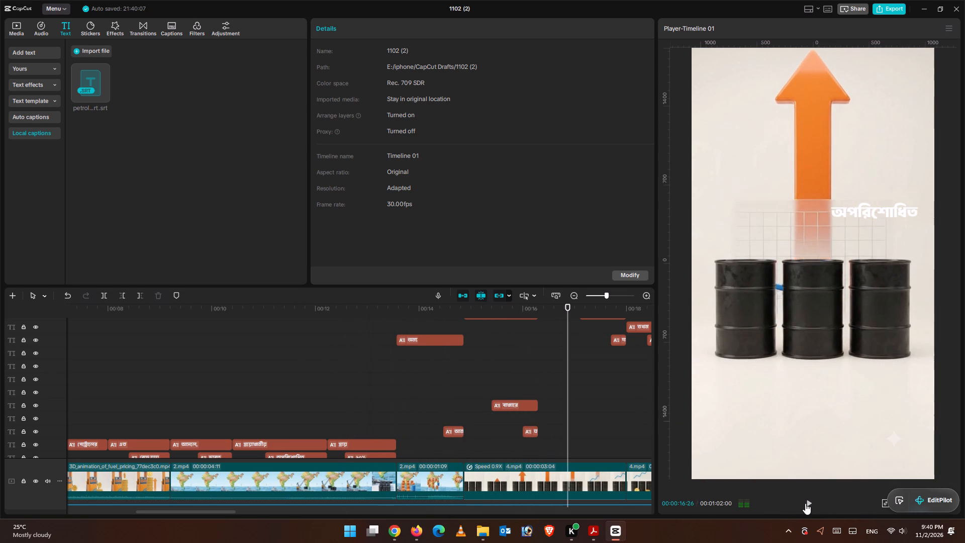
Move the দেশ, থেকে and অন্য caption clips together down to timeline tracks below the আন্তর্জাতিক clip, keeping their timing.
scroll(522, 455, up, 4)
scroll(567, 435, down, 2)
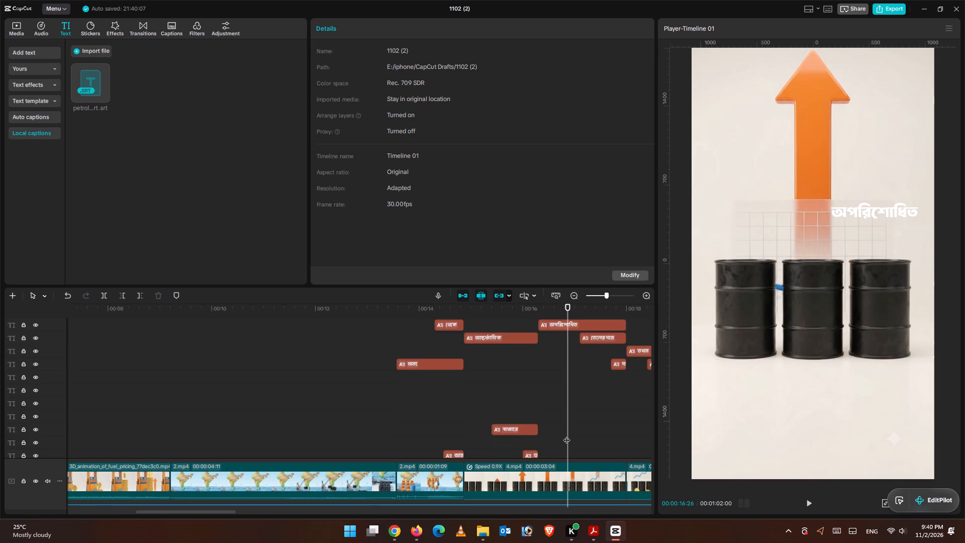
scroll(566, 435, down, 3)
scroll(566, 435, up, 6)
drag(412, 337, 412, 336)
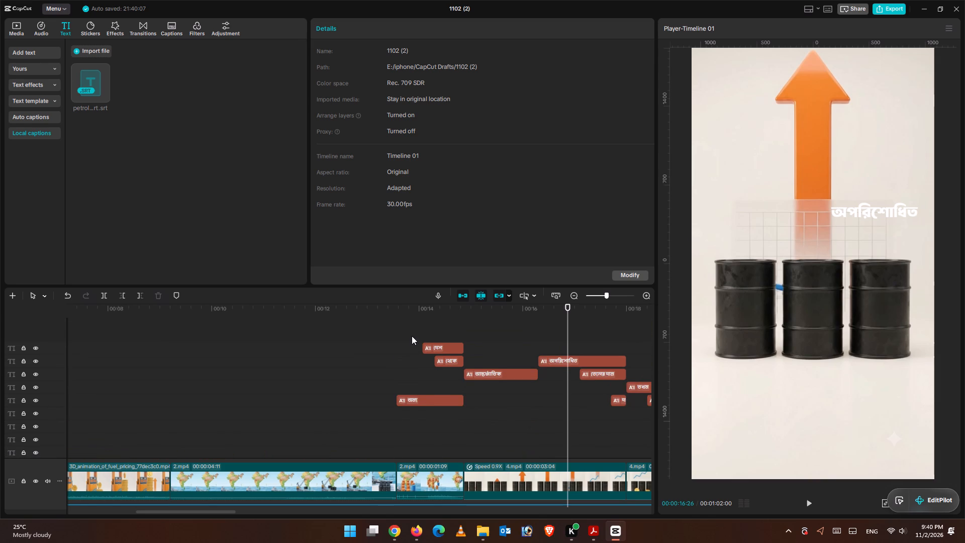
drag(412, 336, 436, 376)
drag(446, 347, 447, 373)
drag(425, 348, 436, 402)
drag(437, 356, 435, 409)
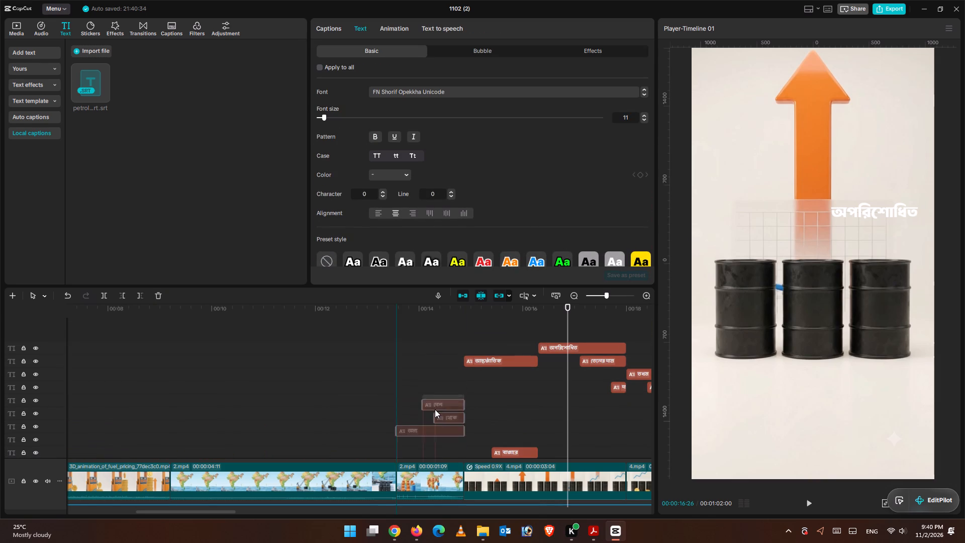
drag(435, 409, 434, 421)
Lower the দেশ, থেকে, অন্য and আমদানি করে। clips together onto the bottom caption tracks, right after the প্রায় ৯০% শতাংশ clips.
scroll(457, 415, down, 1)
scroll(457, 415, up, 1)
scroll(457, 415, down, 7)
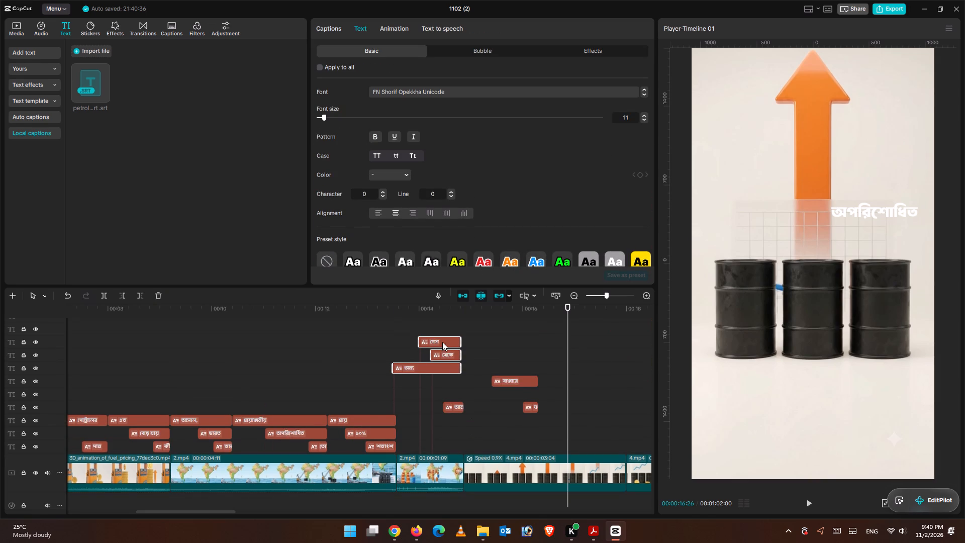
drag(442, 342, 444, 370)
drag(443, 336, 448, 372)
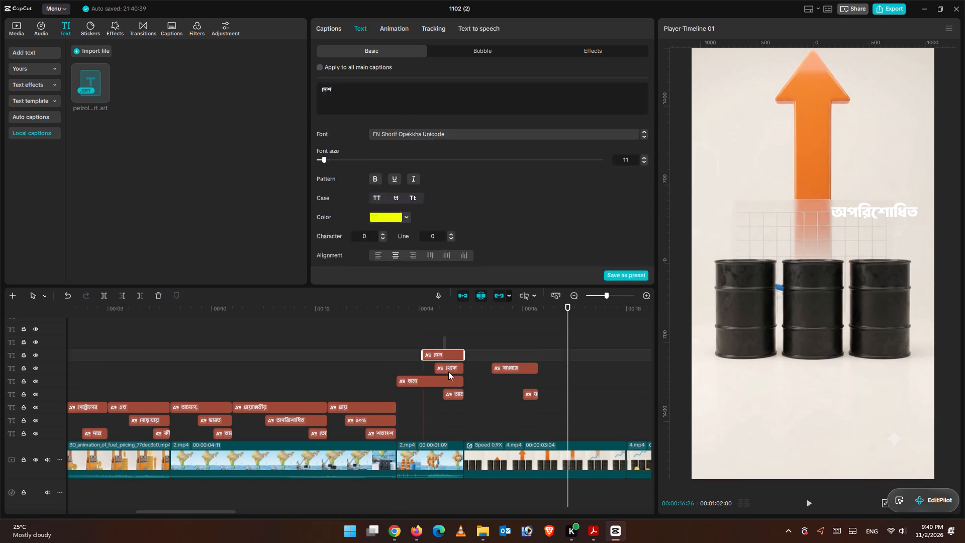
drag(448, 372, 449, 413)
drag(446, 354, 447, 395)
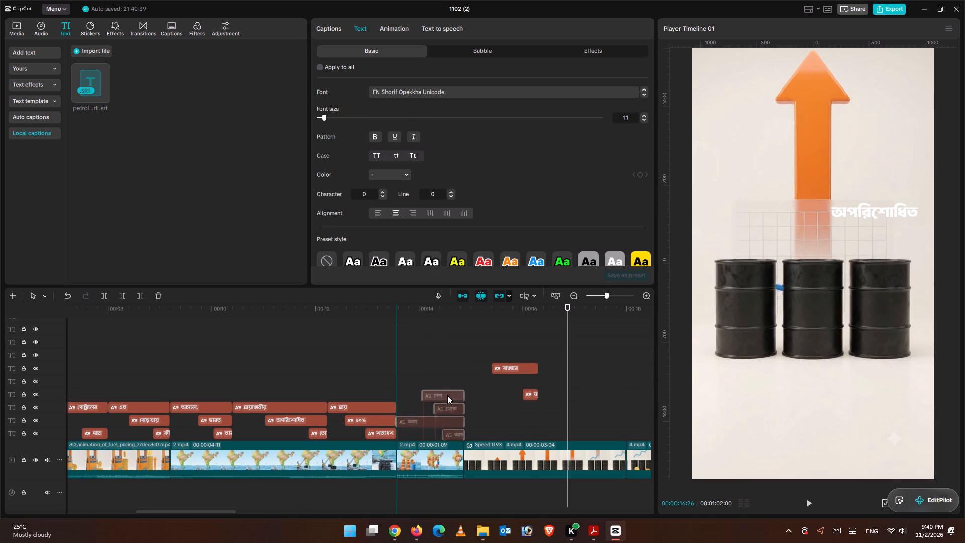
drag(447, 395, 447, 396)
click(454, 358)
Lower the আন্তর্জাতিক and বাজারে clips in the timeline so they stack directly above the যখন clip, keeping their timing.
scroll(483, 368, up, 4)
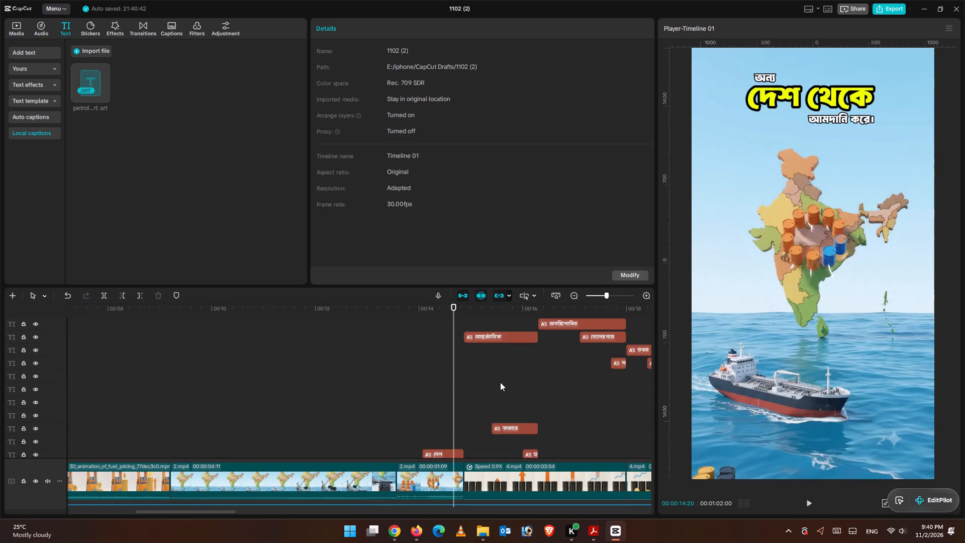
scroll(500, 382, up, 3)
drag(497, 357, 496, 433)
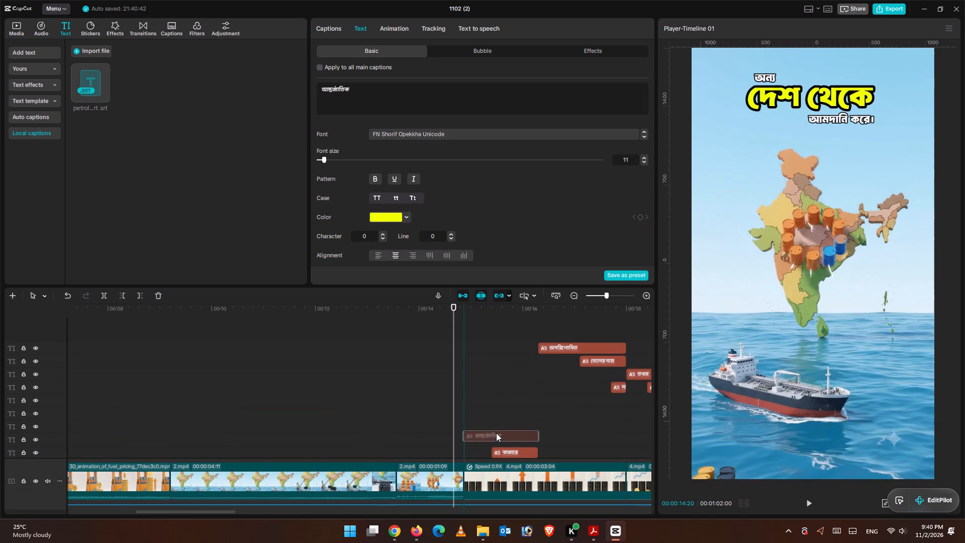
drag(496, 433, 496, 435)
scroll(502, 395, down, 1)
scroll(502, 395, up, 2)
scroll(502, 395, down, 2)
drag(508, 411, 508, 420)
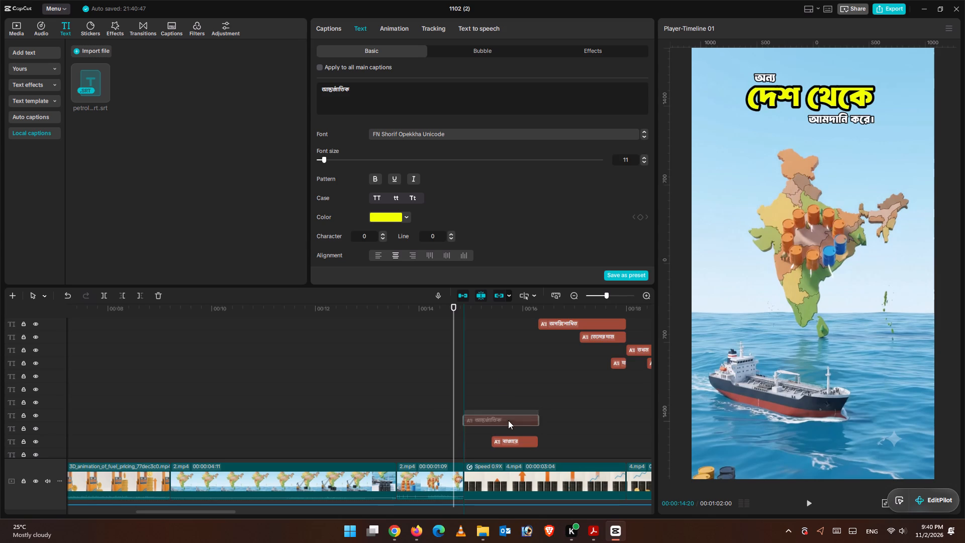
drag(508, 420, 507, 425)
scroll(520, 385, down, 2)
click(516, 389)
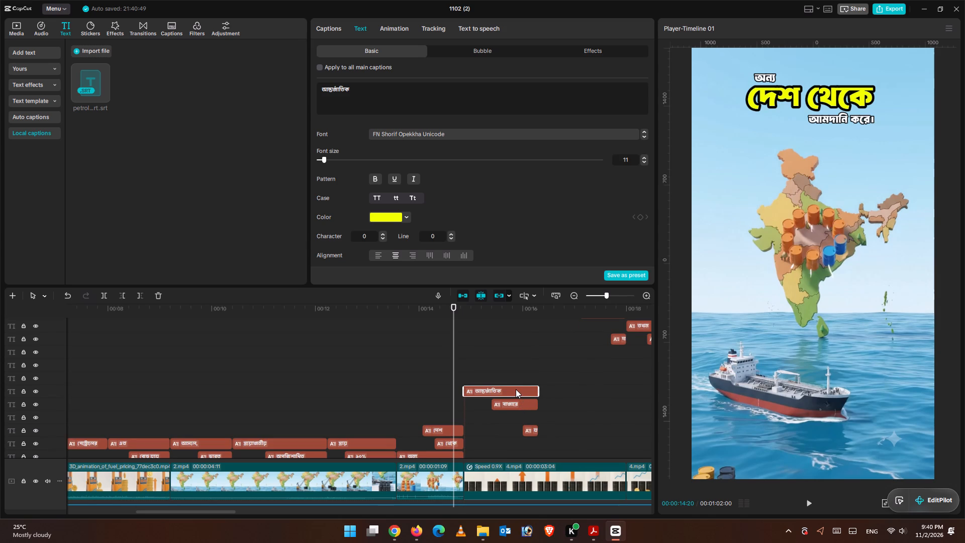
drag(517, 402, 517, 417)
drag(517, 392, 517, 408)
Move the আন্তর্জাতিক, বাজারে and যখন clips together onto the three lowest caption tracks, directly after the অন্য দেশ থেকে group.
drag(513, 379, 517, 434)
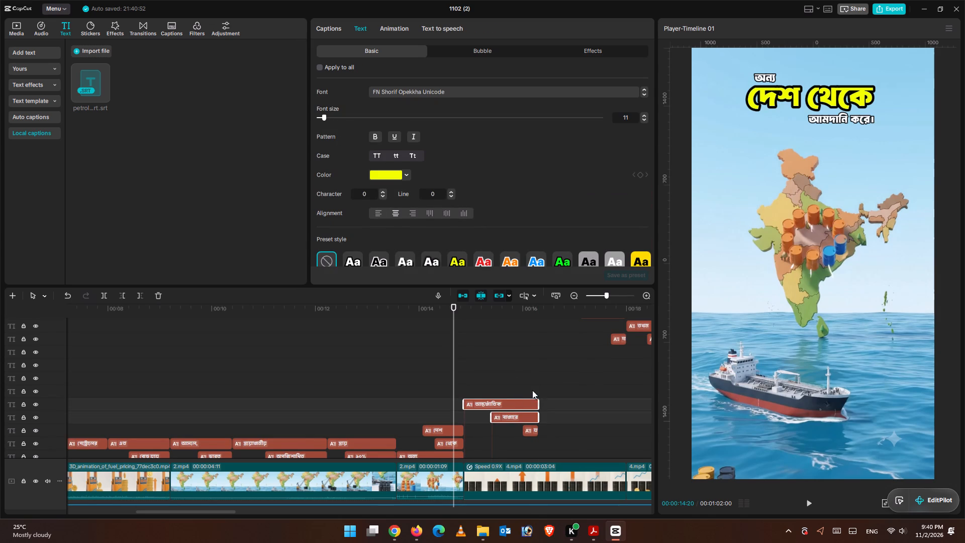
scroll(549, 379, down, 4)
drag(517, 340, 533, 382)
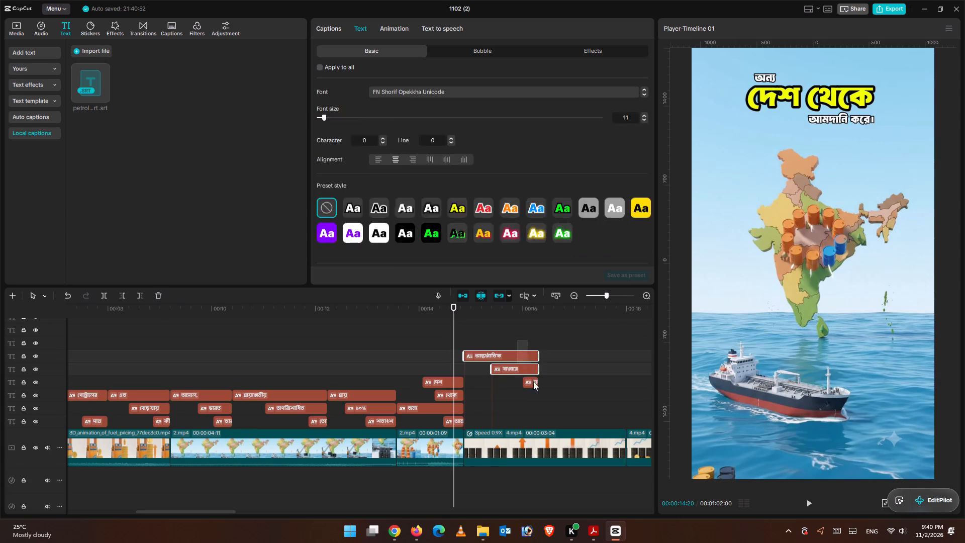
drag(533, 382, 536, 397)
drag(517, 355, 520, 384)
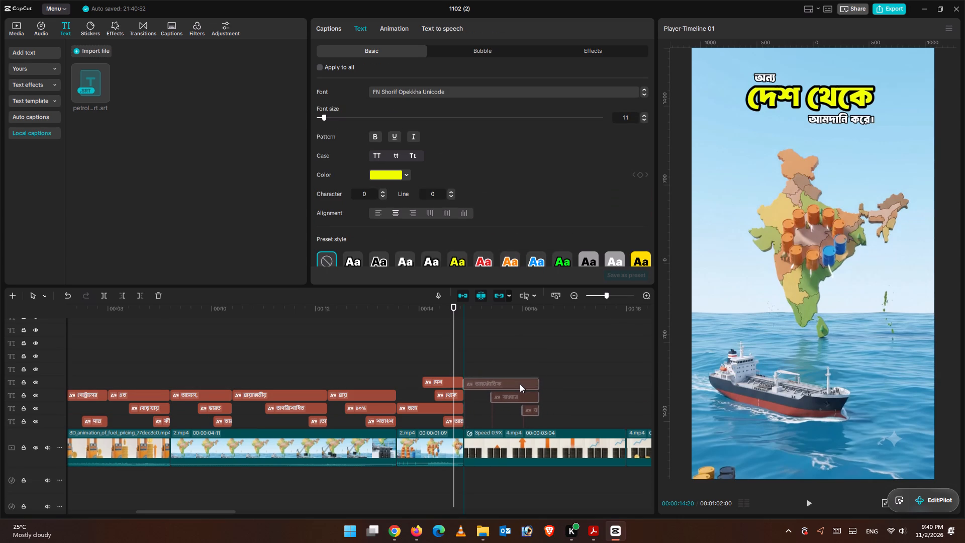
drag(520, 384, 519, 384)
drag(518, 380, 519, 389)
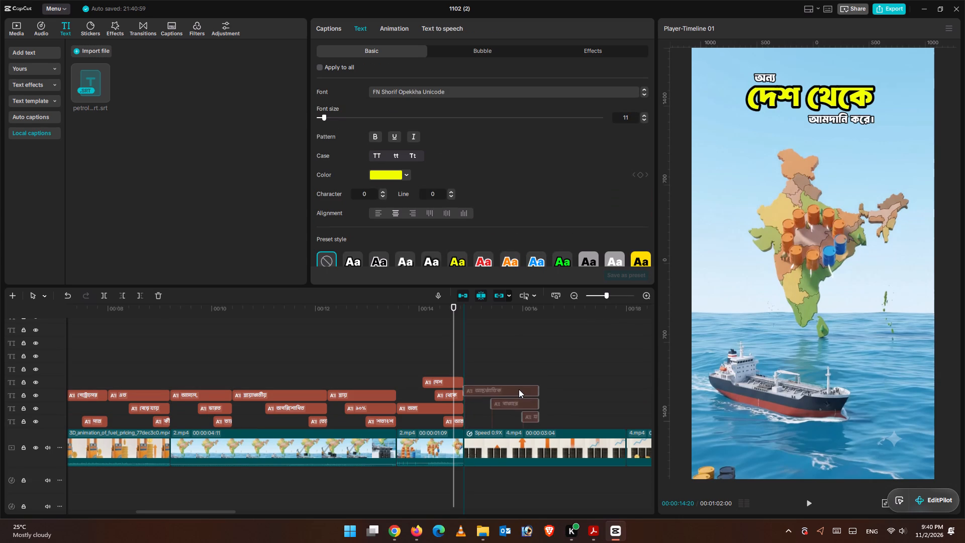
drag(519, 389, 519, 392)
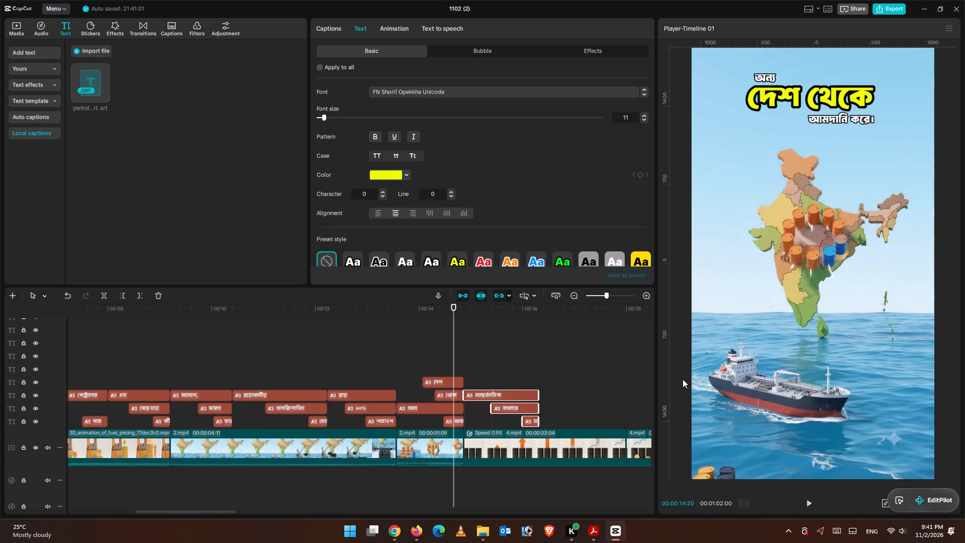
Change the আন্তর্জাতিক caption's text colour to white.
click(815, 507)
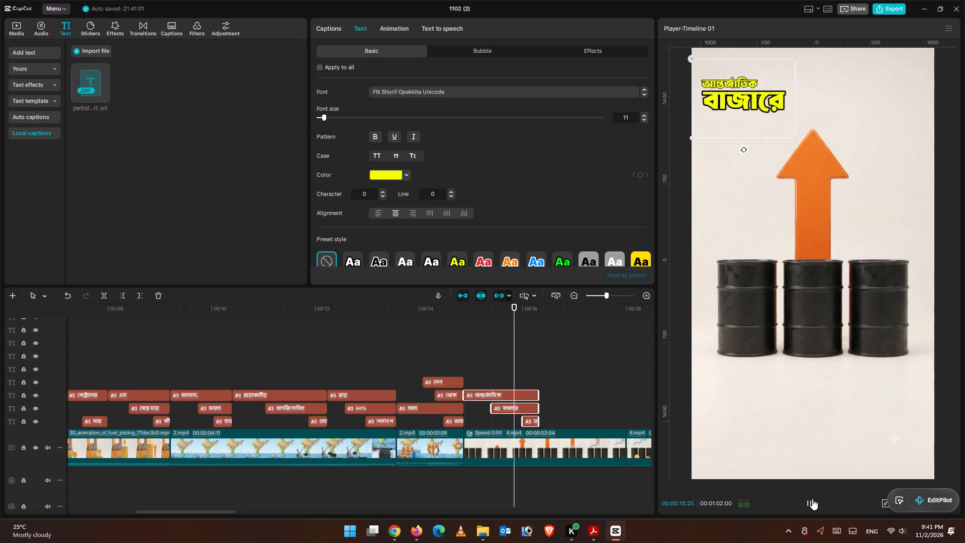
click(812, 498)
click(492, 380)
drag(492, 376, 492, 376)
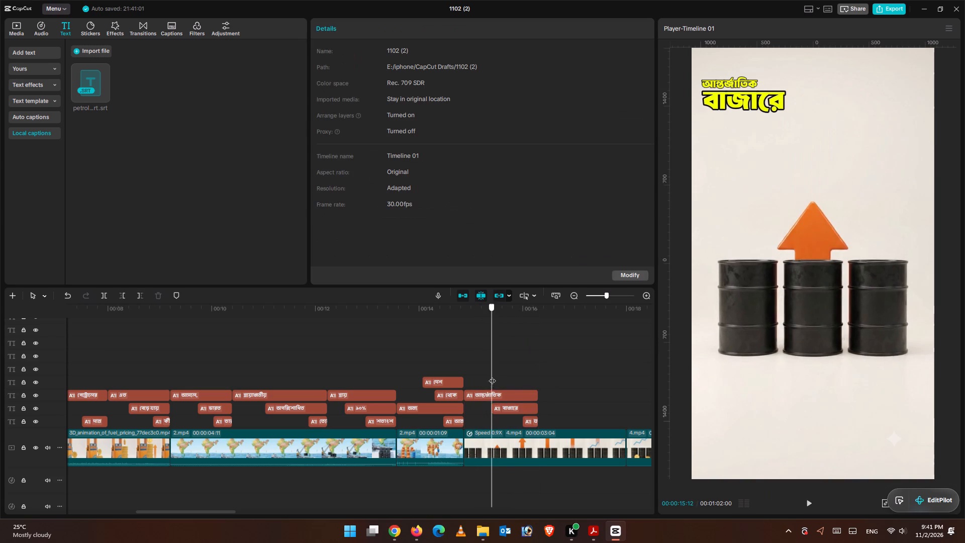
drag(492, 376, 500, 379)
click(506, 392)
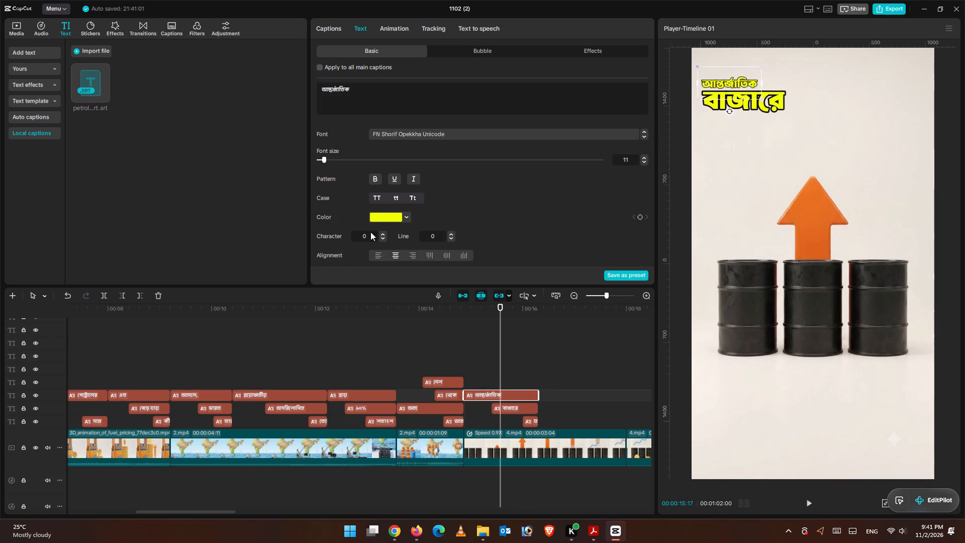
click(384, 228)
click(385, 222)
drag(385, 235, 282, 202)
Change the যখন caption's text colour to white.
click(532, 315)
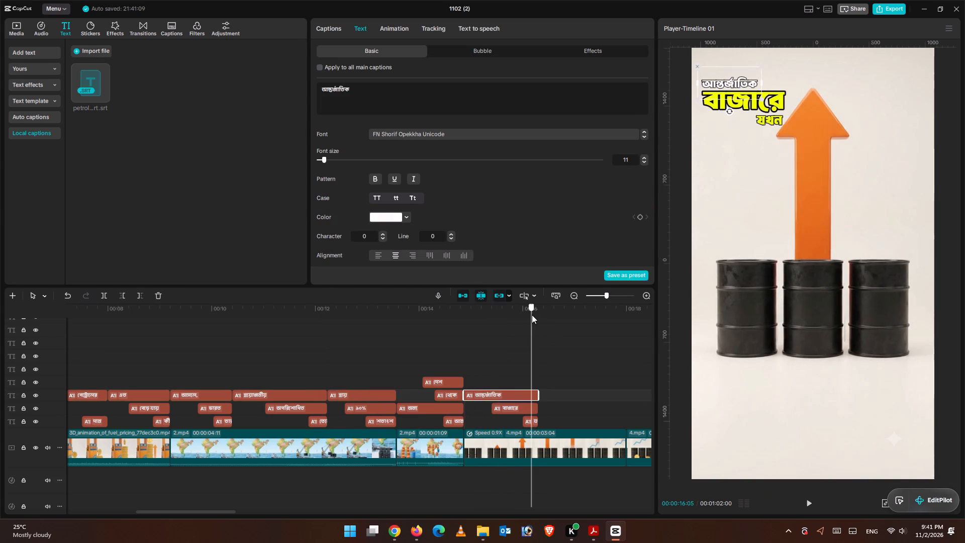
click(530, 417)
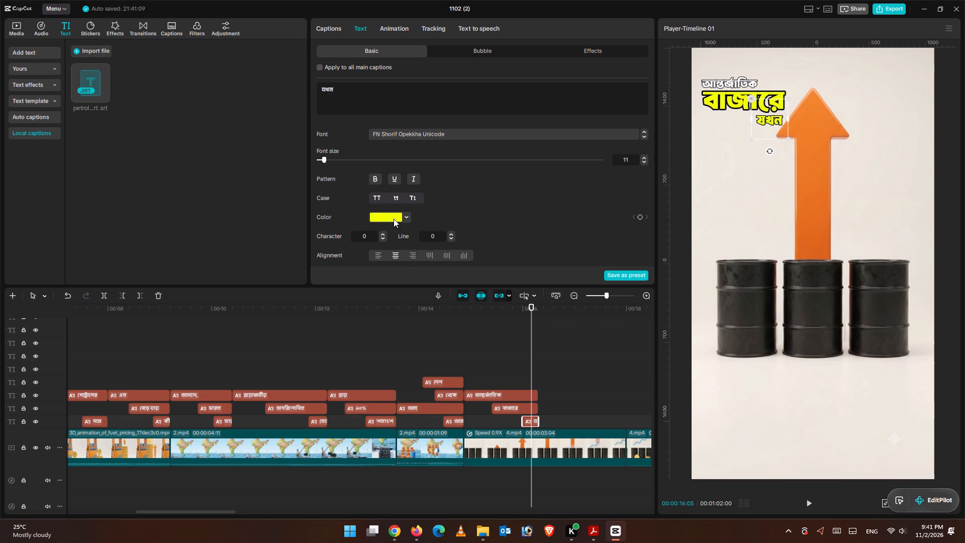
click(394, 219)
drag(375, 246, 231, 185)
click(549, 327)
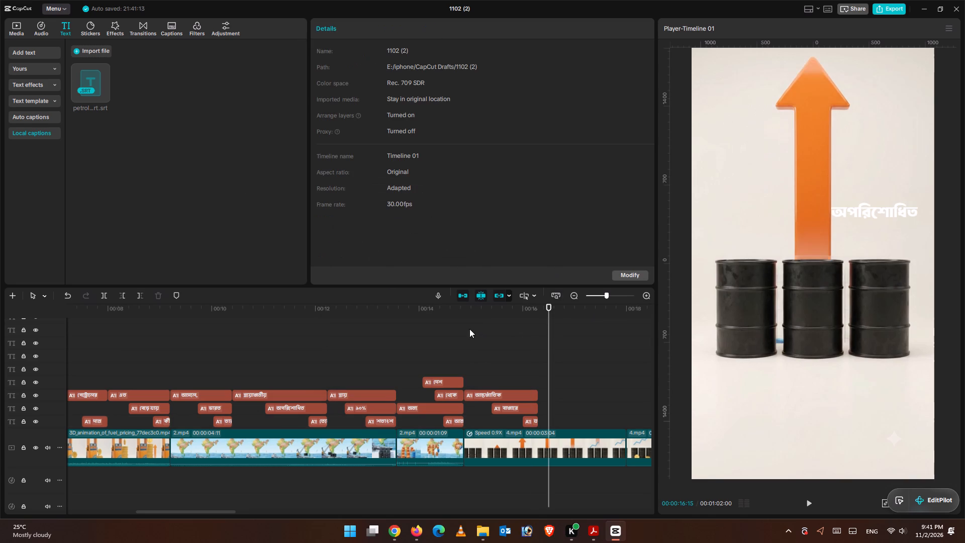
Play back from the আন্তর্জাতিক বাজারে captions to the অপরিশোধিত তেলের দাম captions to review them.
click(460, 328)
click(812, 502)
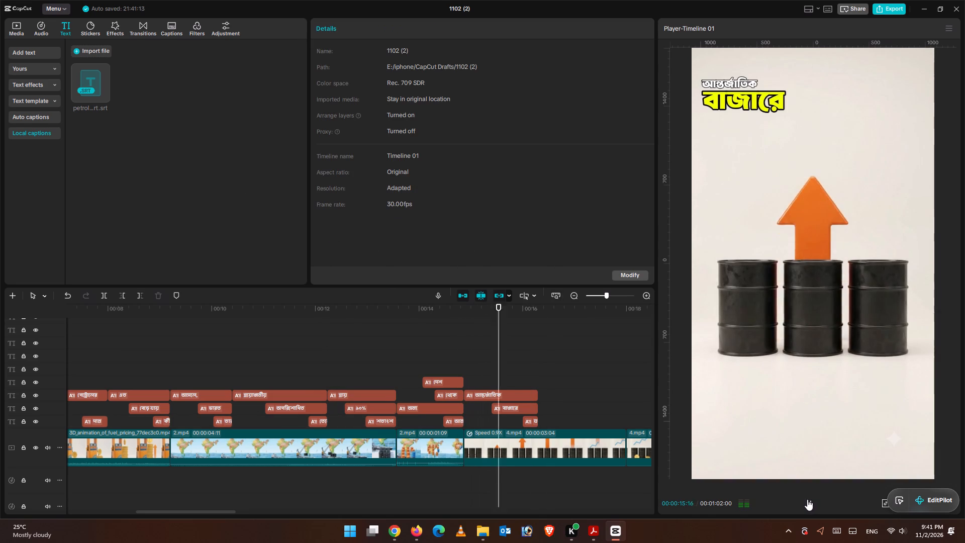
click(807, 498)
click(806, 497)
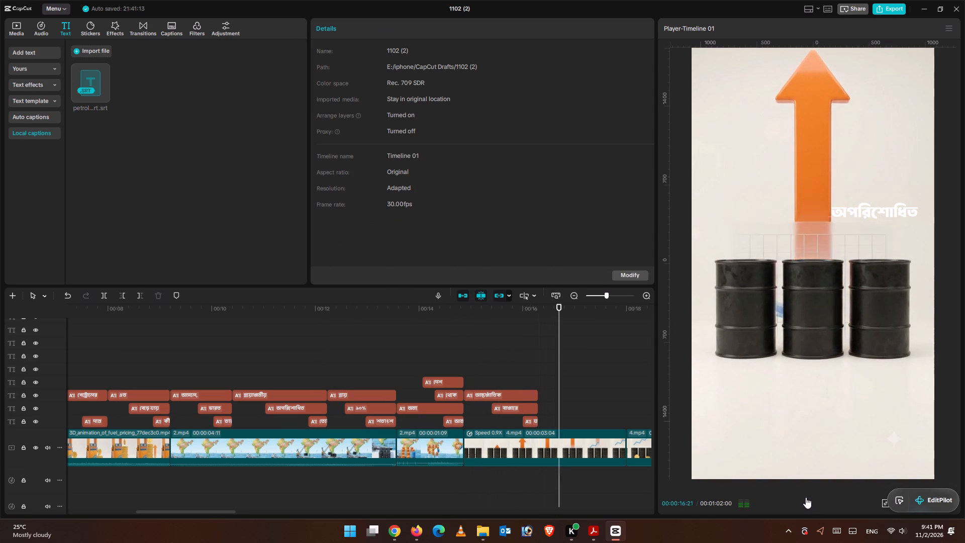
click(806, 497)
double_click(805, 497)
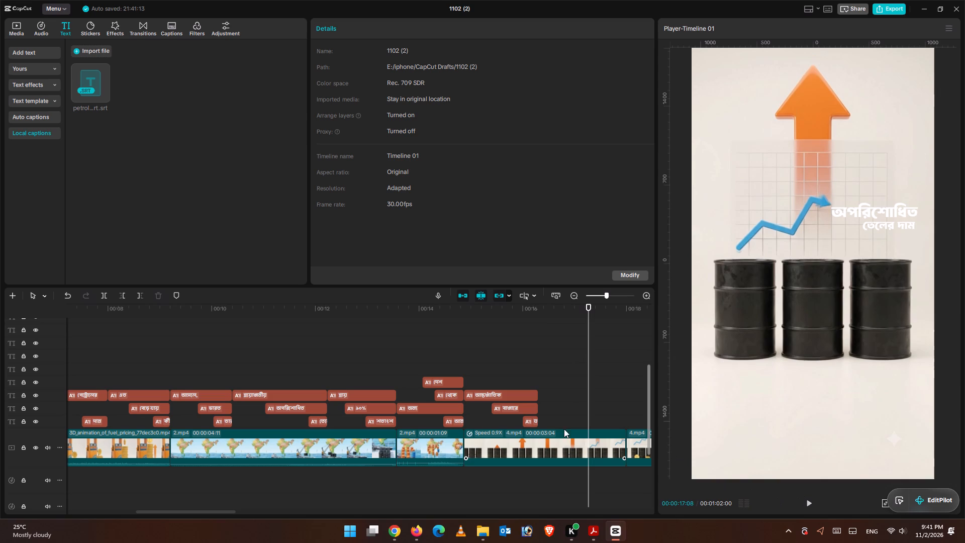
Nudge the অপরিশোধিত caption slightly sideways in the frame, beside the orange arrow above the barrels.
key(ctrl+equal)
key(ctrl+equal)
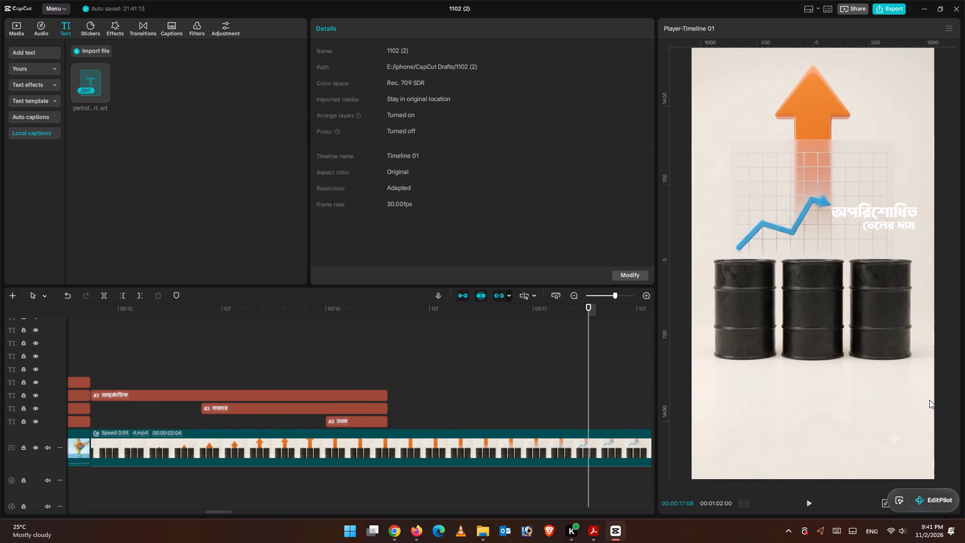
click(414, 350)
drag(411, 351, 385, 352)
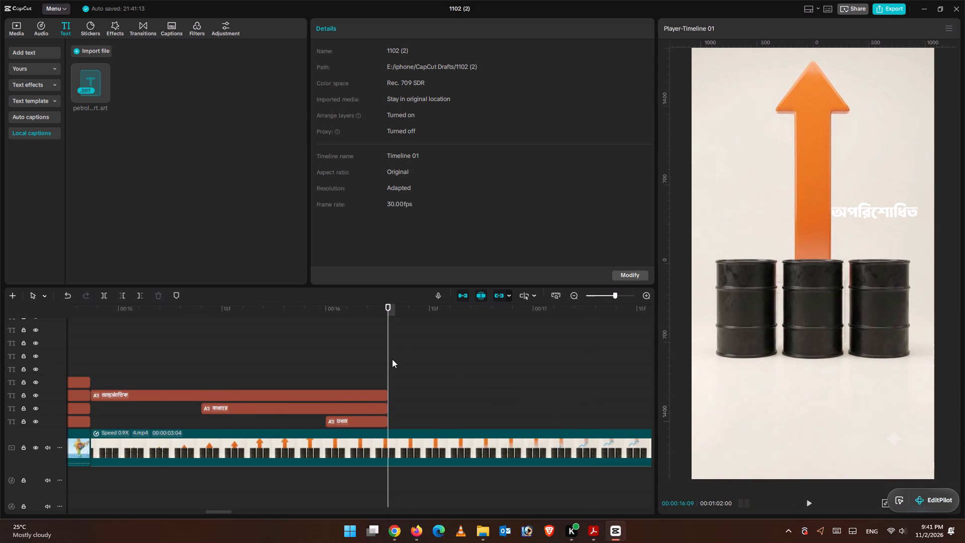
scroll(480, 384, up, 12)
scroll(541, 385, down, 2)
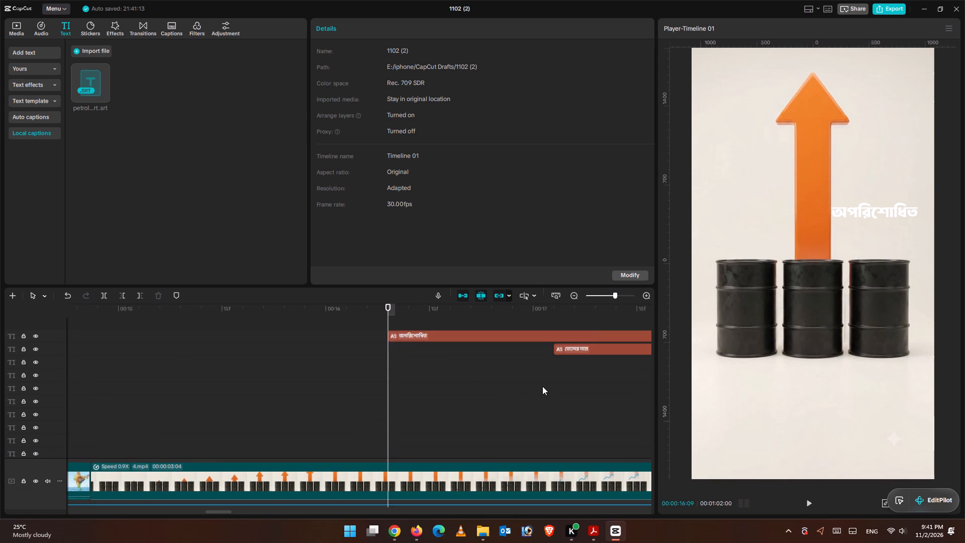
click(506, 326)
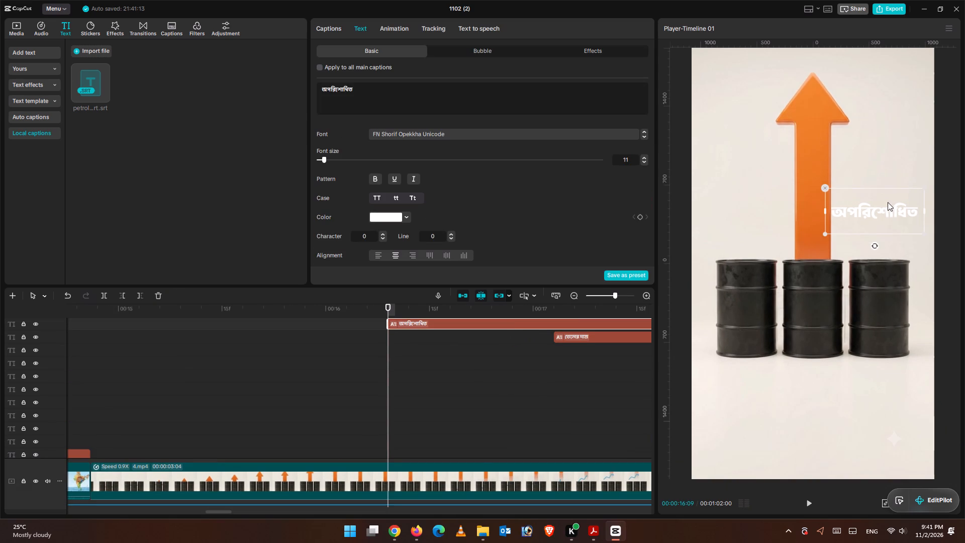
click(883, 207)
click(872, 216)
drag(859, 217, 868, 216)
drag(859, 216, 850, 216)
Shift the দাম বাড়ে caption slightly to the right beneath the তেলের দাম caption in the frame.
drag(394, 313, 571, 330)
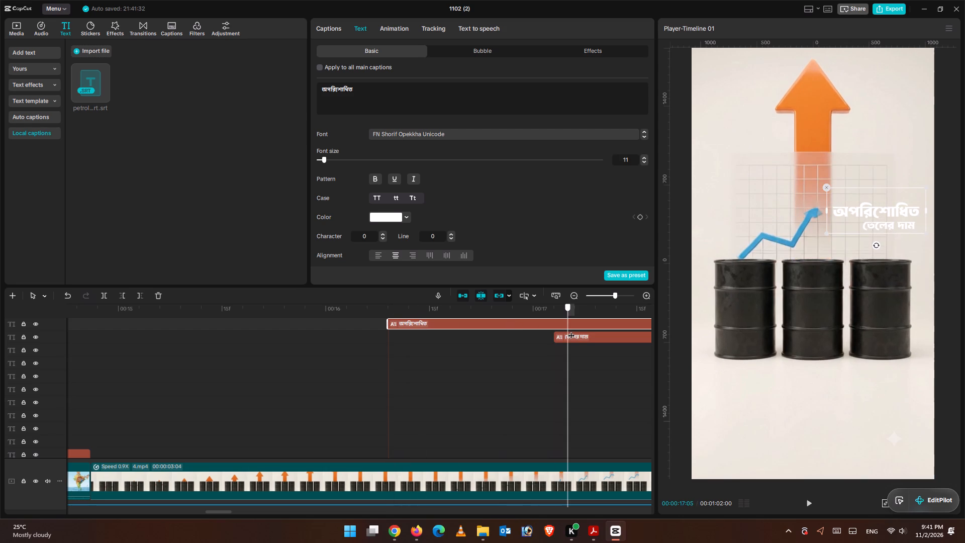
drag(571, 330, 608, 334)
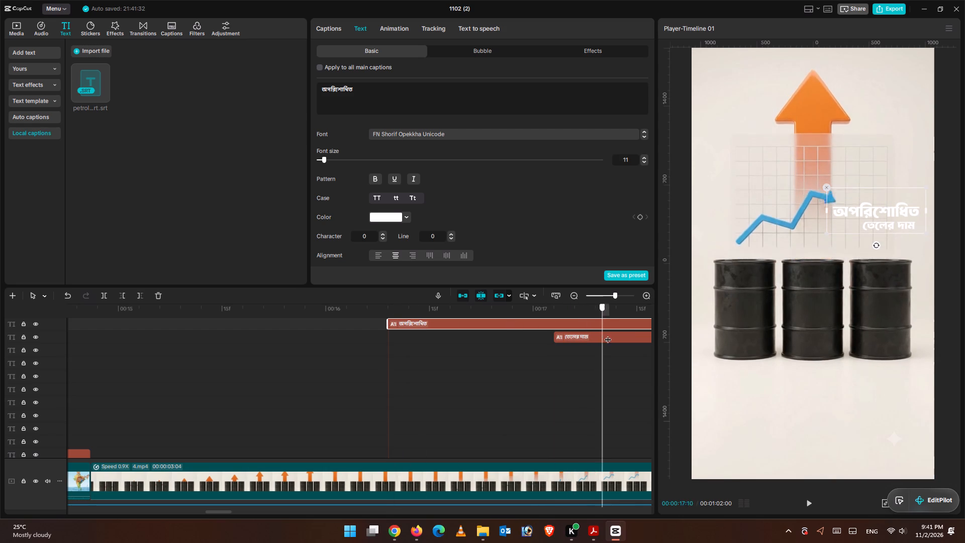
drag(608, 334, 427, 348)
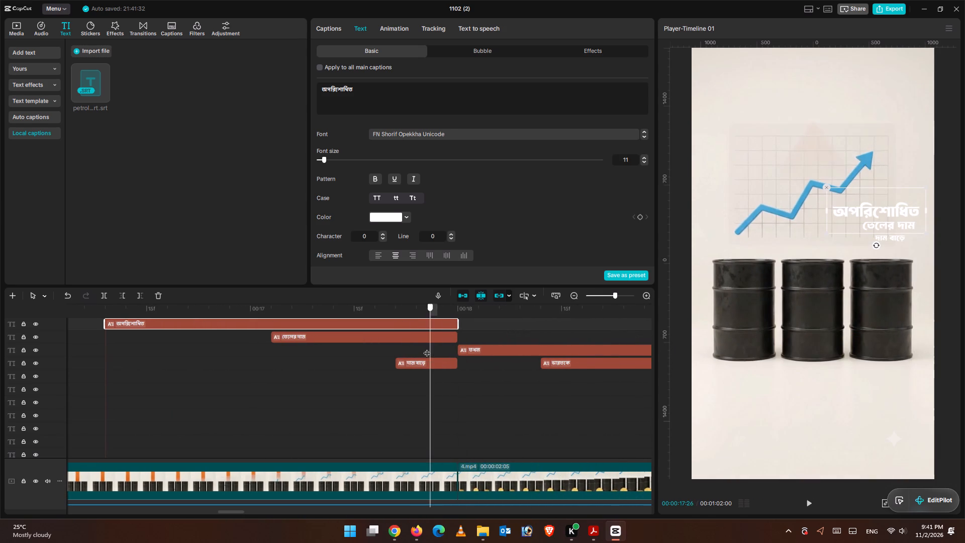
drag(427, 348, 426, 345)
click(425, 366)
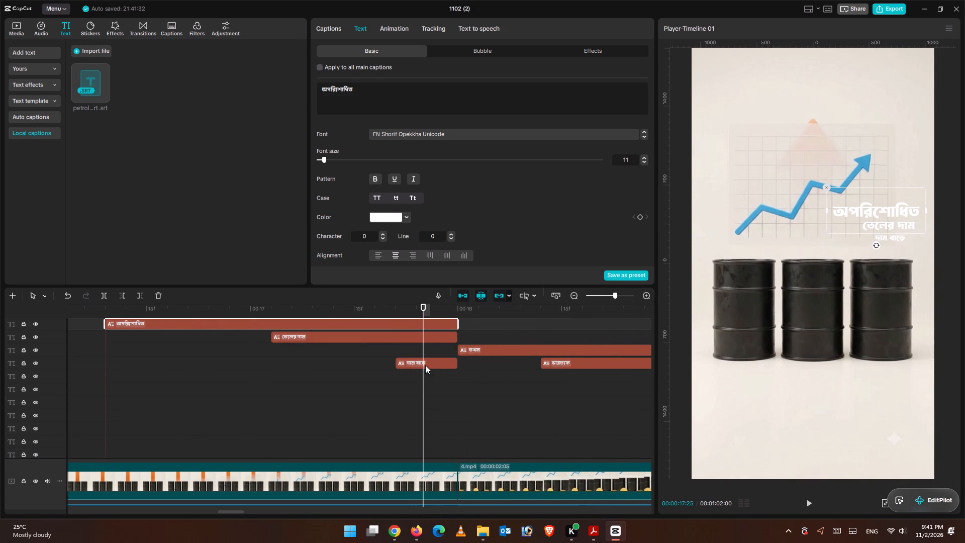
drag(908, 250, 913, 253)
click(889, 240)
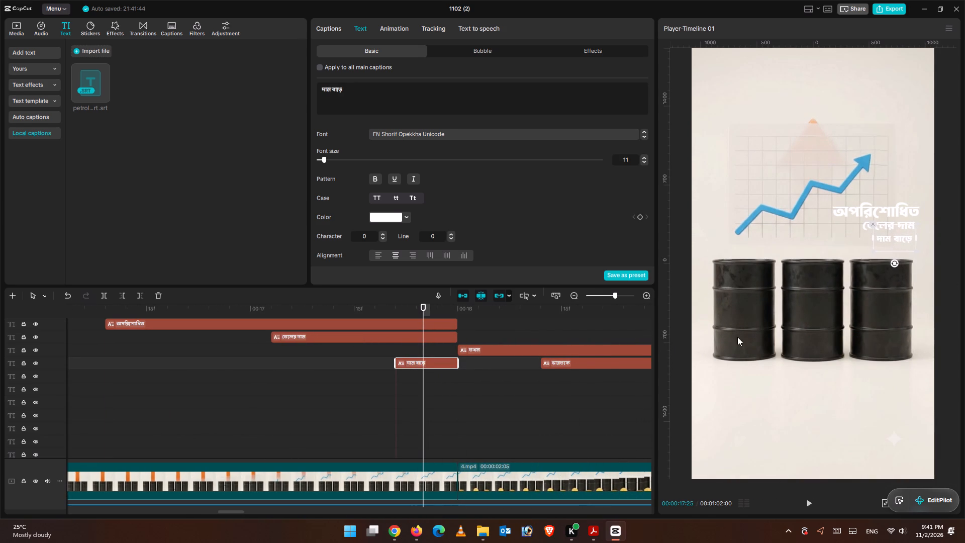
Apply the yellow preset style with black outline to the অপরিশোধিত, তেলের দাম and দাম বাড়ে captions, with stroke thickness 20.
drag(417, 397, 406, 317)
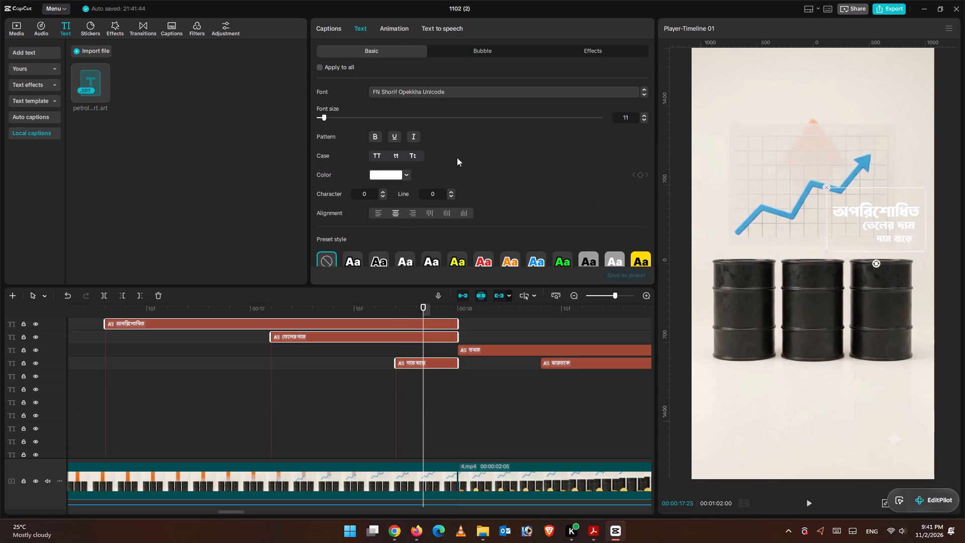
scroll(467, 159, down, 1)
scroll(467, 159, up, 1)
scroll(467, 159, down, 5)
scroll(490, 136, up, 3)
click(467, 171)
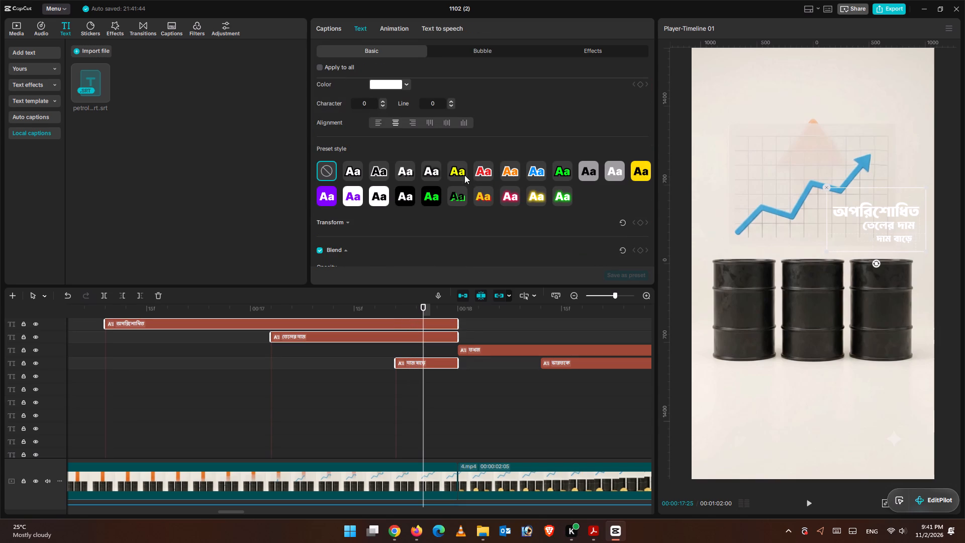
click(461, 169)
scroll(489, 192, down, 5)
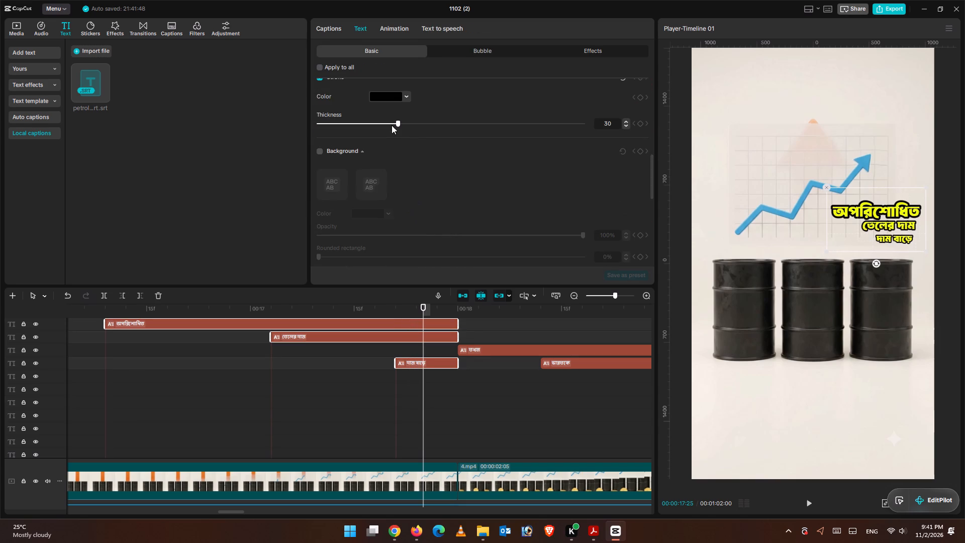
drag(400, 125, 367, 118)
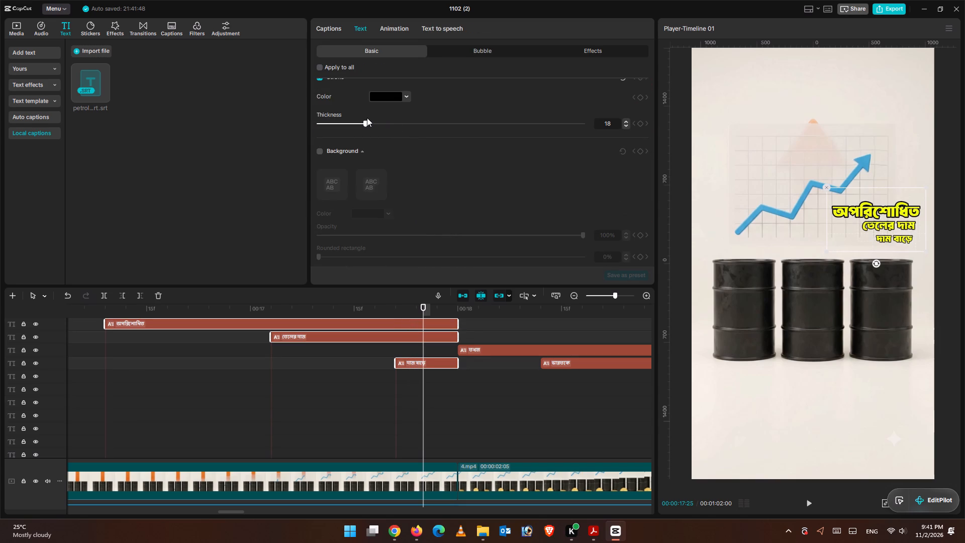
drag(367, 118, 373, 118)
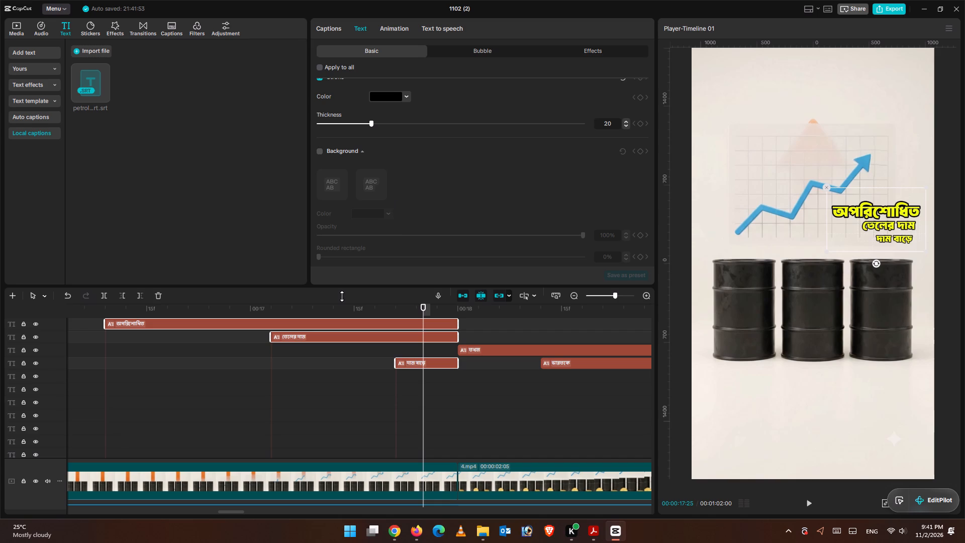
Change the অপরিশোধিত caption's text colour to white (FFFFFF).
key(ctrl+minus)
key(ctrl+minus)
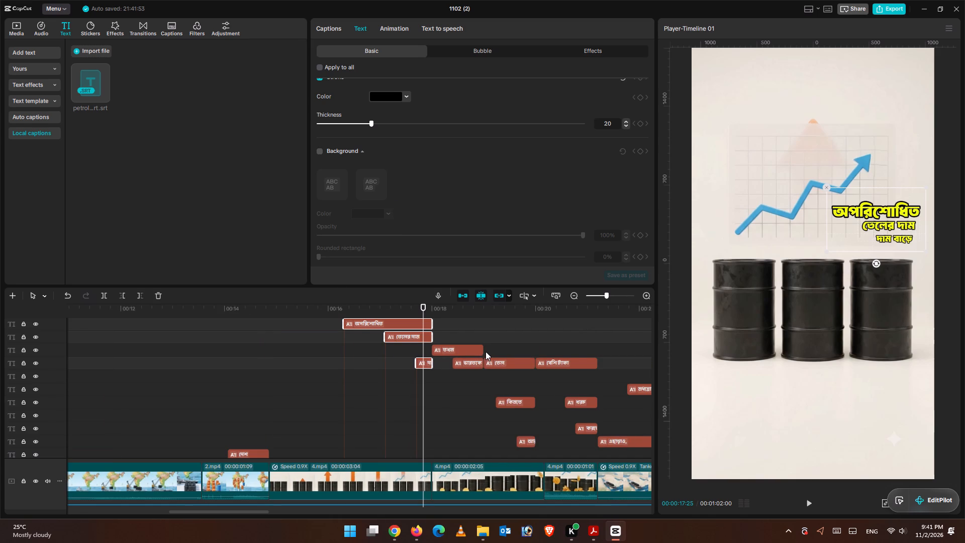
click(397, 326)
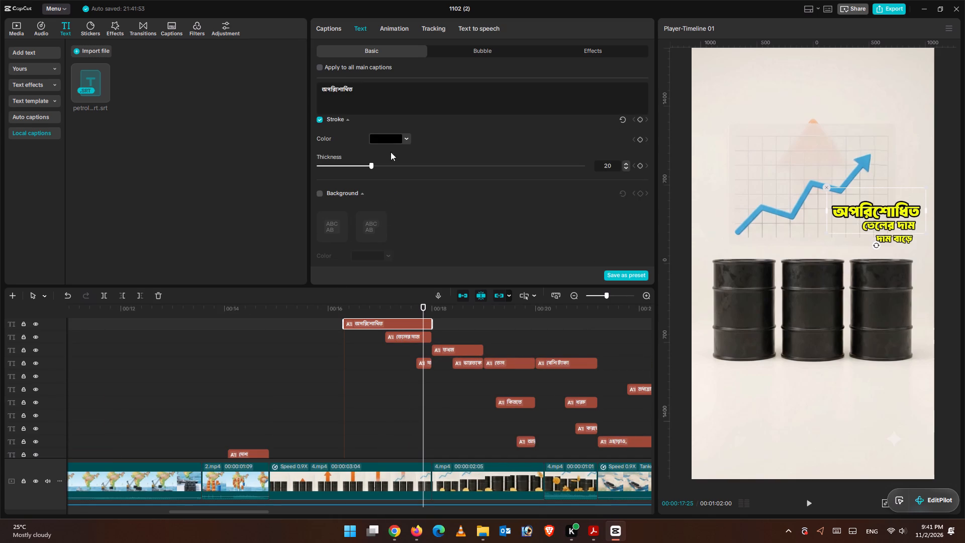
scroll(427, 163, up, 6)
click(394, 174)
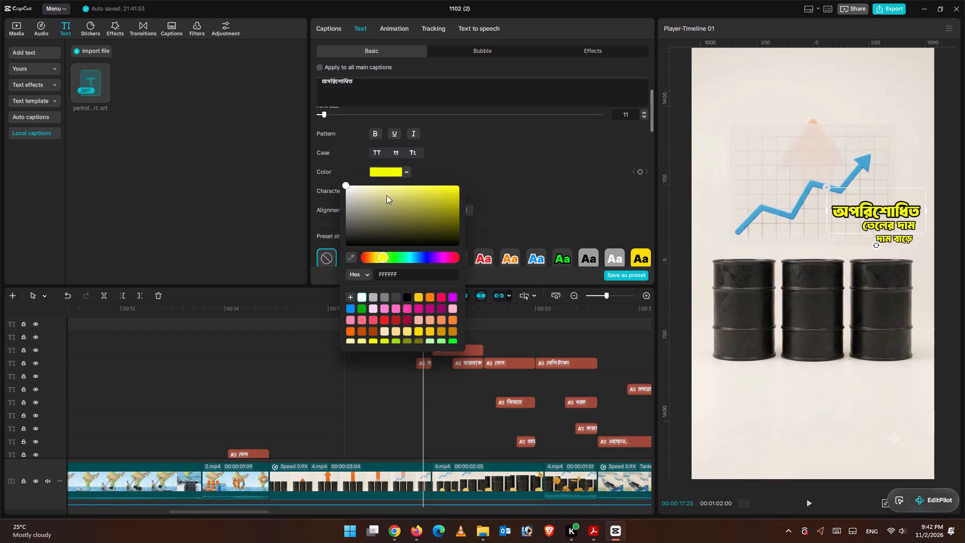
drag(354, 192, 304, 155)
click(419, 397)
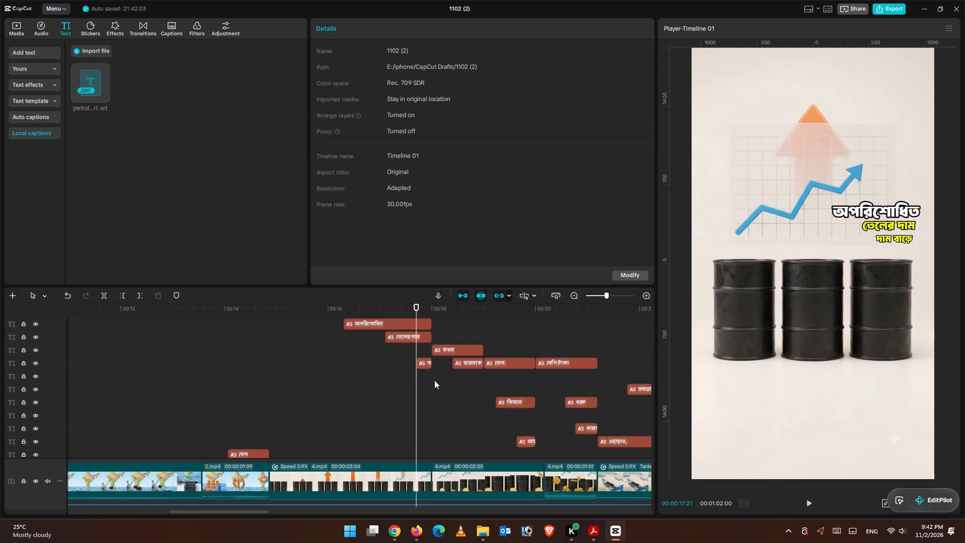
Change the দাম বাড়ে caption's text colour to white (FFFFFF).
click(425, 366)
click(392, 219)
drag(348, 233, 289, 215)
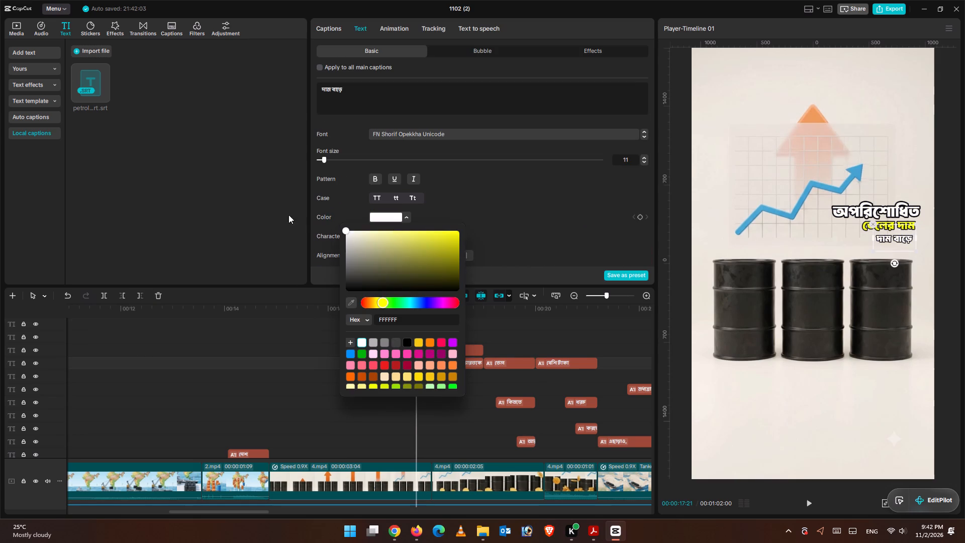
click(312, 383)
Move the অপরিশোধিত, তেলের দাম and দাম বাড়ে clips together down to lower caption tracks.
scroll(401, 380, down, 1)
scroll(401, 380, up, 2)
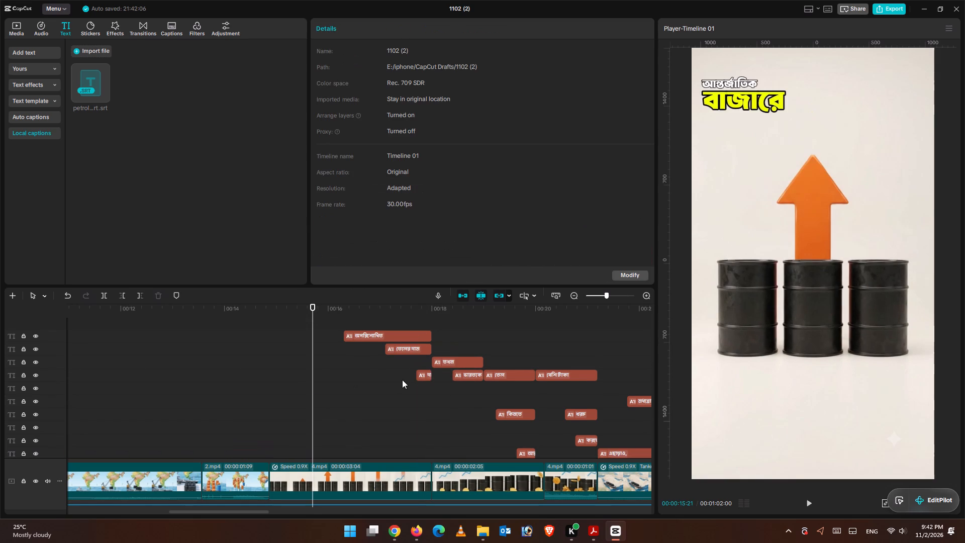
scroll(402, 380, up, 1)
drag(381, 333, 428, 433)
drag(405, 348, 412, 404)
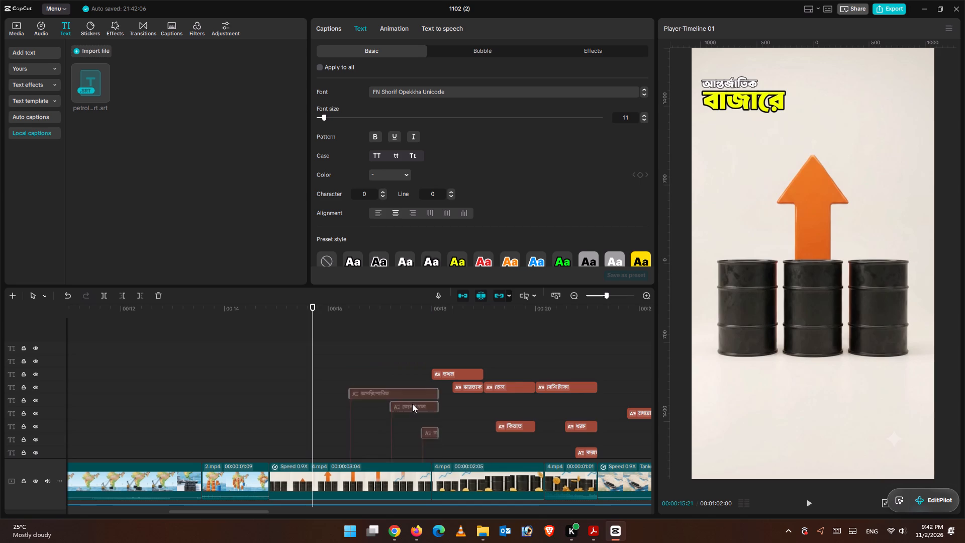
drag(412, 404, 412, 418)
scroll(414, 409, down, 2)
scroll(414, 409, up, 1)
scroll(414, 409, down, 2)
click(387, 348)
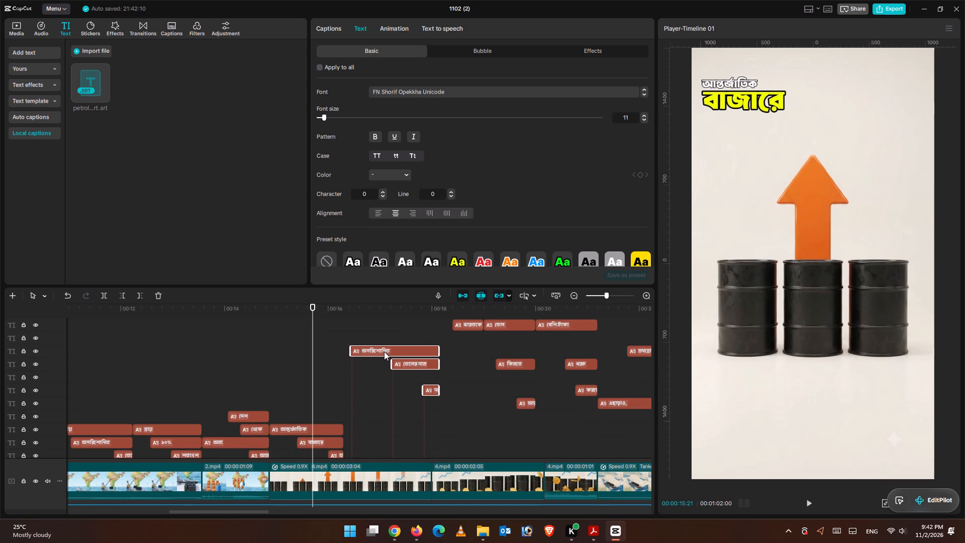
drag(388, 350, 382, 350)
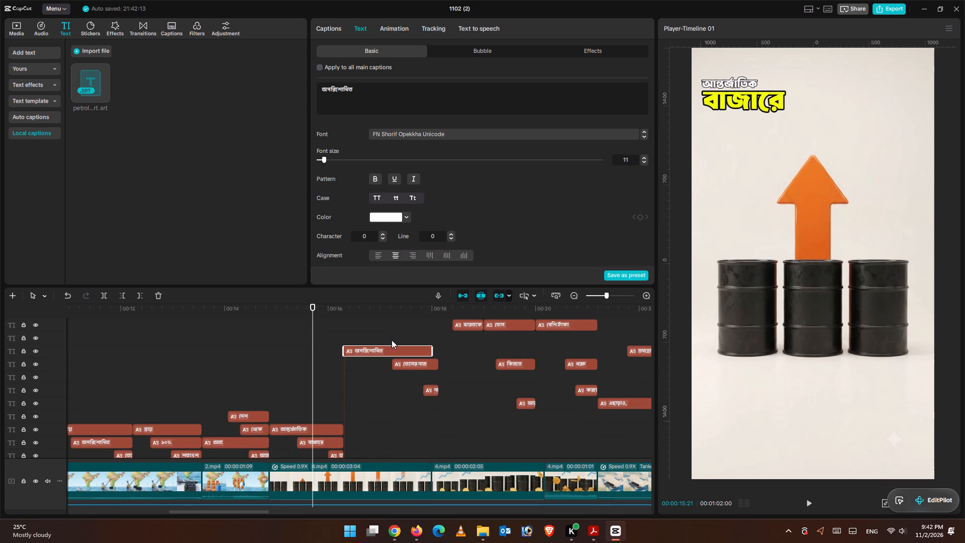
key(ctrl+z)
Move the অপরিশোধিত, তেলের দাম and দাম বাড়ে clips together further down, starting directly where the যখন clip ends.
drag(399, 331, 425, 399)
drag(404, 352, 404, 392)
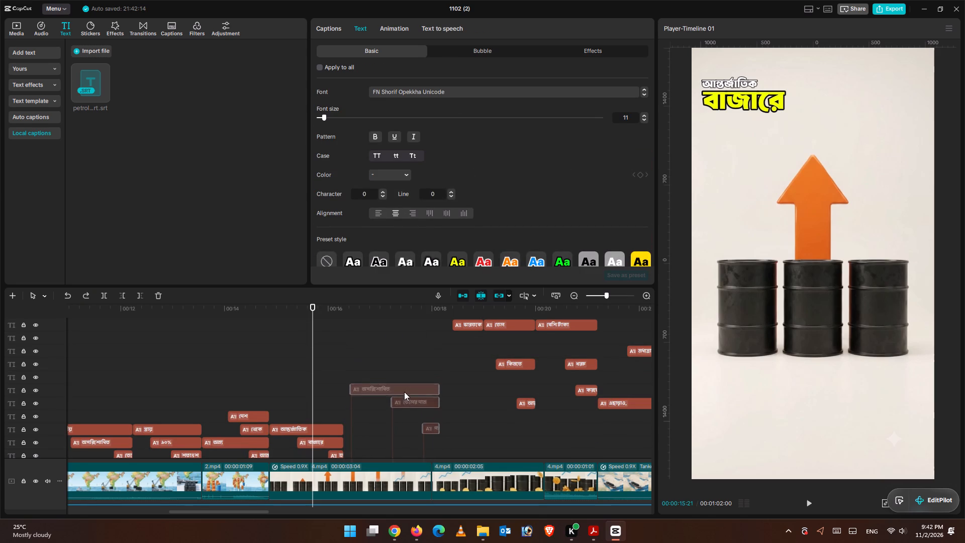
drag(404, 392, 399, 400)
double_click(428, 364)
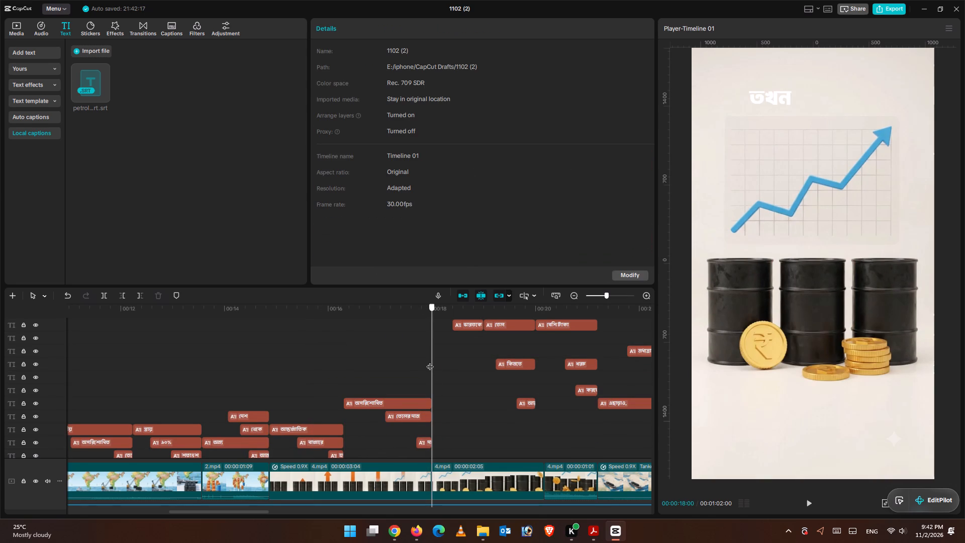
Move the তখন and ভারতকে clips together down onto the অপরিশোধিত and তেলের দাম tracks, directly after those clips.
scroll(458, 370, up, 2)
drag(456, 319, 464, 380)
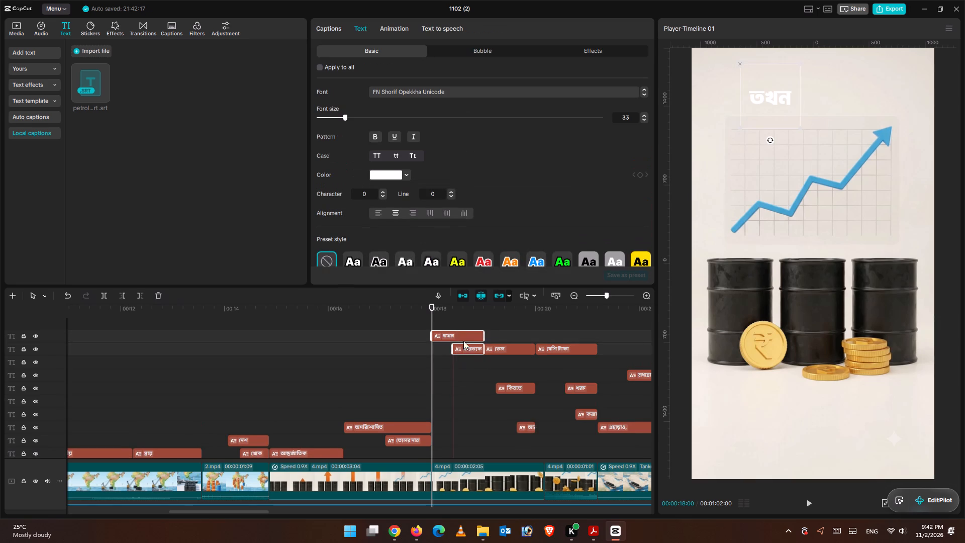
drag(463, 334, 464, 426)
scroll(471, 396, down, 3)
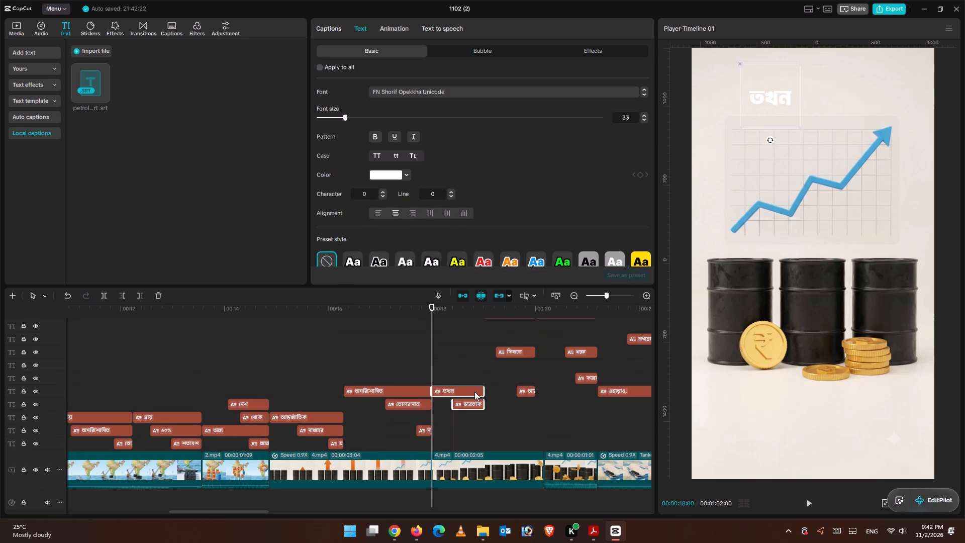
Move the অপরিশোধিত, তেলের দাম and দাম বাড়ে clips together lower, placing তেলের দাম on the আন্তর্জাতিক track and দাম বাড়ে on the বাজারে track.
scroll(474, 392, down, 2)
drag(426, 406, 426, 396)
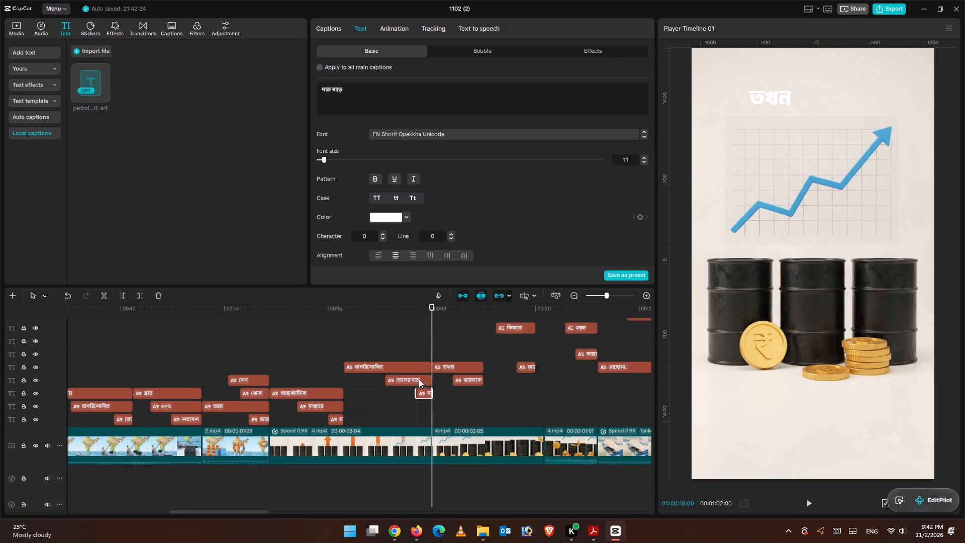
drag(409, 349, 421, 414)
drag(409, 361, 411, 387)
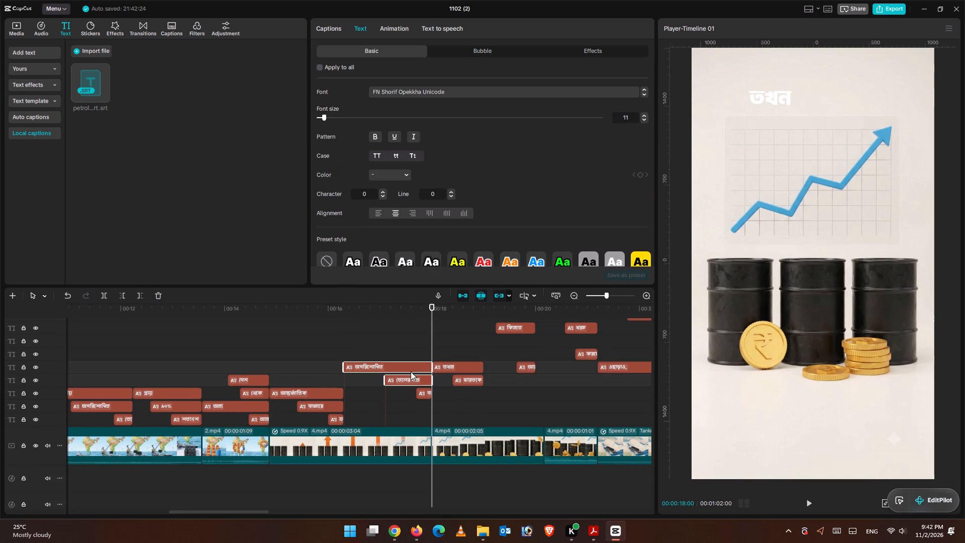
drag(403, 337, 426, 418)
drag(409, 361, 410, 387)
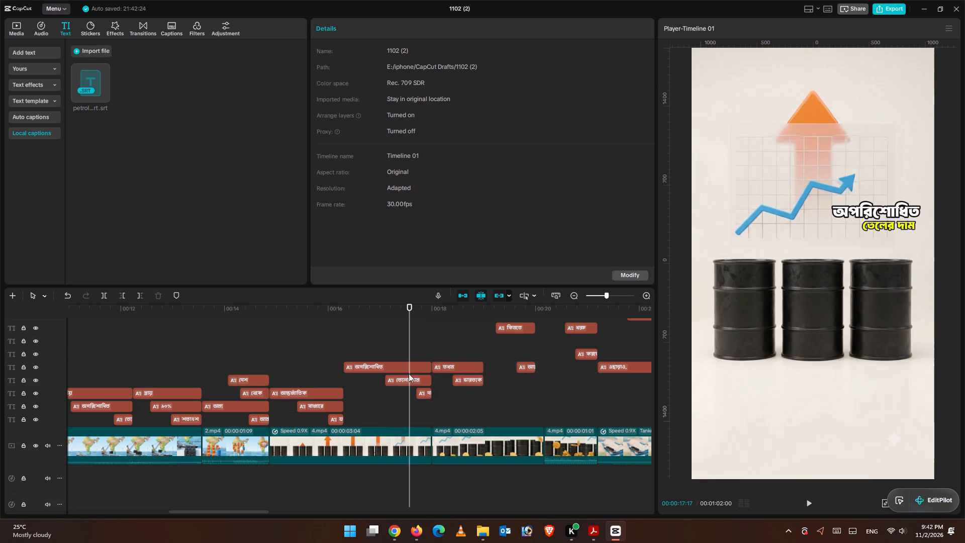
drag(404, 342, 430, 414)
drag(401, 362, 406, 389)
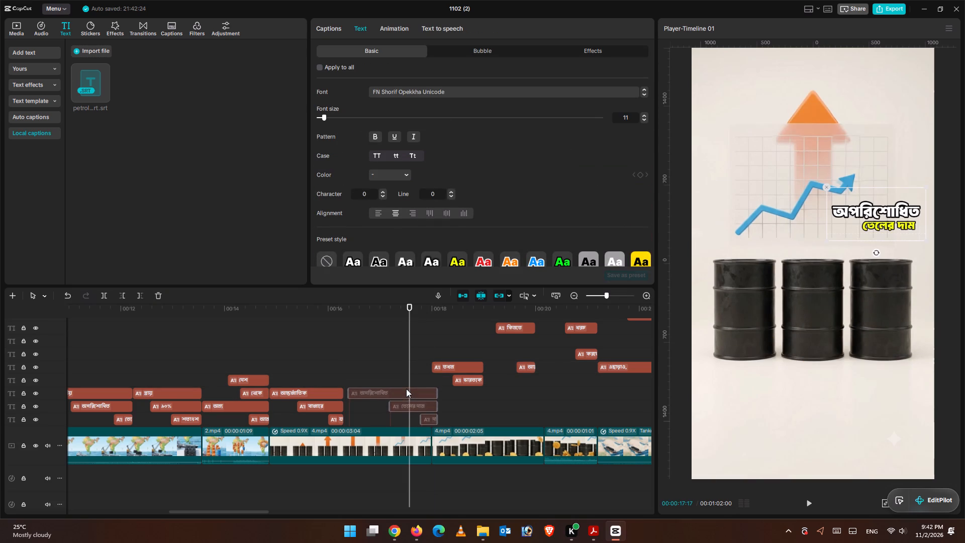
drag(406, 389, 403, 389)
Move the তখন and ভারতকে clips together lower, placing ভারতকে on the দাম বাড়ে track and তখন just above it.
drag(459, 353, 474, 397)
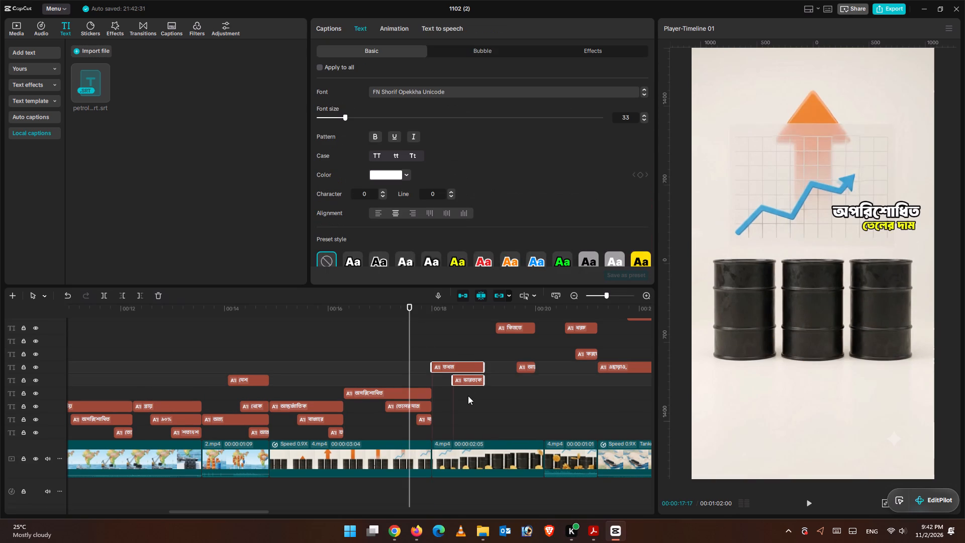
drag(466, 362, 472, 395)
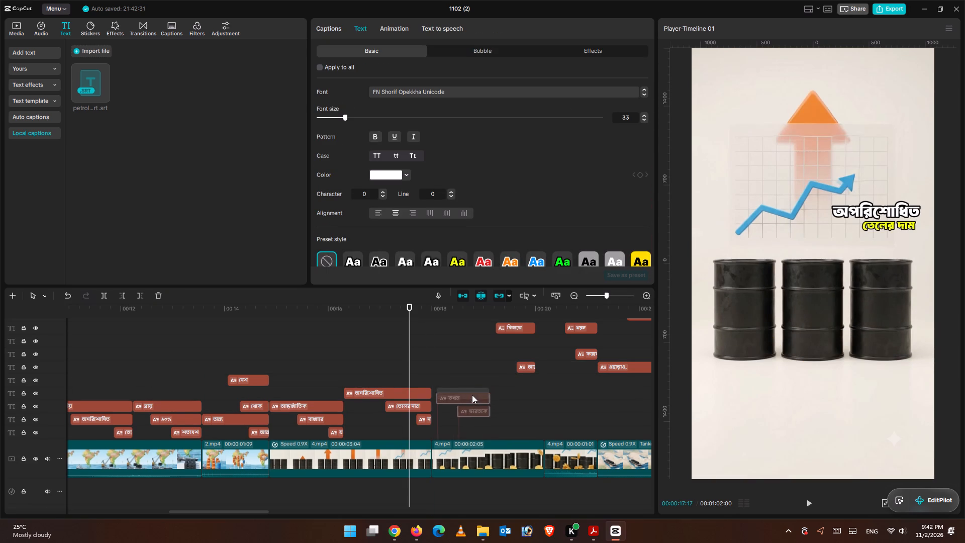
drag(472, 395, 469, 413)
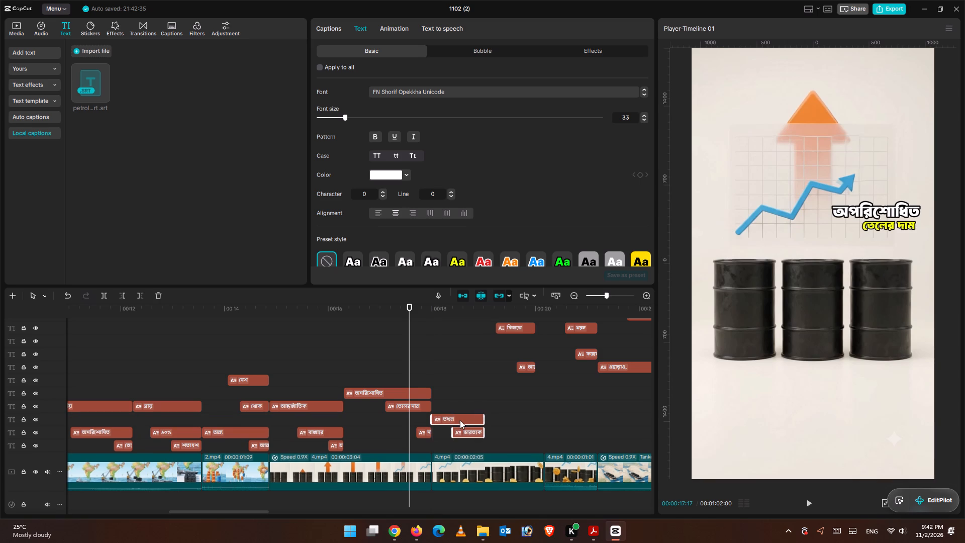
Place the তখন clip on the তেলের দাম track directly after it, with ভারতকে one track below and shifted slightly earlier.
drag(460, 418, 465, 406)
scroll(414, 356, down, 2)
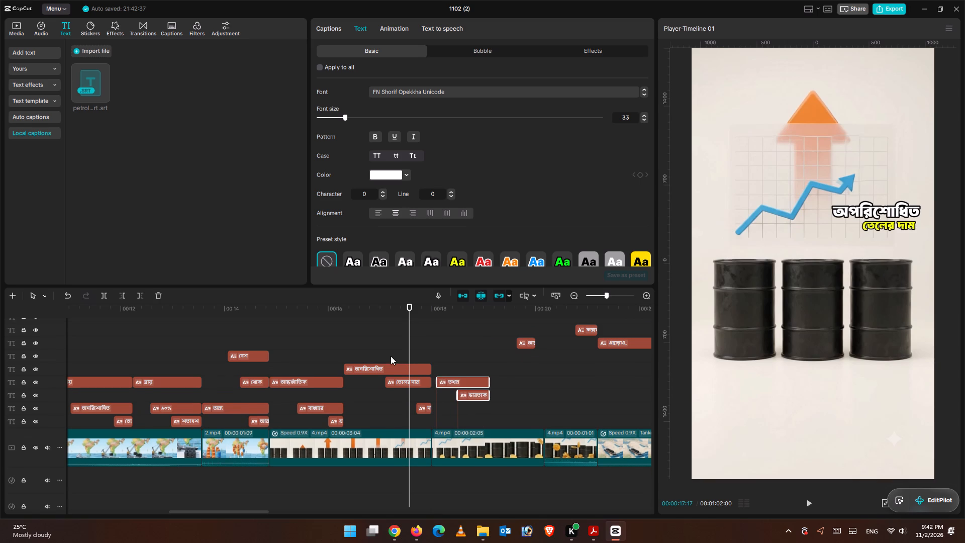
drag(391, 356, 417, 414)
click(404, 375)
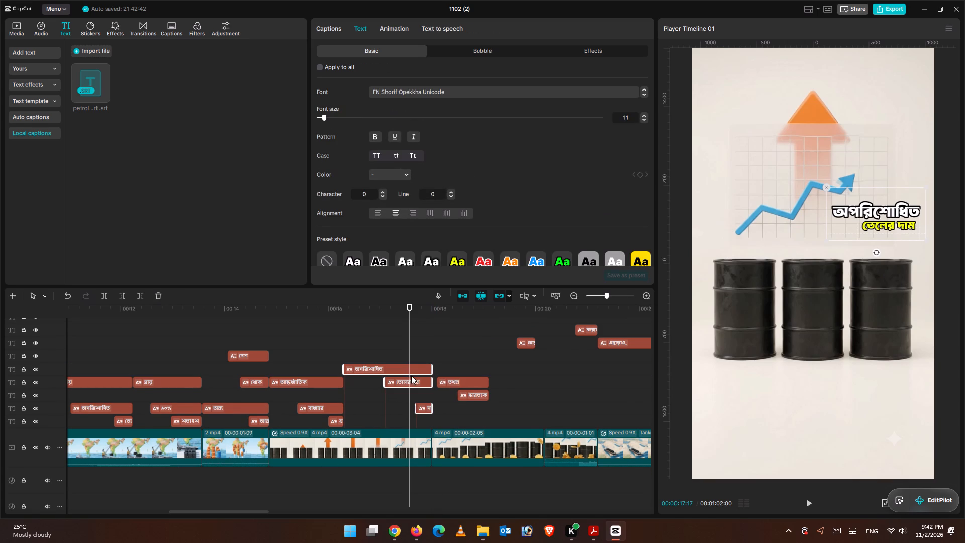
scroll(491, 389, down, 2)
drag(471, 359, 466, 360)
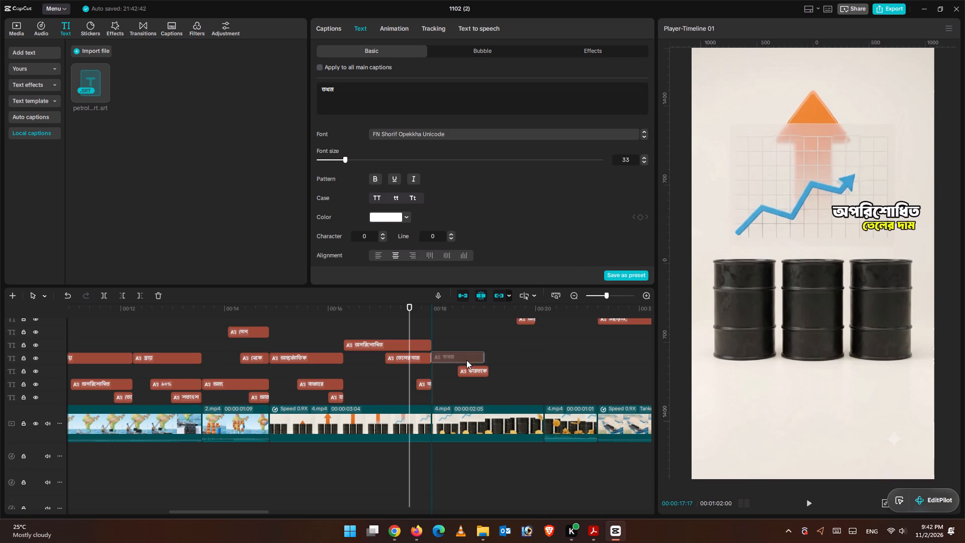
drag(466, 360, 466, 359)
drag(479, 371, 474, 371)
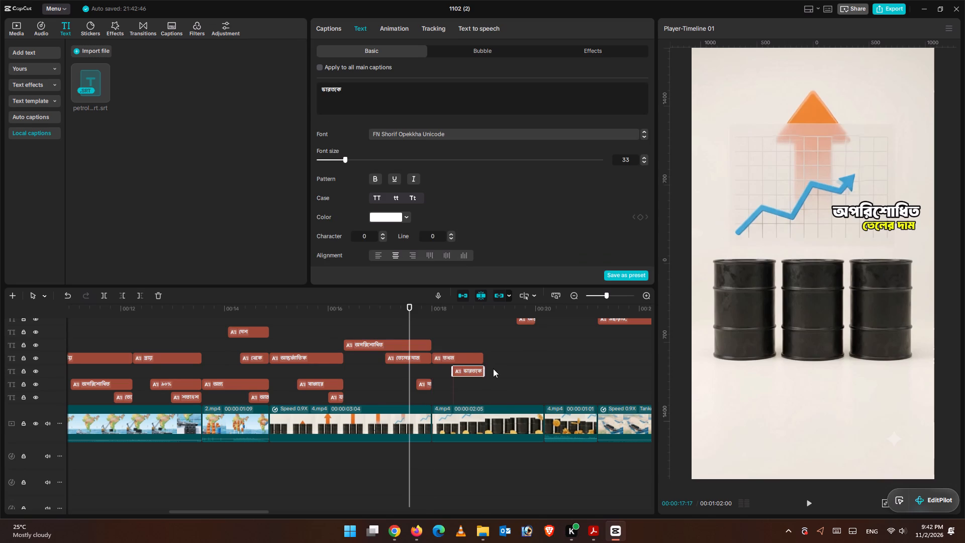
Play back the section from the অপরিশোধিত caption through তখন ভারতকে to check the caption timing.
click(473, 338)
drag(473, 338, 407, 326)
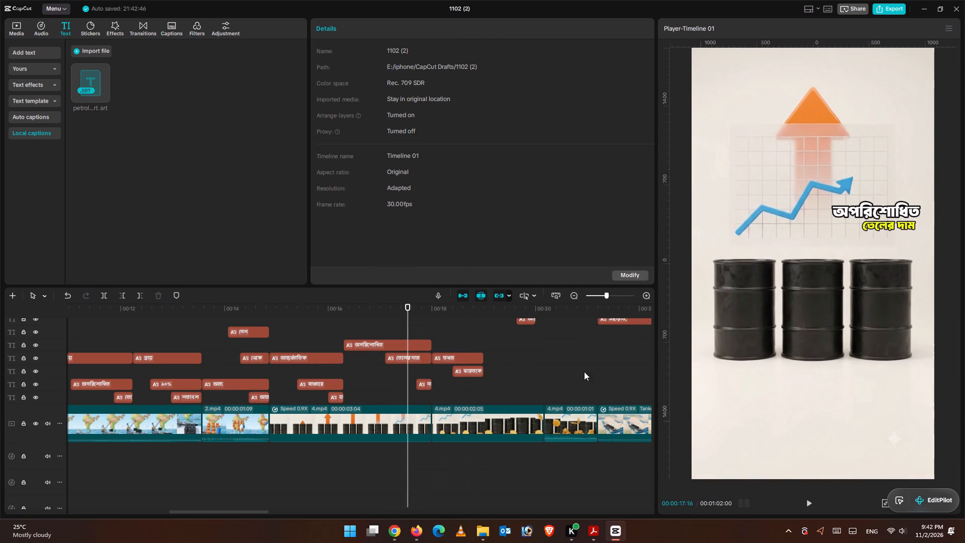
click(805, 499)
click(805, 497)
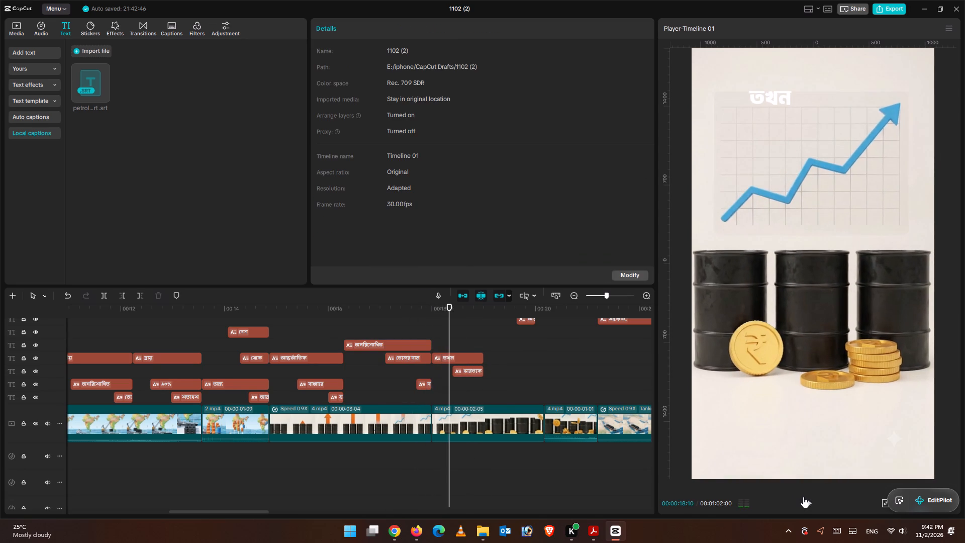
click(803, 497)
click(803, 496)
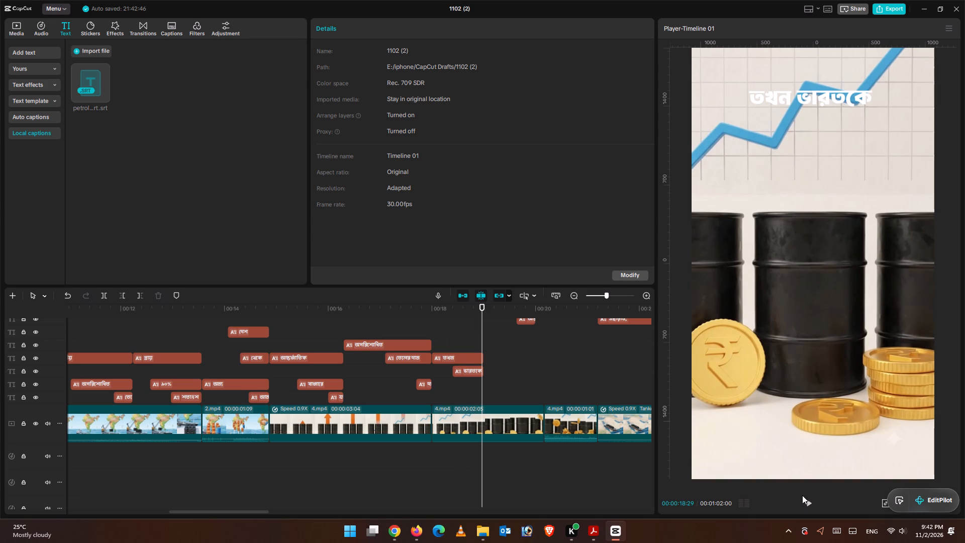
click(802, 495)
click(802, 495)
Move the তখন and ভারতকে captions together in the frame down onto the lower right of the chart, just above the barrels.
drag(480, 318, 444, 317)
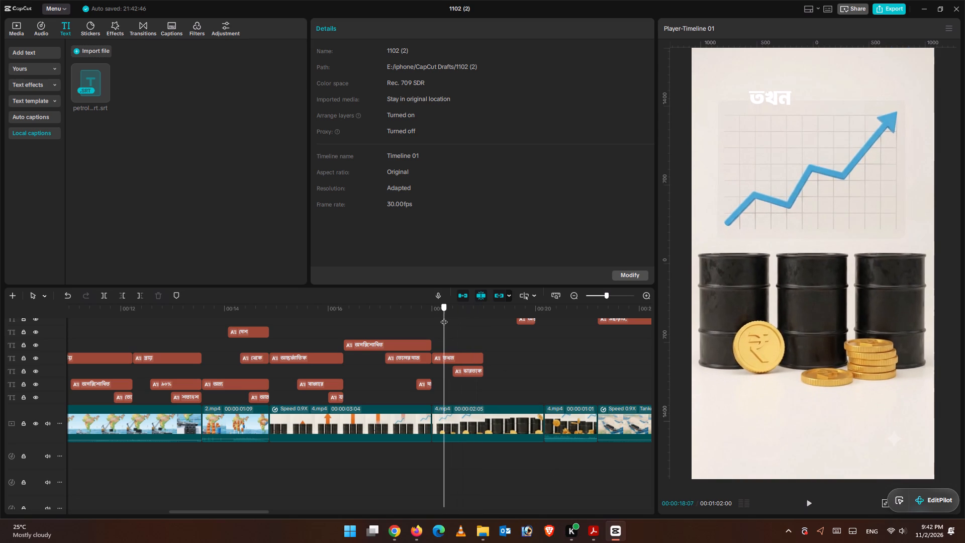
drag(444, 317, 458, 319)
drag(457, 331, 481, 399)
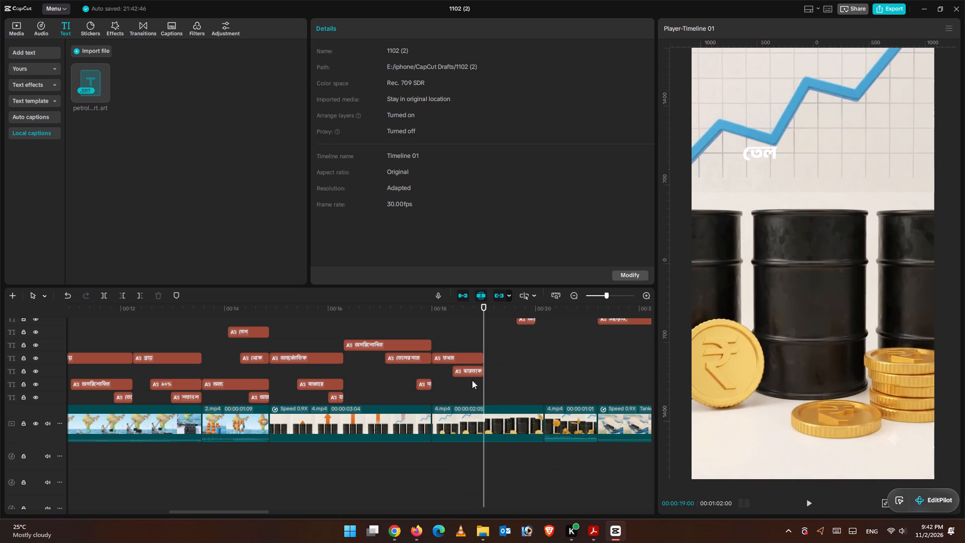
drag(453, 328, 479, 395)
drag(481, 316, 461, 316)
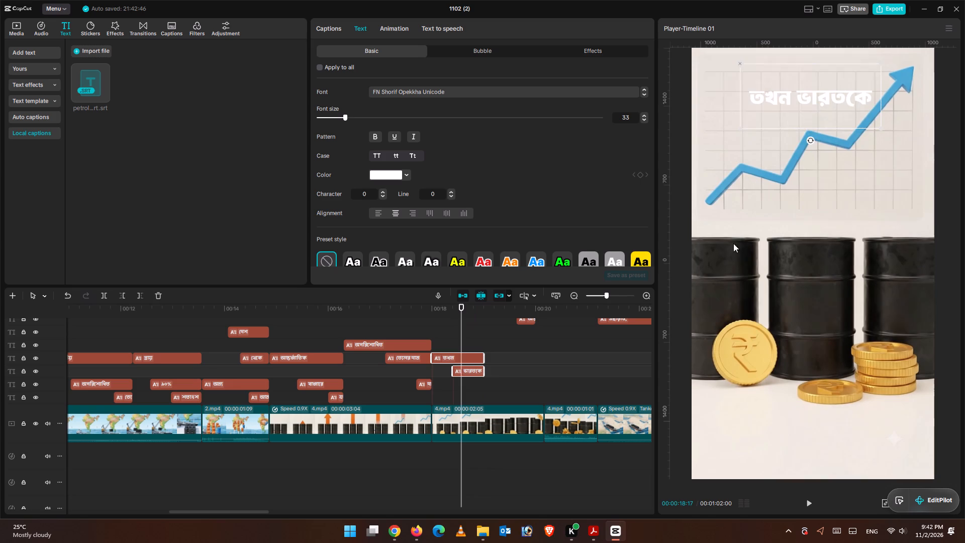
drag(793, 104, 836, 213)
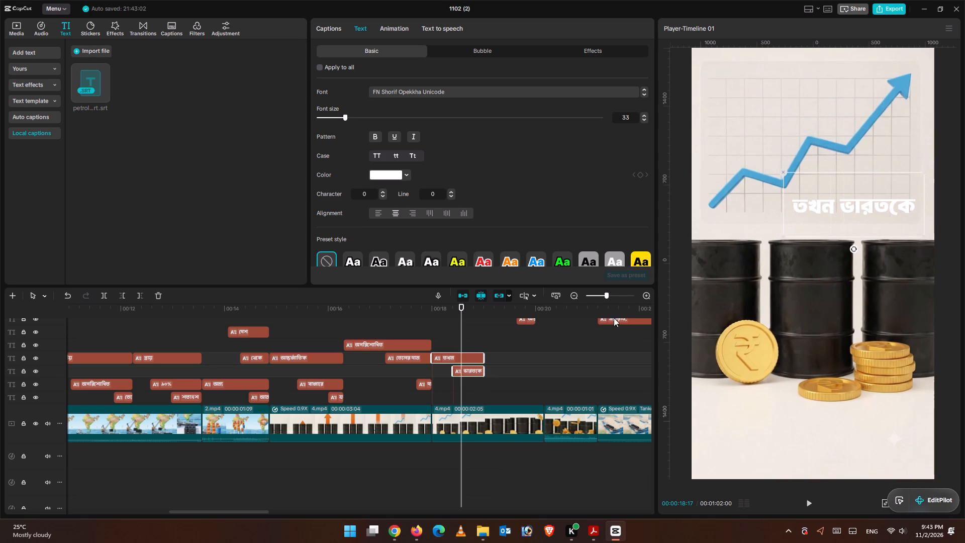
drag(462, 317, 474, 321)
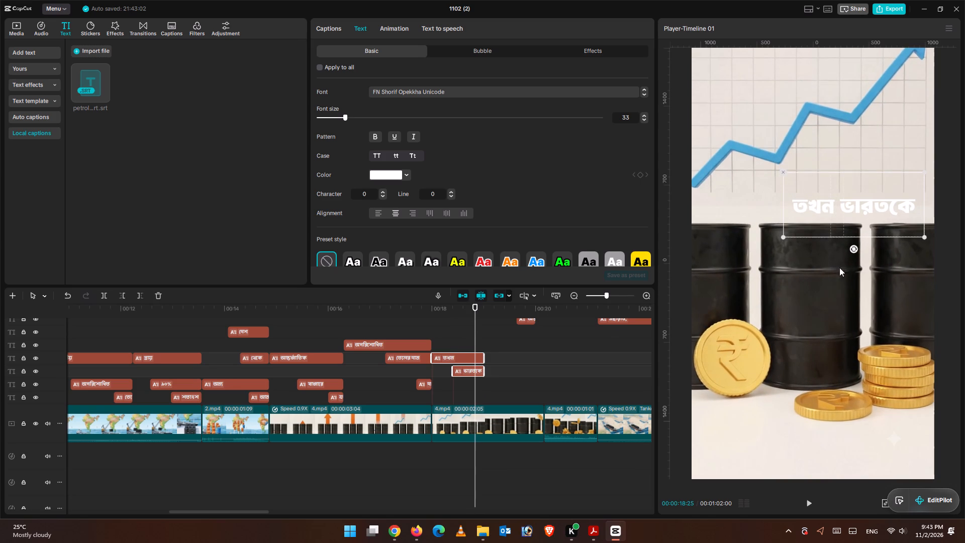
drag(857, 212, 858, 187)
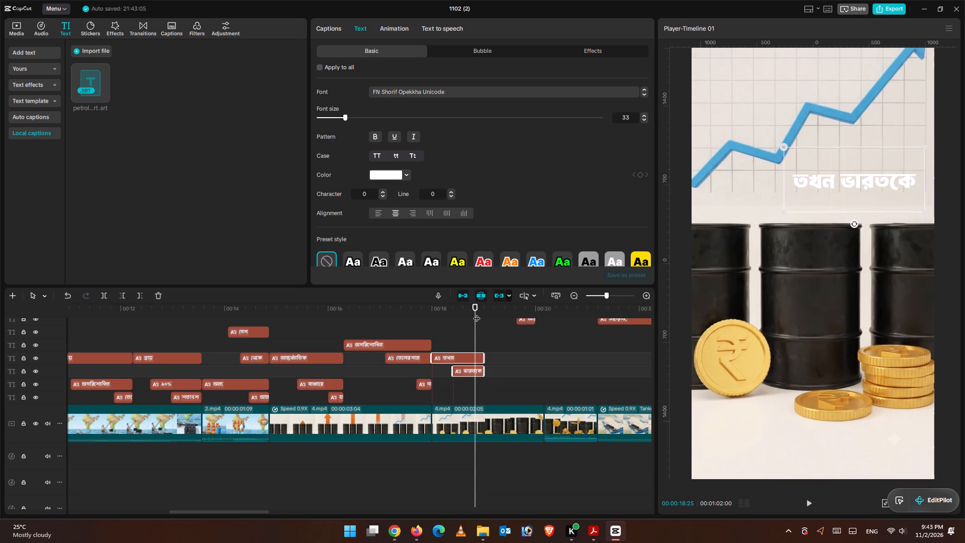
drag(476, 313, 435, 298)
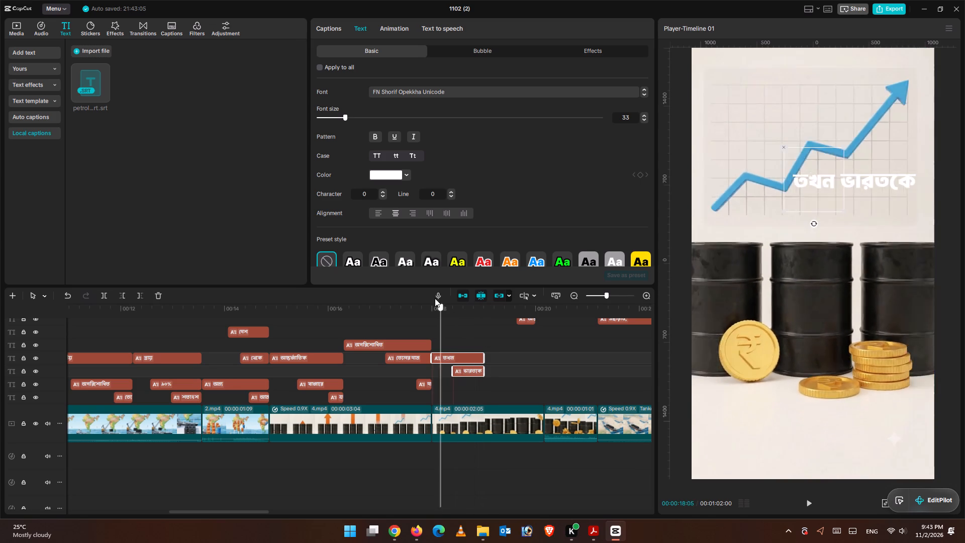
drag(435, 298, 430, 294)
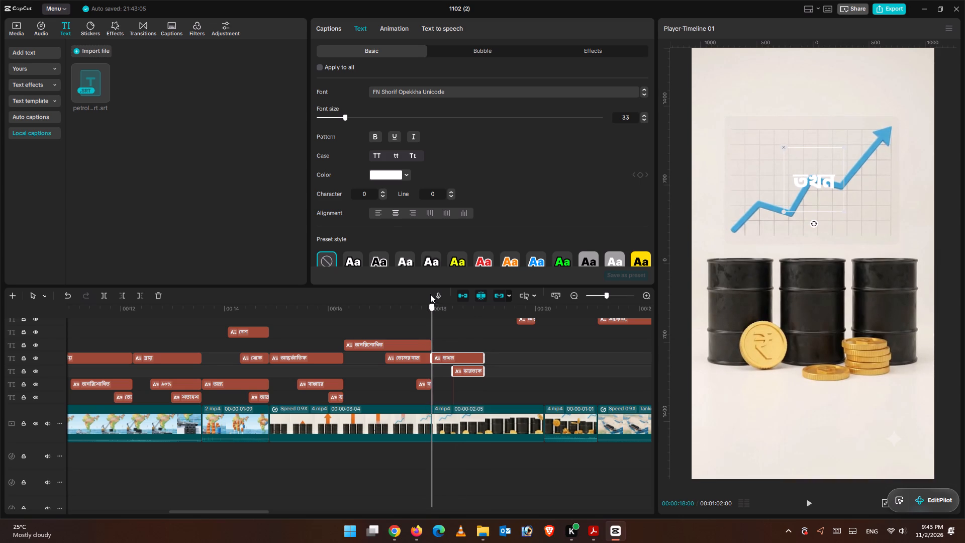
drag(430, 294, 469, 294)
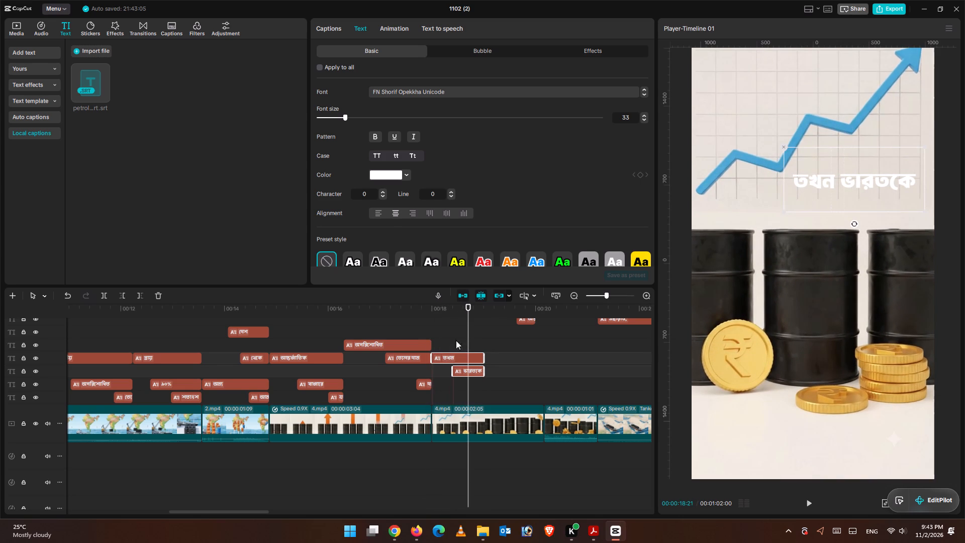
Apply the black-outlined yellow preset to the তখন and ভারতকে captions and set their stroke thickness to 12.
scroll(525, 255, down, 1)
click(462, 222)
scroll(486, 230, down, 1)
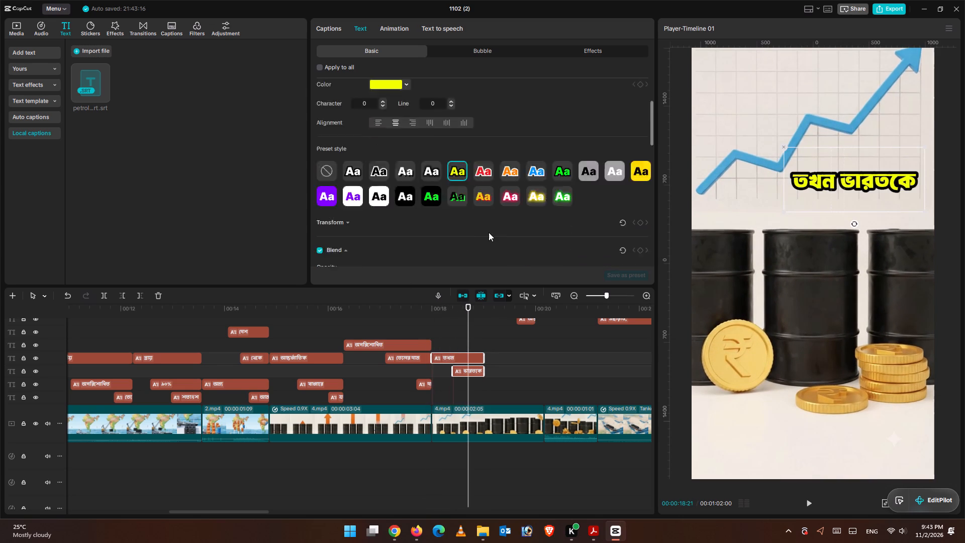
scroll(489, 232, down, 3)
scroll(490, 234, up, 2)
scroll(490, 234, down, 1)
drag(395, 261, 363, 253)
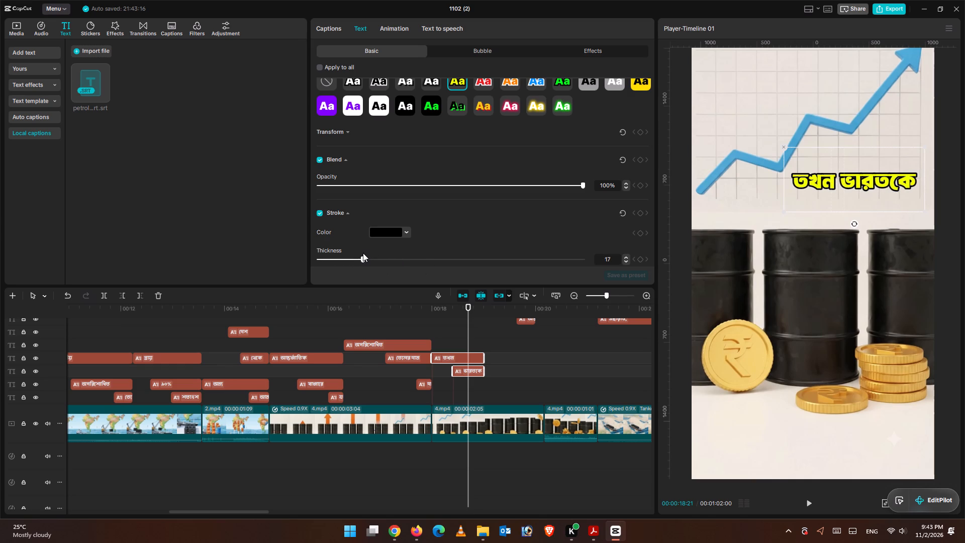
drag(363, 253, 370, 253)
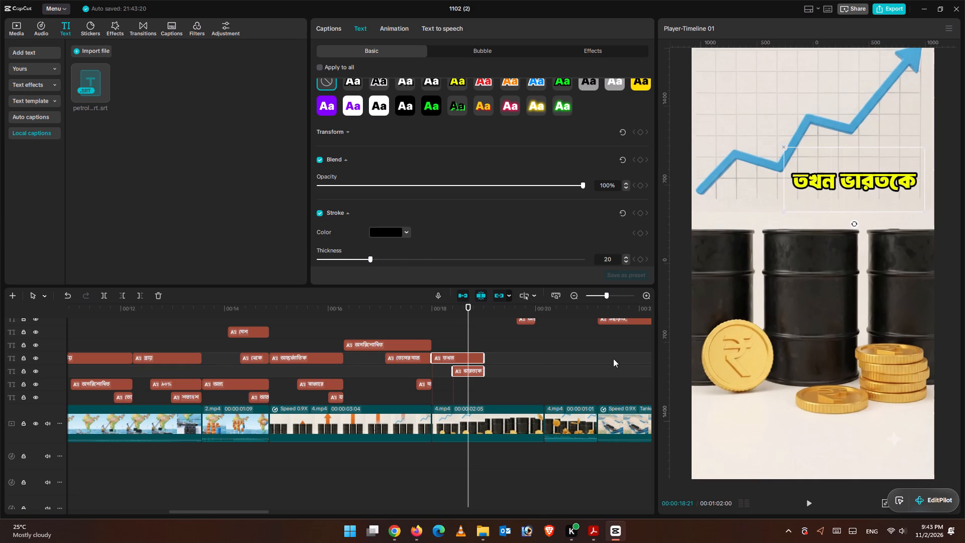
drag(367, 259, 350, 258)
click(812, 506)
click(812, 505)
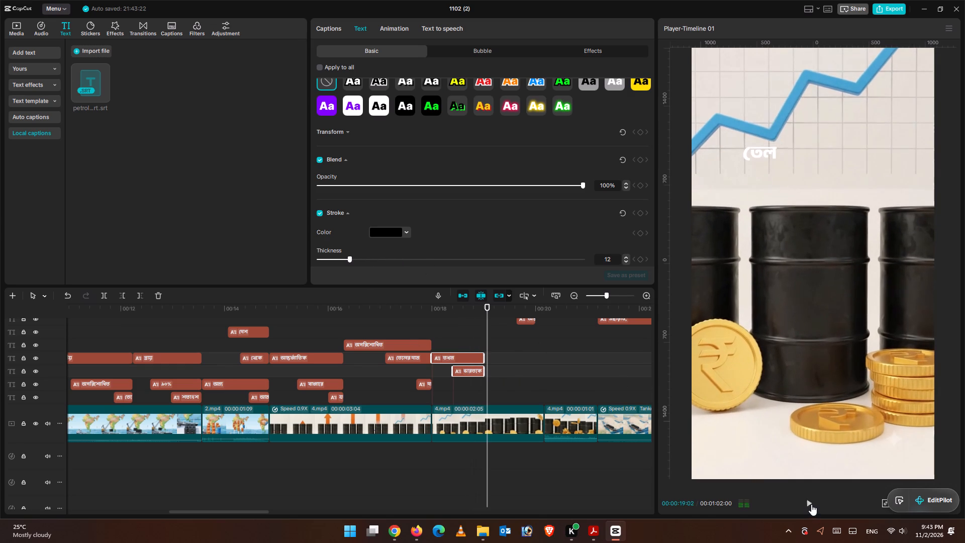
Move the তেল clip to the track just above কিনতে and the আরও clip just below it, starting at 00:00:19:17.
scroll(506, 371, up, 5)
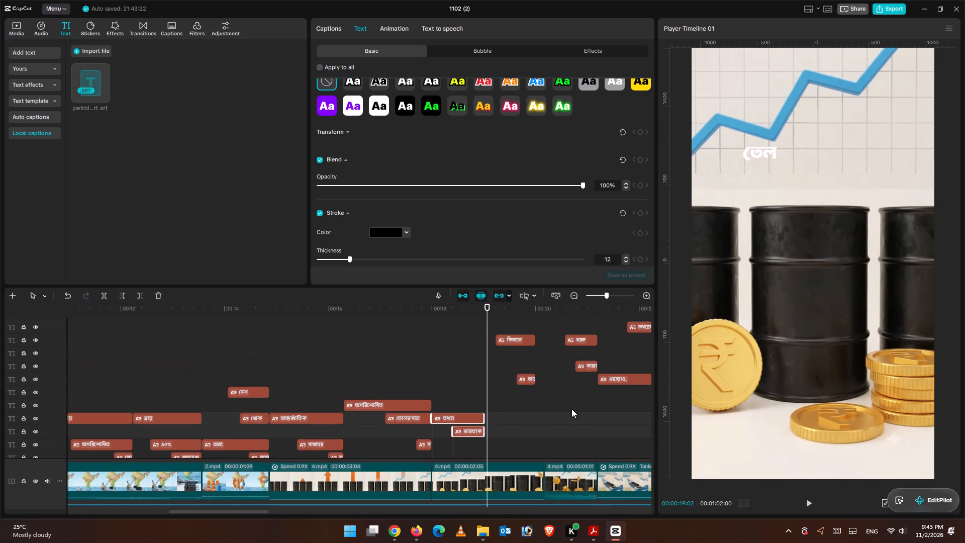
scroll(571, 409, up, 3)
click(508, 314)
drag(514, 331, 514, 358)
drag(513, 331, 513, 355)
drag(504, 335, 504, 364)
drag(528, 415, 526, 390)
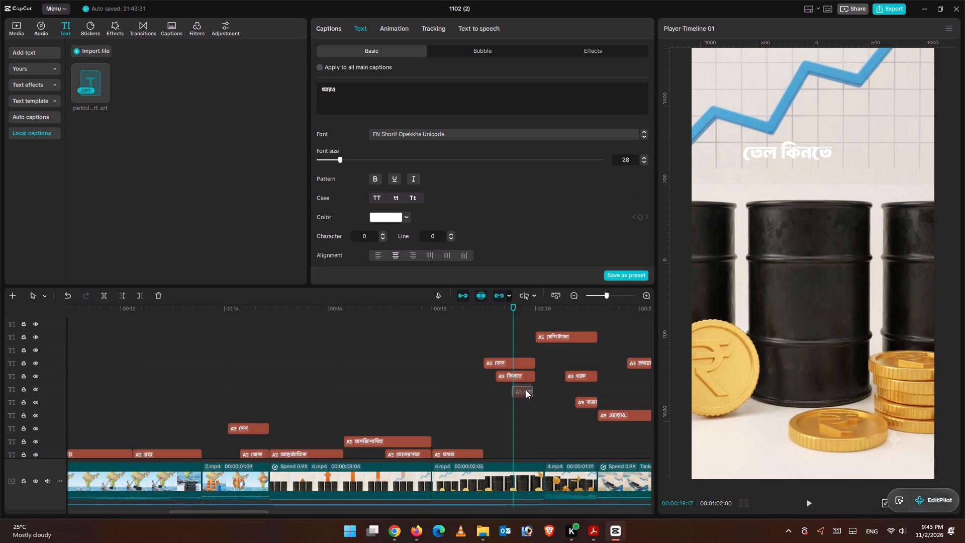
drag(526, 390, 526, 387)
Move the তেল, কিনতে and আরও clips together lower, placing আরও on the তখন track and কিনতে on the অপরিশোধিত track.
drag(507, 348, 528, 416)
drag(513, 355, 520, 418)
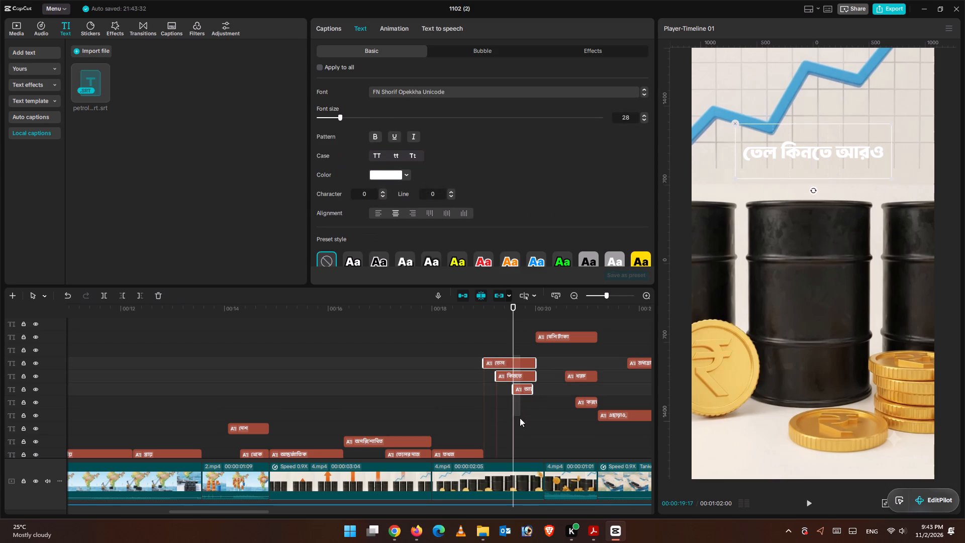
drag(520, 418, 520, 420)
drag(519, 357, 522, 418)
drag(524, 360, 522, 434)
scroll(561, 389, down, 5)
scroll(561, 388, up, 1)
scroll(561, 388, down, 1)
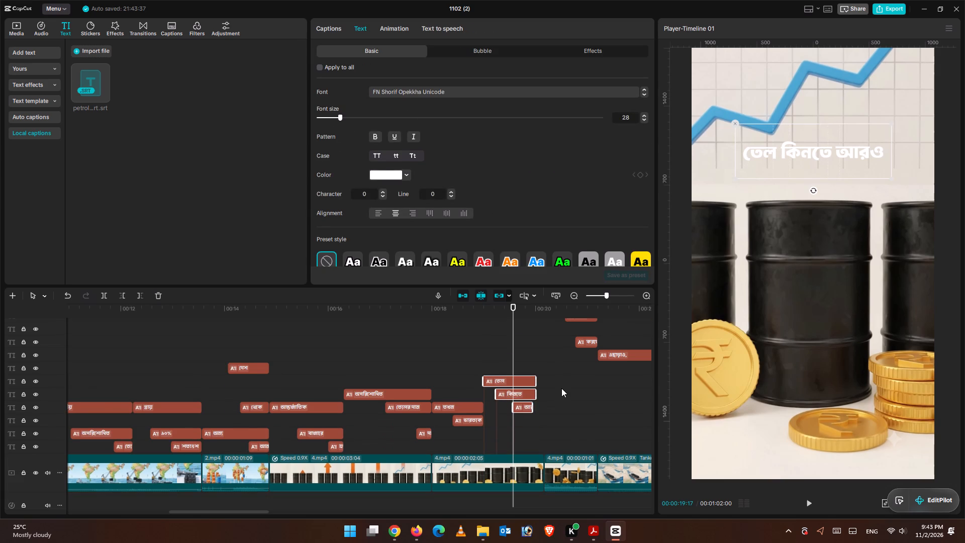
scroll(534, 378, down, 2)
scroll(534, 378, up, 1)
scroll(534, 379, down, 2)
Play back the তেল কিনতে আরও captions and extend the আরও clip to end at 00:00:20:00, level with the কিনতে clip.
click(457, 320)
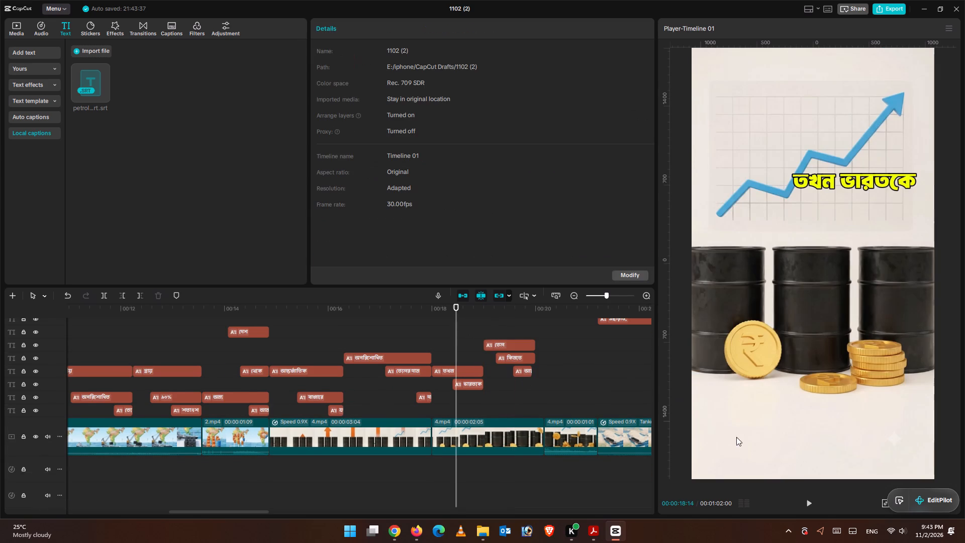
click(813, 504)
click(808, 504)
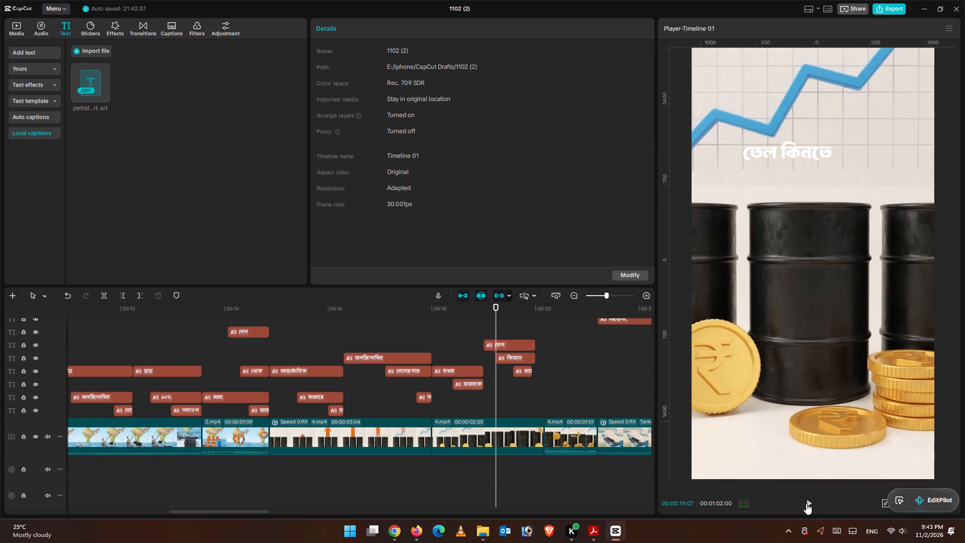
click(806, 503)
click(806, 502)
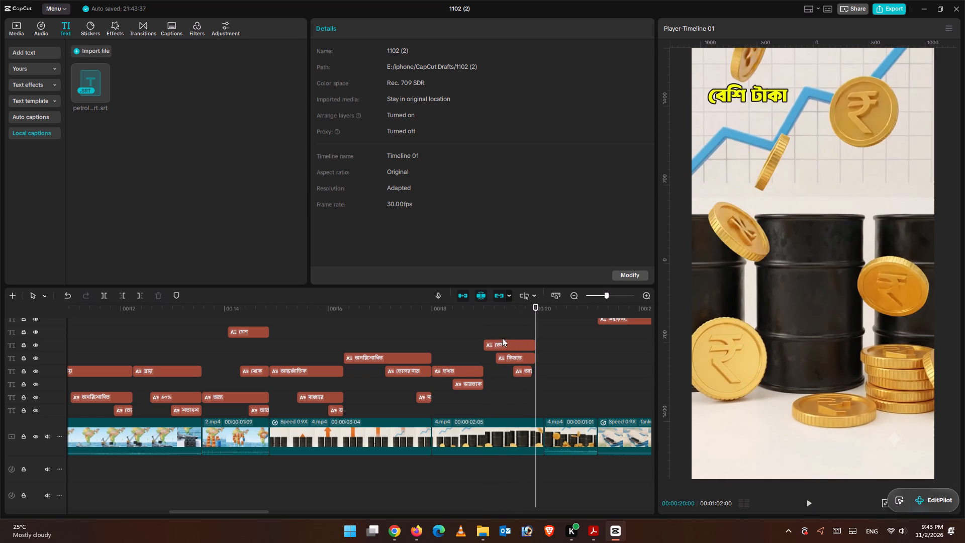
click(539, 310)
click(531, 372)
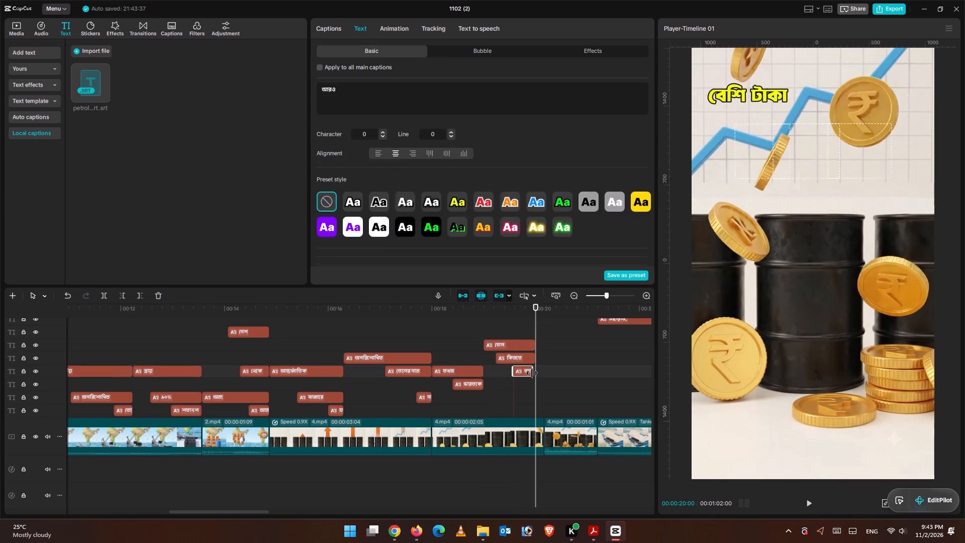
click(533, 371)
Apply the black-outlined yellow preset to the তেল, কিনতে and আরও captions and set their stroke thickness to 20.
click(537, 318)
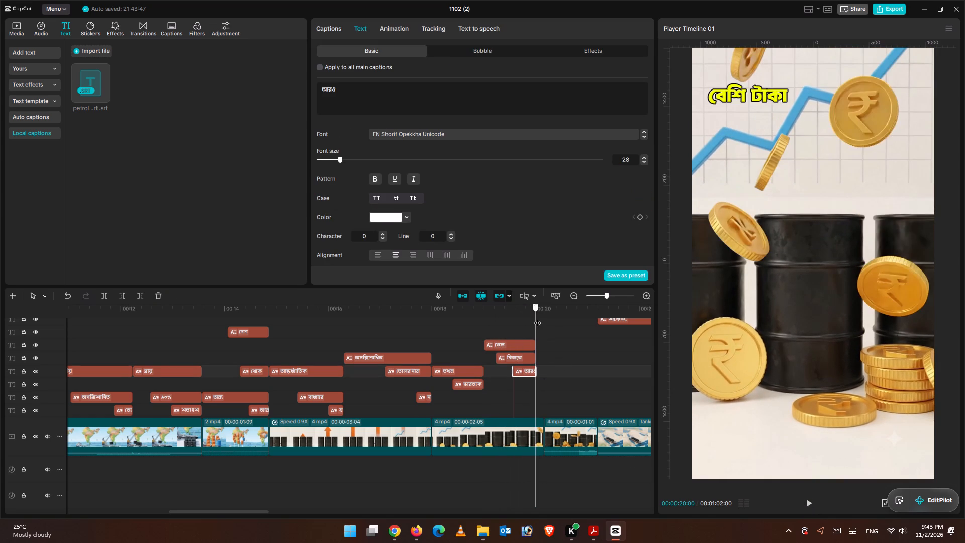
click(488, 330)
drag(498, 324, 532, 381)
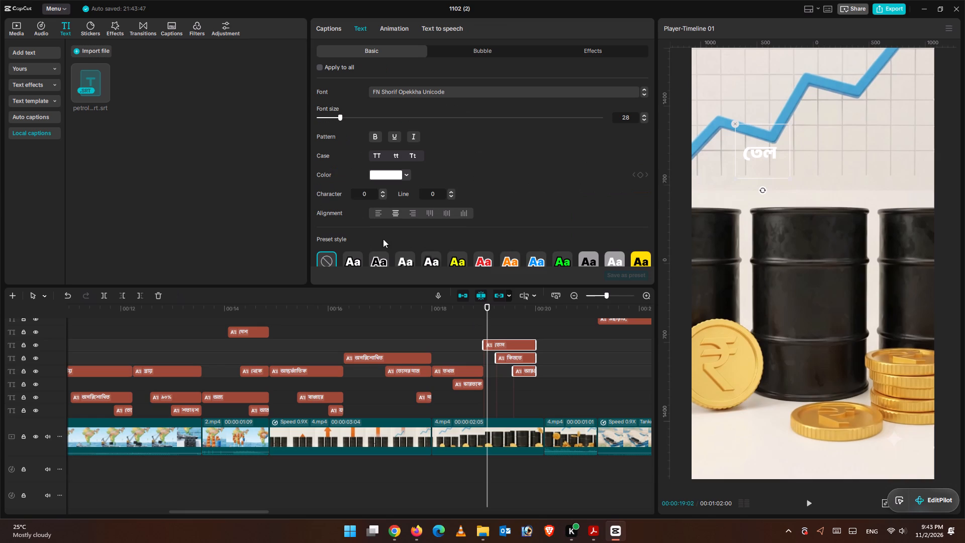
click(457, 257)
scroll(498, 233, down, 6)
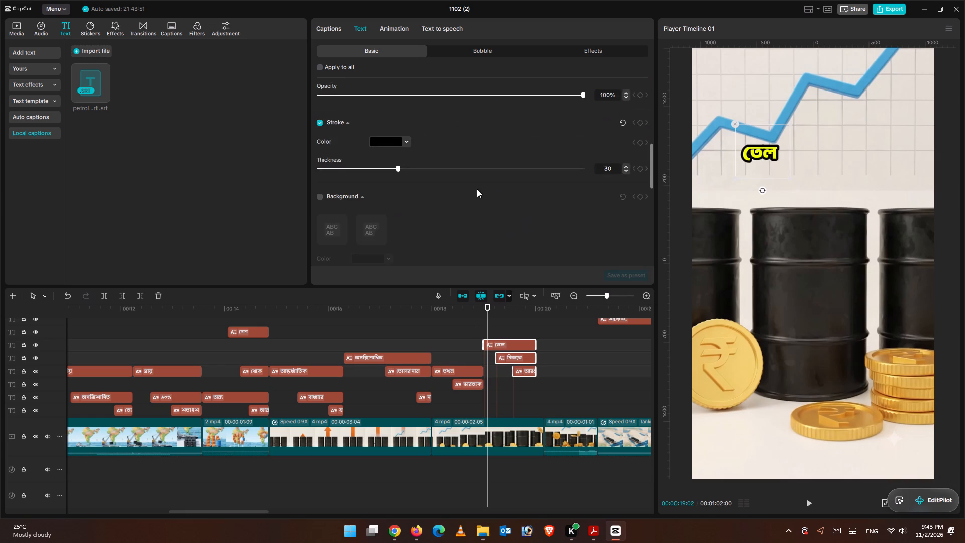
scroll(452, 186, up, 2)
scroll(542, 205, down, 2)
drag(396, 172, 371, 169)
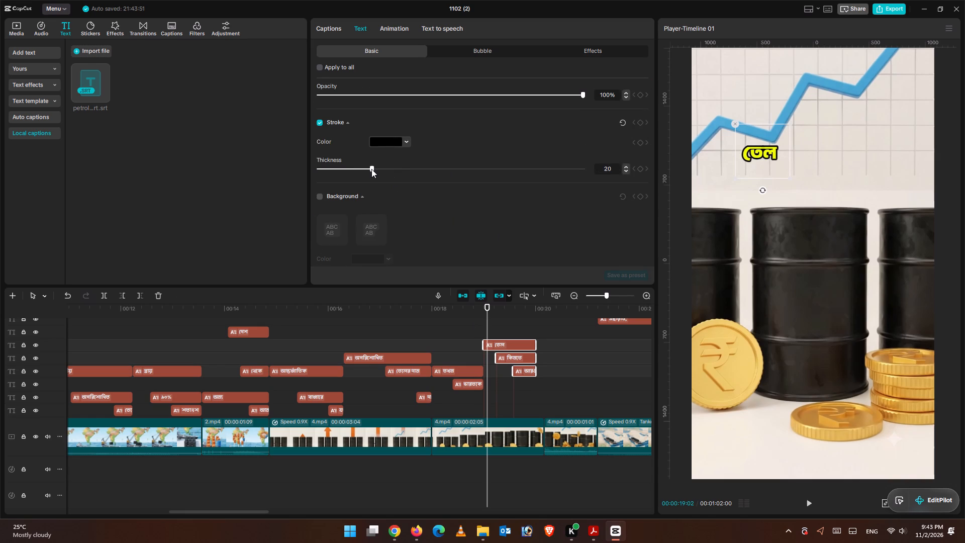
drag(371, 169, 371, 169)
click(812, 499)
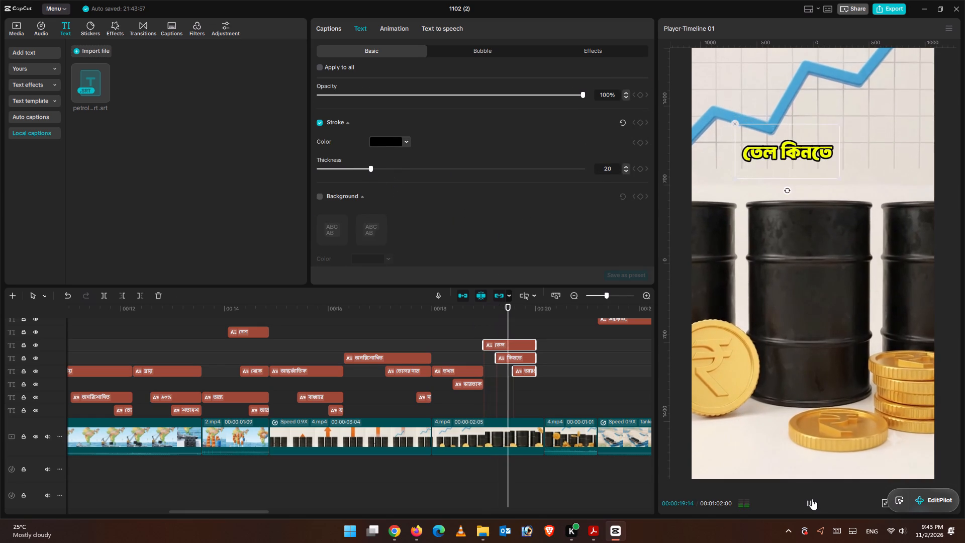
Play back the captions from তেল কিনতে আরও through the tanker scene to the fuel pump scene, checking their styling and timing.
click(812, 499)
click(811, 498)
click(811, 498)
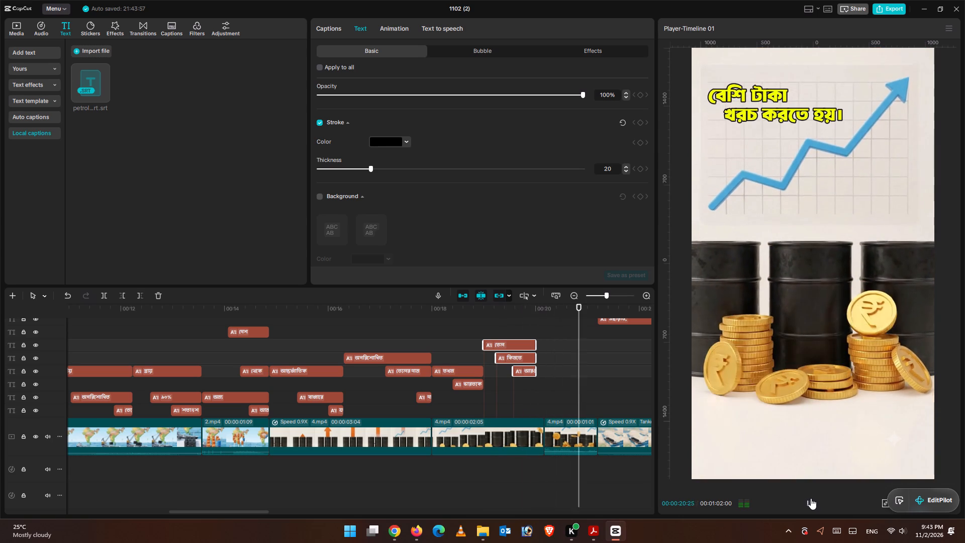
click(537, 316)
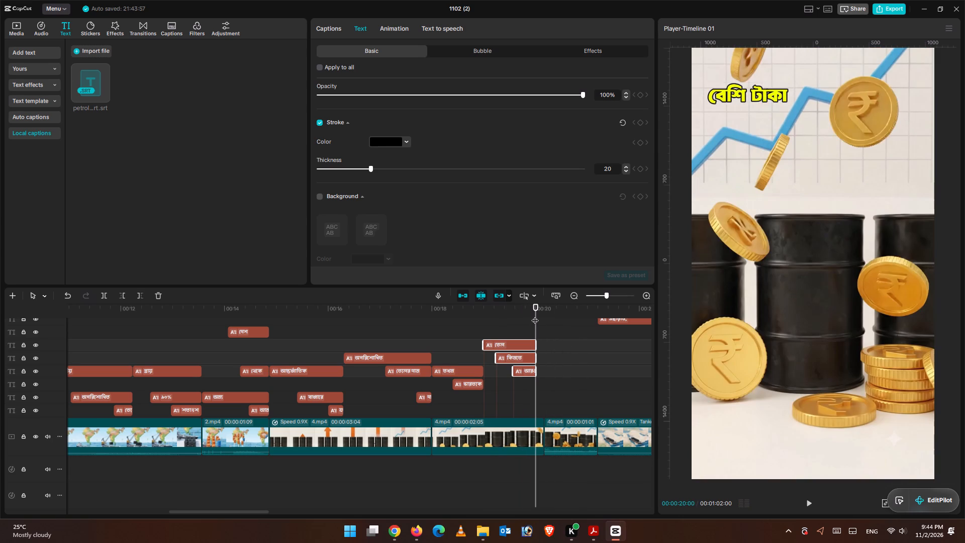
click(817, 507)
click(806, 507)
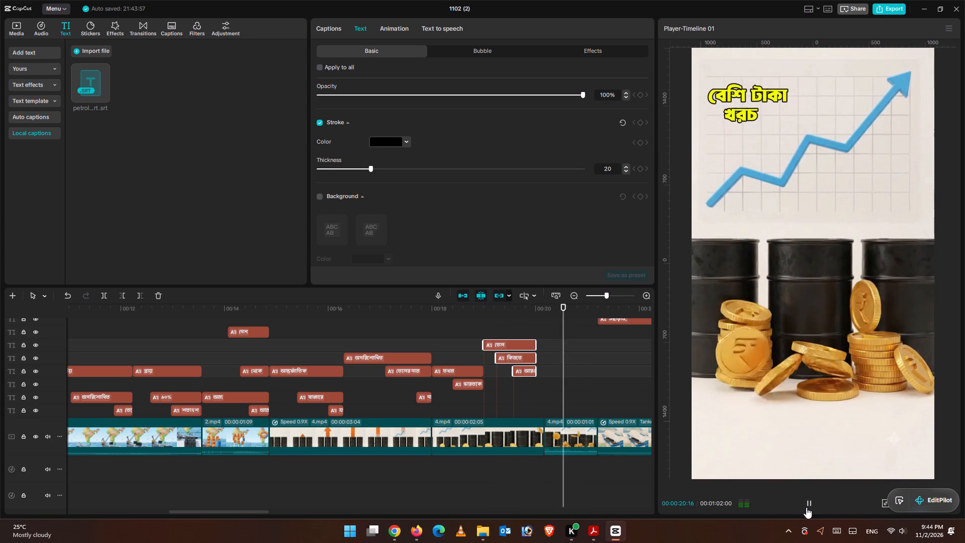
click(806, 507)
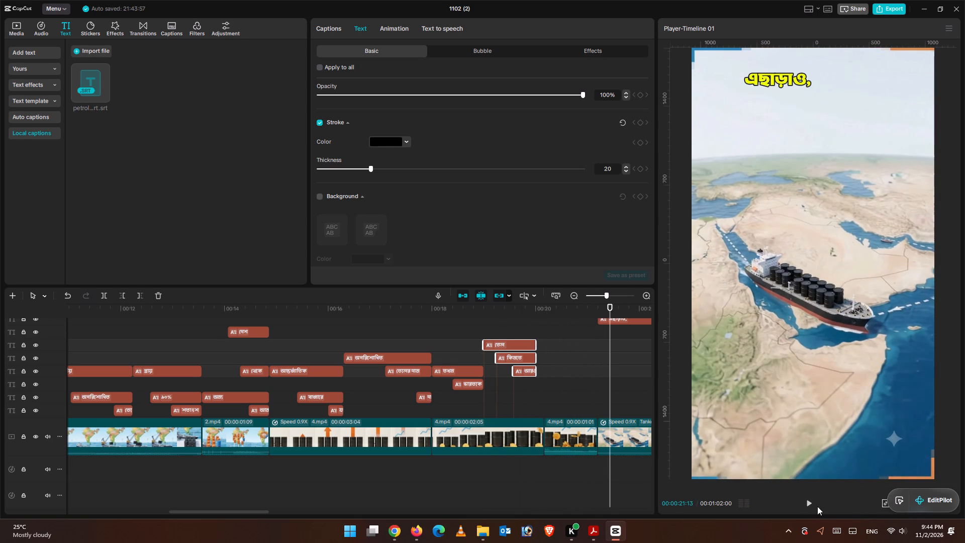
click(810, 505)
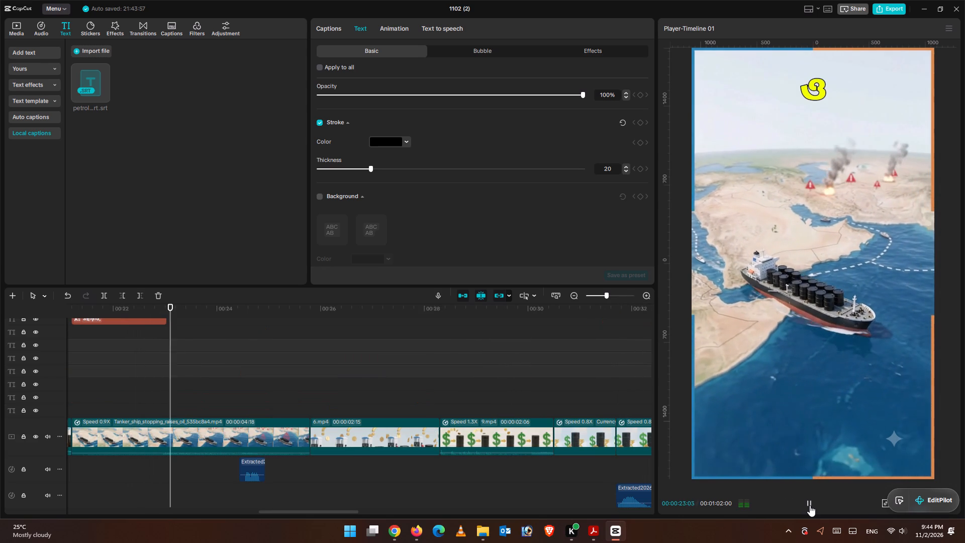
click(810, 505)
click(809, 505)
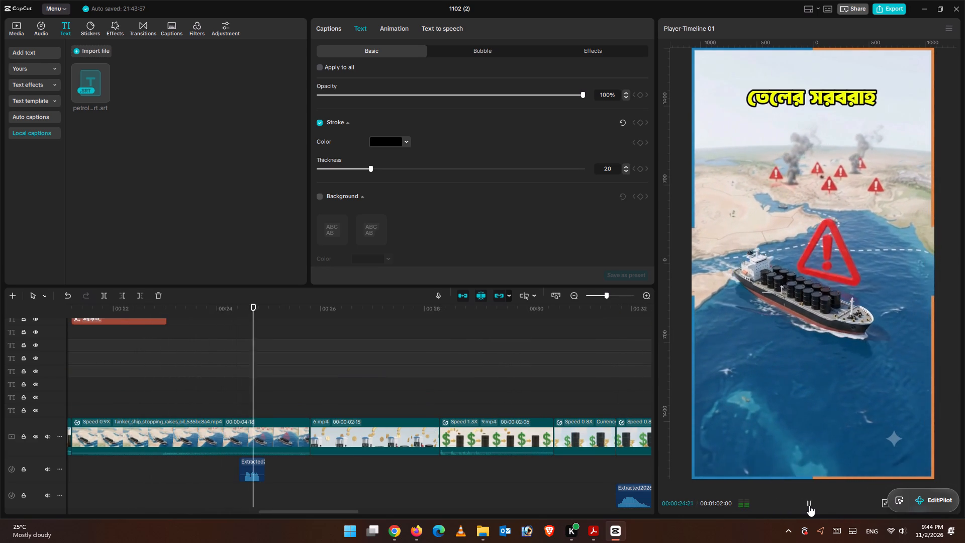
click(809, 505)
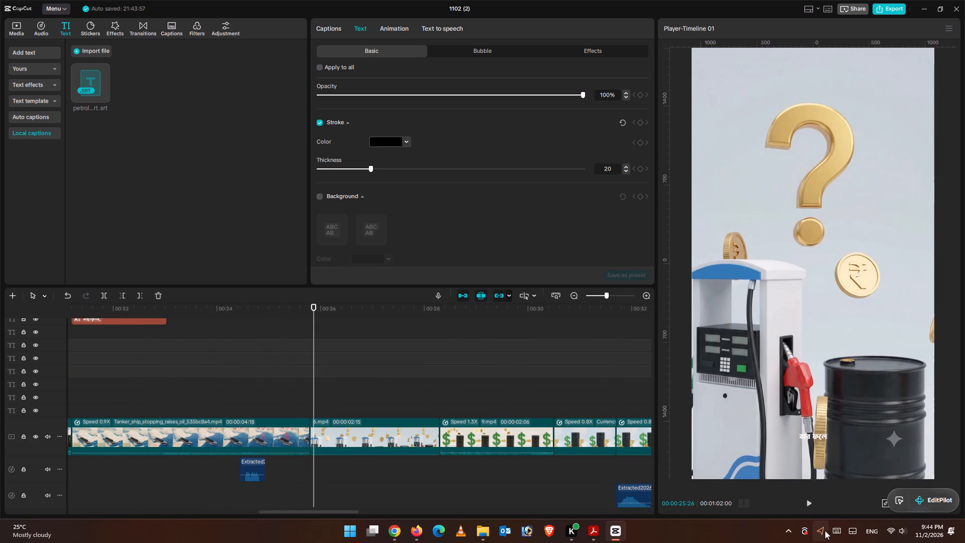
click(809, 506)
click(809, 506)
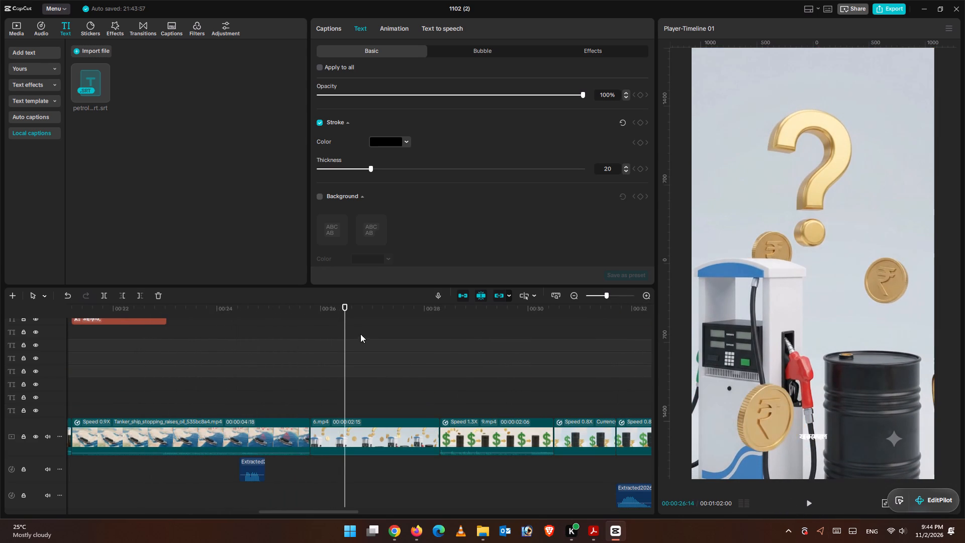
Return to the start of the timeline and play the video through to review the styled captions in sequence.
click(350, 315)
key(ctrl+minus)
key(ctrl+minus)
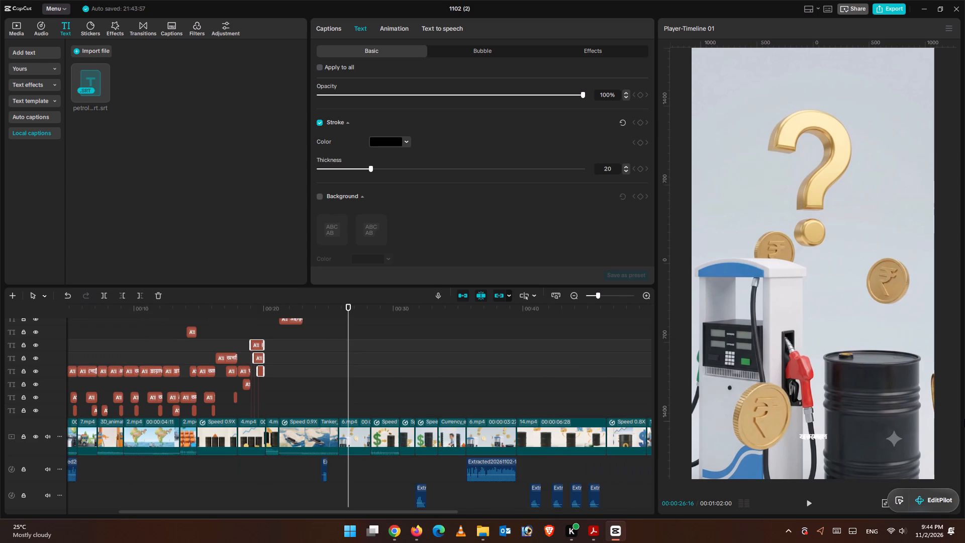
drag(342, 312, 83, 276)
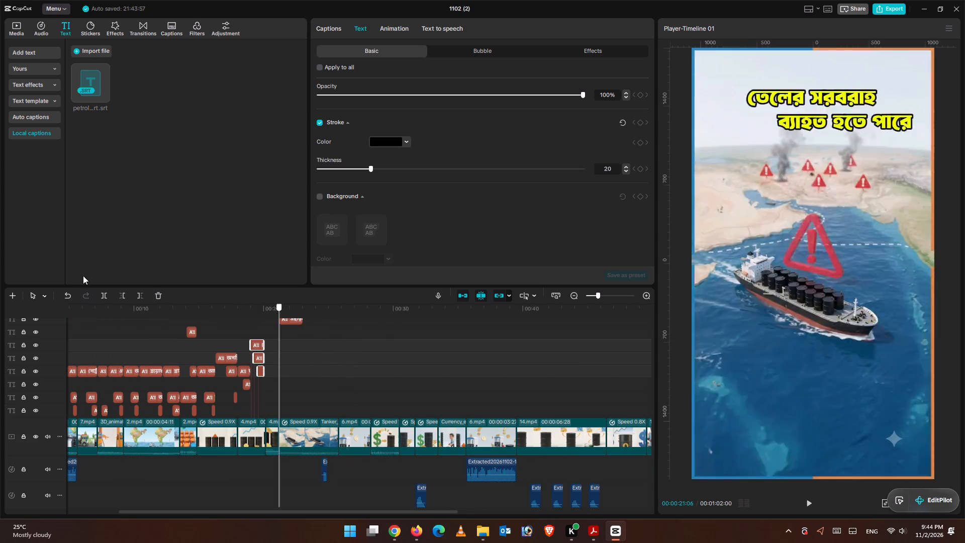
drag(83, 276, 0, 256)
click(804, 503)
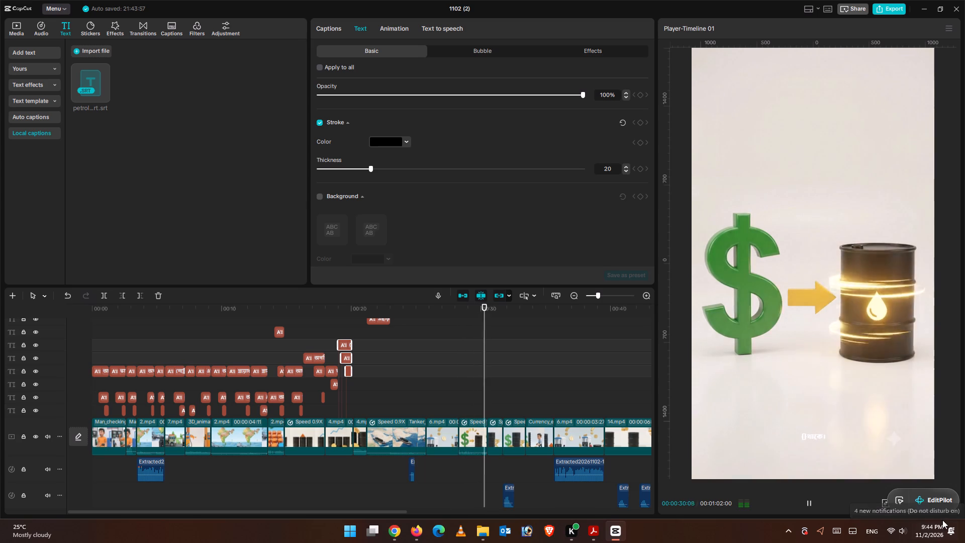
drag(557, 283, 563, 275)
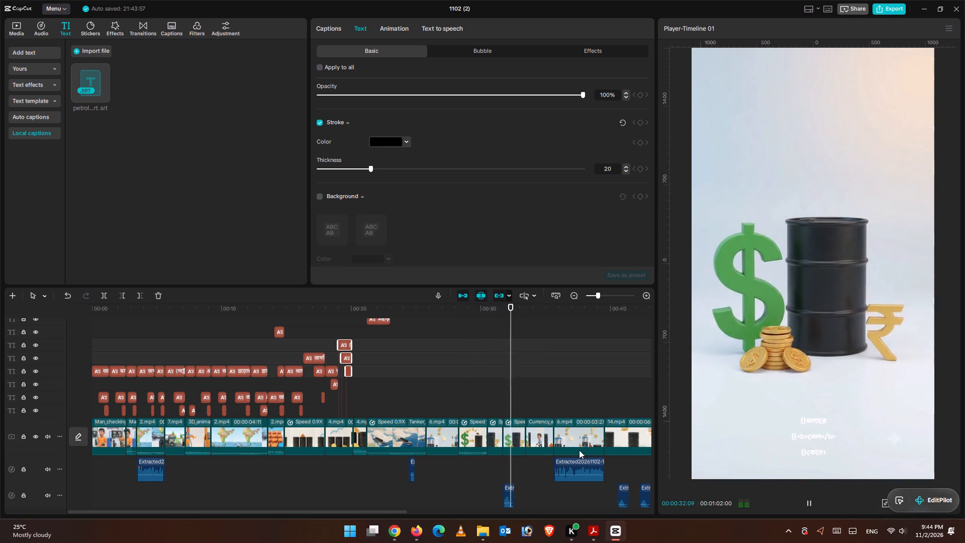